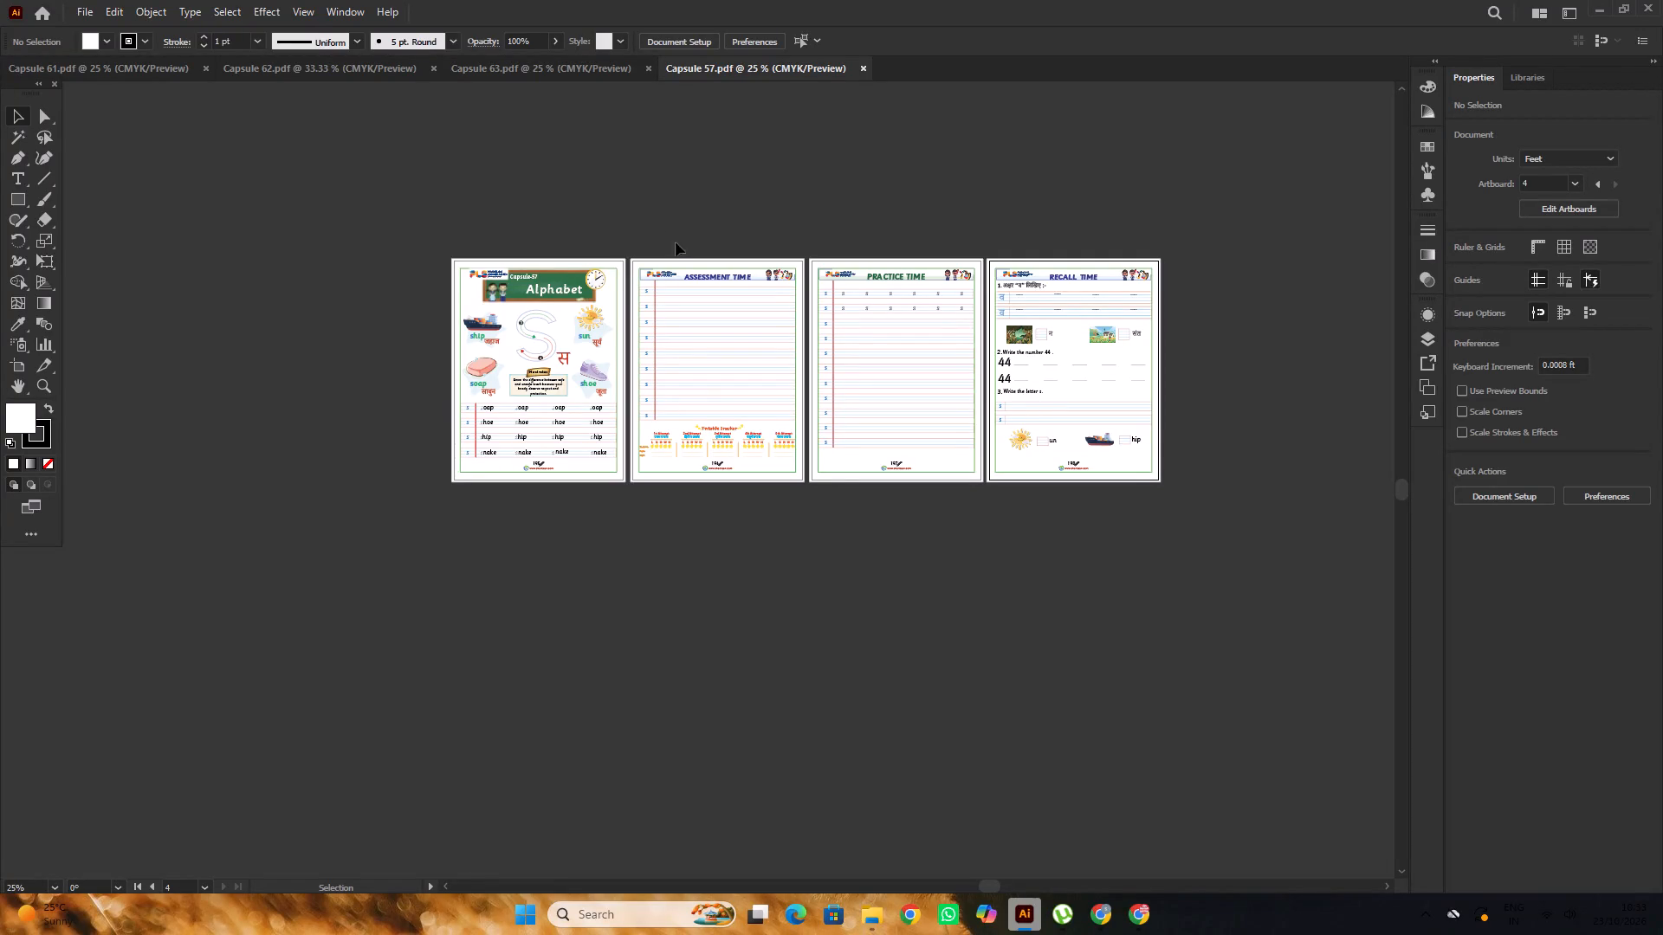
Examine the layout of the four Capsule 57 worksheet pages: Alphabet, Assessment Time, Practice Time and Recall Time.
scroll(696, 275, up, 2)
key(ctrl+plus)
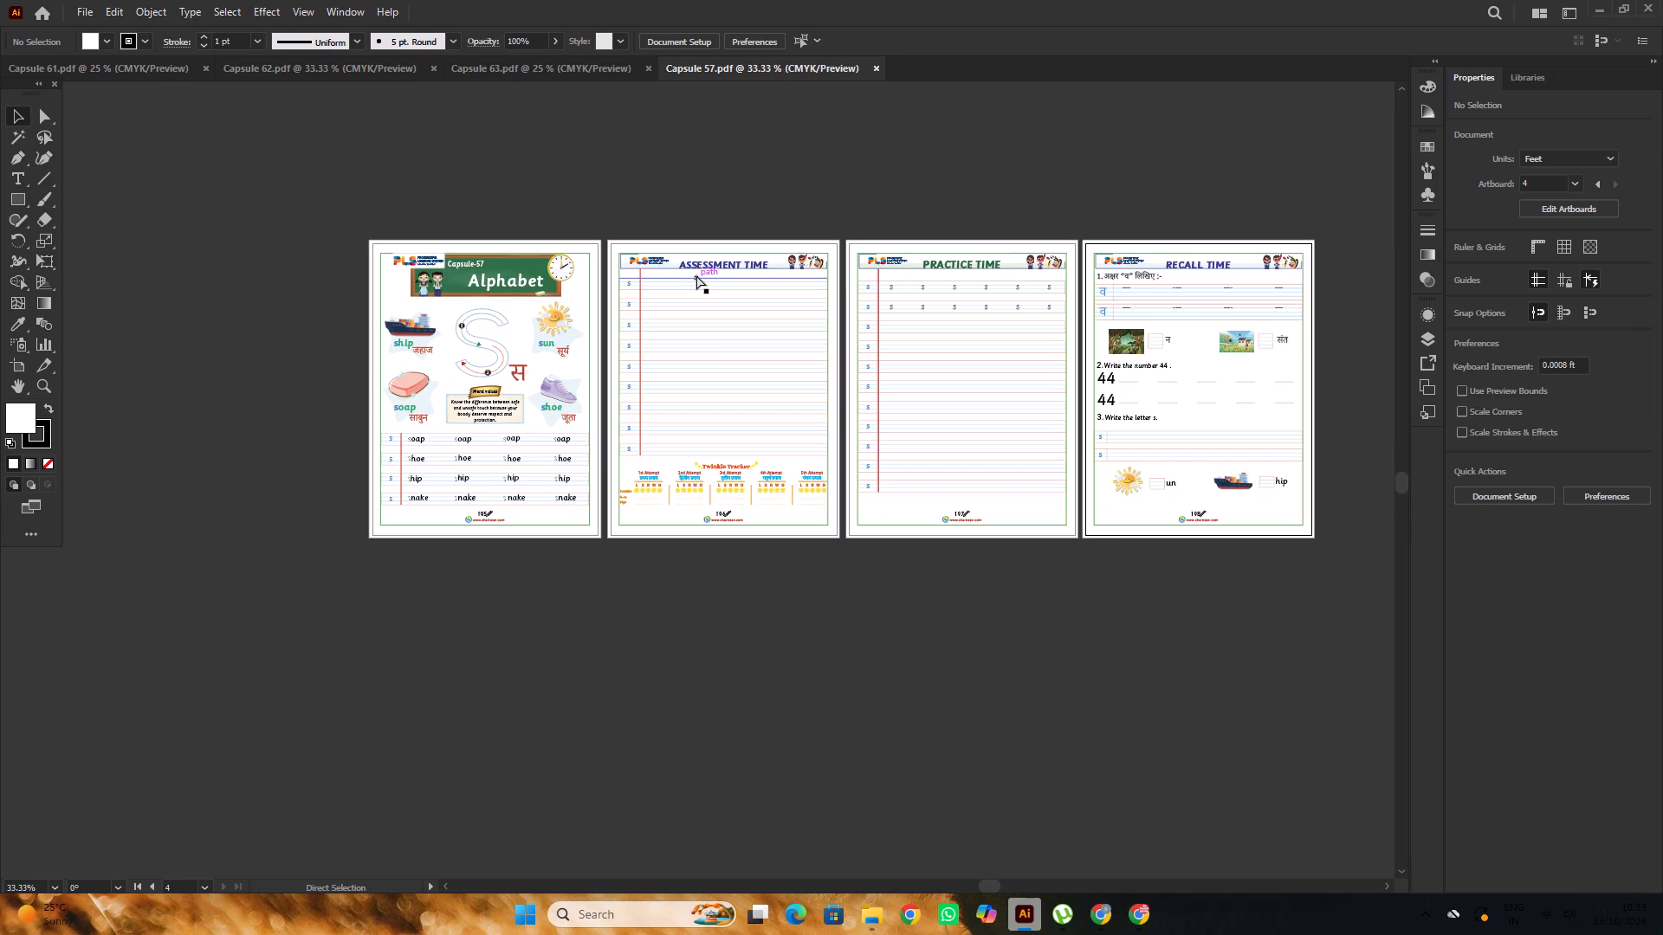
scroll(696, 275, up, 5)
scroll(866, 220, up, 1)
middle_drag(865, 220, 797, 221)
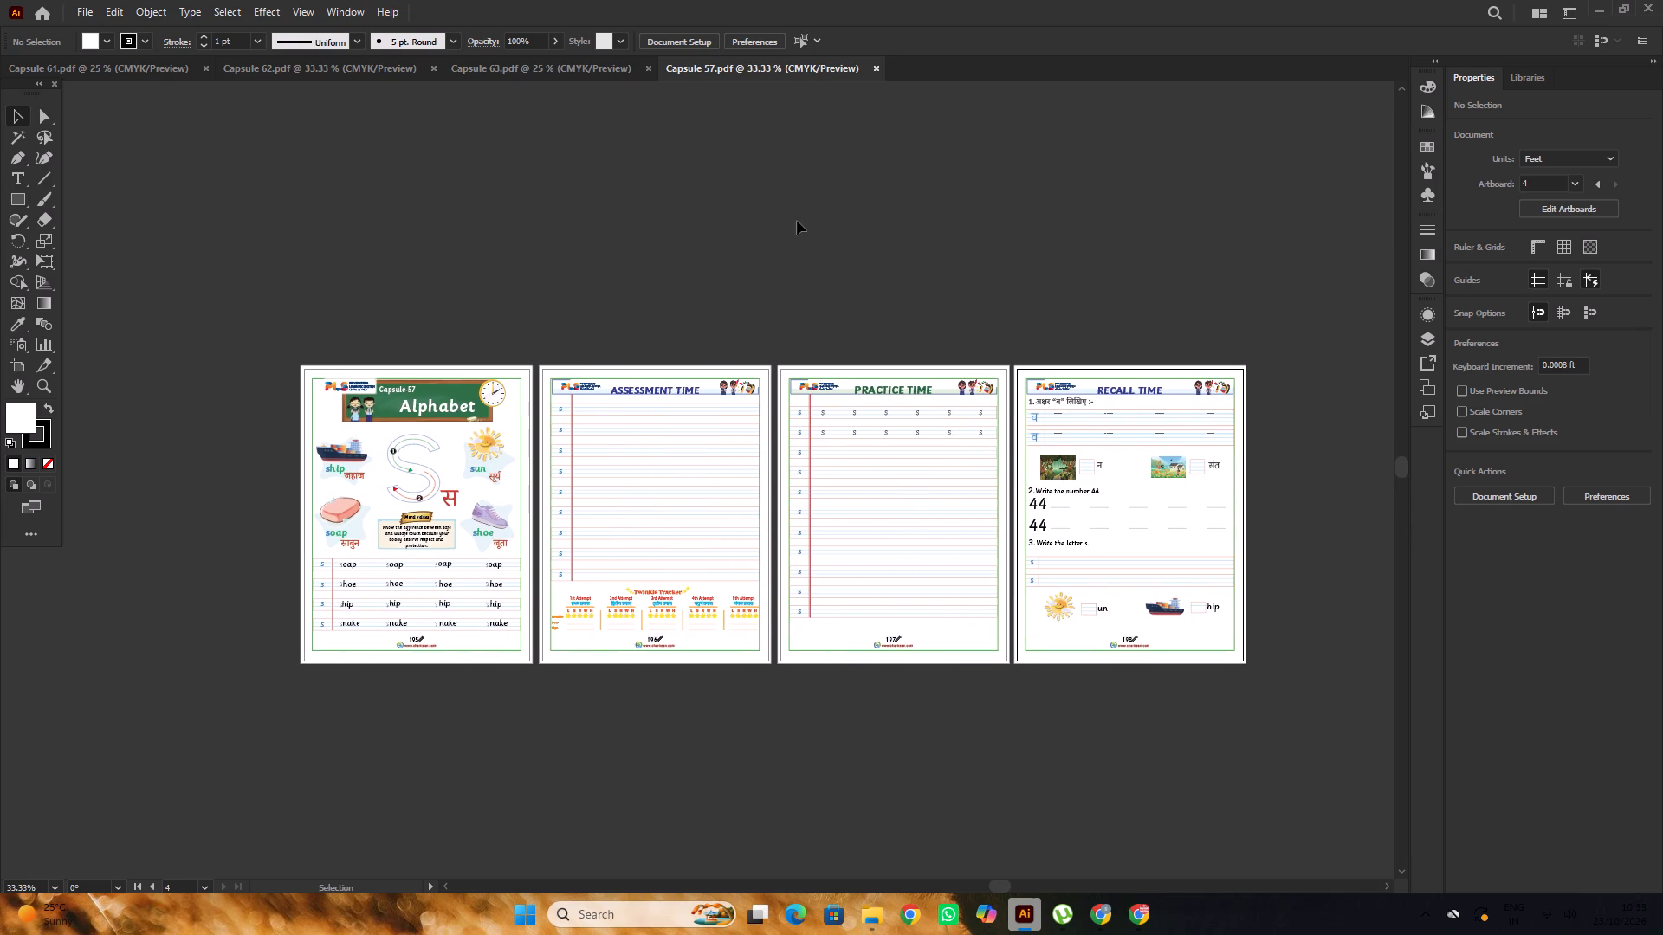
key(ctrl+plus)
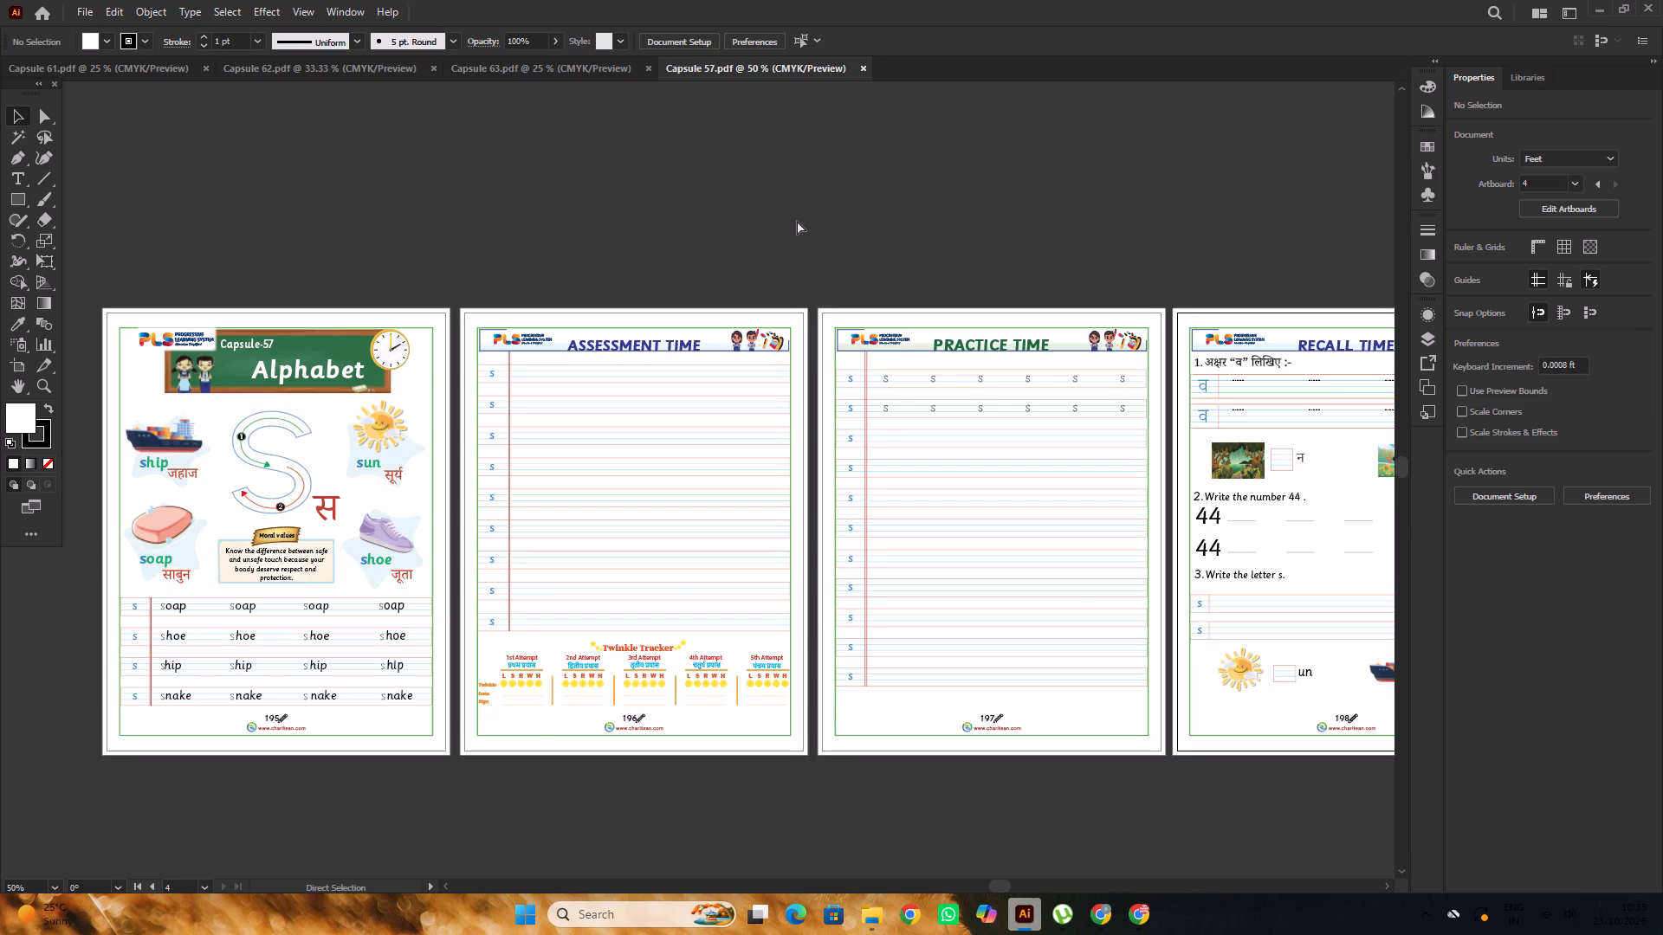
key(ctrl+minus)
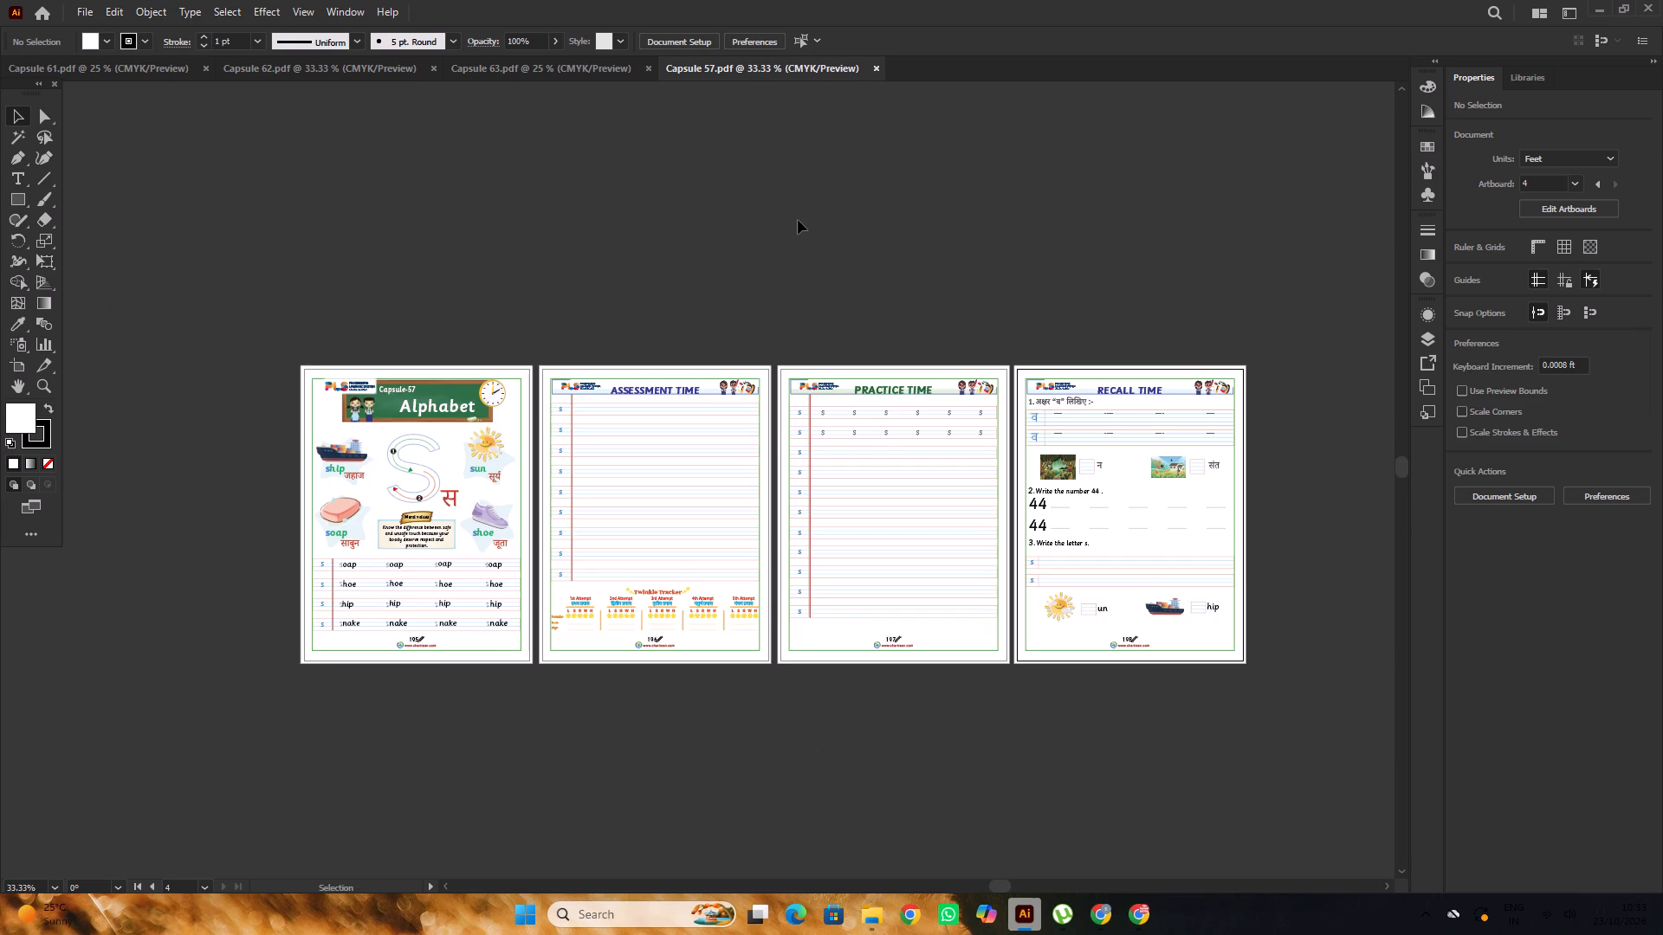
scroll(798, 220, down, 2)
scroll(864, 200, down, 1)
middle_drag(879, 197, 814, 200)
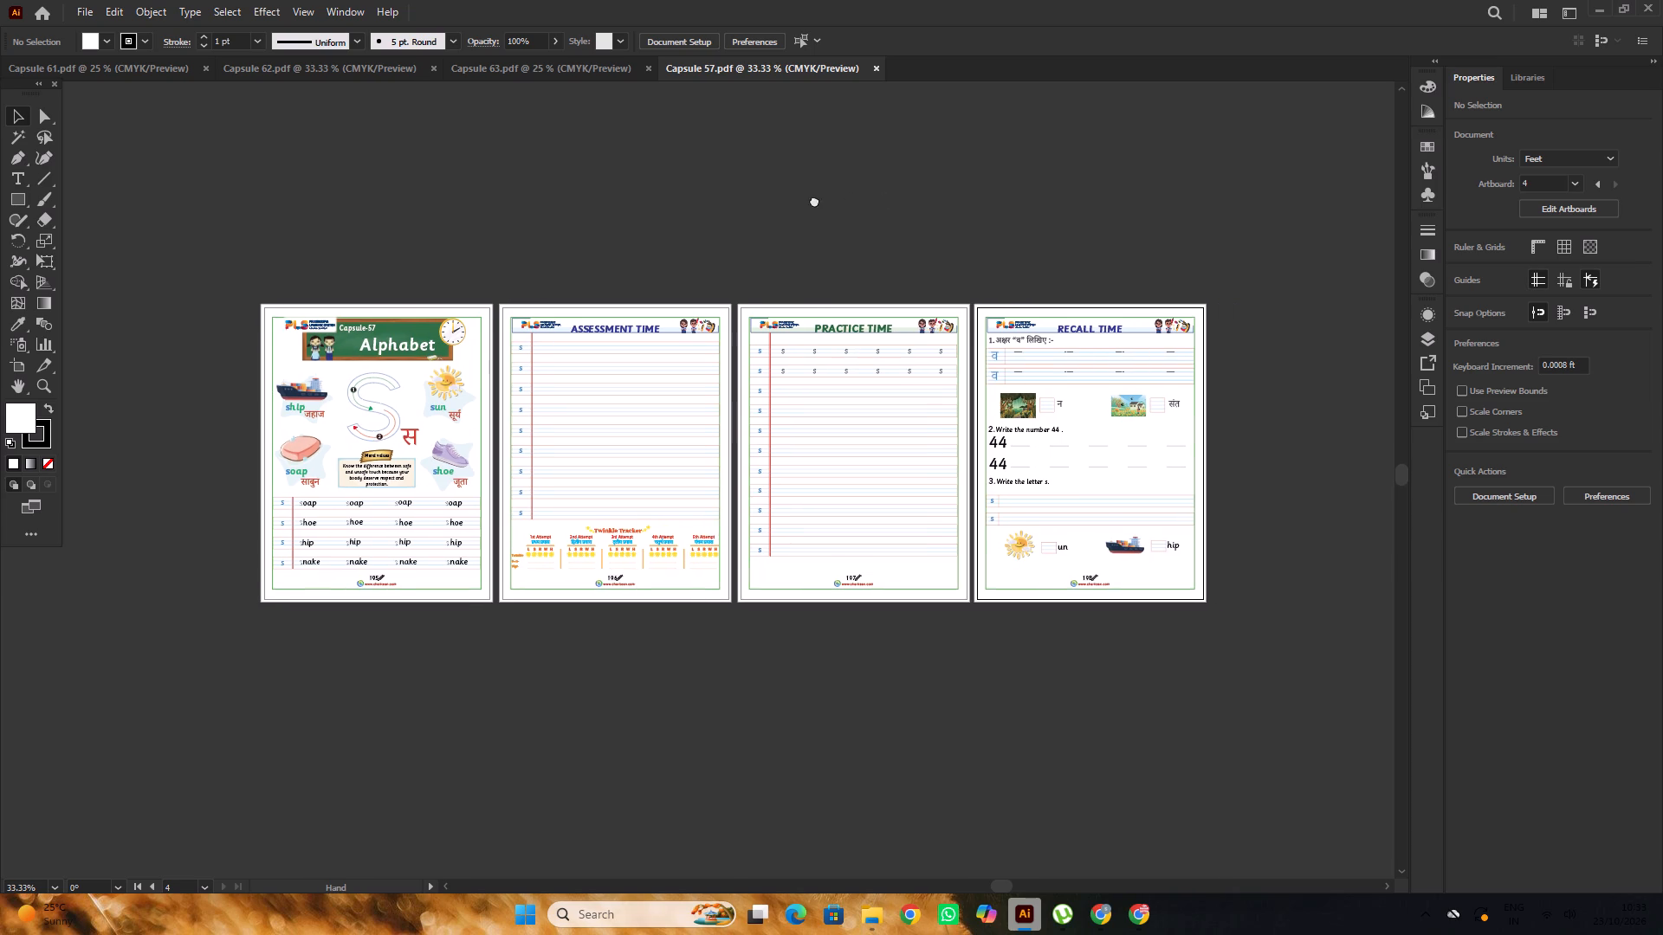
middle_drag(814, 200, 793, 201)
key(ctrl+plus)
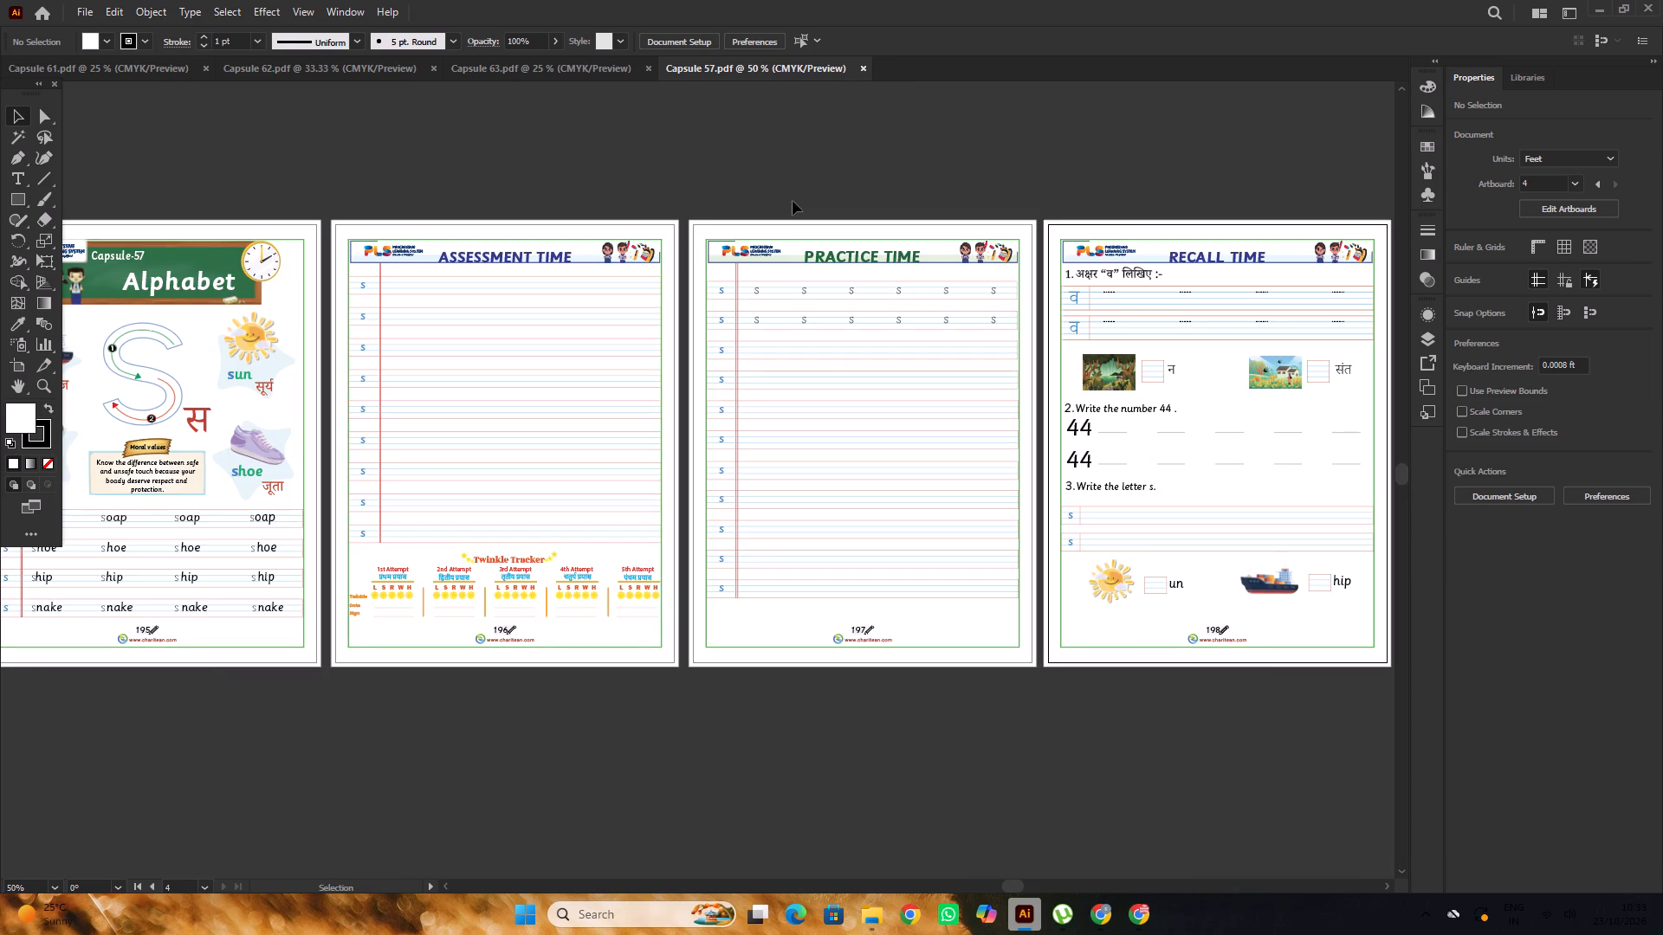
key(ctrl+minus)
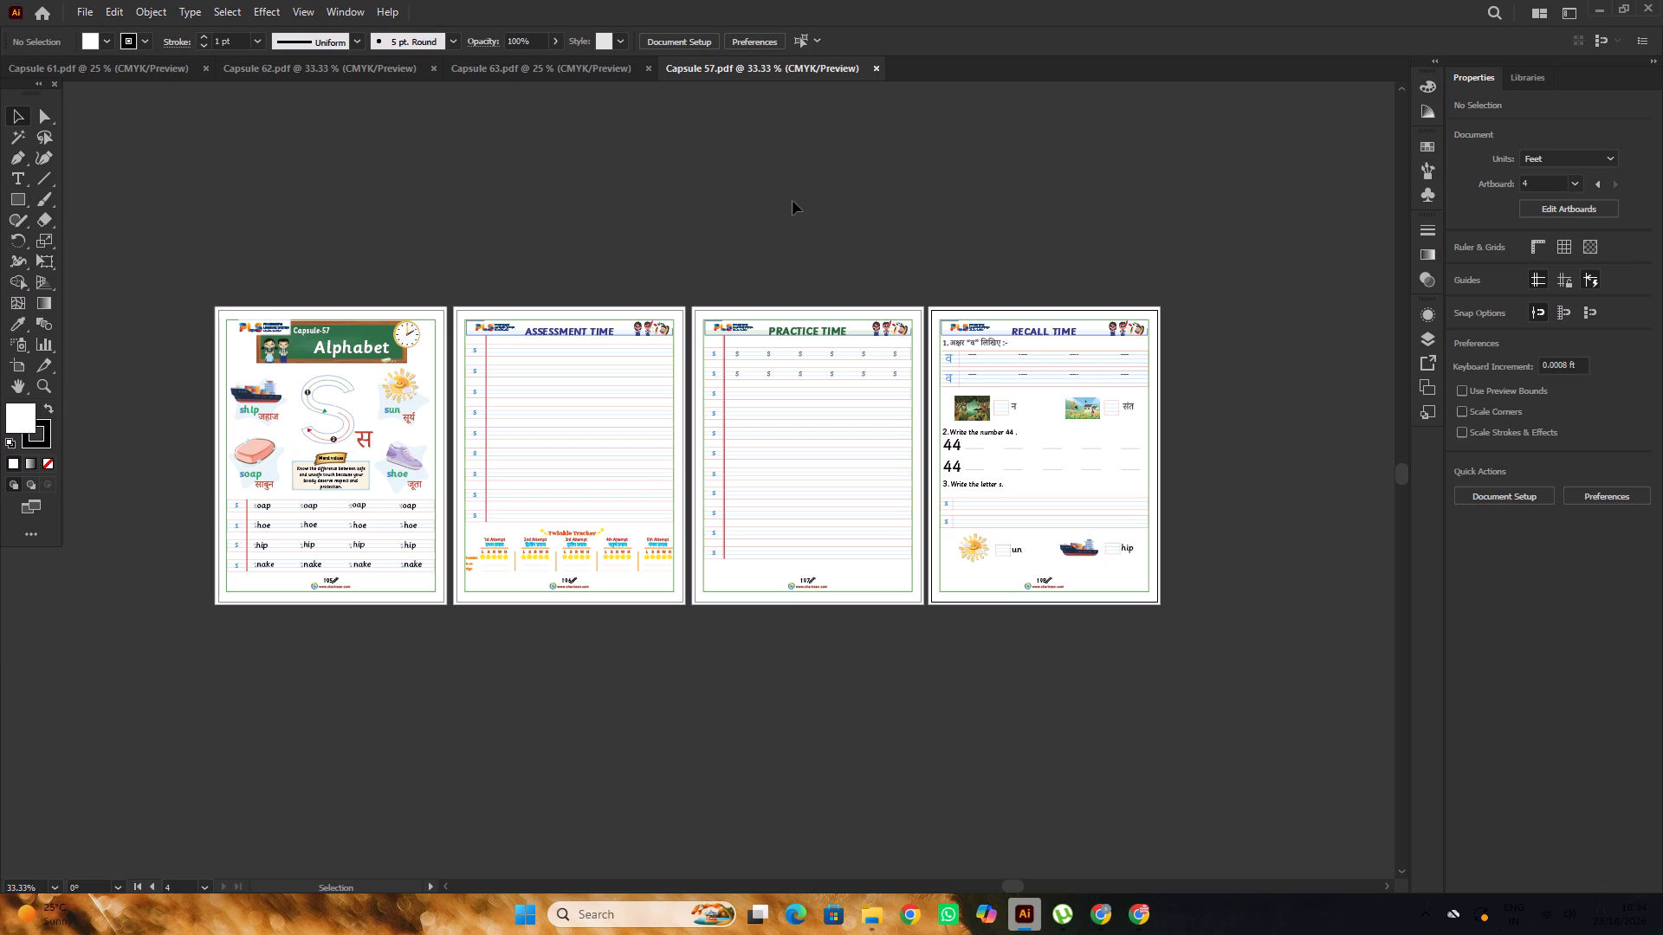
key(ctrl+plus)
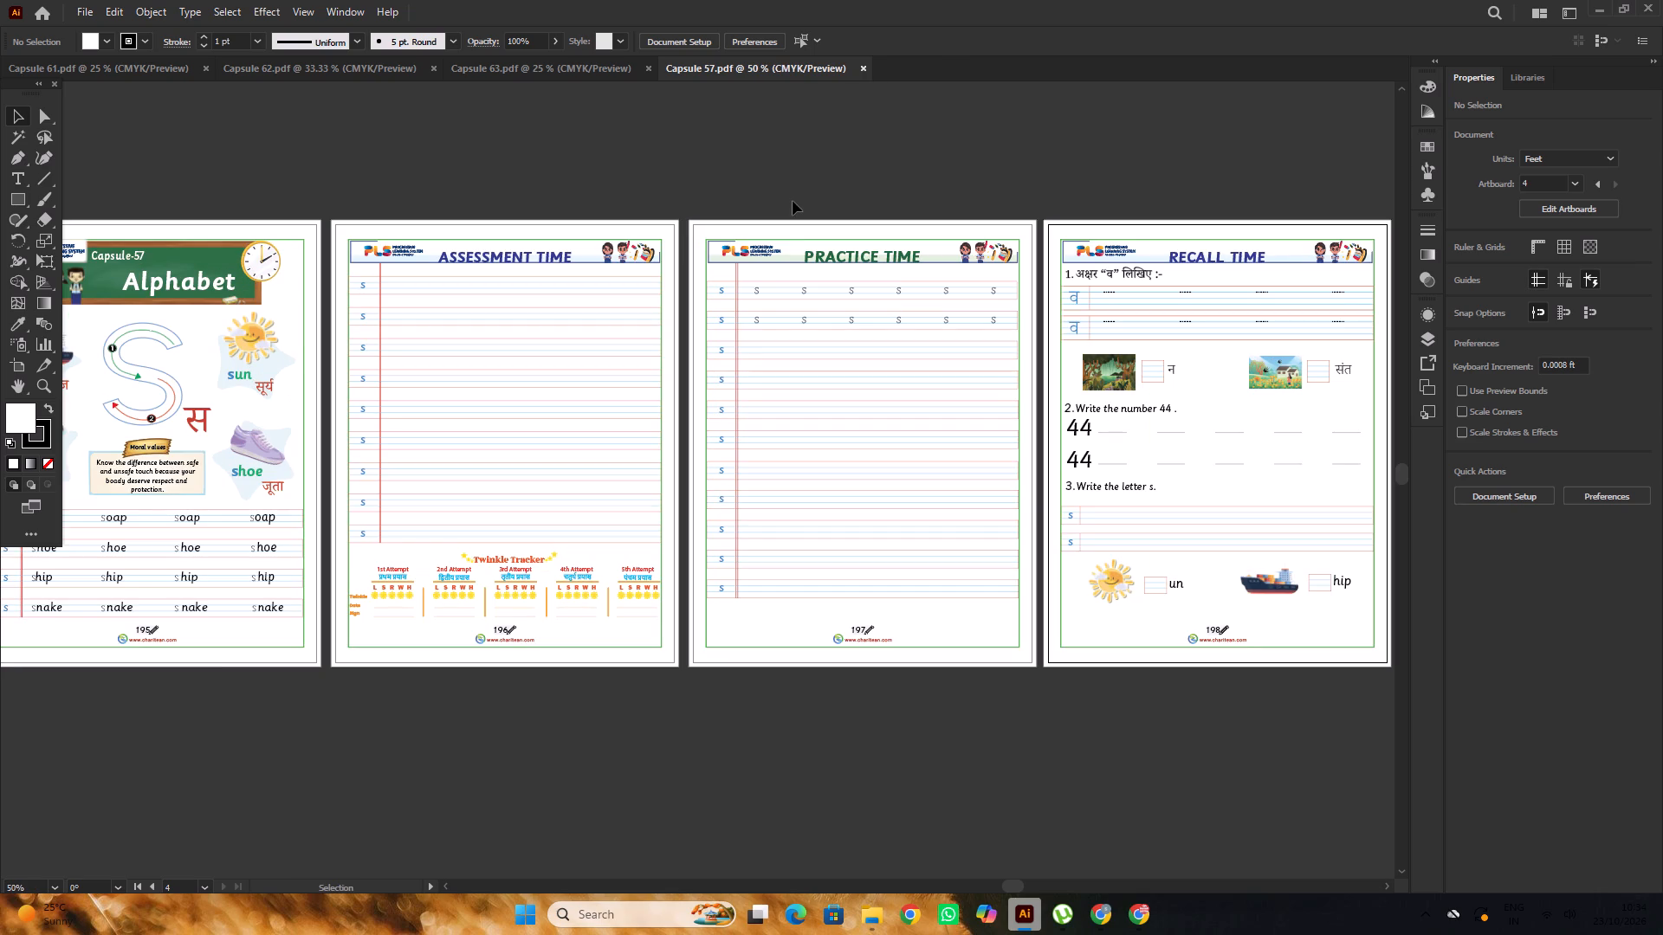
key(ctrl+minus)
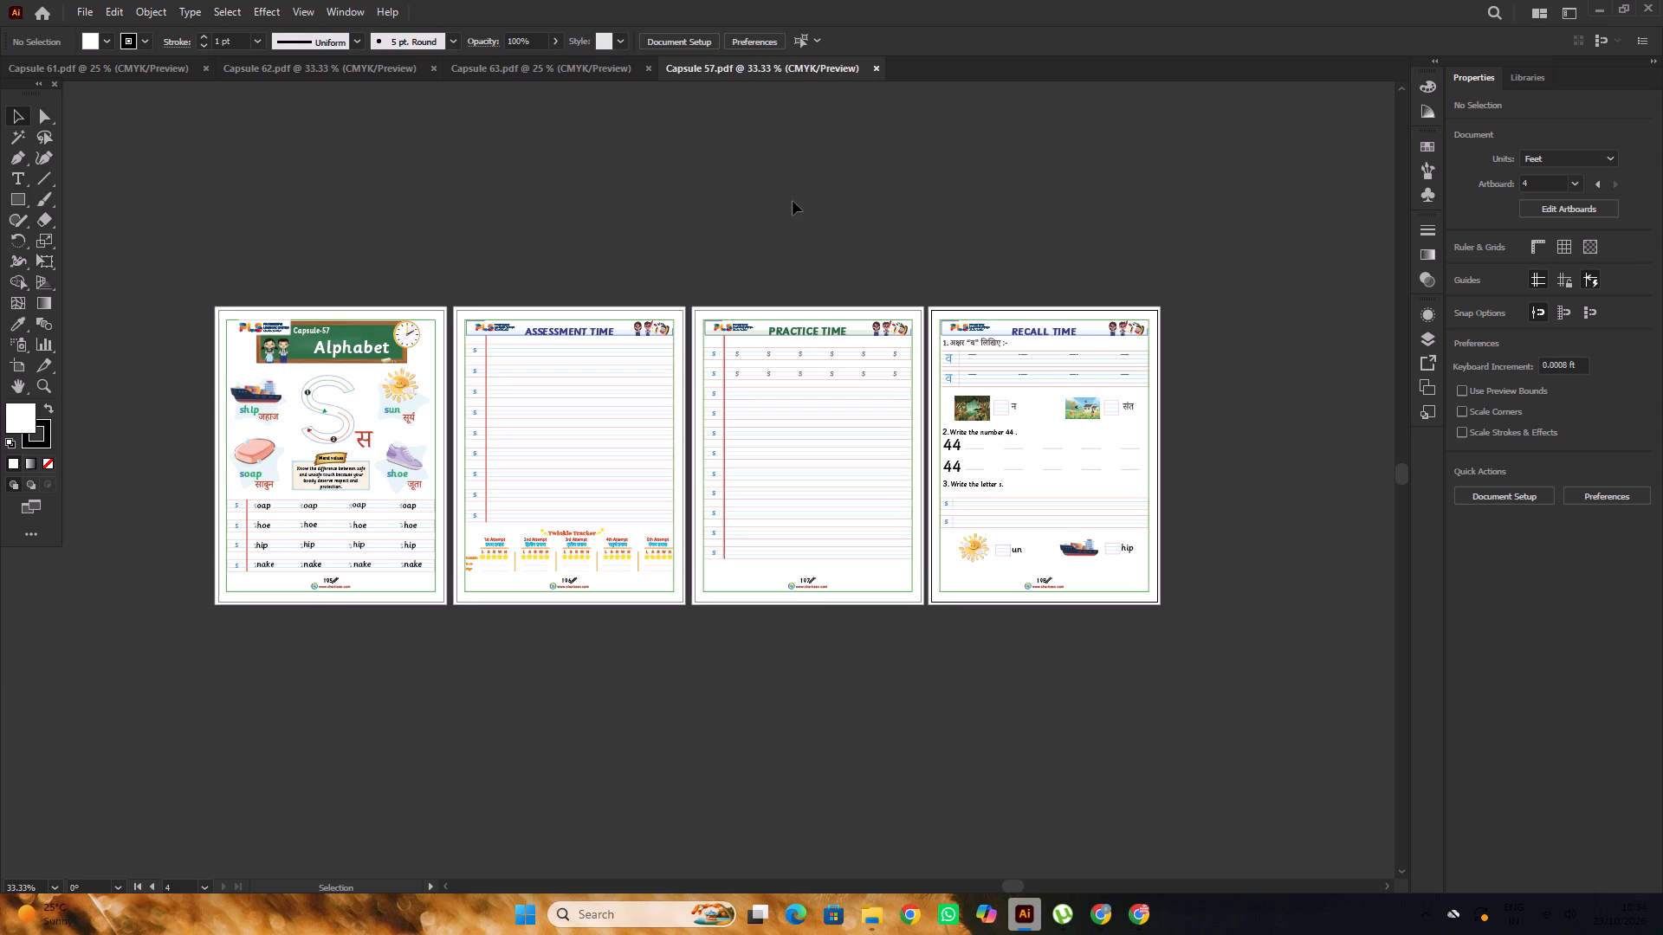
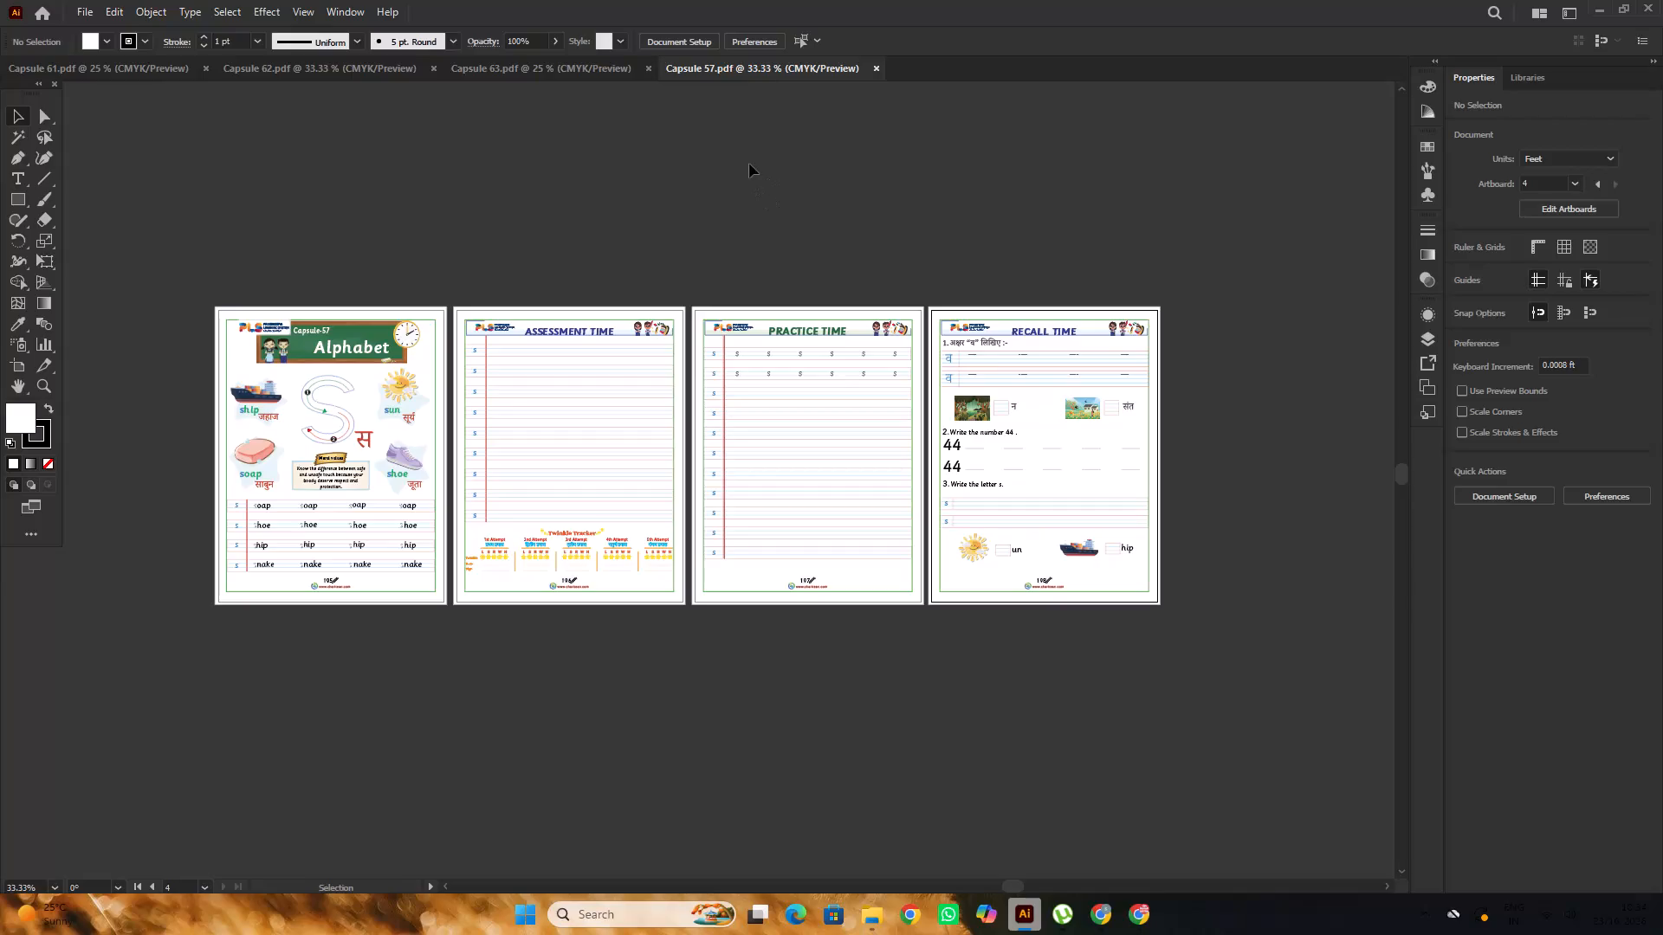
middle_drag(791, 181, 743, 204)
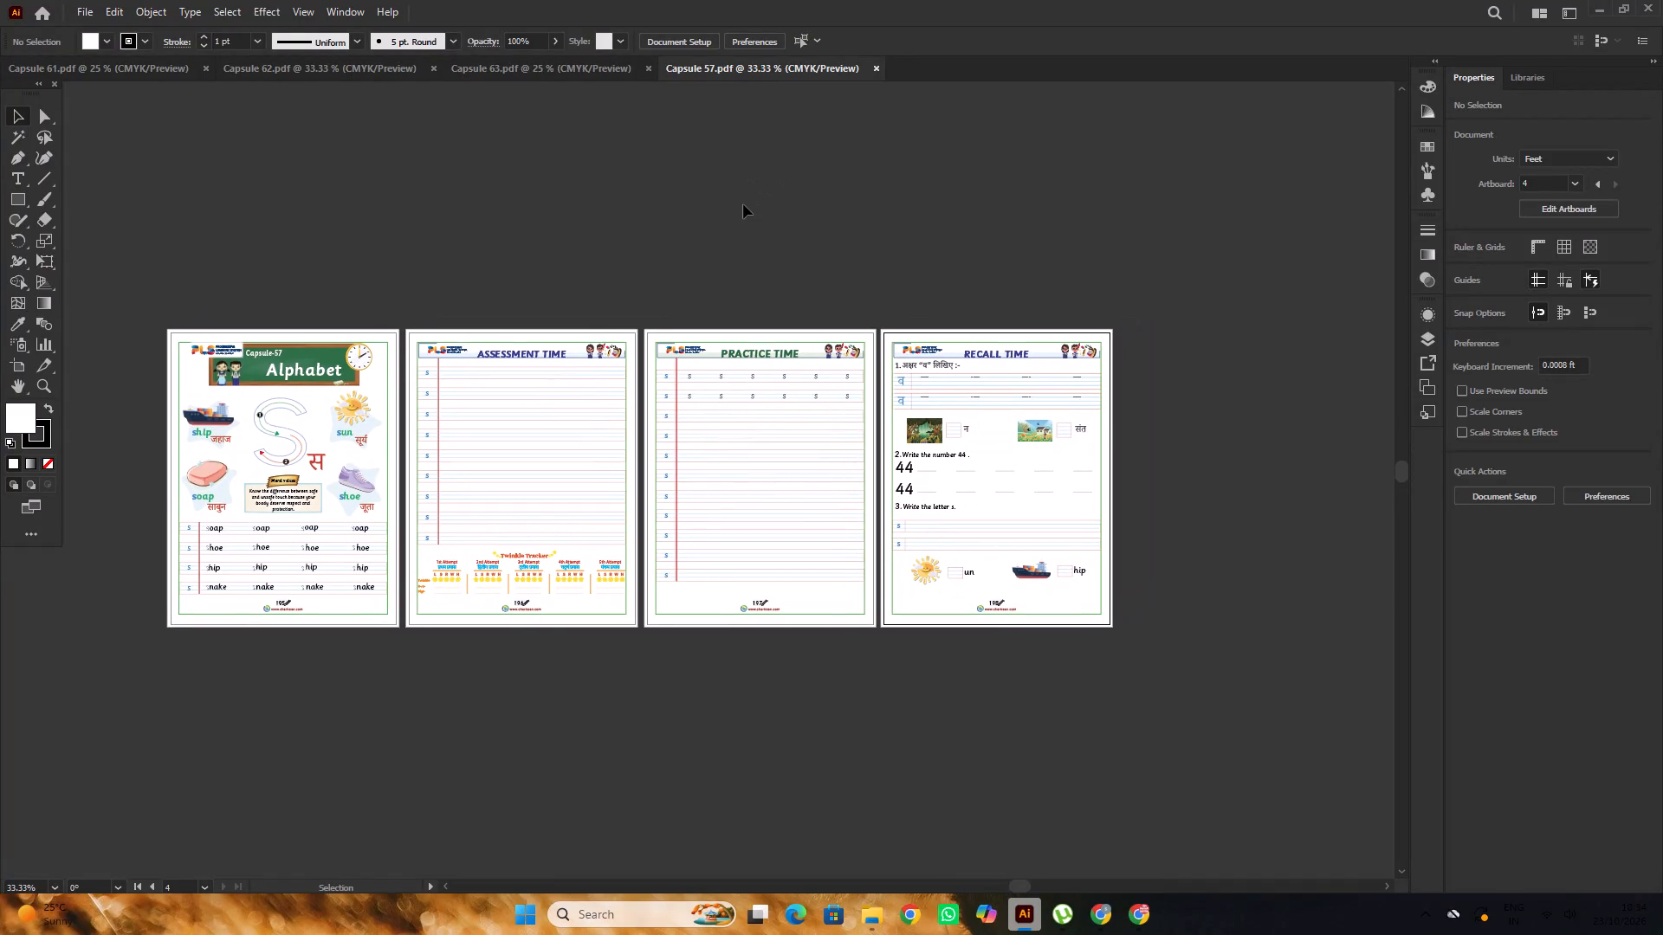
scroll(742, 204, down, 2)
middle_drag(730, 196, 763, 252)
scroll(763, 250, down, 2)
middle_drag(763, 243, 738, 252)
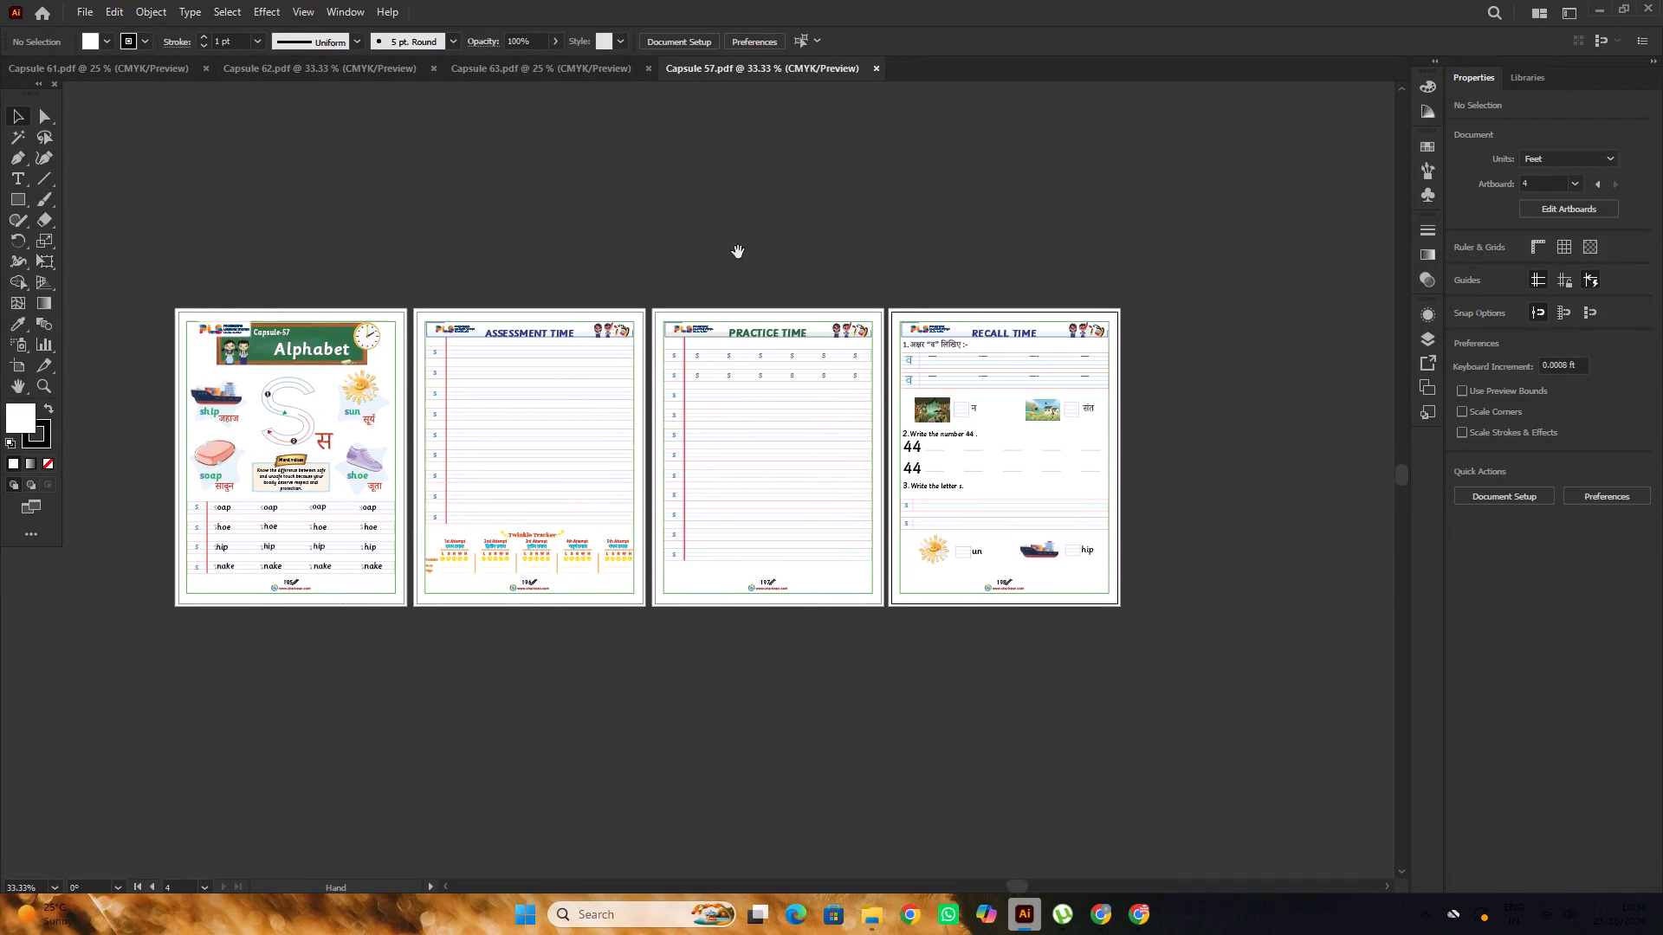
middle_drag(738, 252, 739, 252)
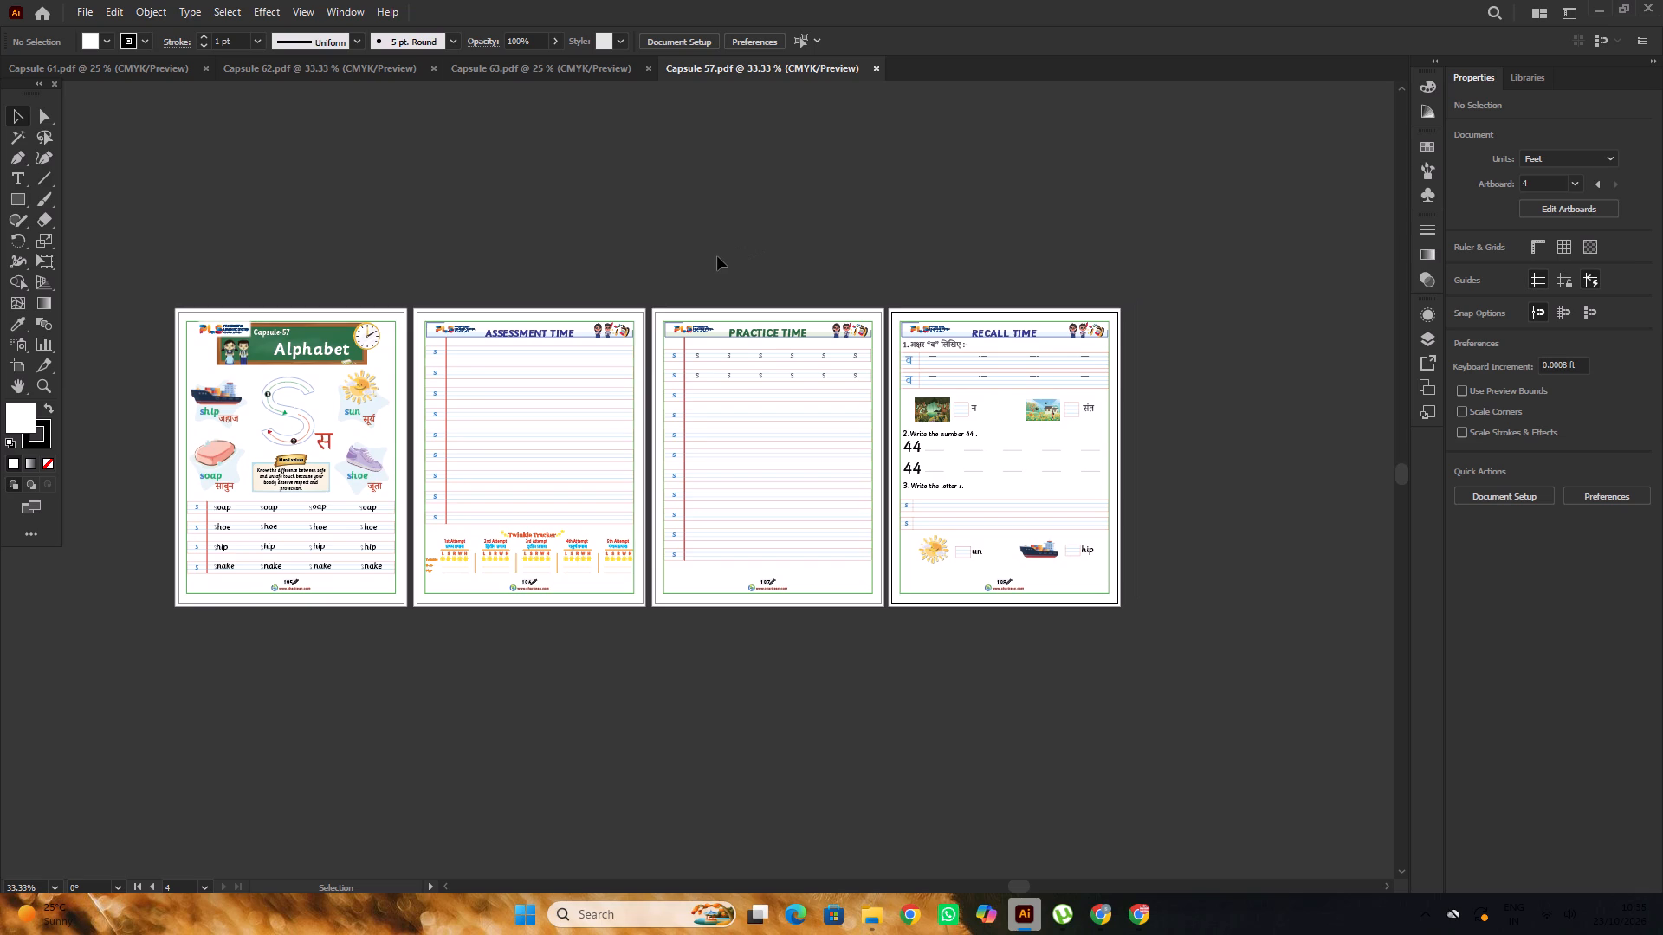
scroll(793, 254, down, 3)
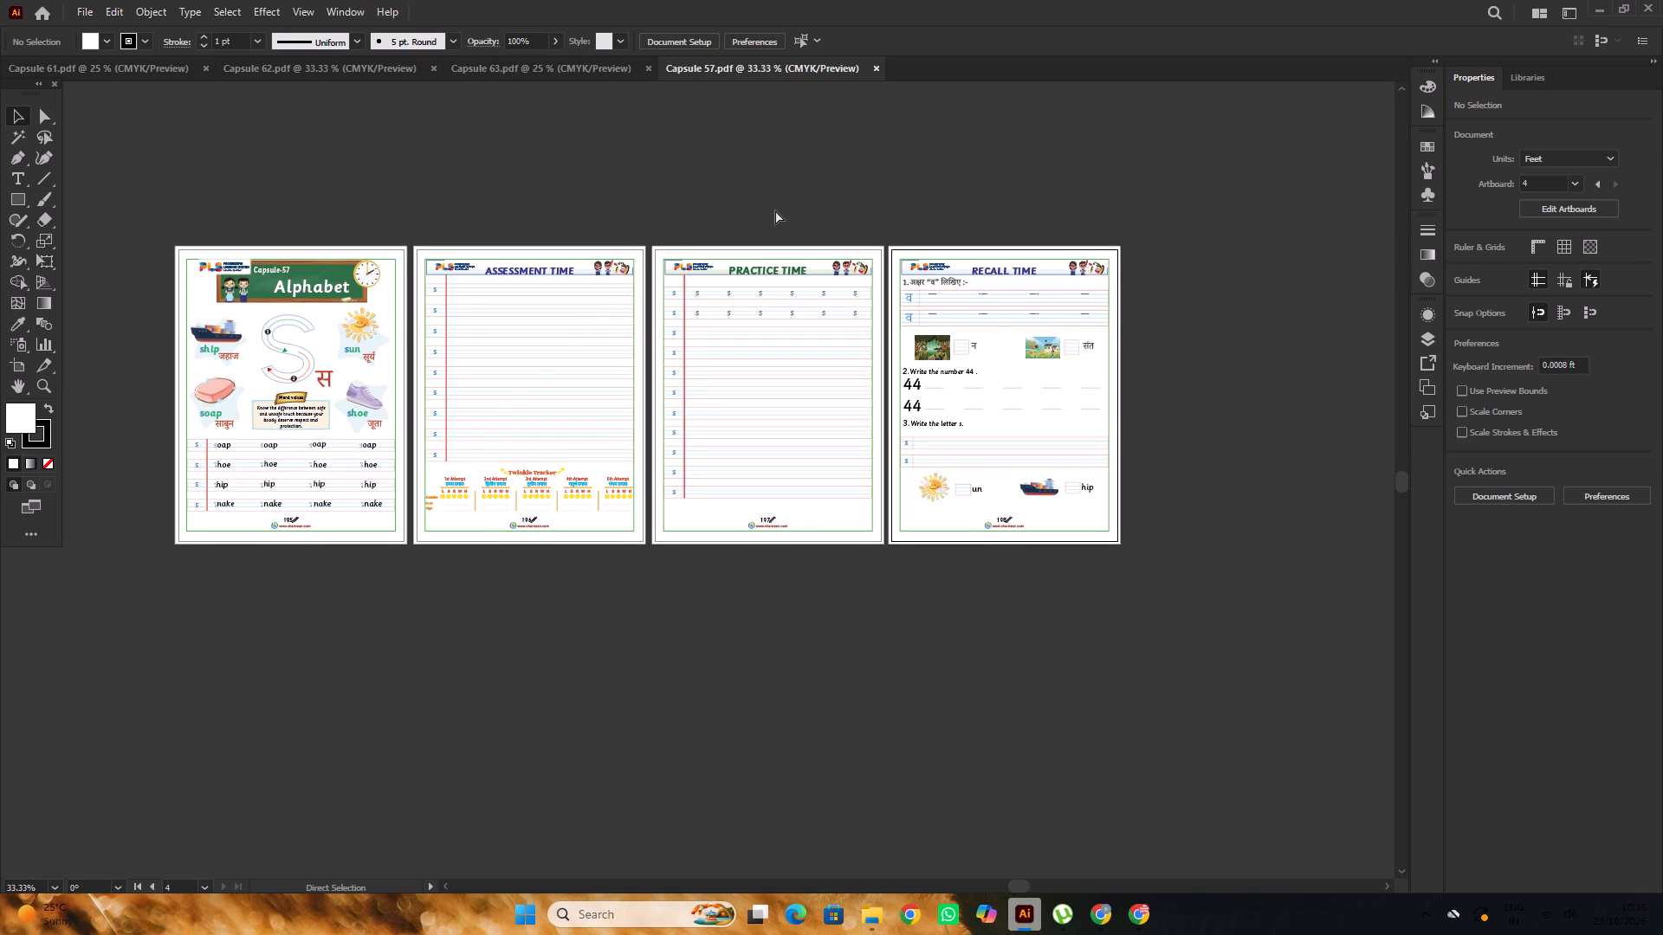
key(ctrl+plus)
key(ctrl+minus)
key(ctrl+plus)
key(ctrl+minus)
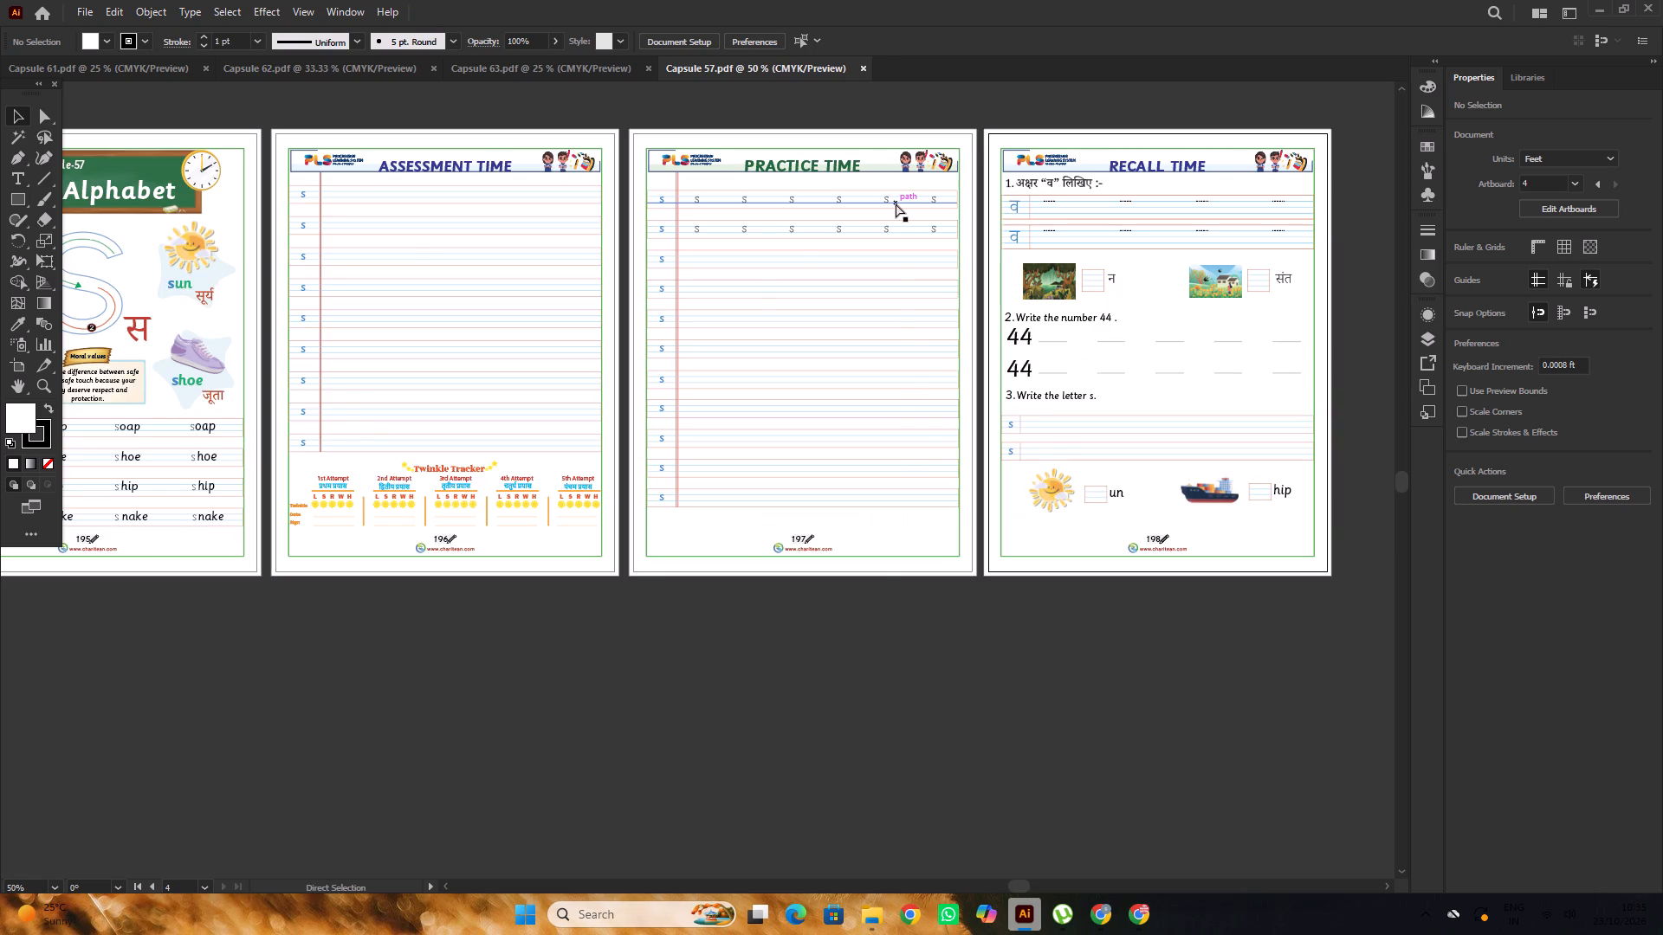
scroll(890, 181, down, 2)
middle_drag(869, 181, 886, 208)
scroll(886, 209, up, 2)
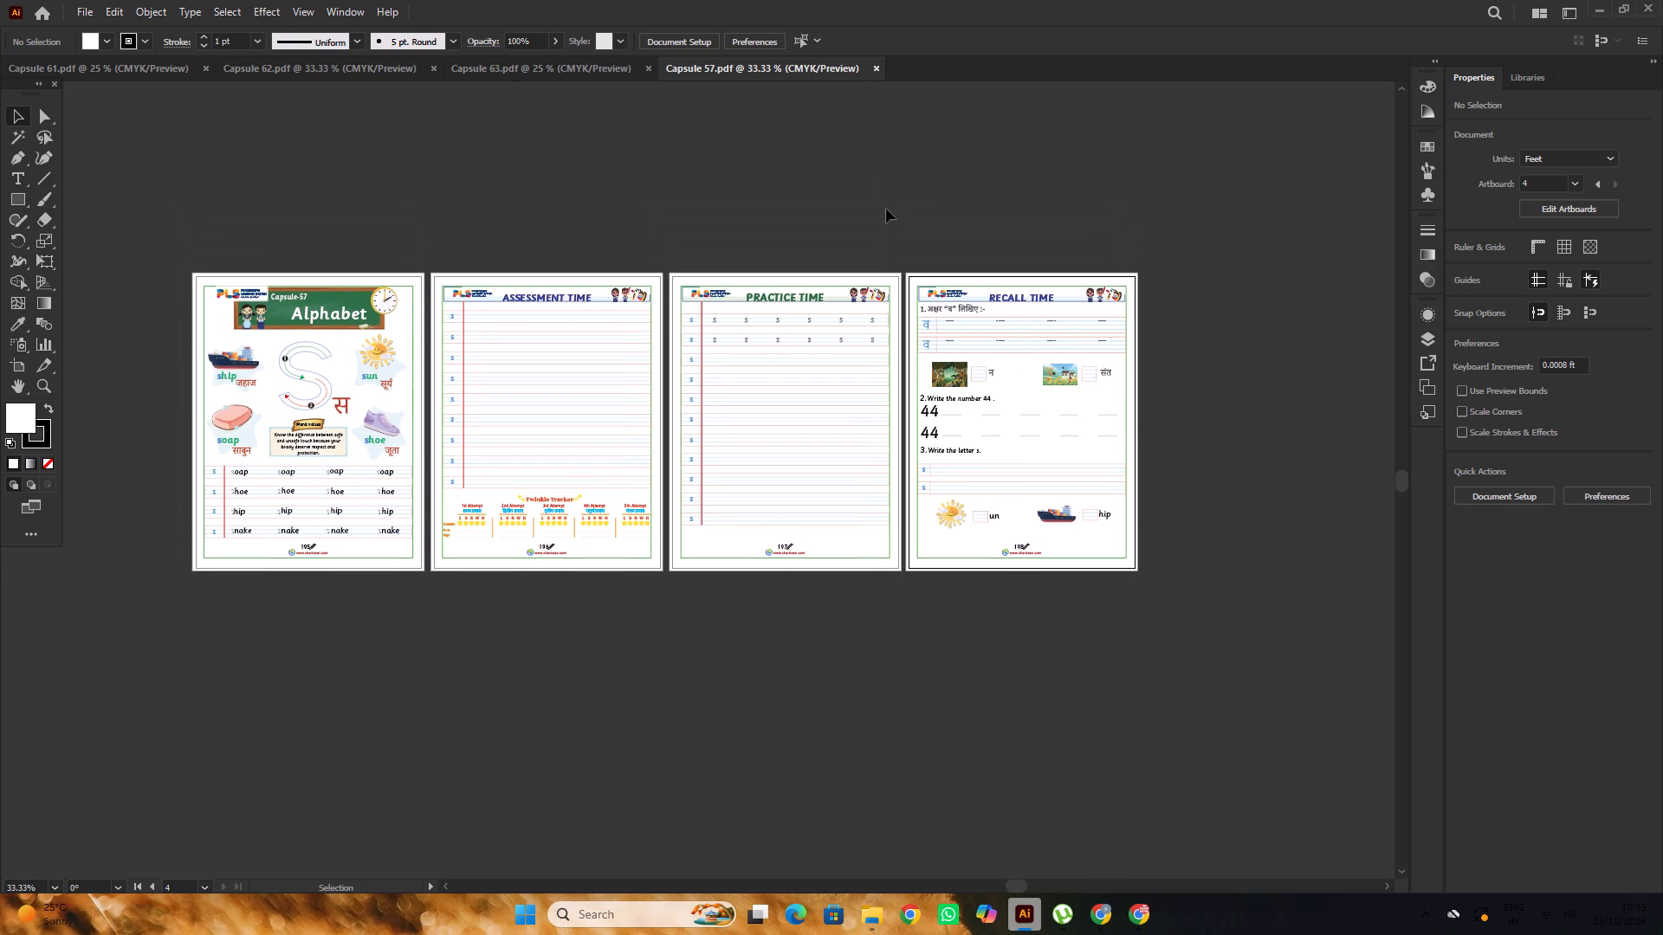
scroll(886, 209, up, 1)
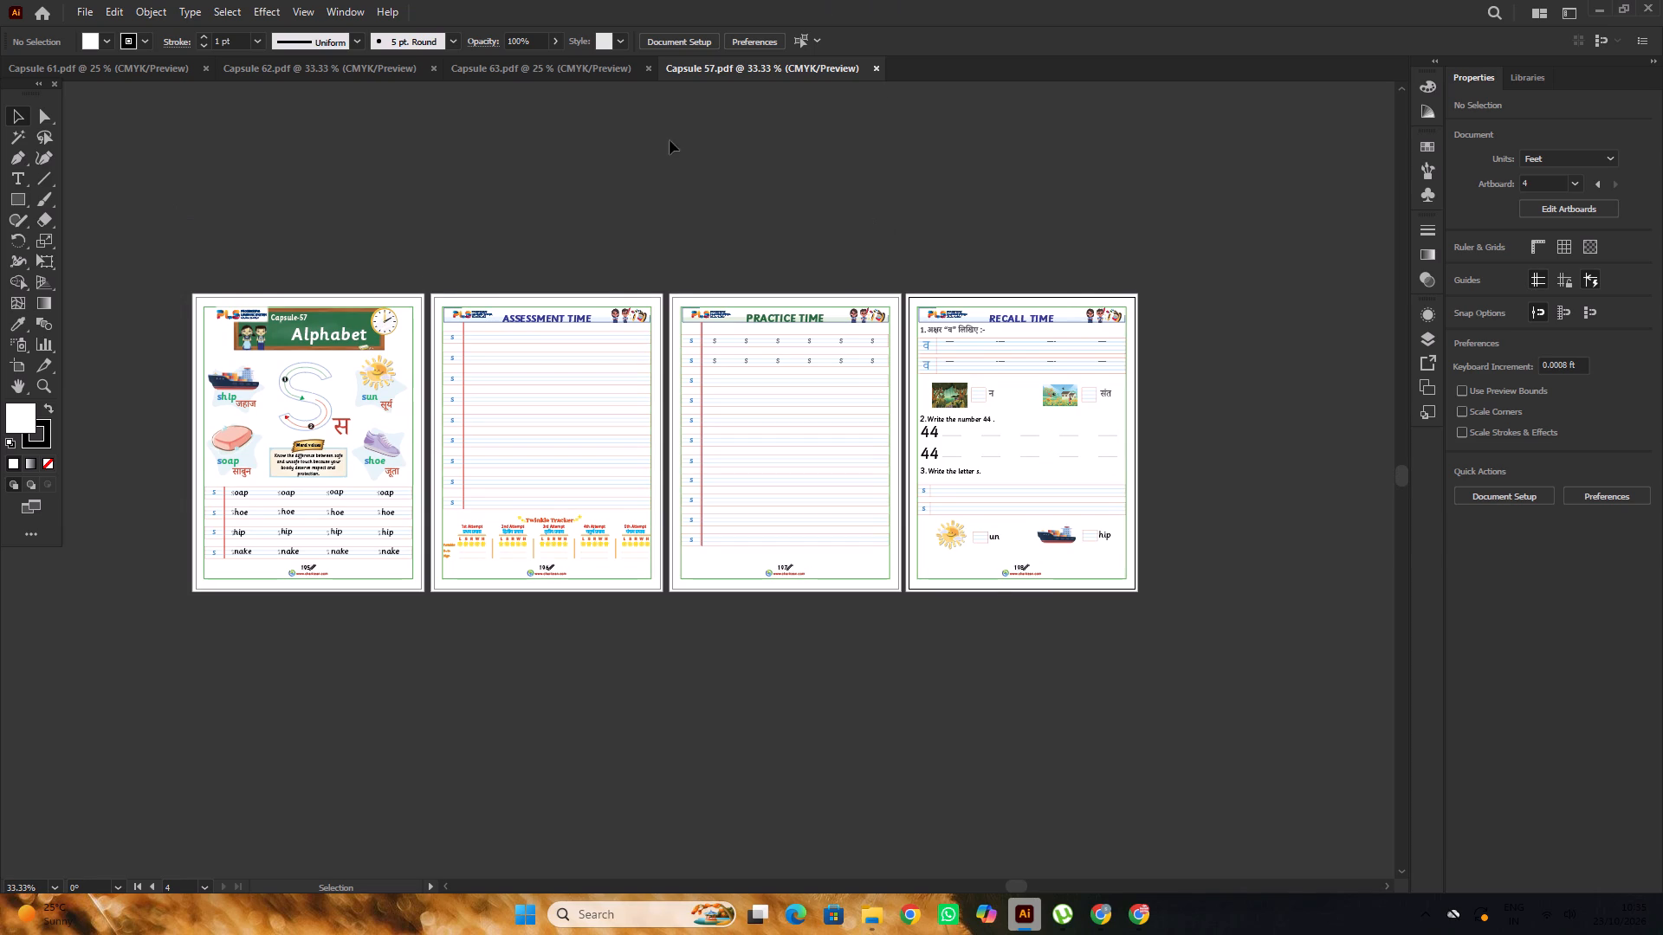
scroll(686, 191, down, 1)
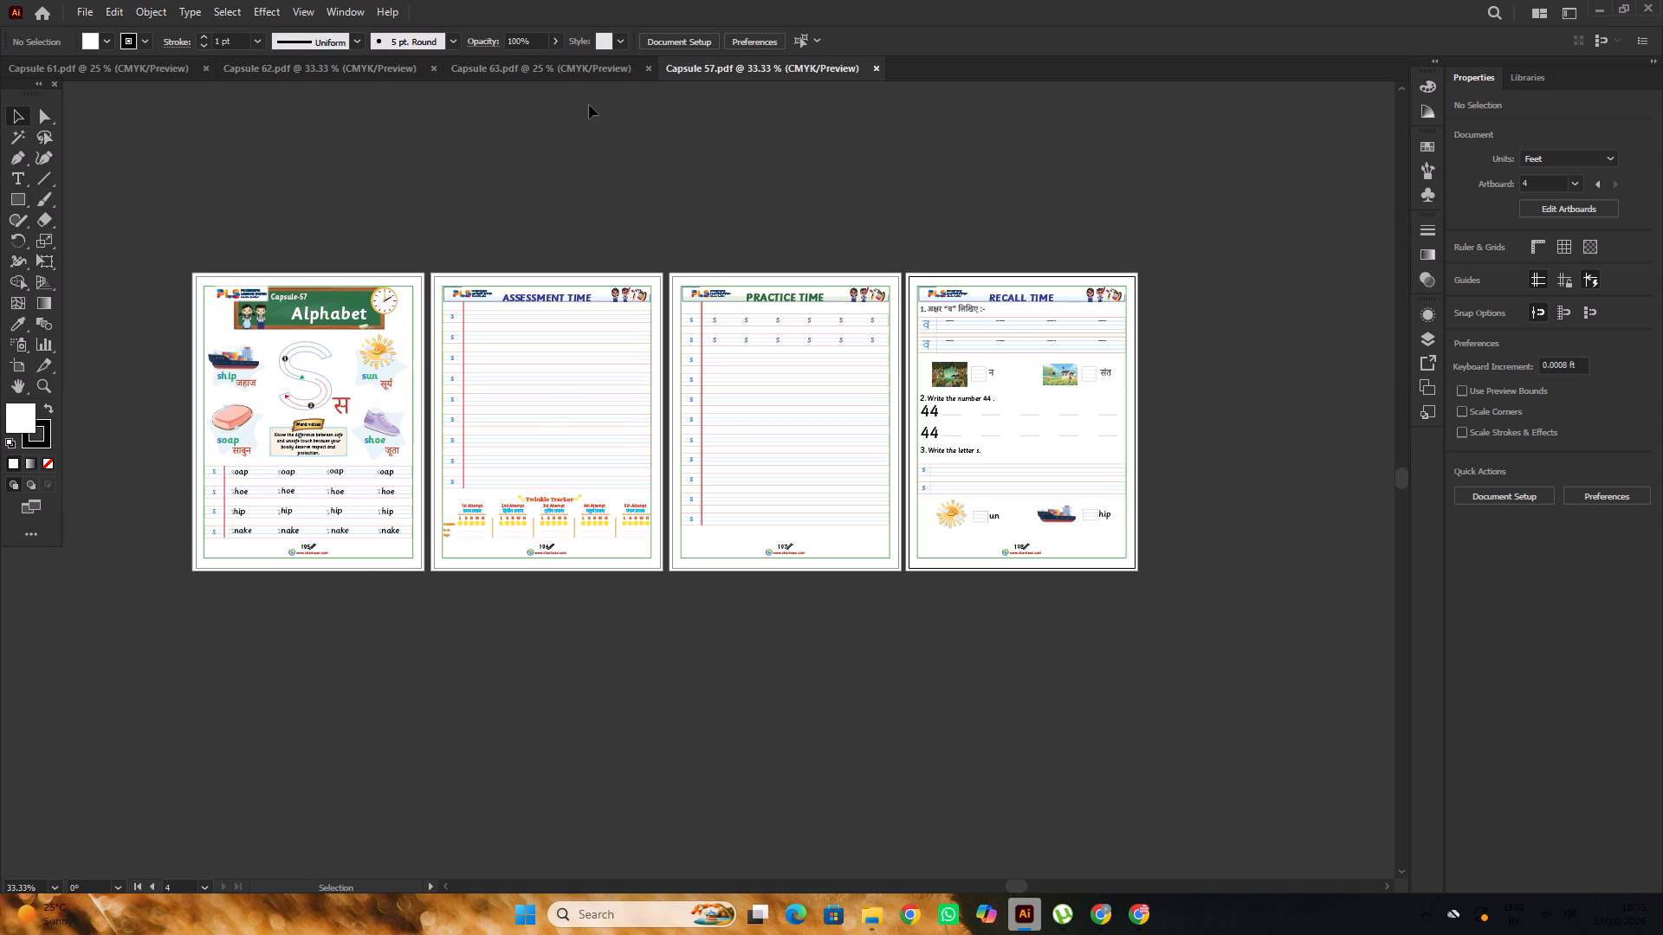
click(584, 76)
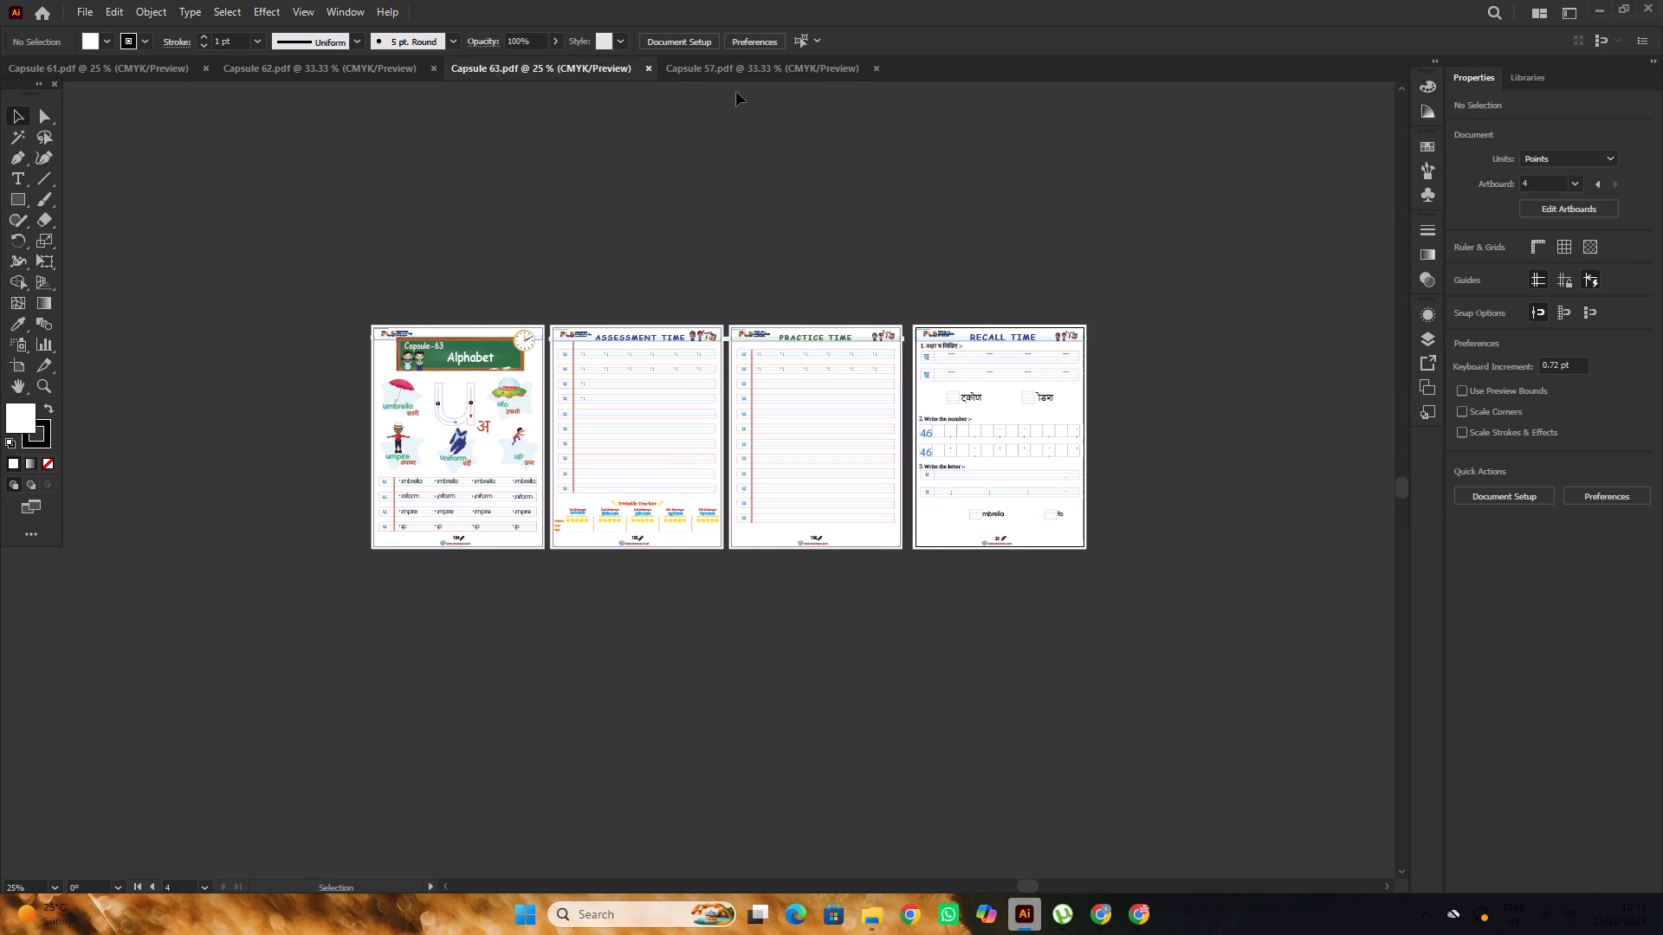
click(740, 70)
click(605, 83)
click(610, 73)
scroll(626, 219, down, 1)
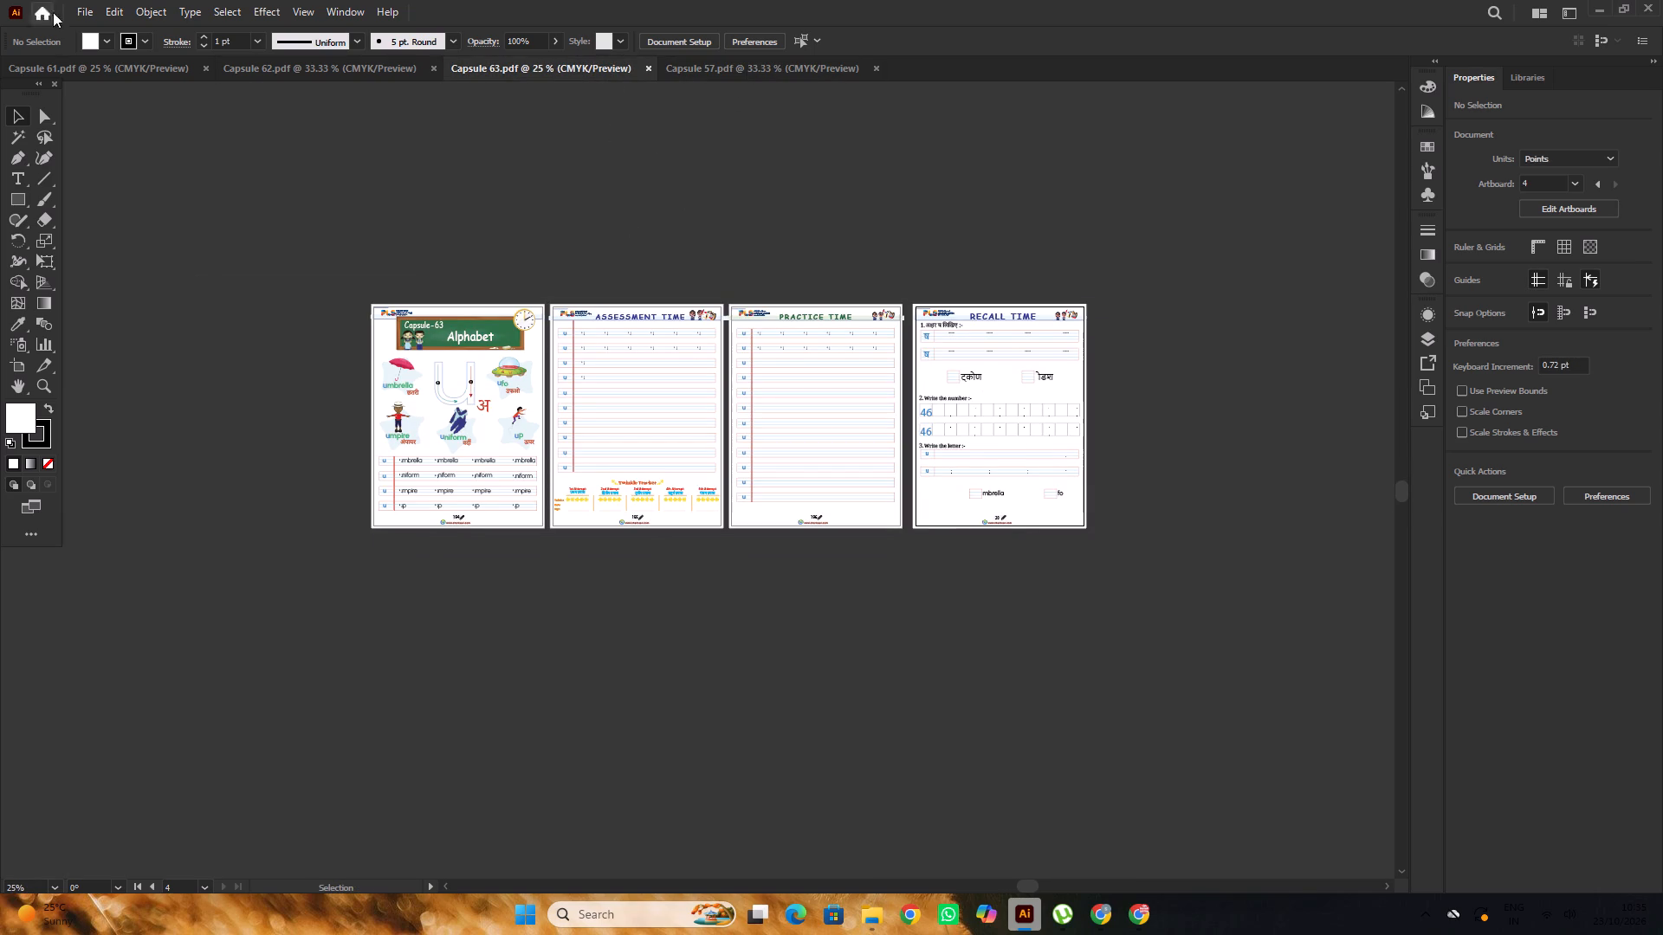
Create a new portrait CMYK document, 0.97 by 1.38 ft, with one artboard and High (300 ppi) raster effects.
click(82, 6)
click(113, 31)
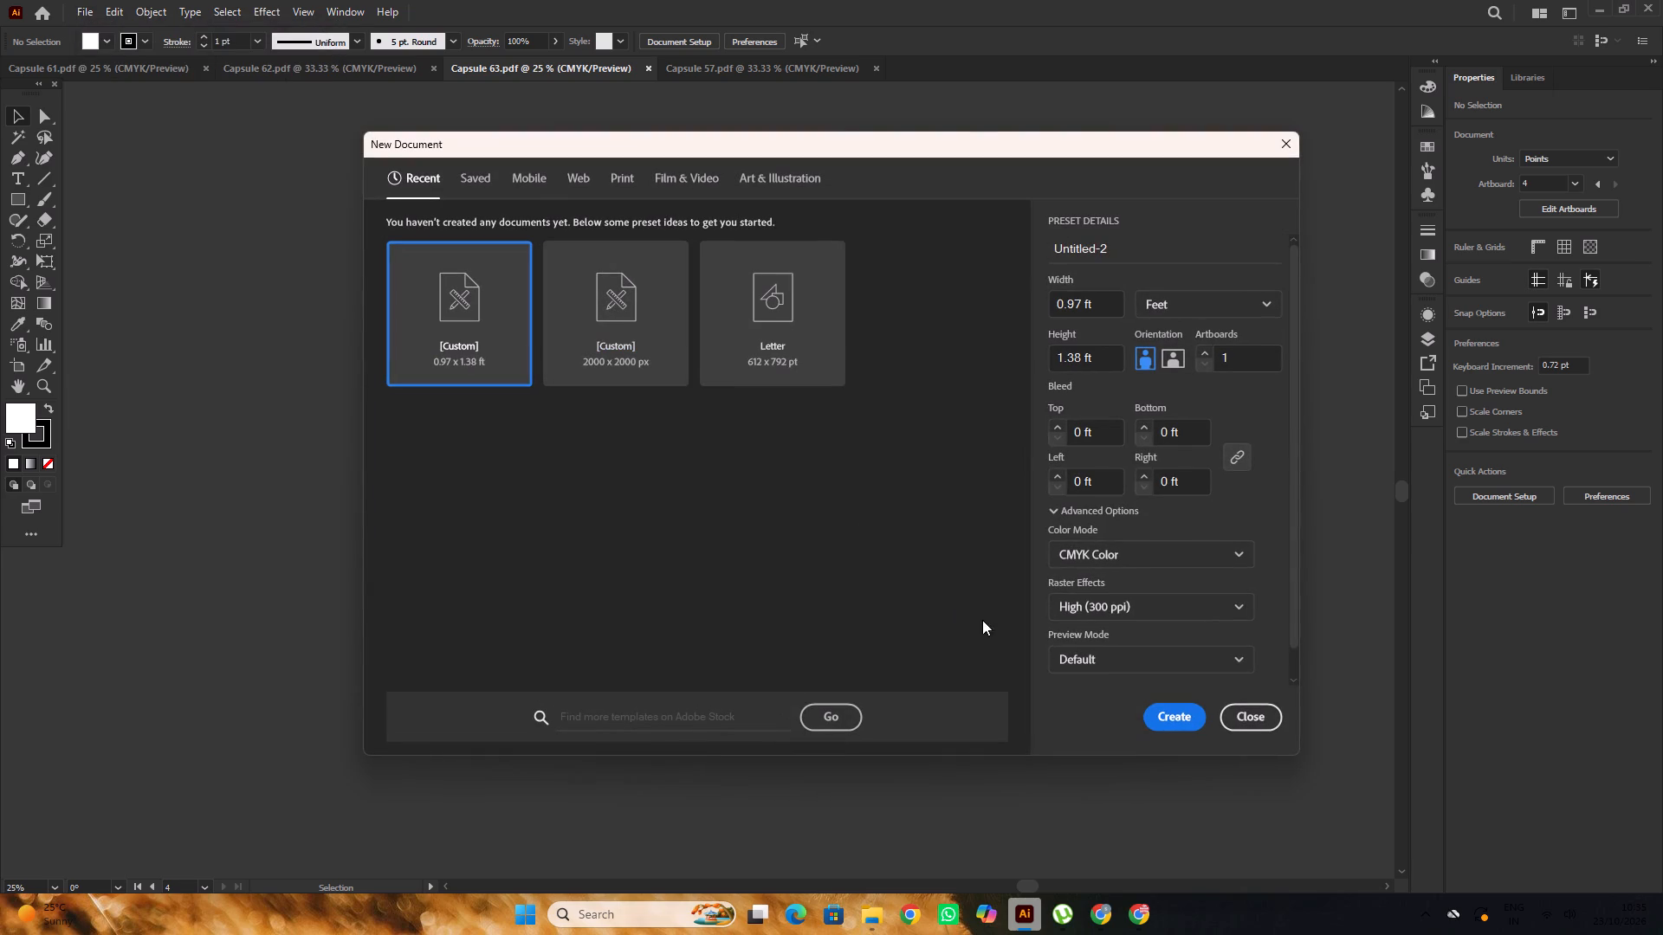
click(1176, 713)
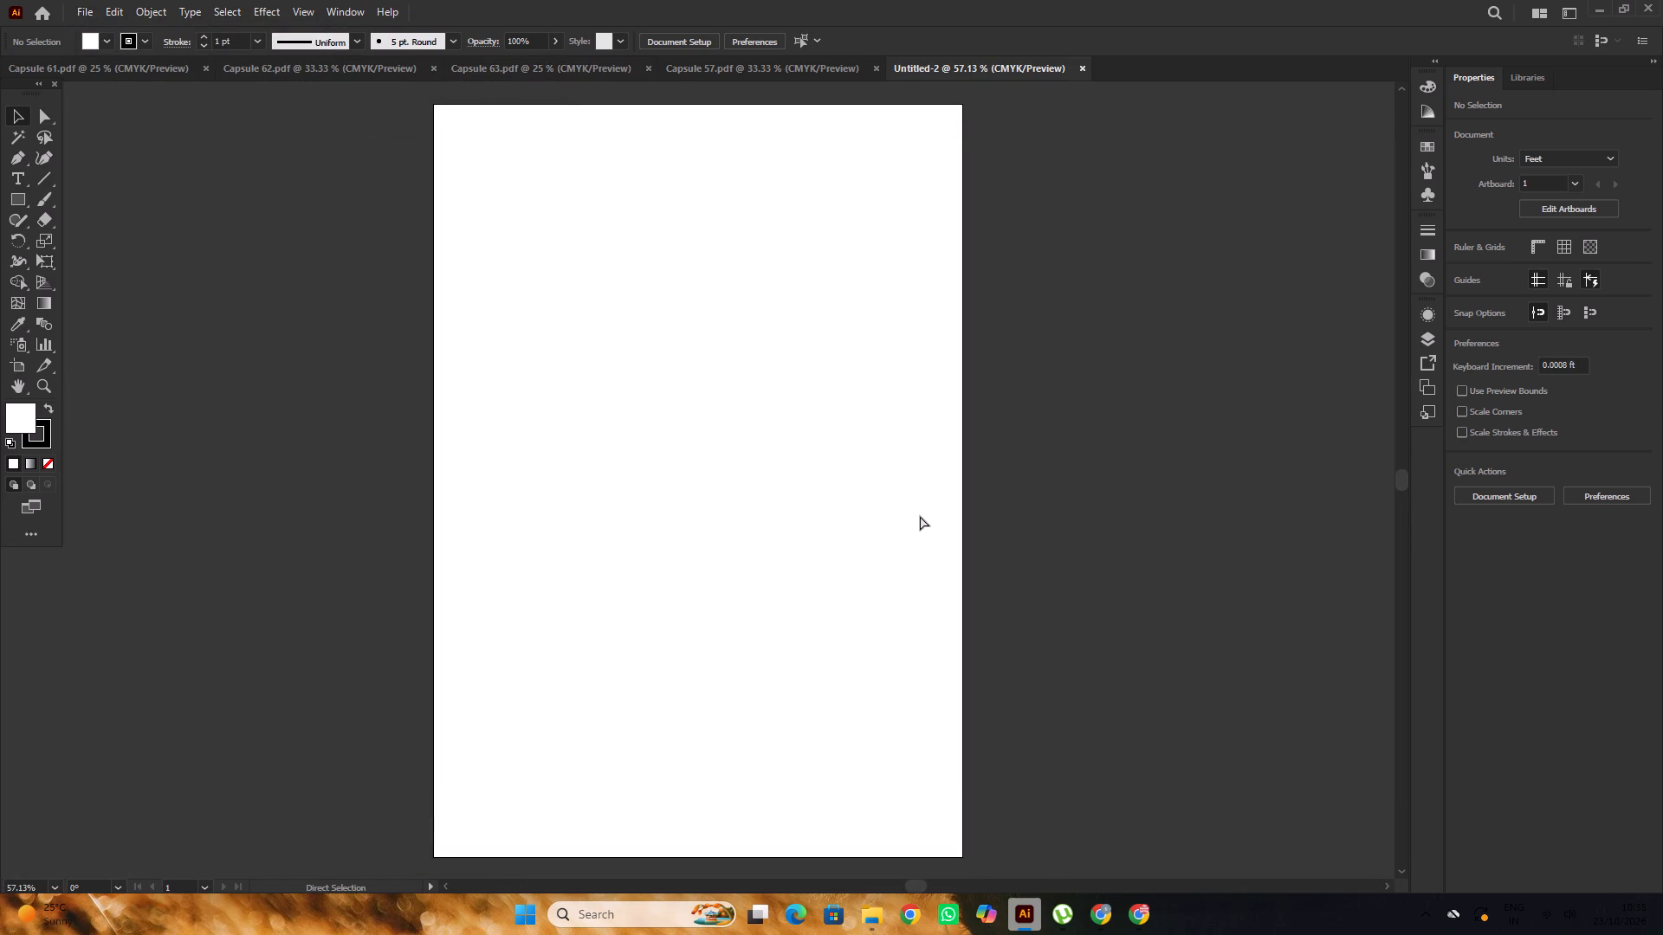
key(ctrl+minus)
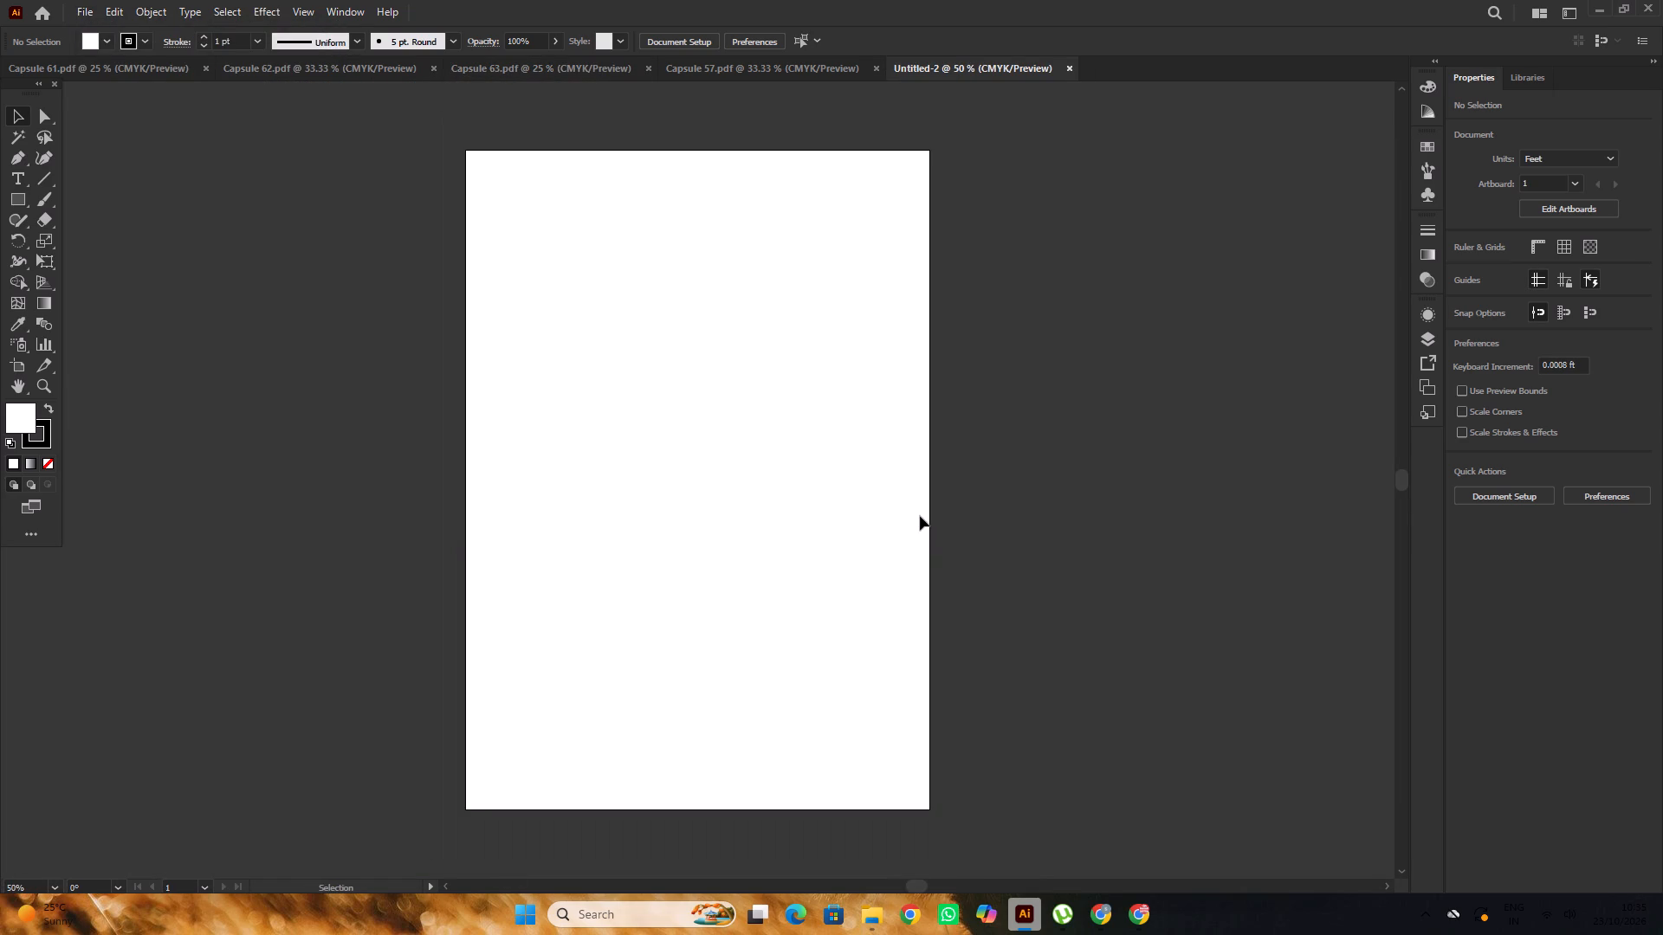
Try to copy all four Capsule 57 artboards: Alphabet, Assessment Time, Practice Time and Recall Time.
click(838, 64)
scroll(980, 466, up, 1)
click(1115, 201)
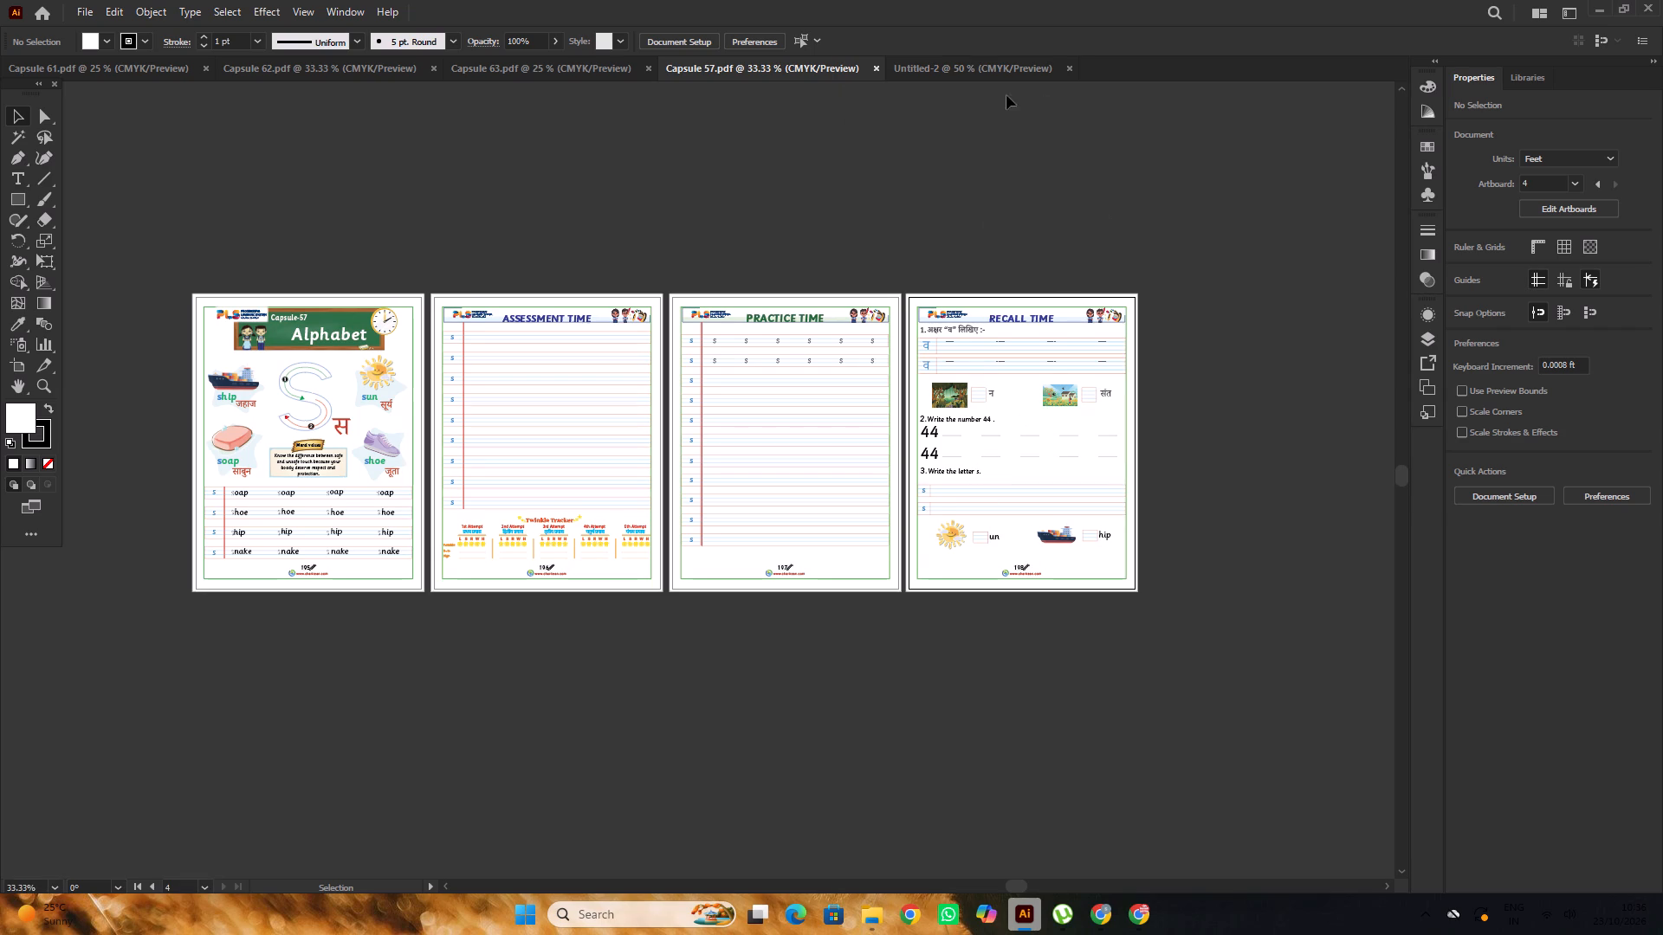
click(949, 61)
click(744, 69)
click(14, 359)
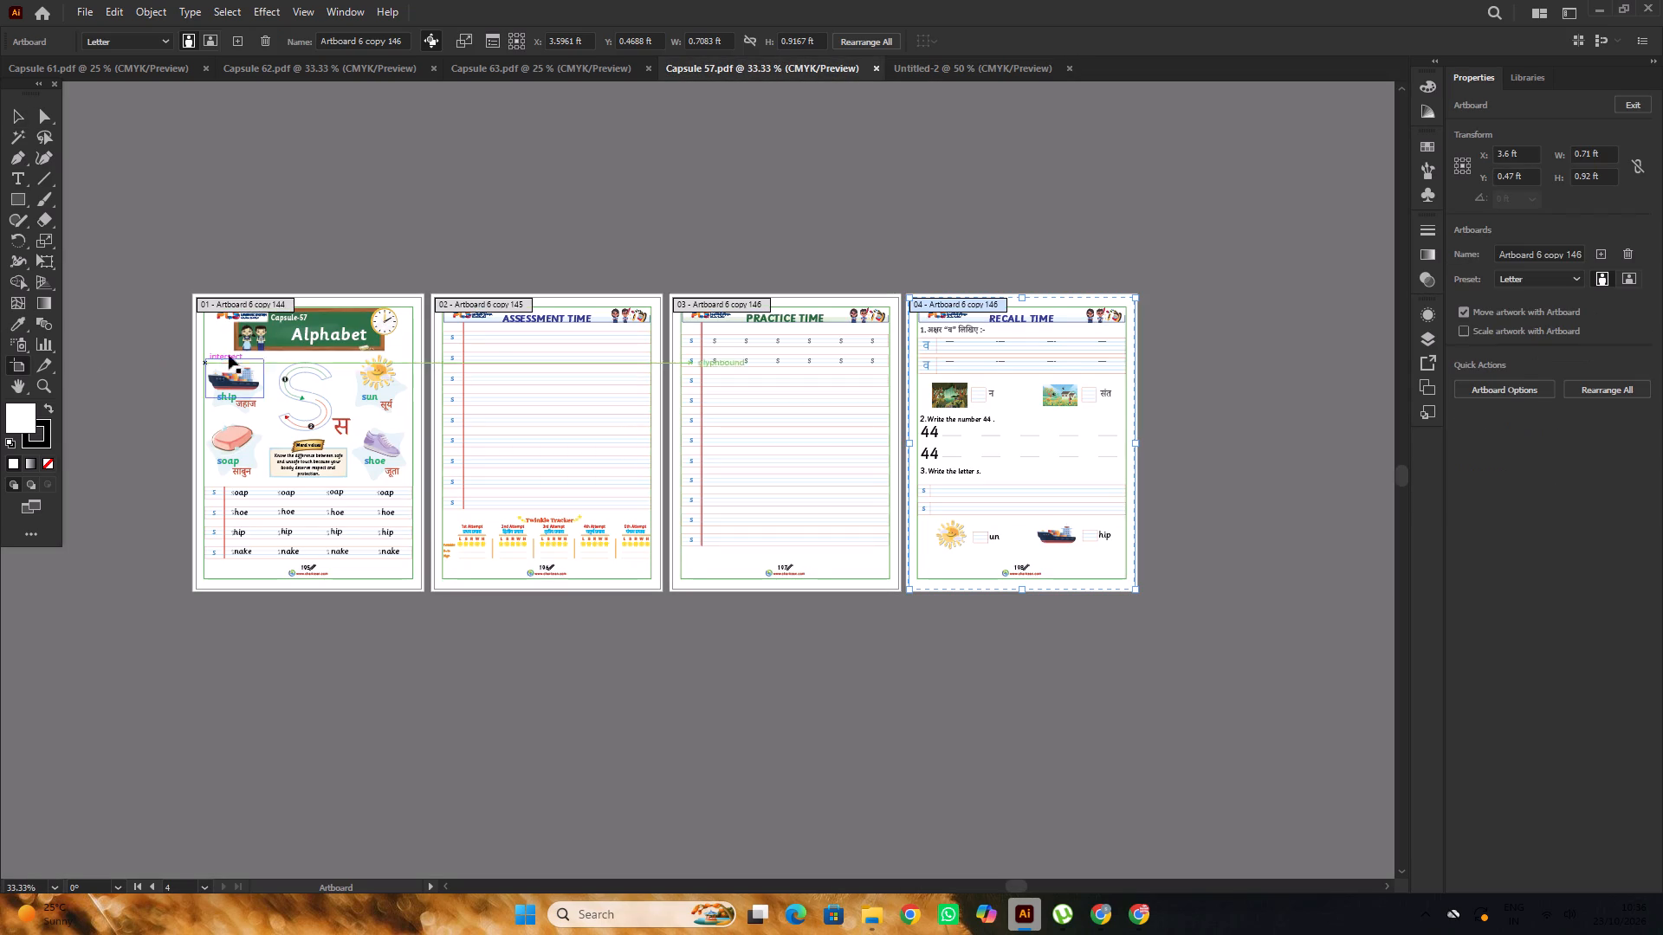
click(265, 301)
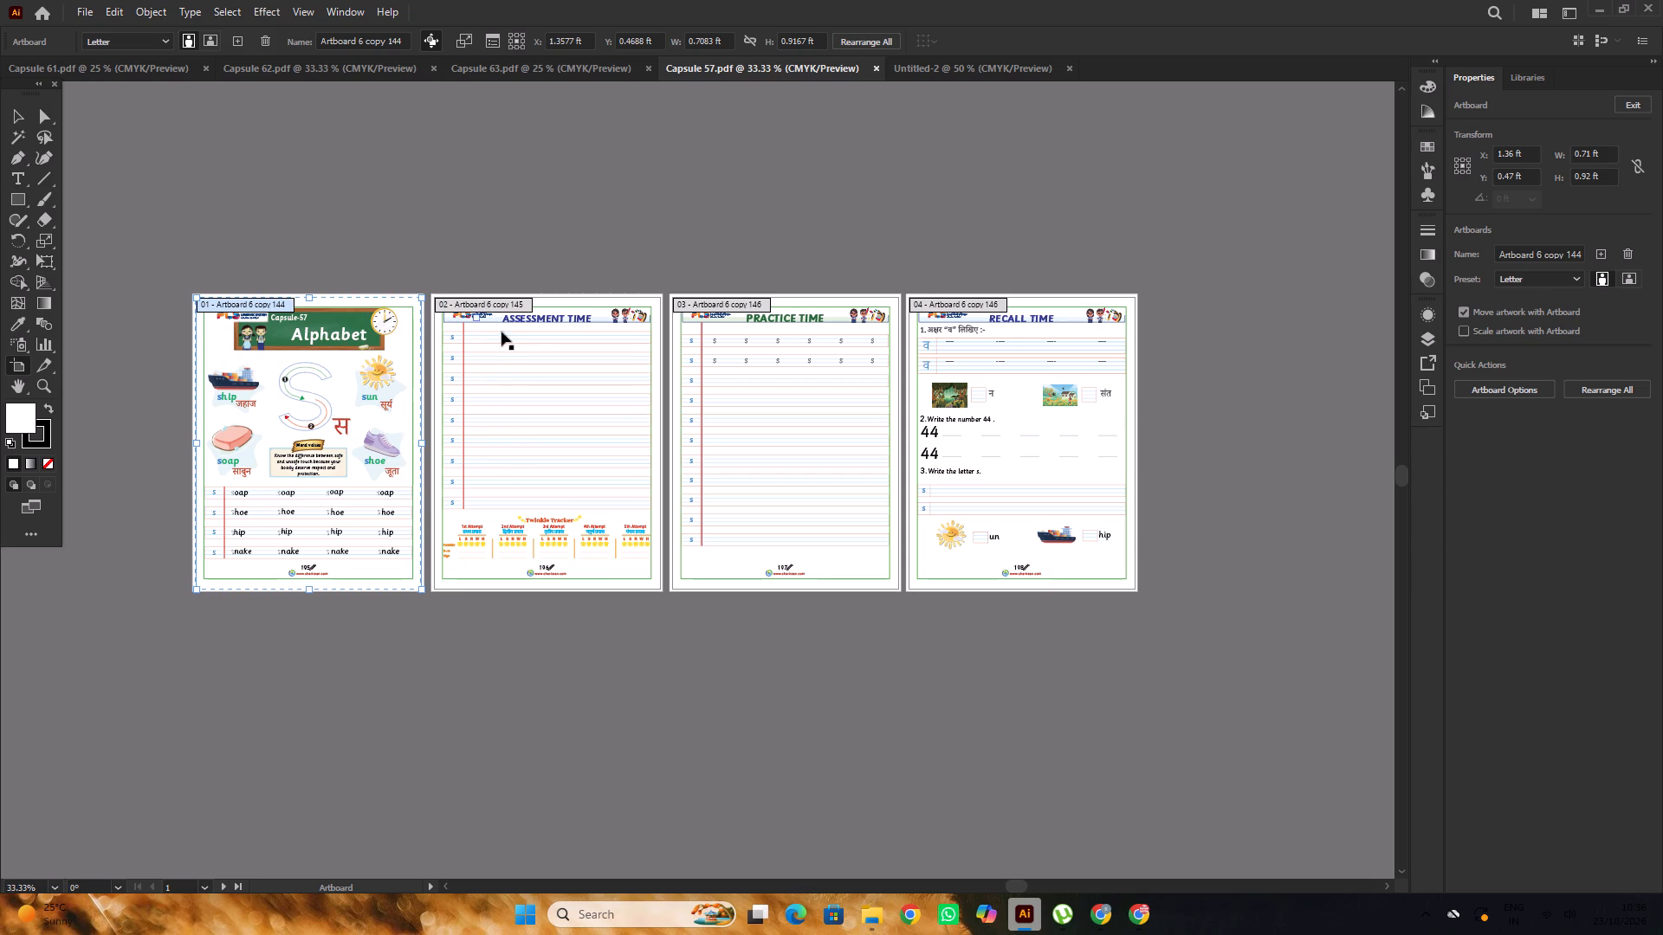
click(10, 111)
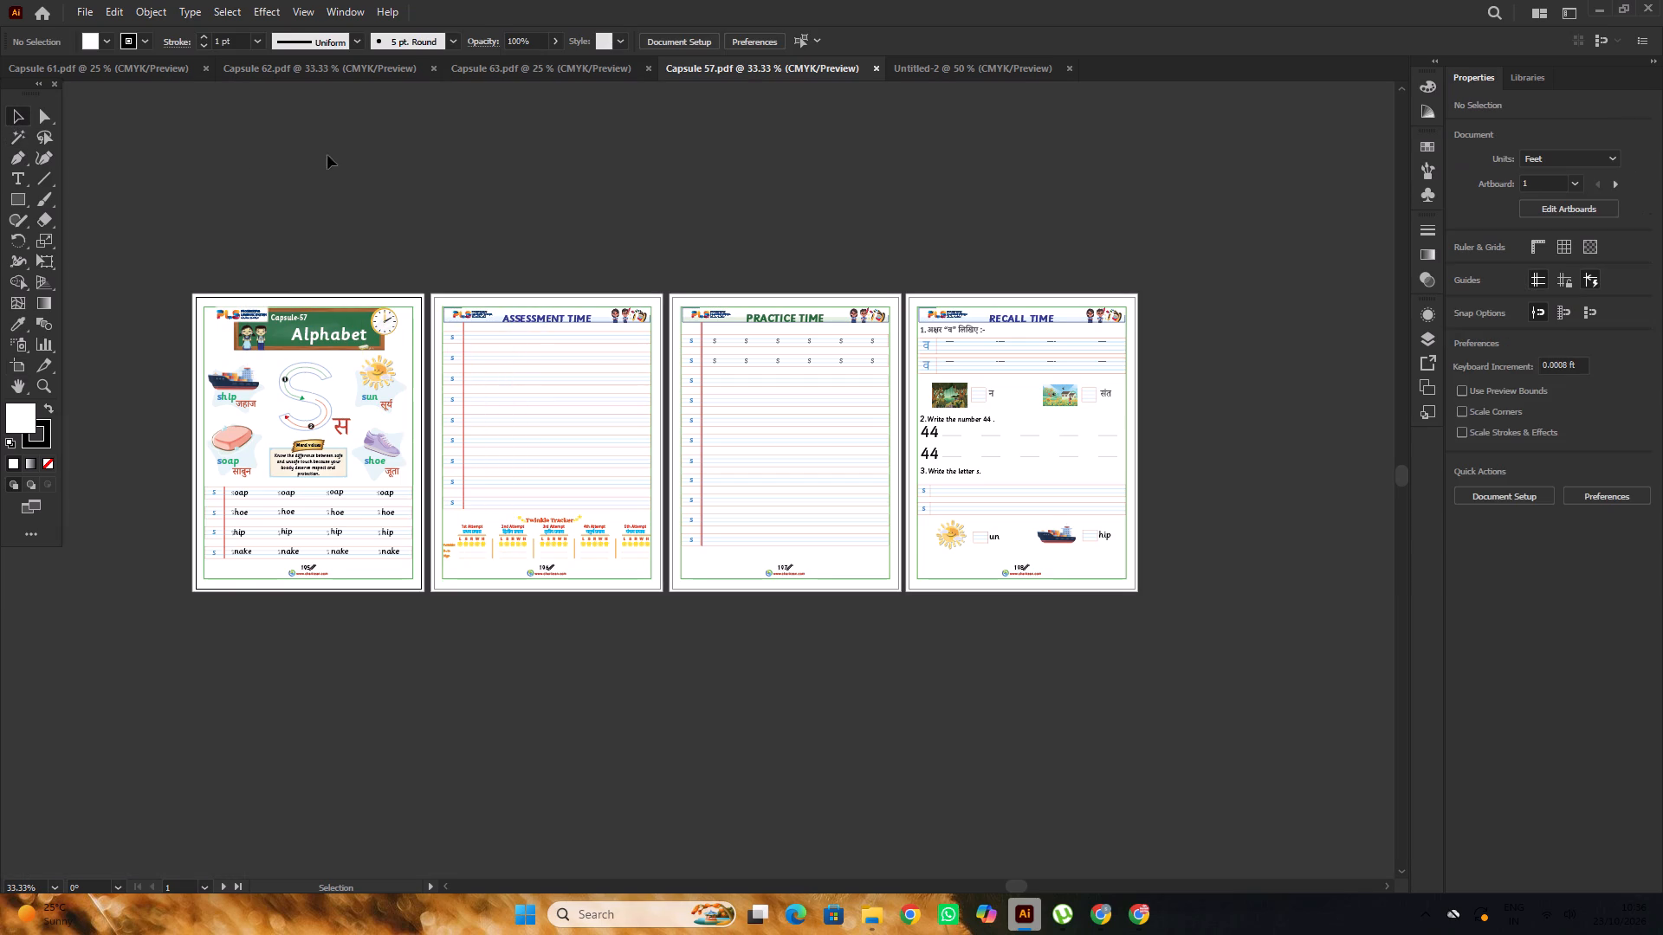
click(327, 155)
click(13, 368)
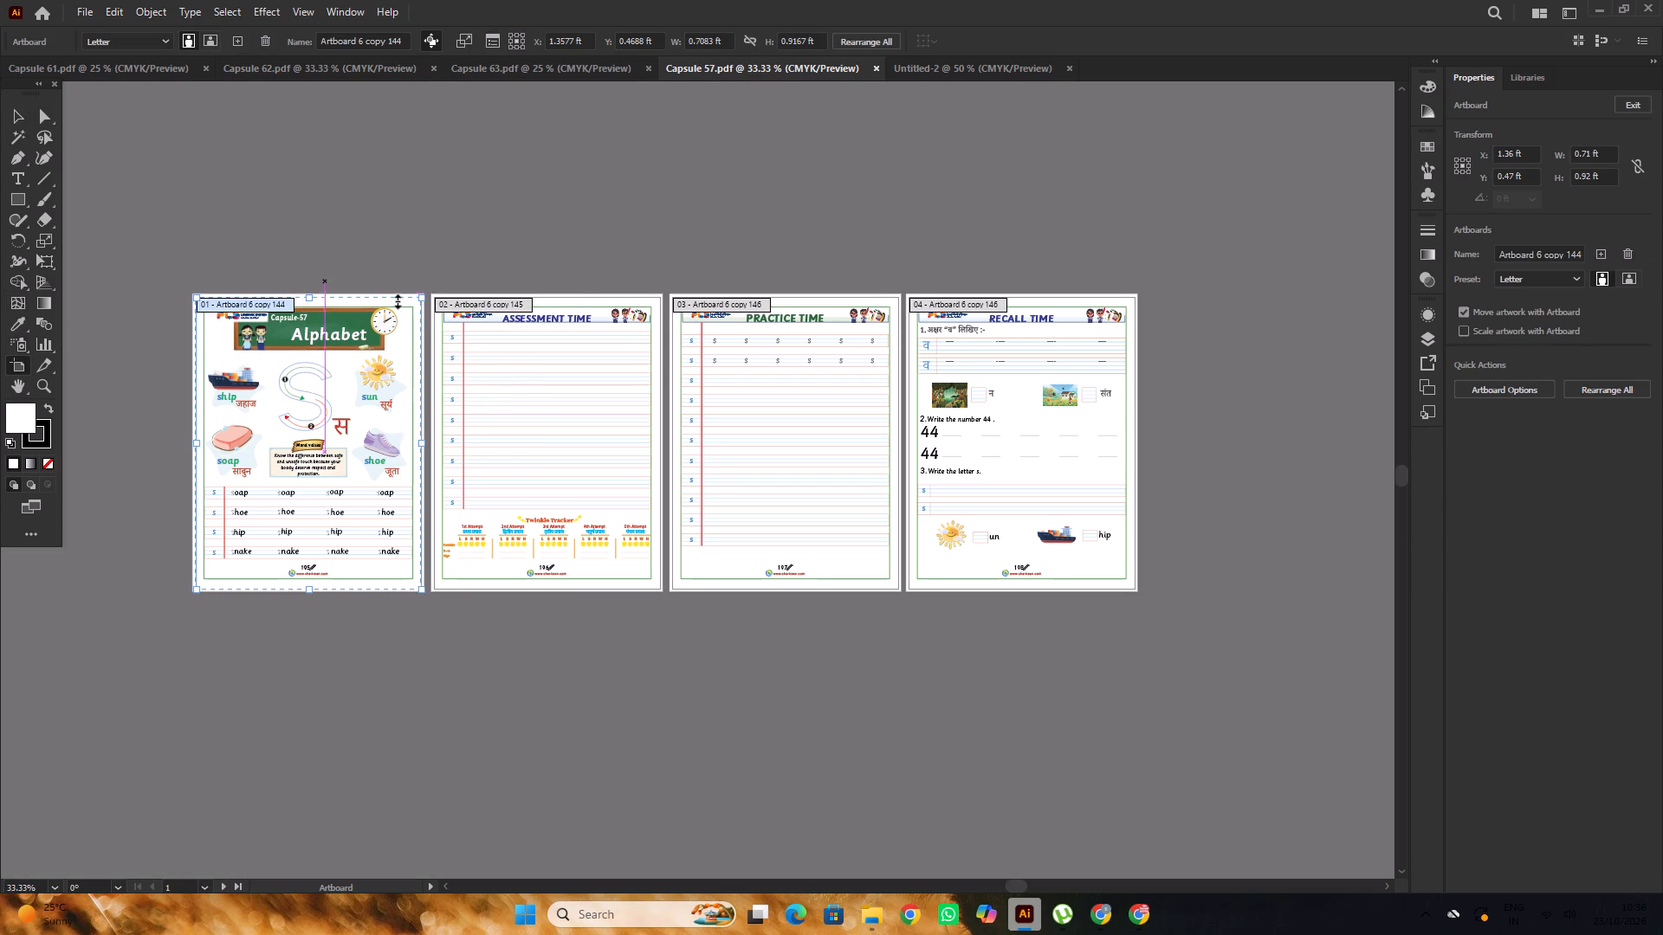
shift+click(476, 303)
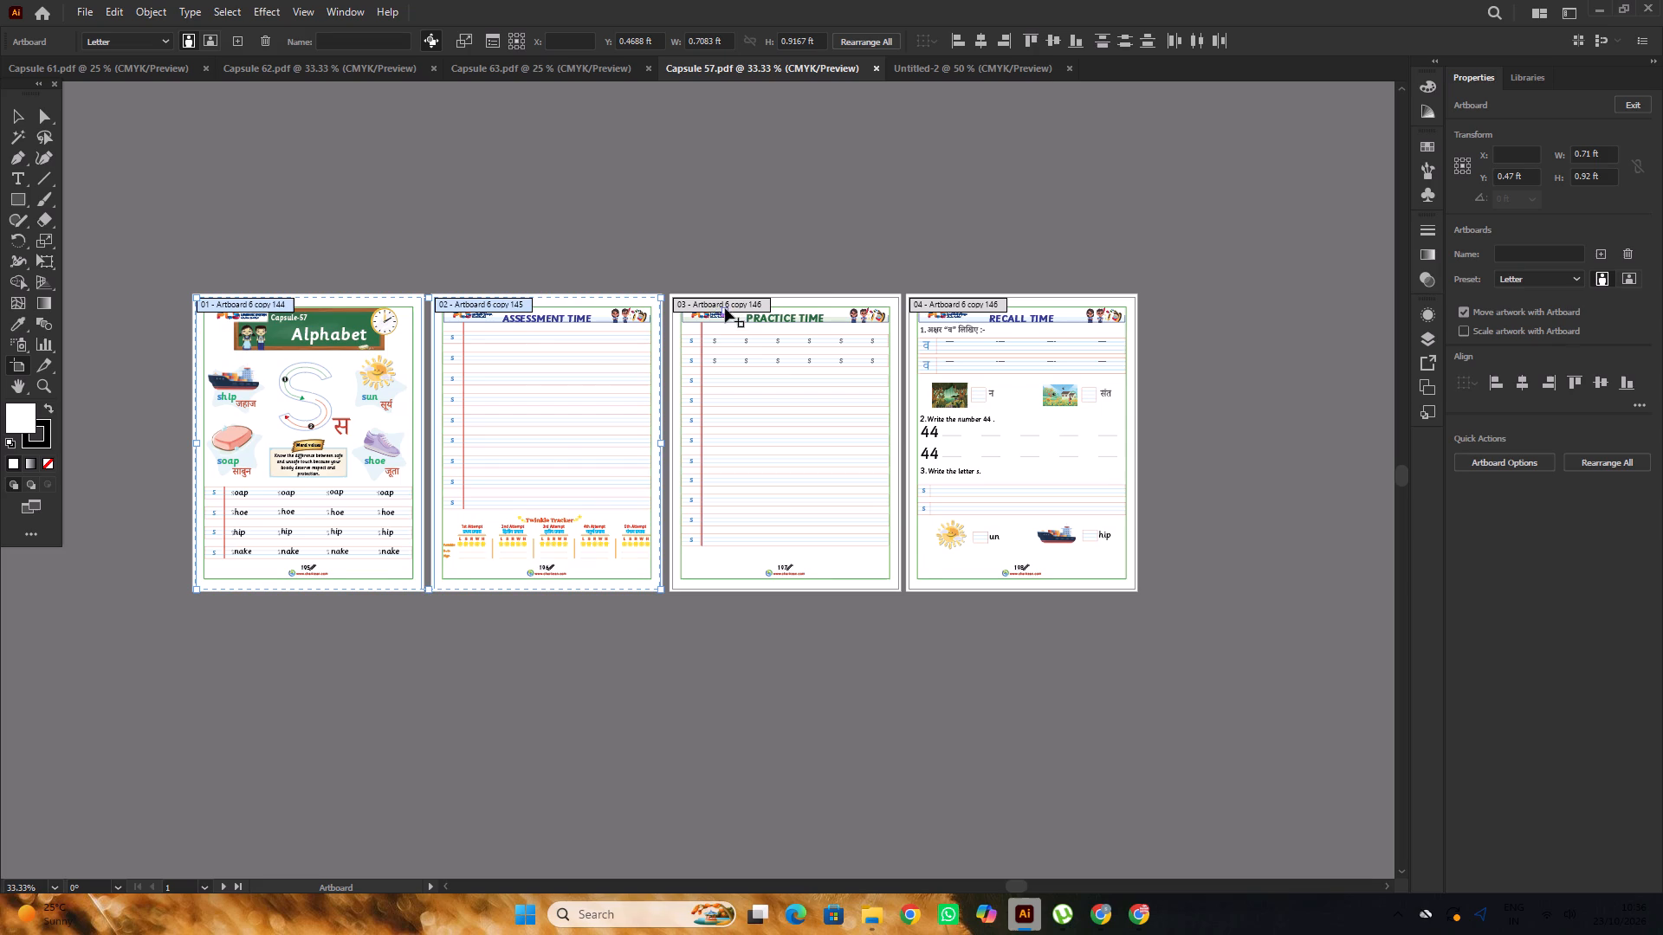
shift+click(724, 306)
shift+click(949, 306)
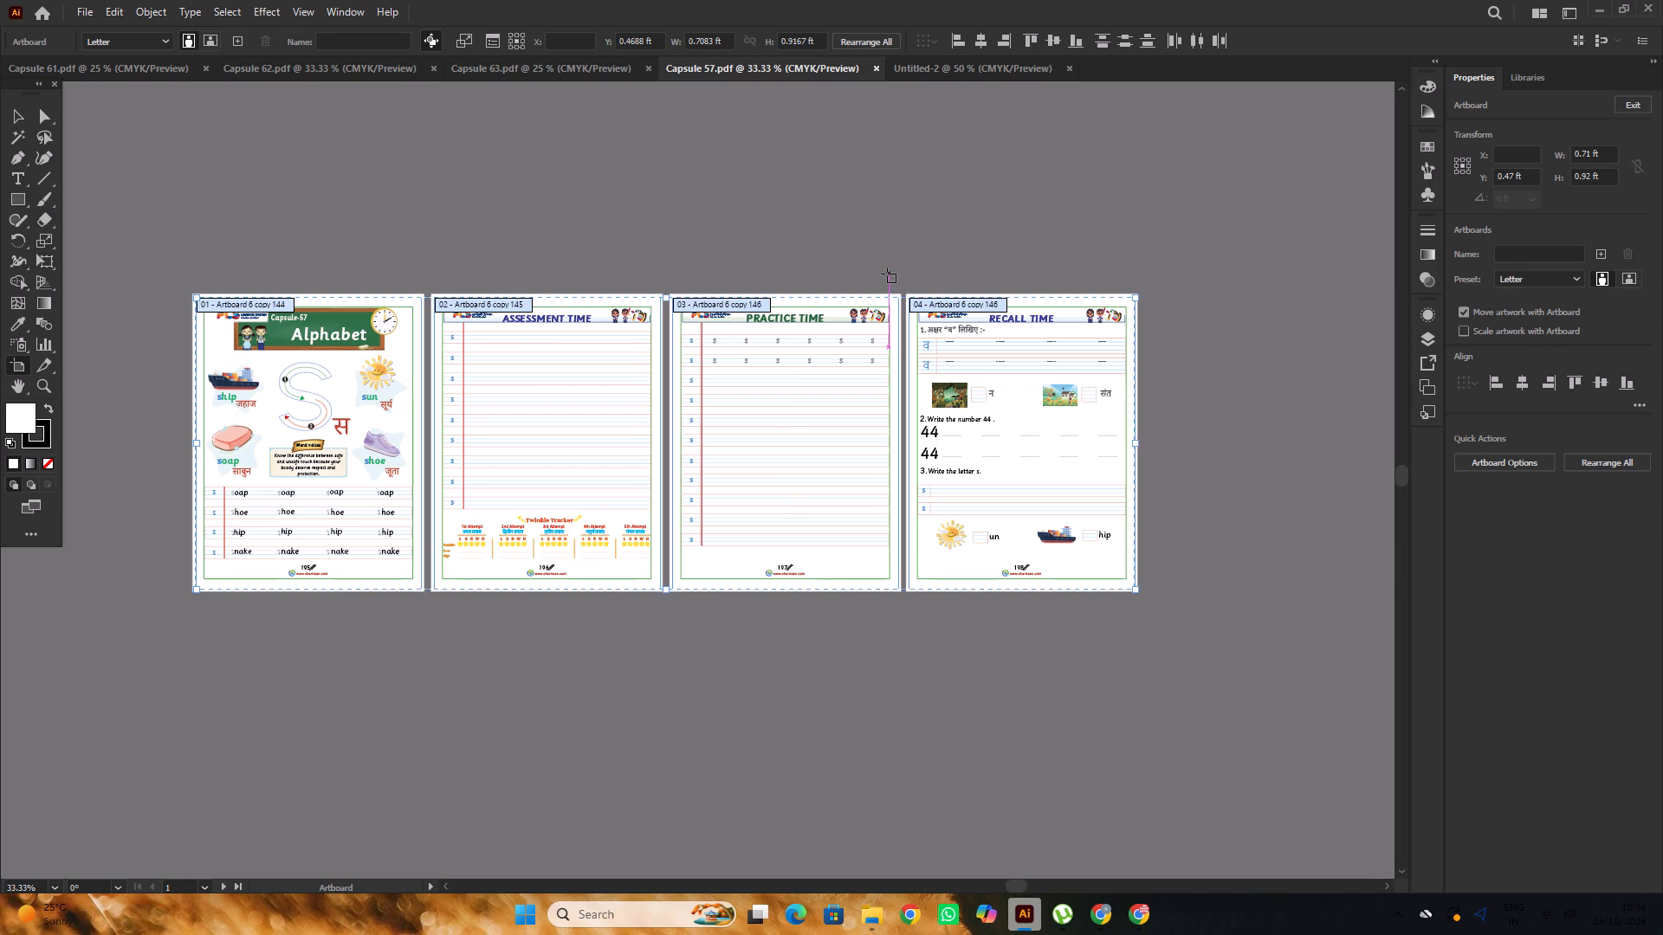
key(ctrl+c)
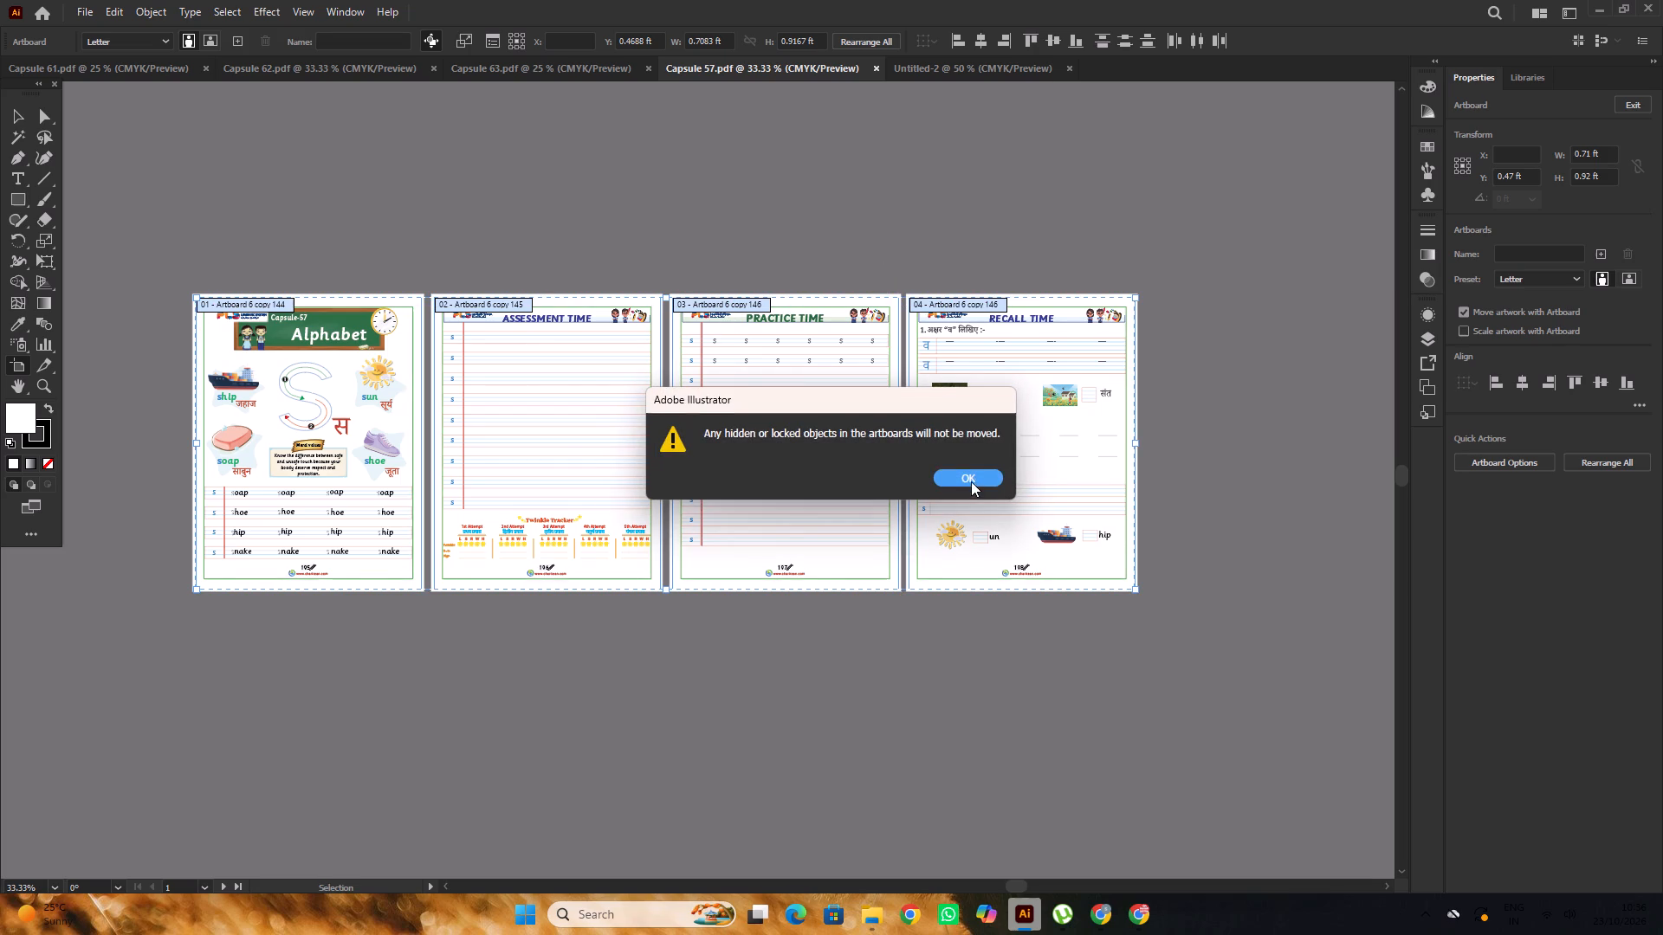
click(971, 481)
Unlock all locked objects in the Capsule 57 document.
click(19, 120)
click(912, 237)
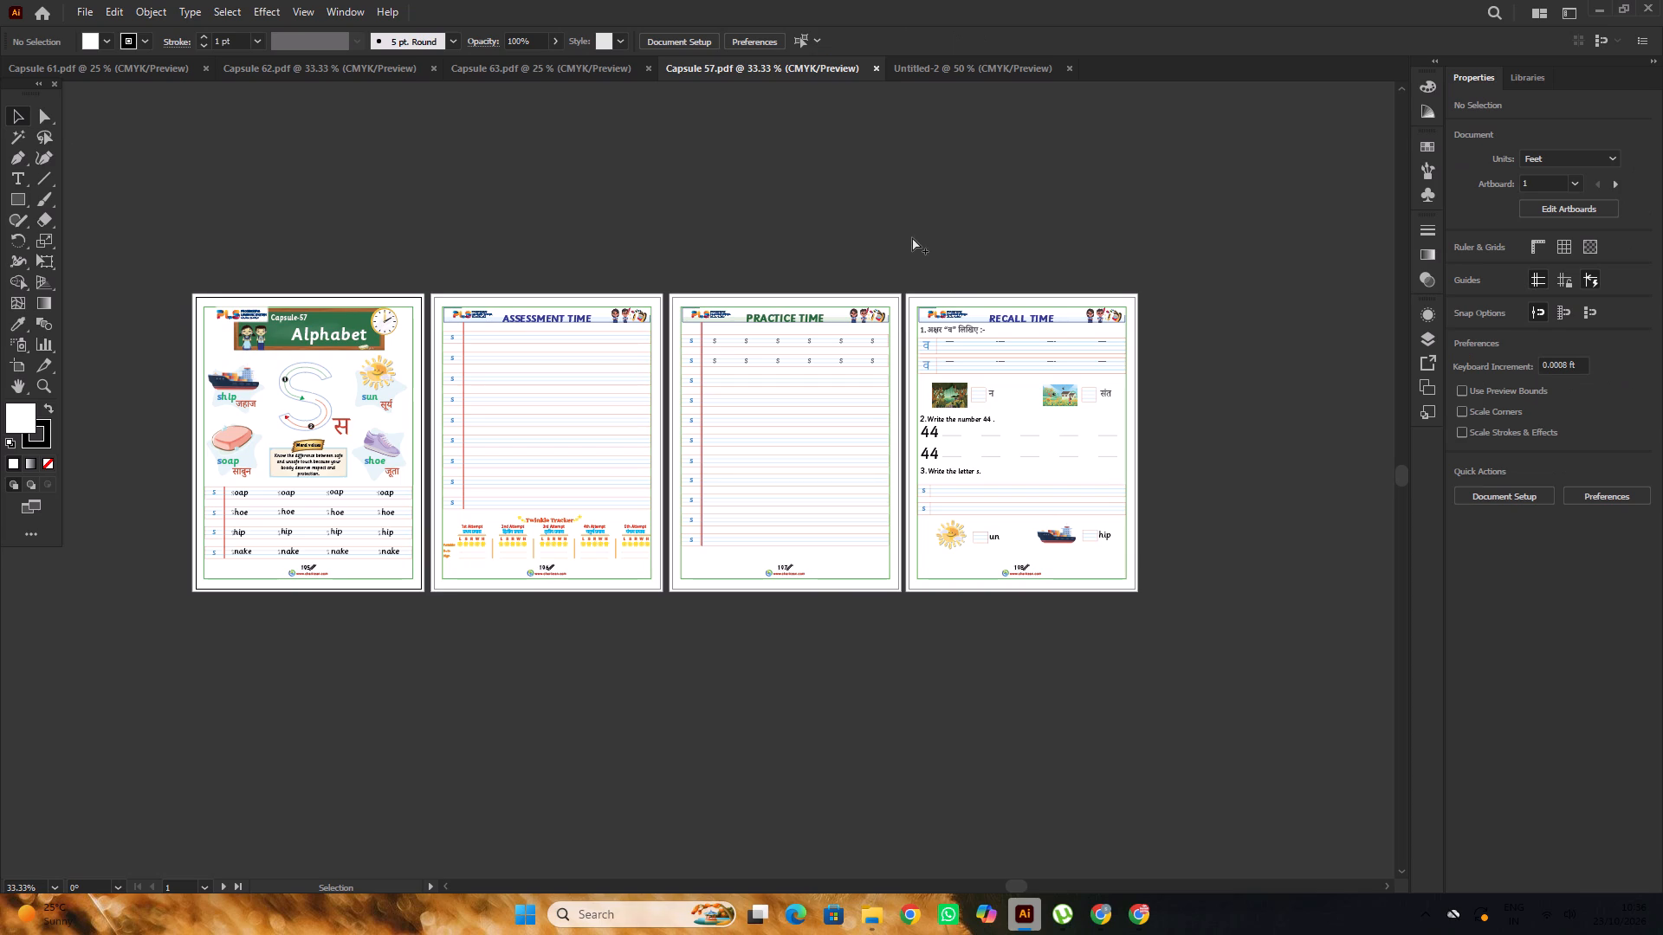
key(ctrl+alt+2)
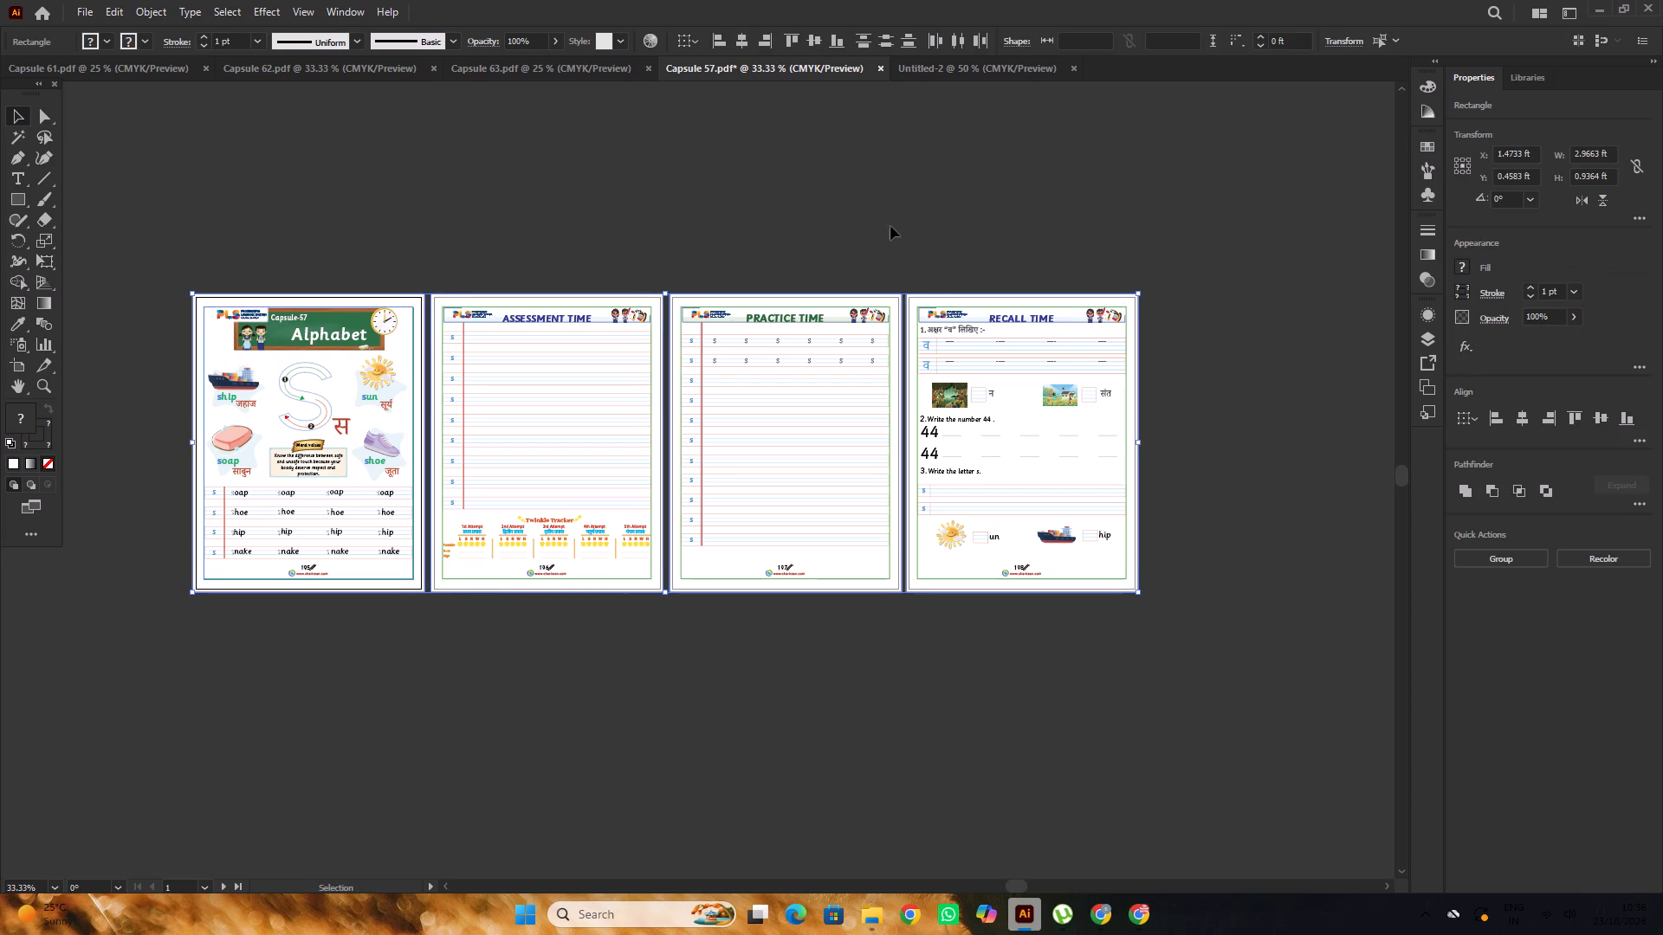
Copy the four selected Capsule 57 artboards with their artwork and paste them into the new Untitled-2 document.
click(7, 357)
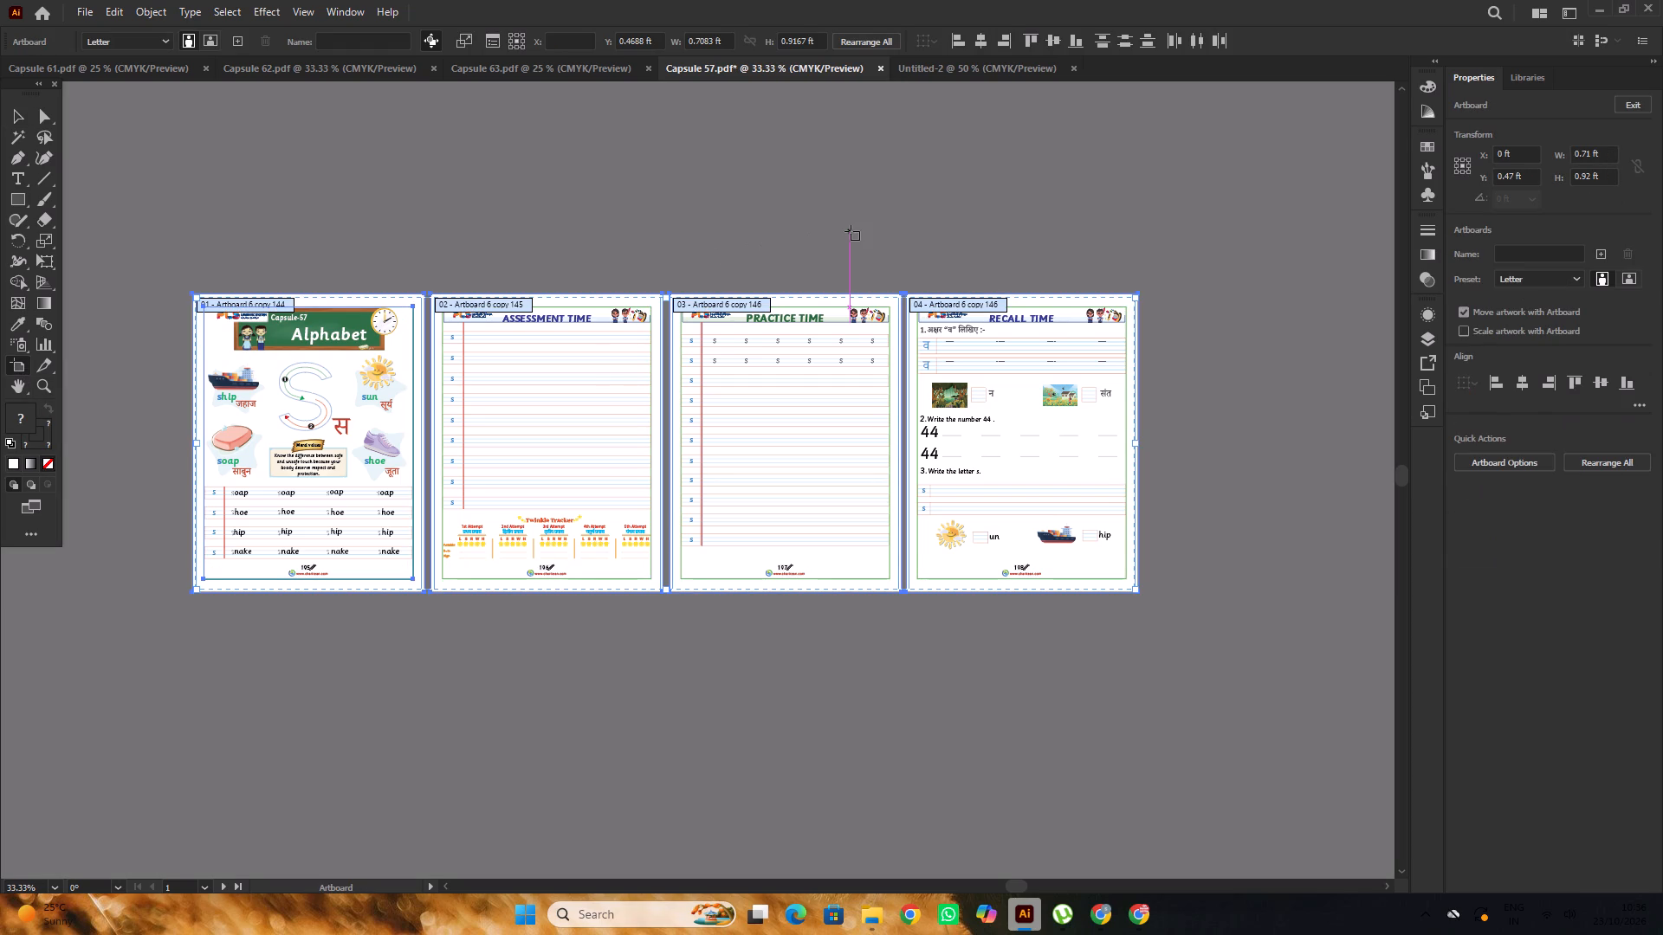
key(ctrl+c)
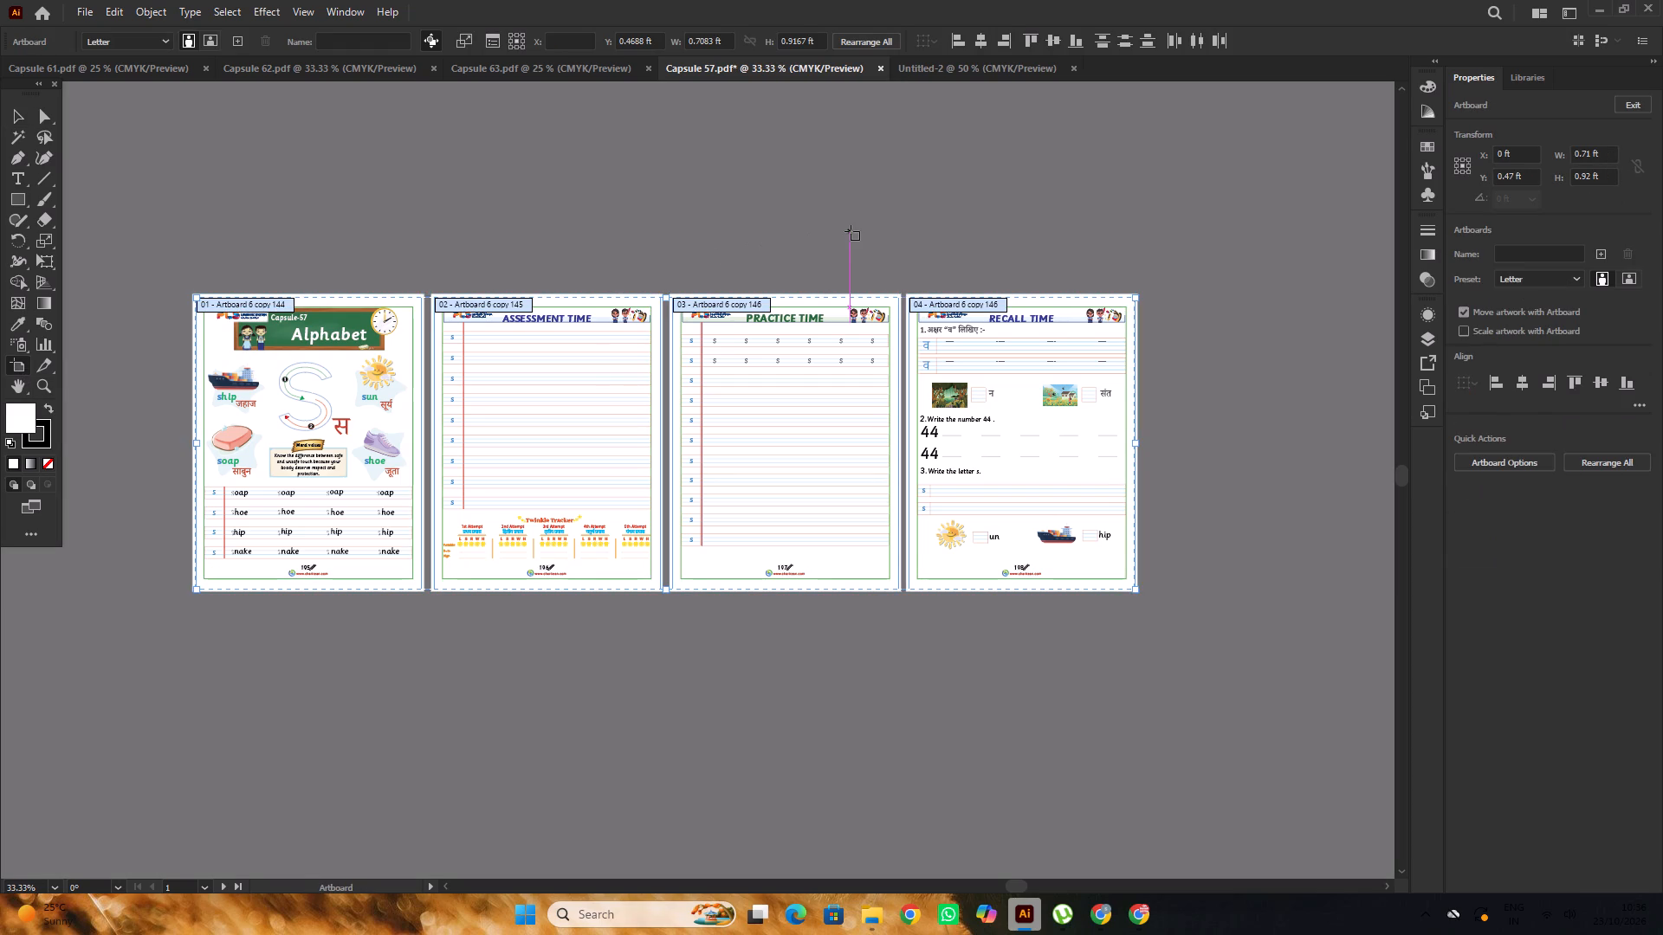
click(943, 74)
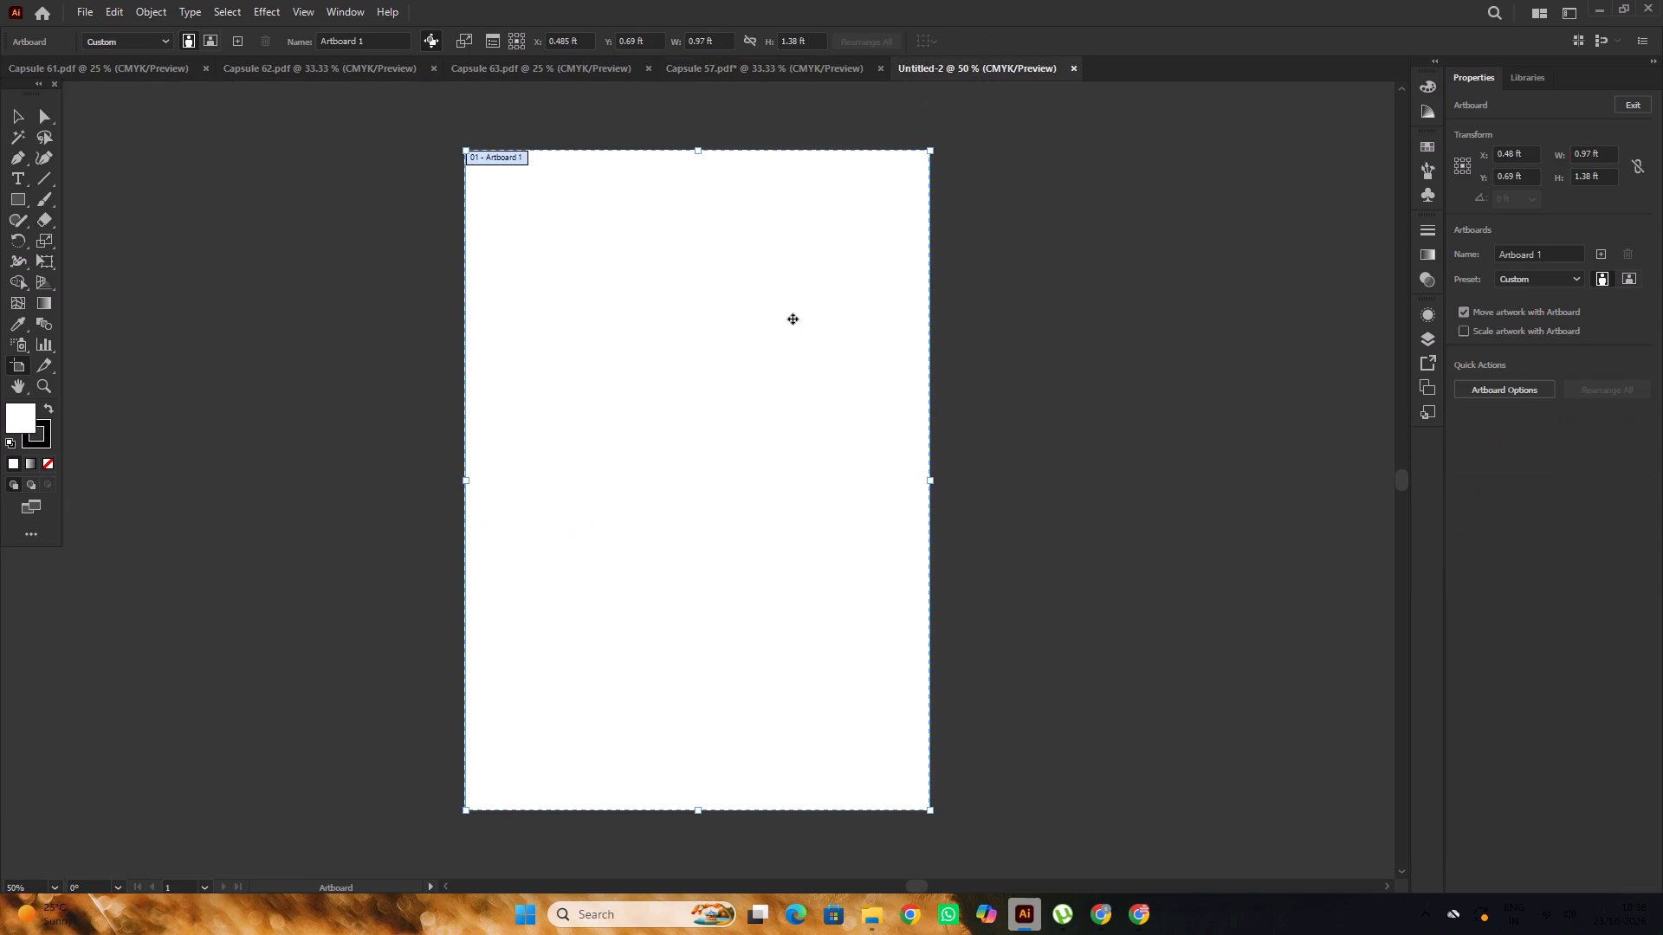
key(ctrl+v)
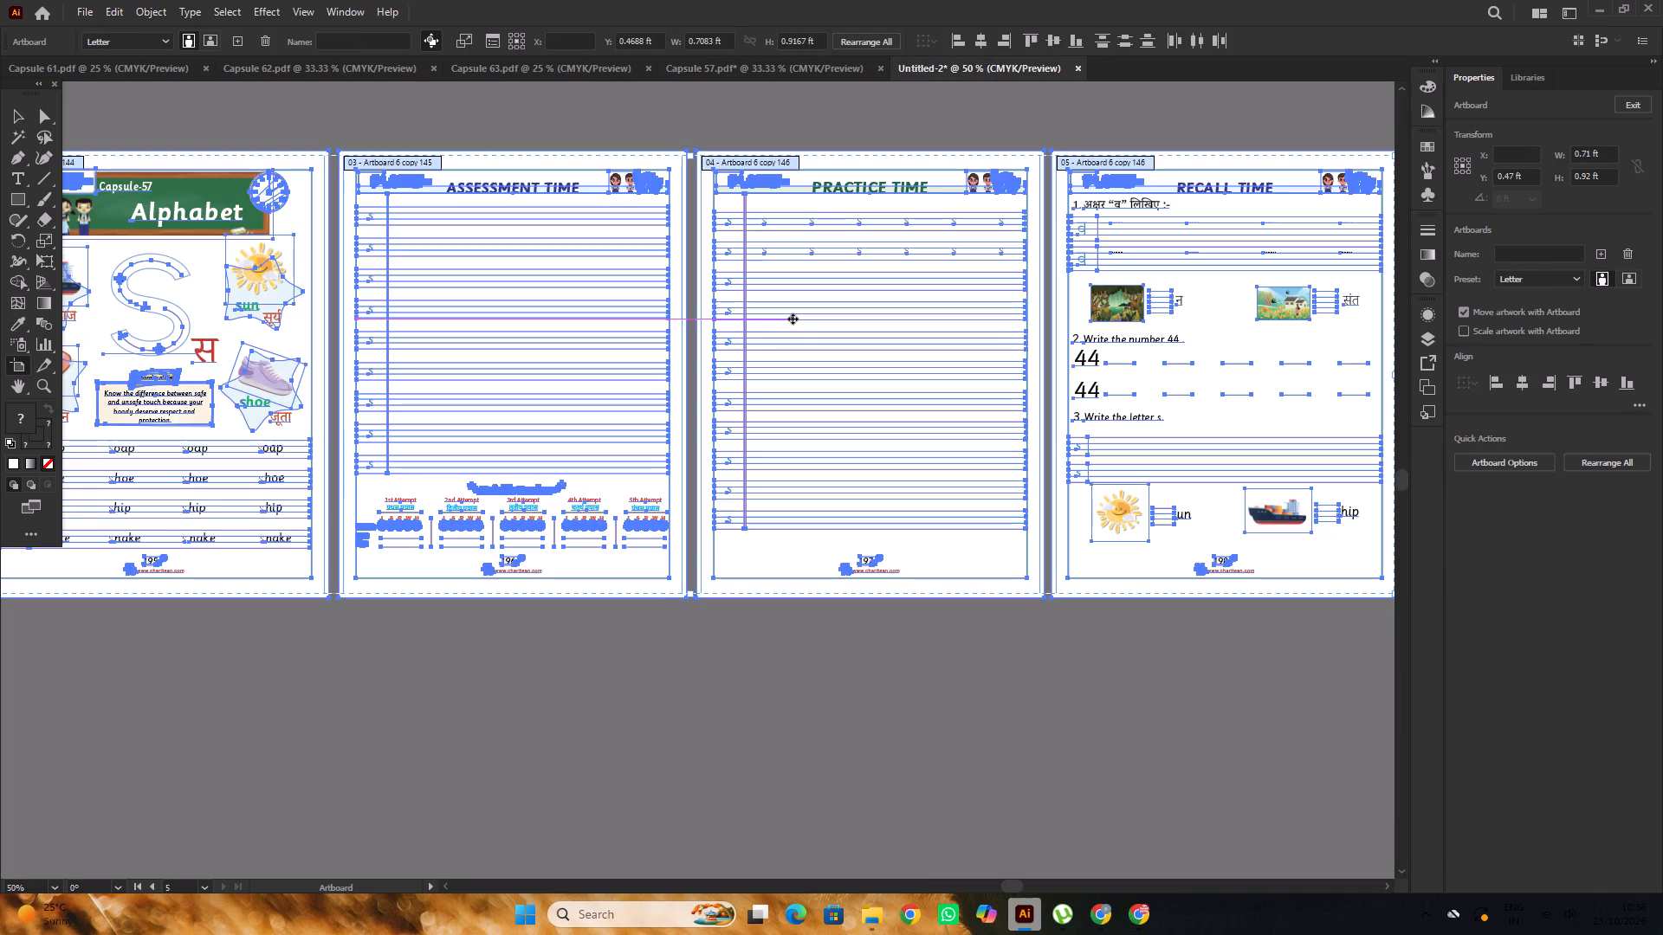
Delete the blank Artboard 1 from Untitled-2, leave artboard editing and deselect the pasted artwork.
key(ctrl+minus)
key(ctrl+minus)
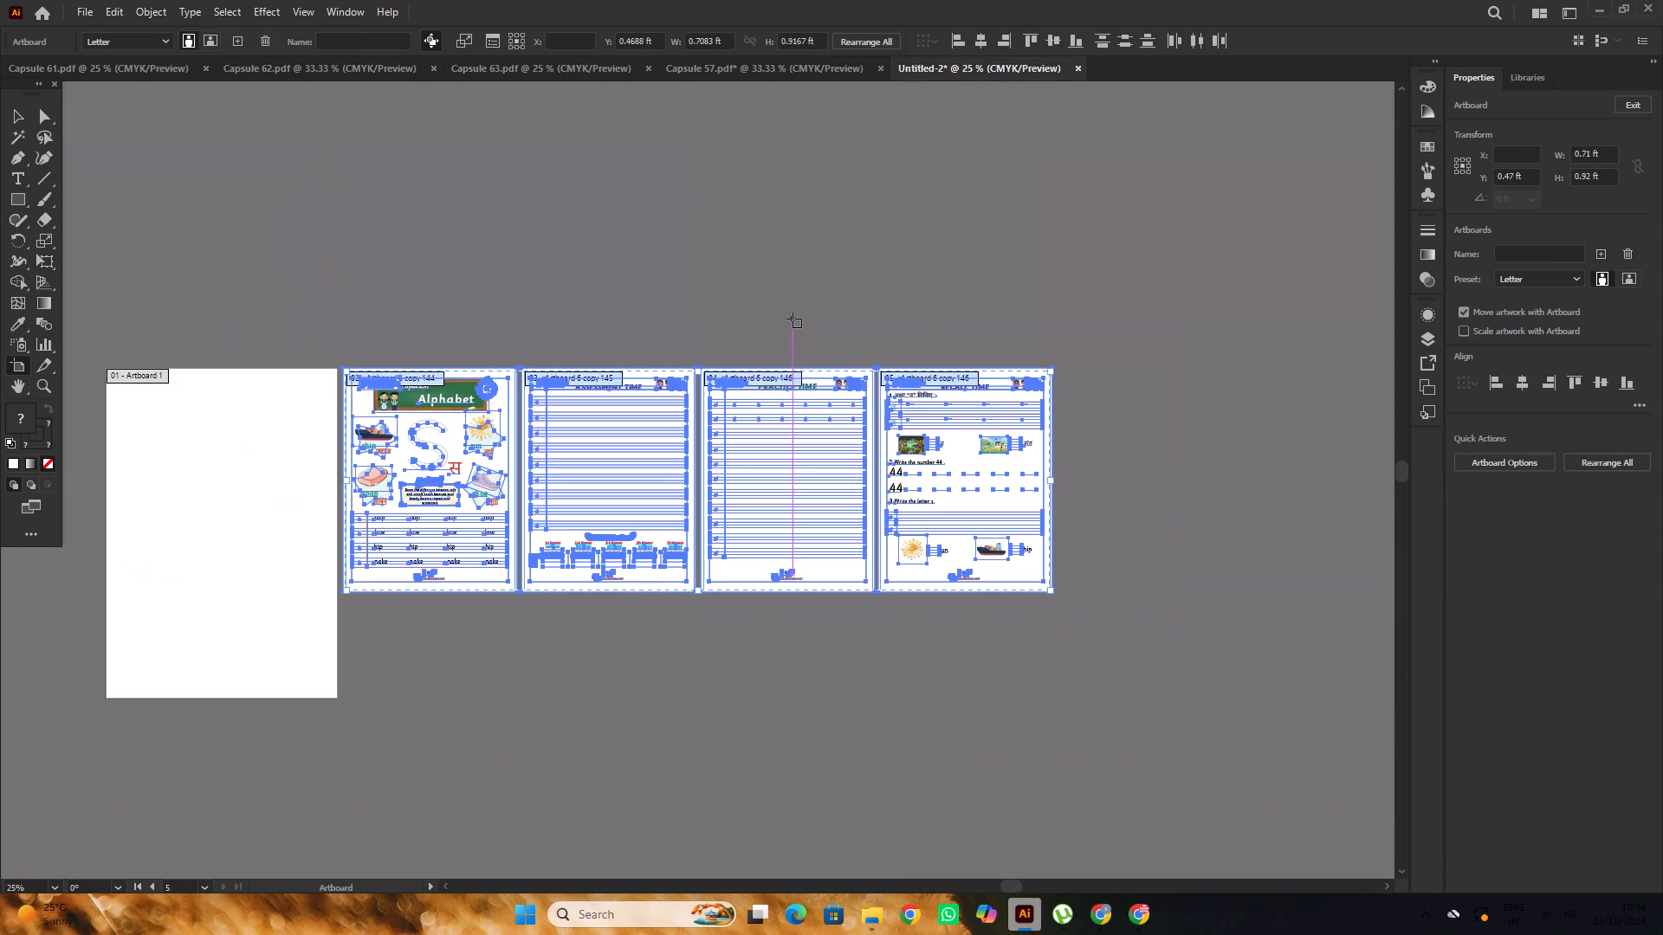
click(121, 375)
key(Delete)
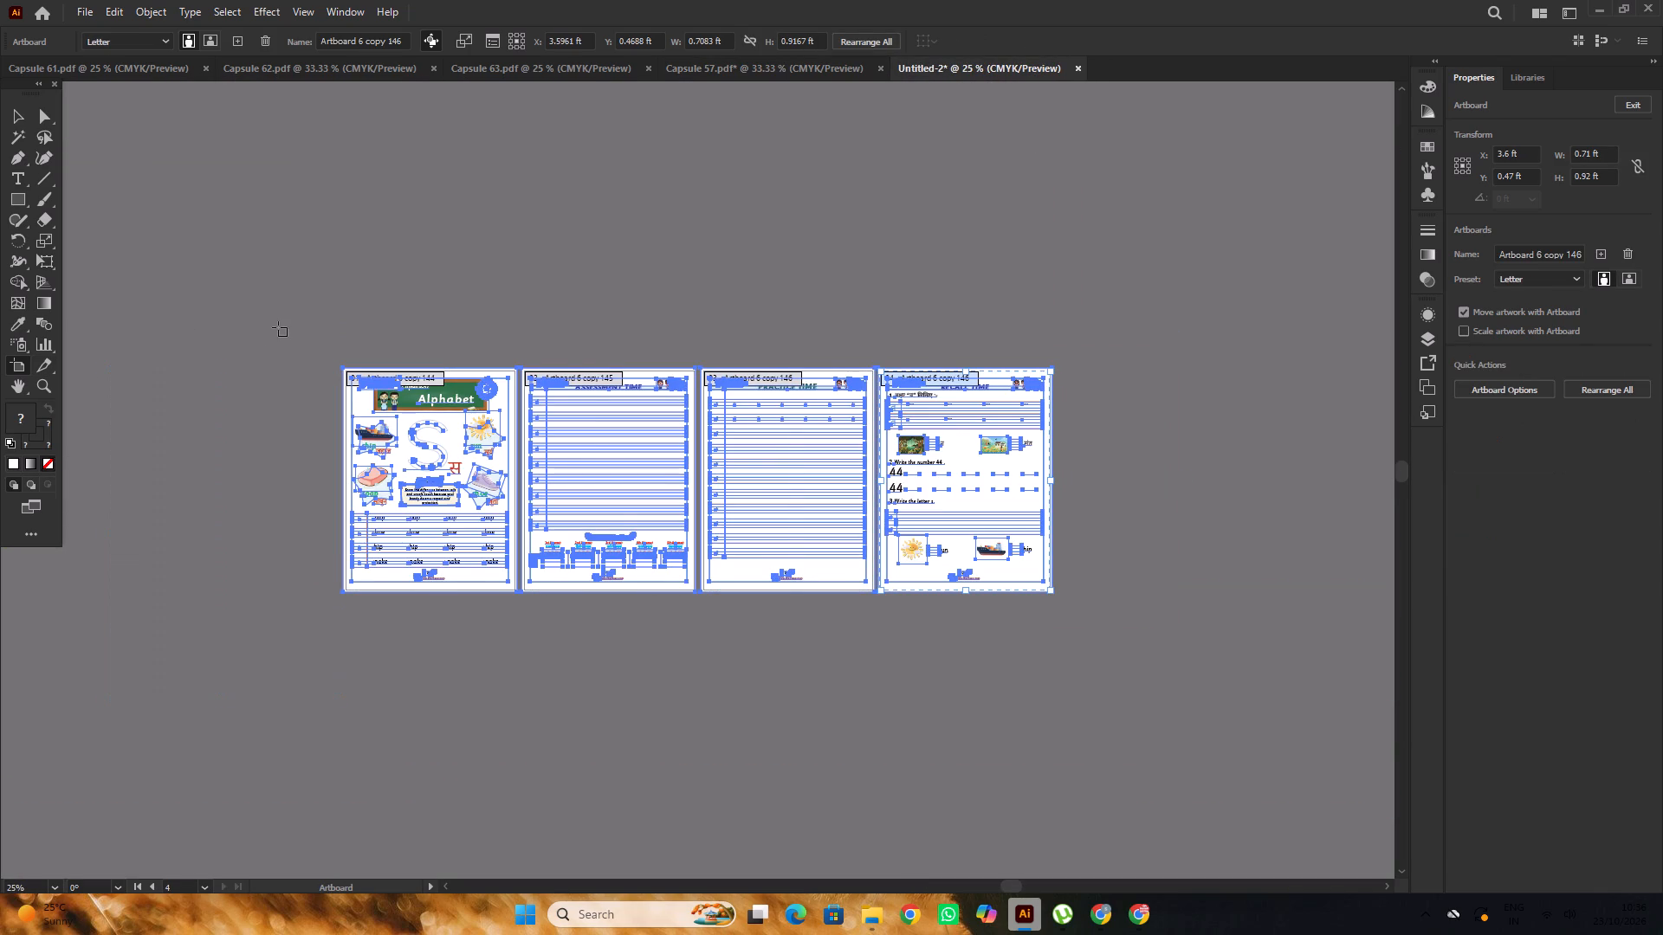
scroll(316, 306, down, 4)
click(21, 115)
drag(528, 137, 541, 136)
scroll(558, 139, down, 3)
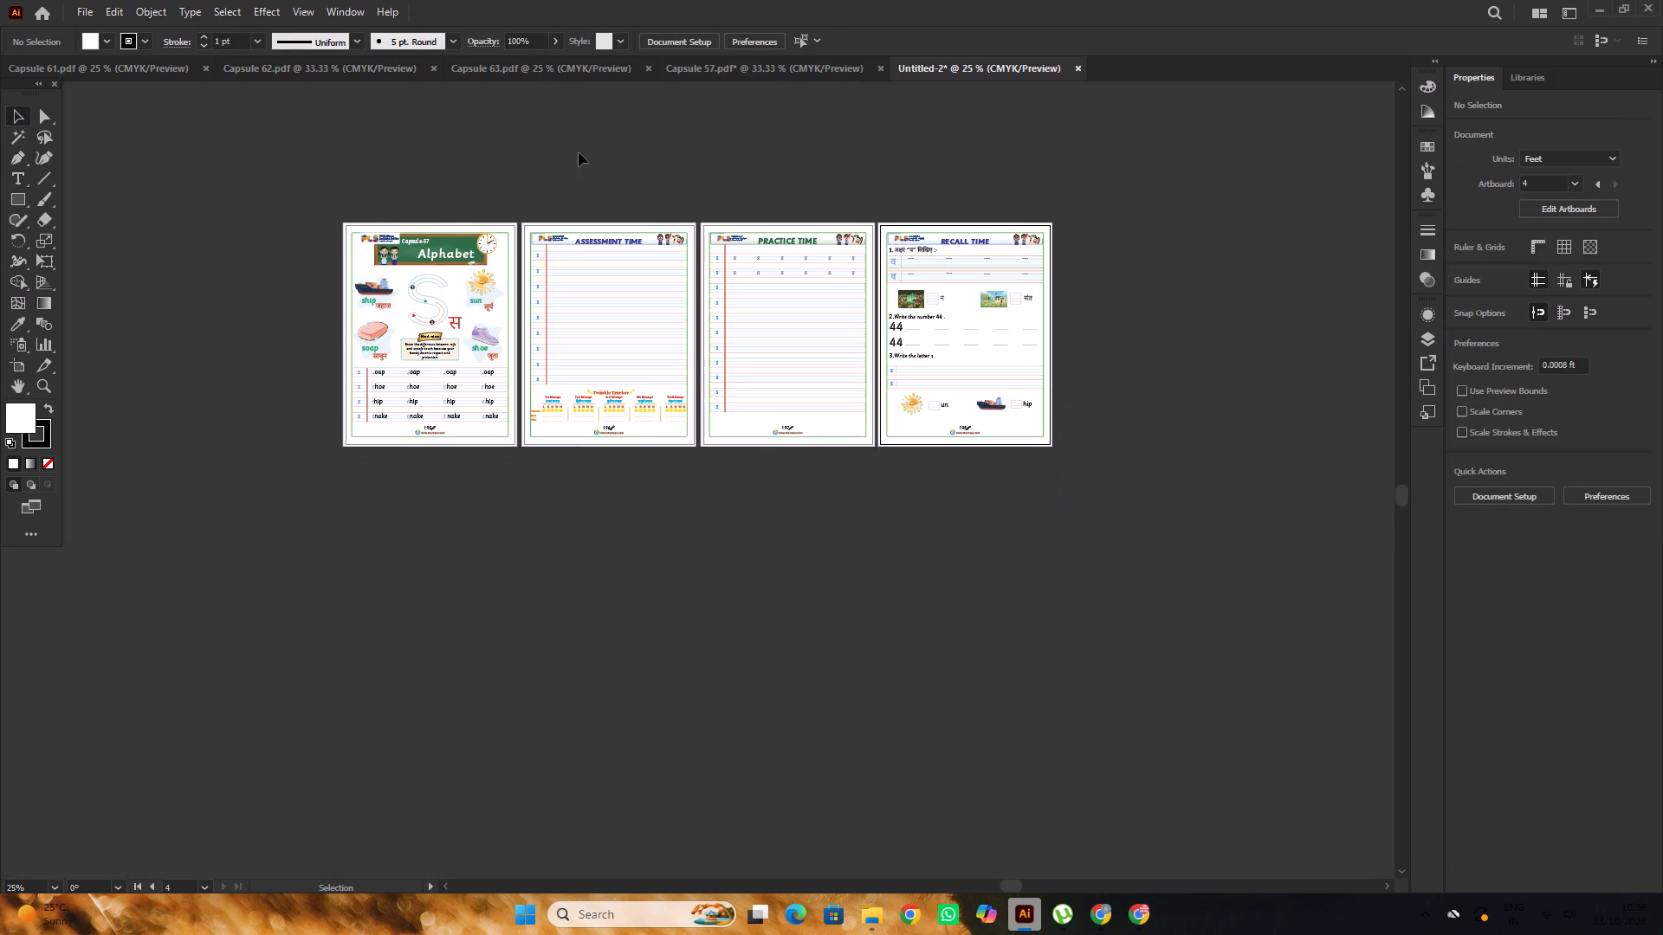
Select the outer border rectangles of all four worksheet pages and lock them.
scroll(622, 199, up, 4)
key(ctrl+plus)
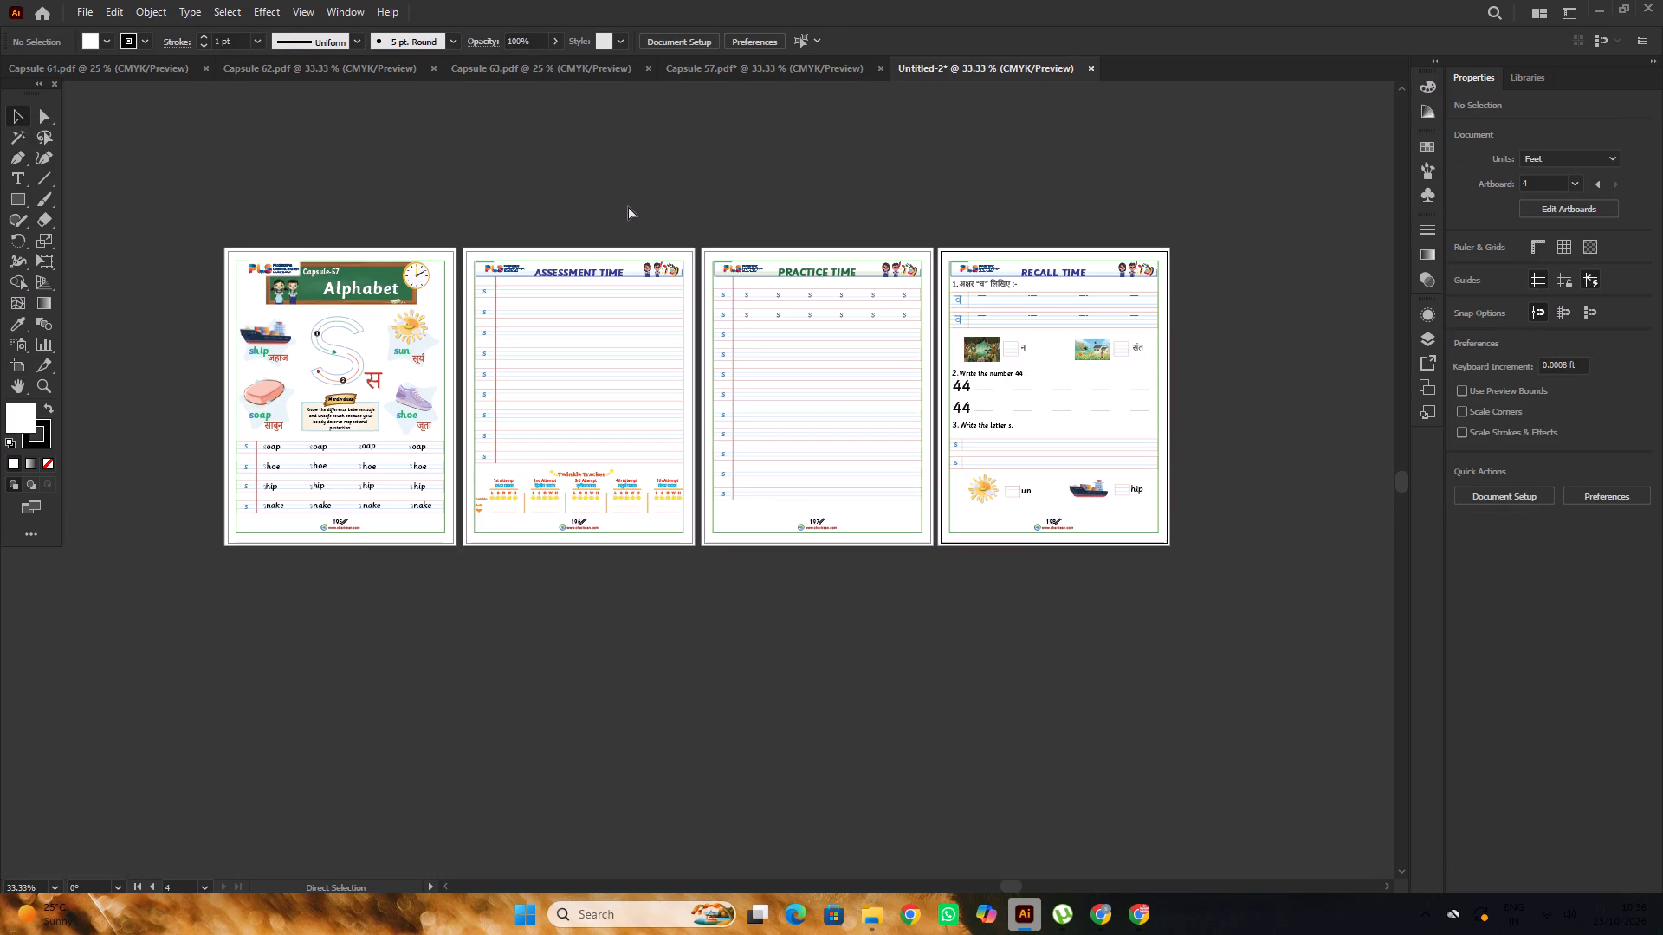
click(455, 251)
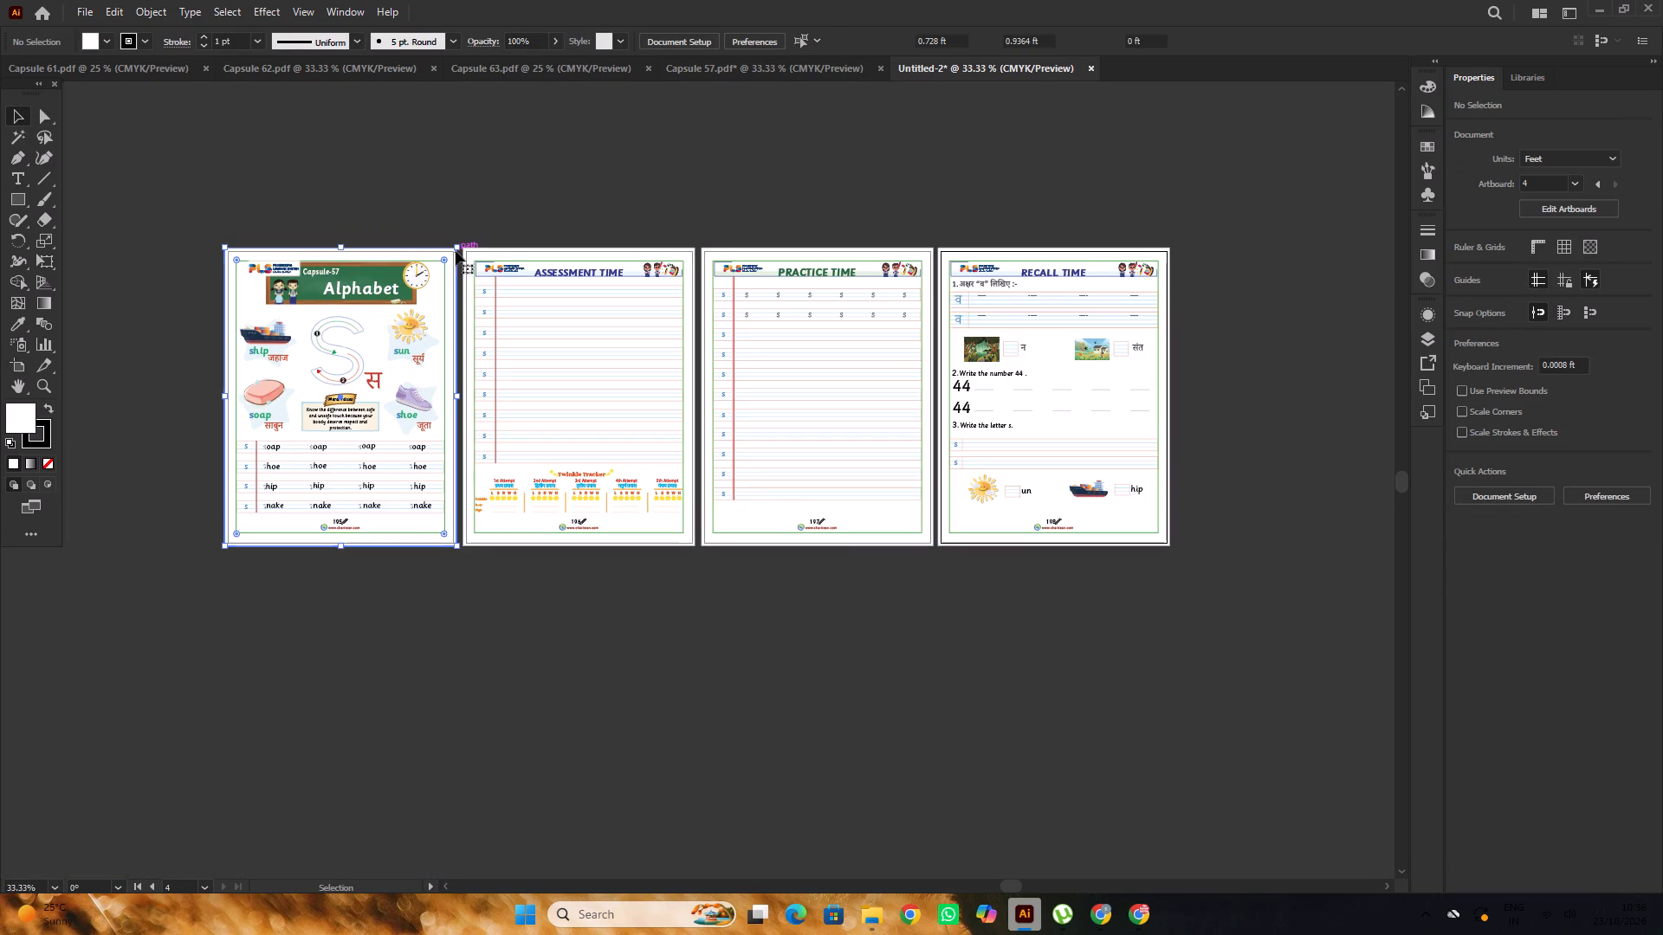
shift+click(570, 252)
shift+click(757, 256)
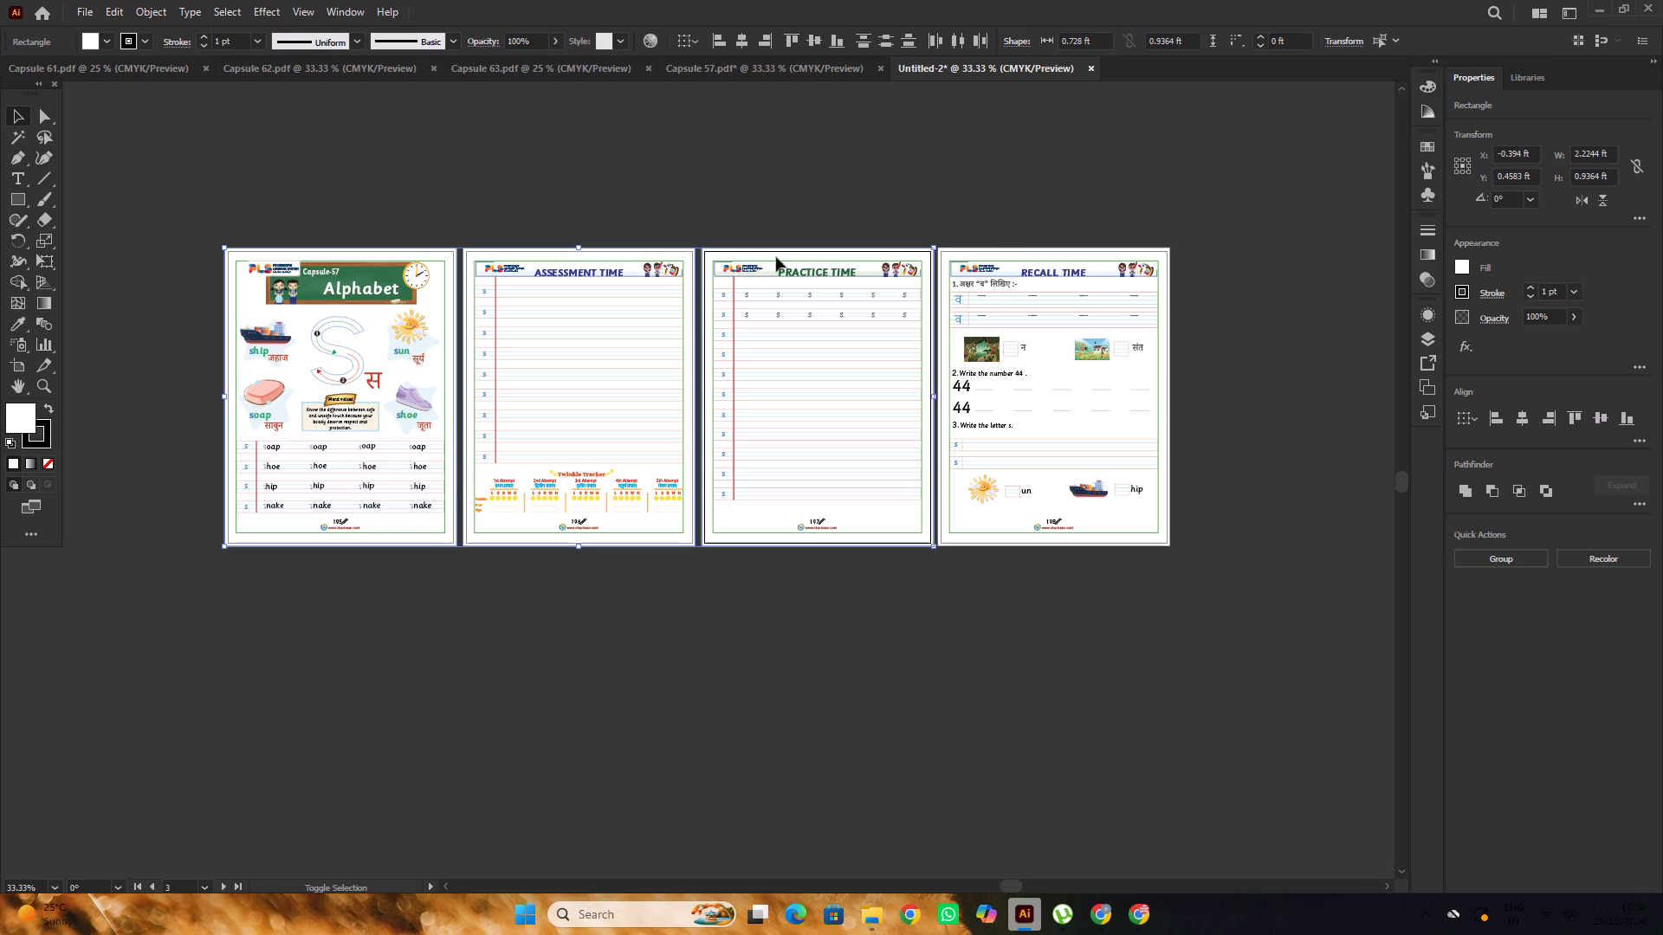
shift+click(993, 246)
alt+scroll(974, 223, up, 1)
alt+scroll(974, 223, down, 1)
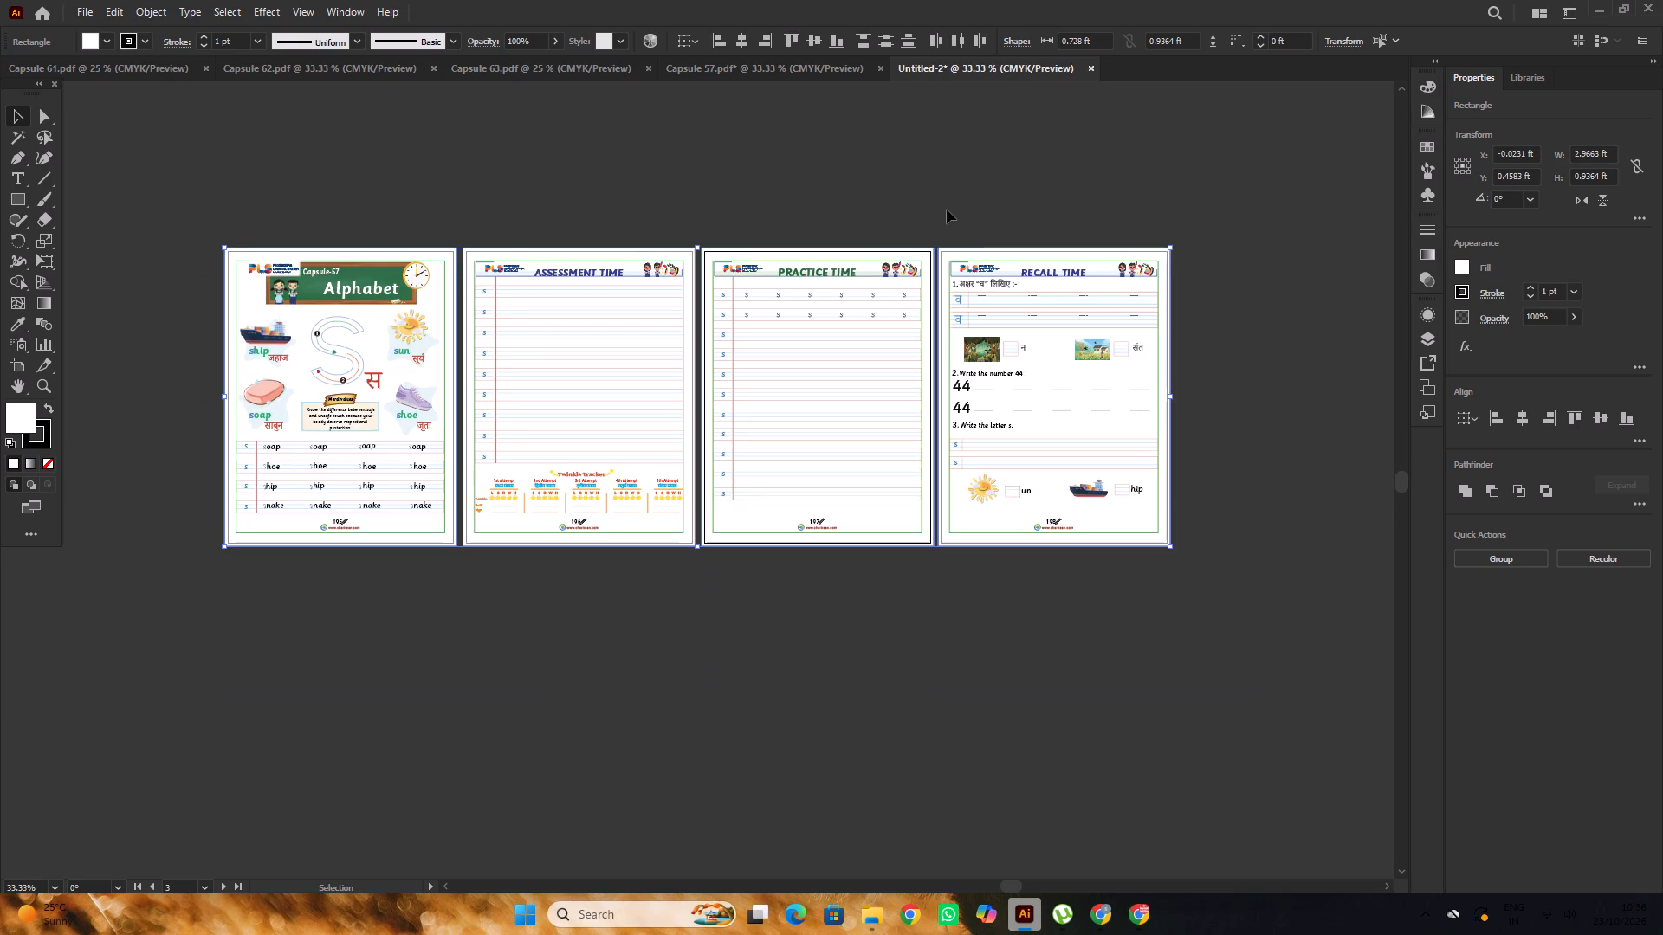
key(ctrl+2)
Change the capsule number in the Alphabet page's chalkboard heading so it reads Capsule-63.
scroll(912, 225, down, 1)
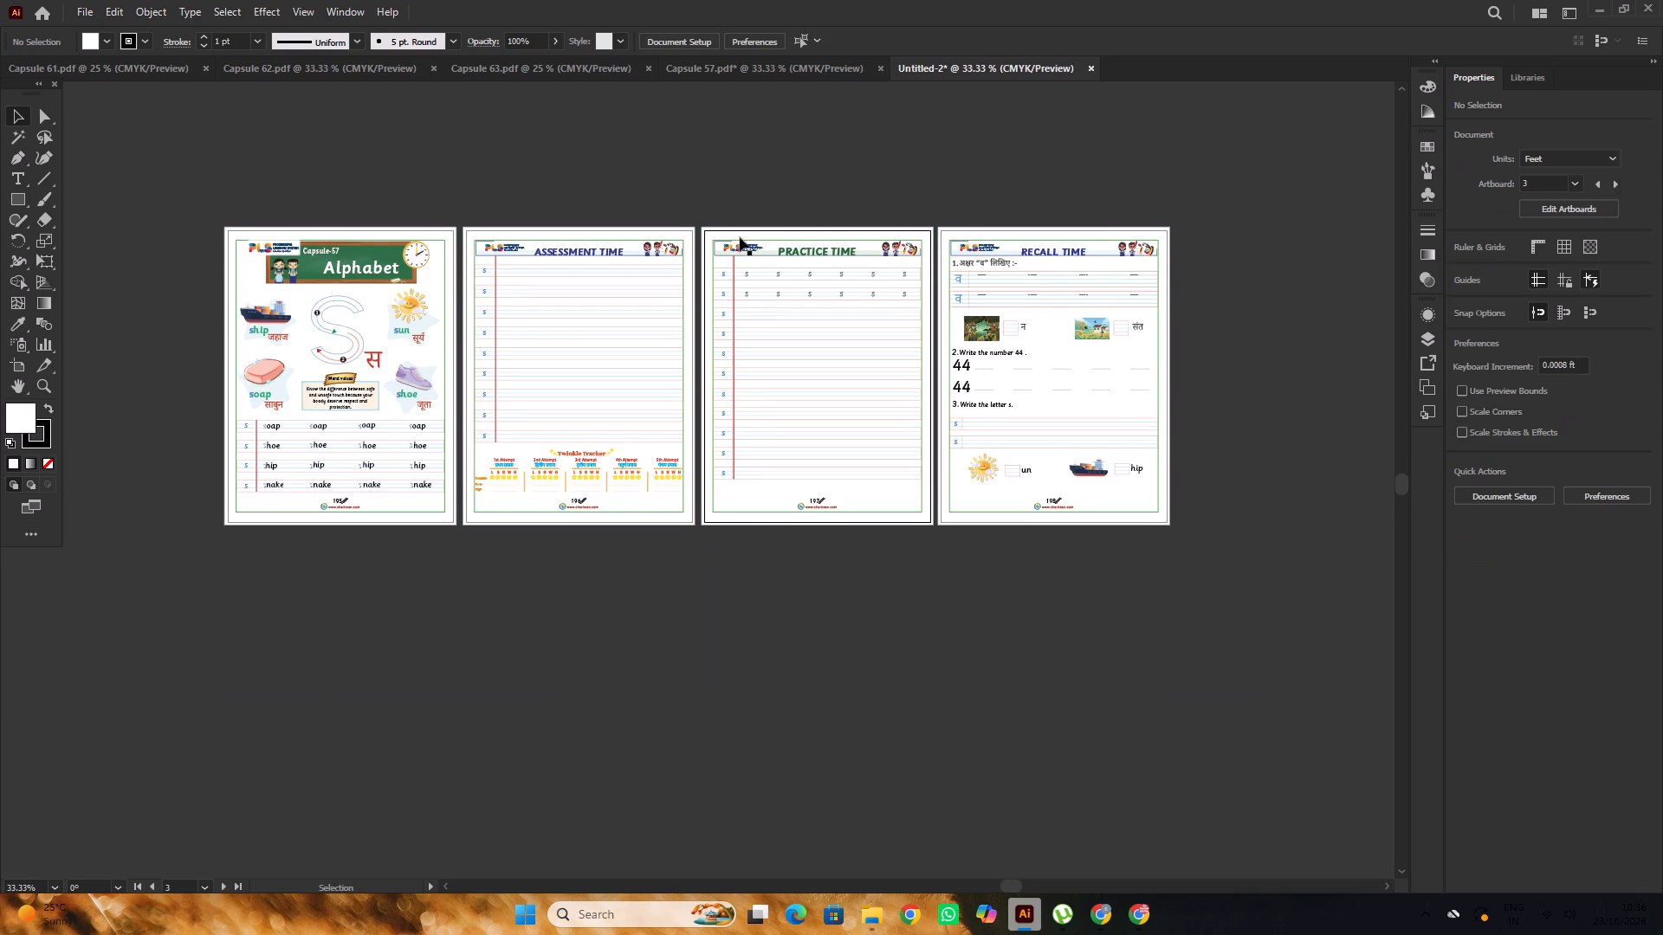
scroll(740, 237, down, 2)
scroll(493, 248, up, 1)
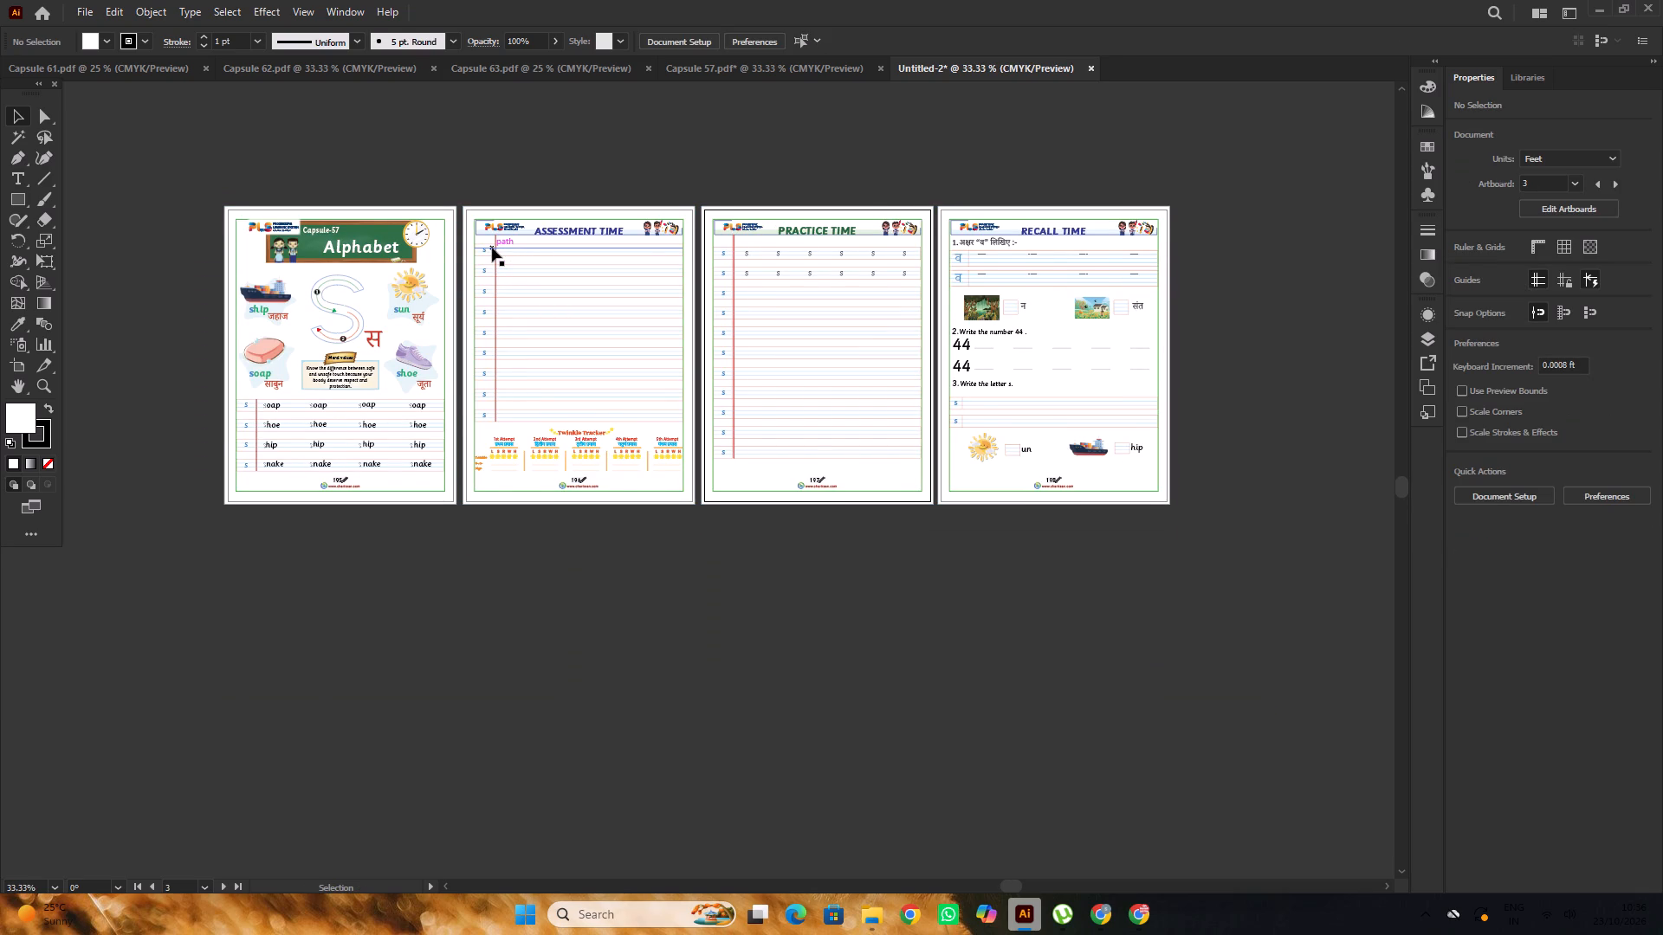
key(ctrl+plus)
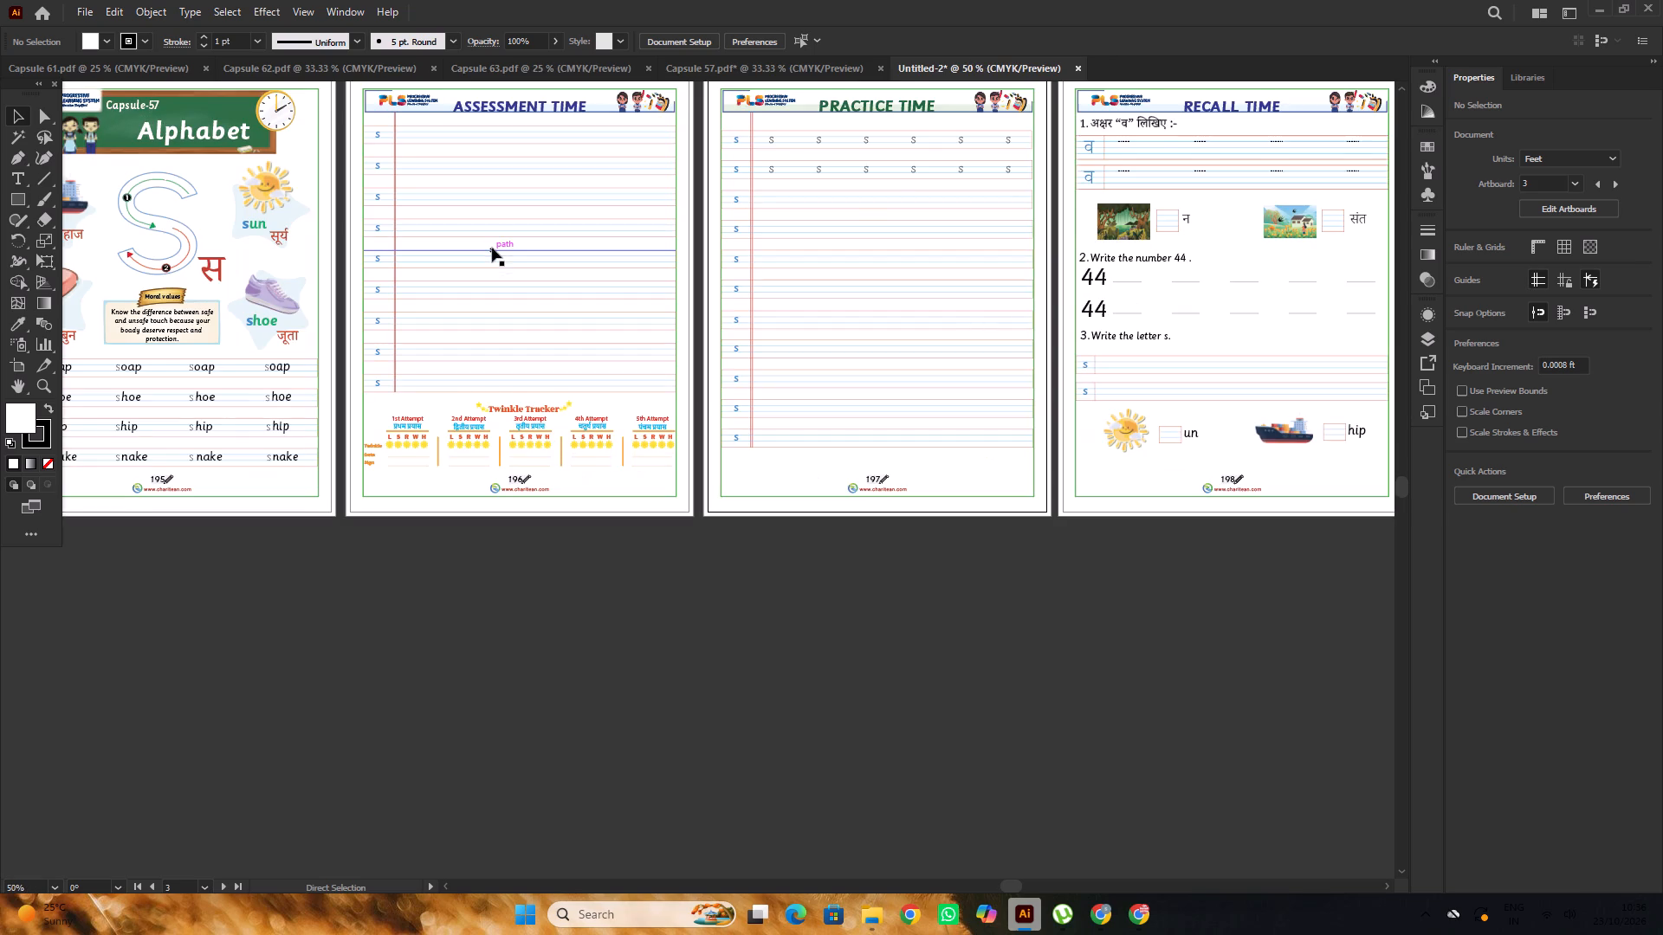
scroll(495, 246, up, 8)
middle_drag(457, 202, 710, 163)
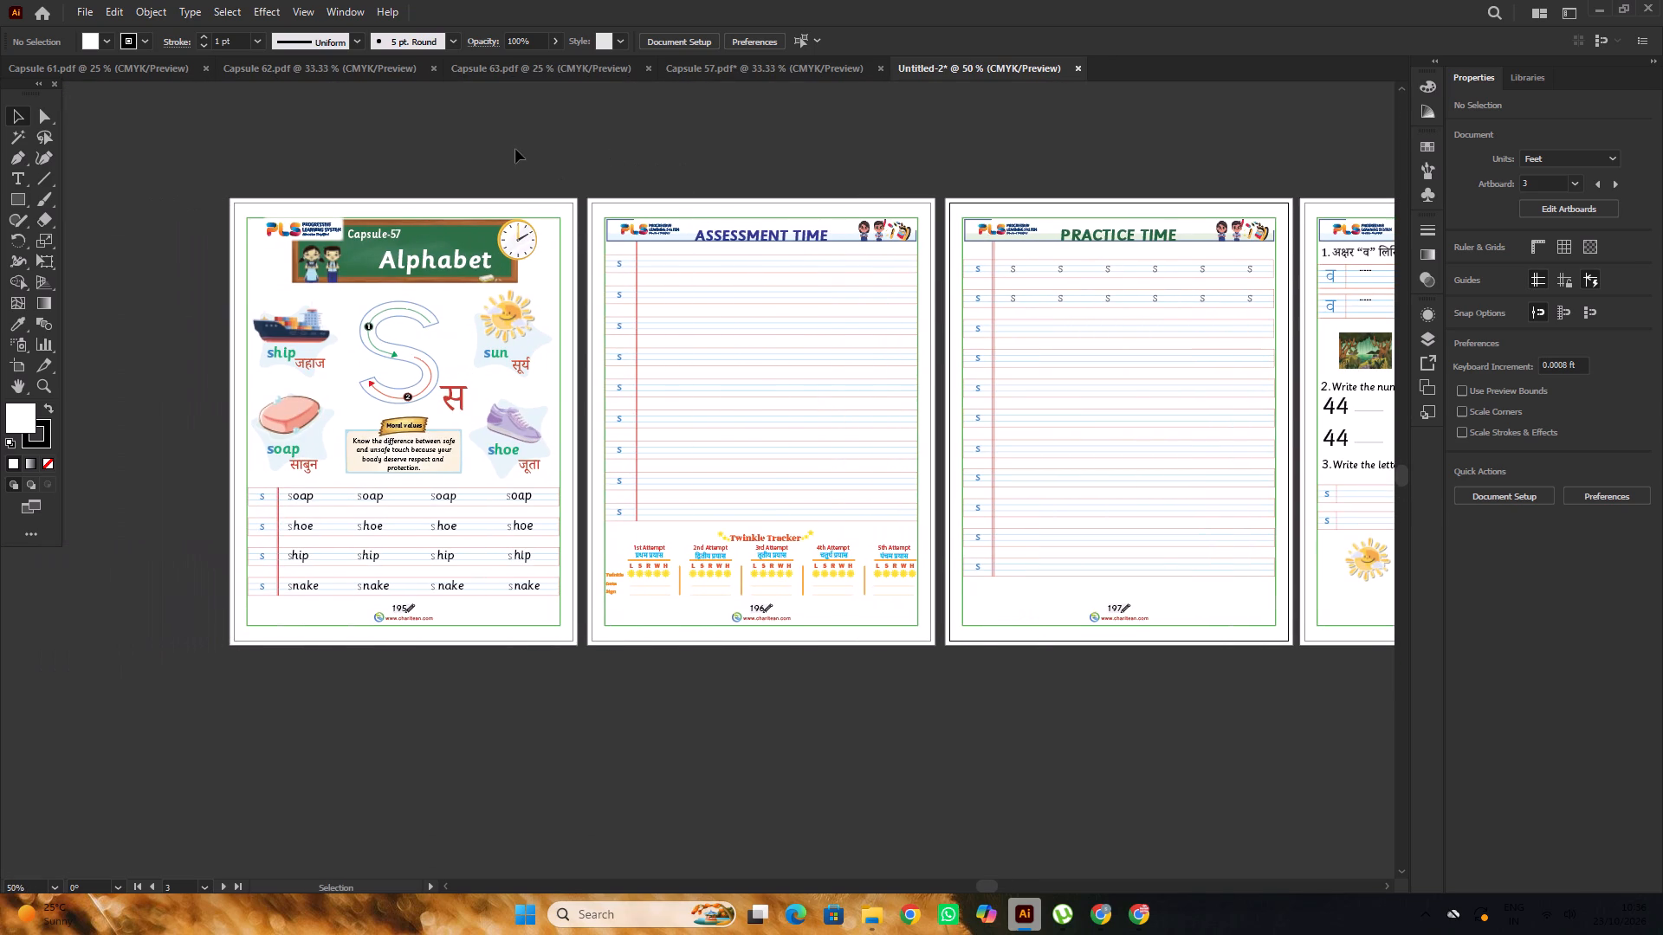
scroll(515, 149, down, 1)
middle_drag(515, 149, 649, 171)
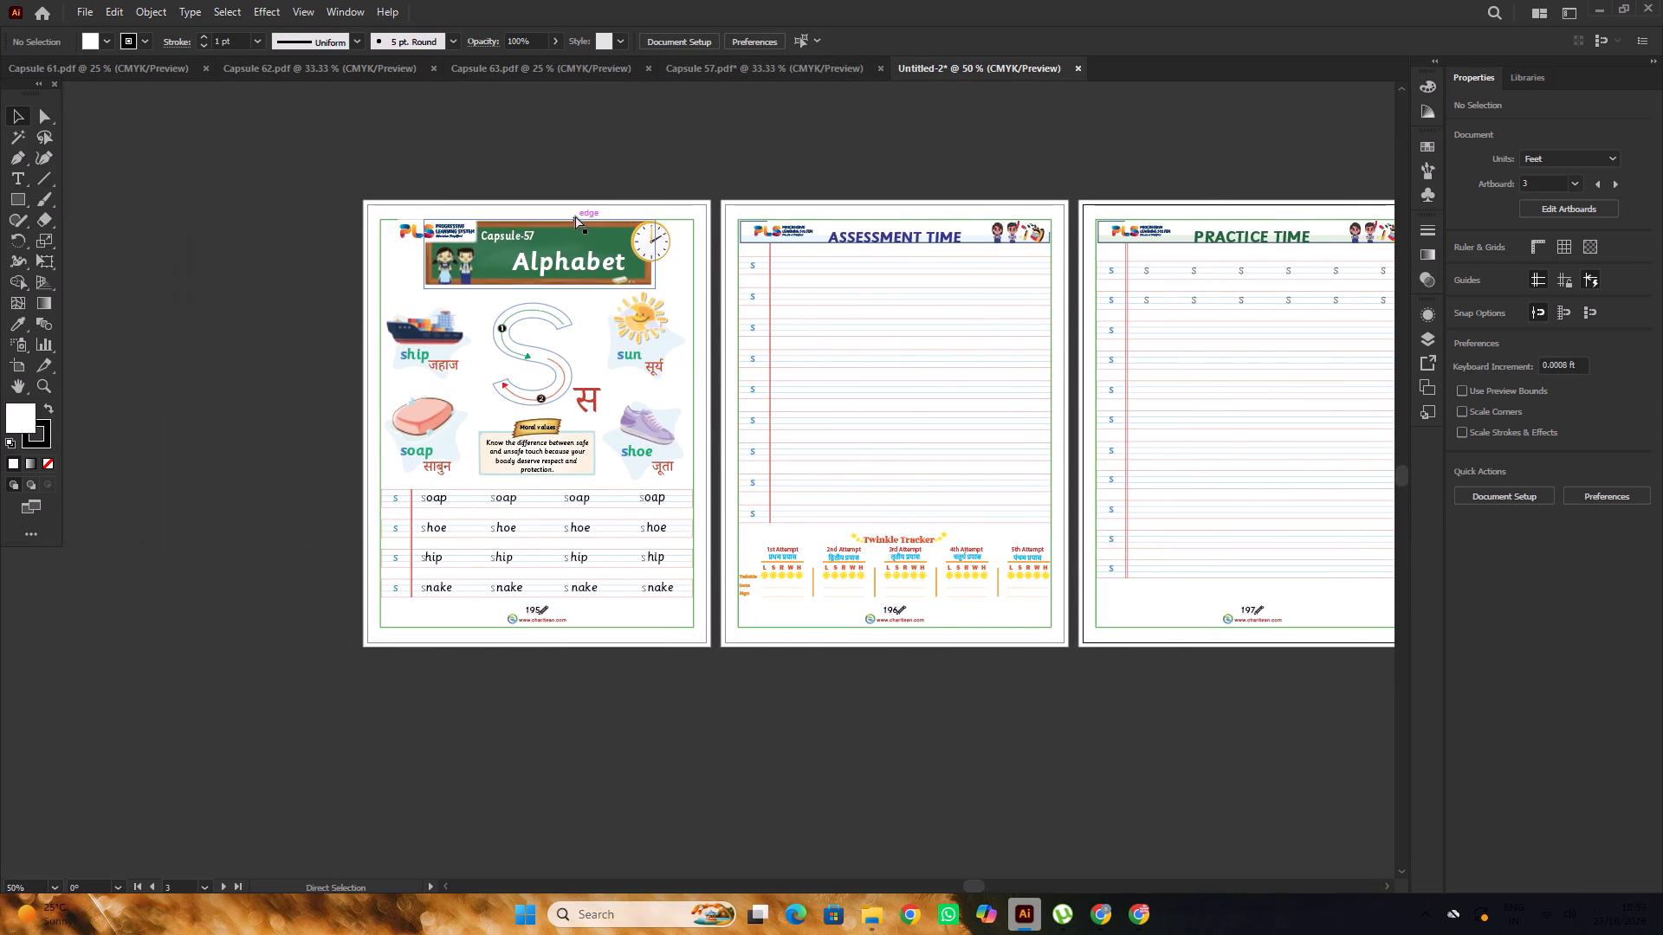
key(ctrl+plus)
scroll(575, 216, up, 4)
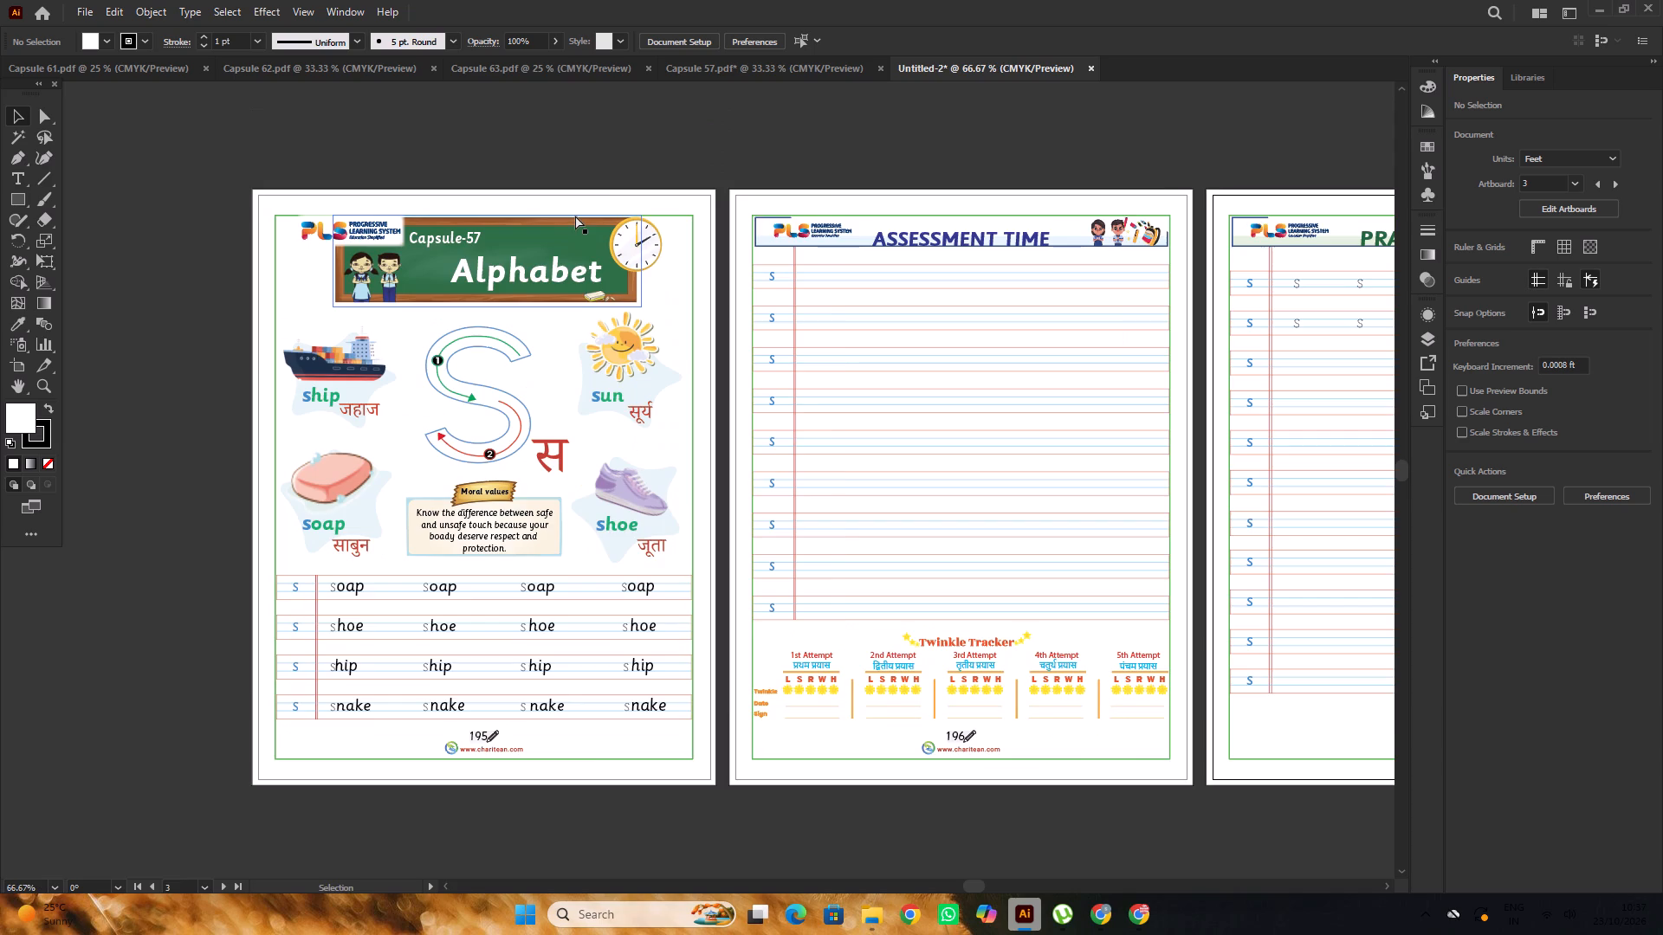
key(ctrl+plus)
scroll(579, 216, up, 6)
middle_drag(582, 217, 741, 234)
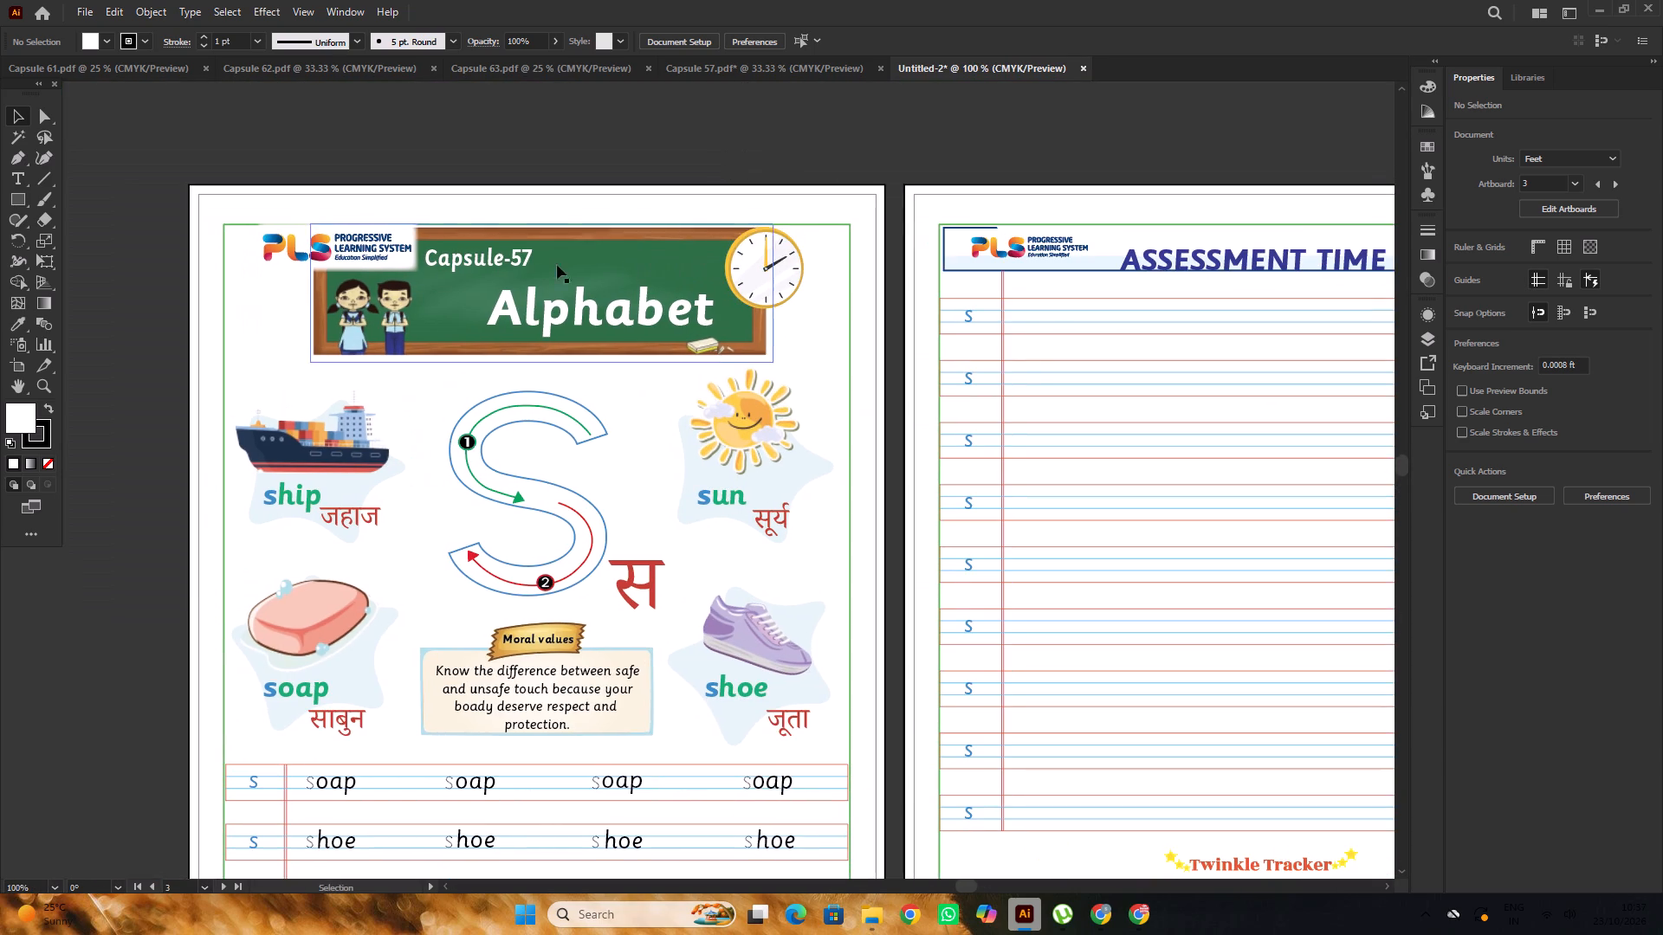
double_click(524, 255)
drag(521, 261, 543, 261)
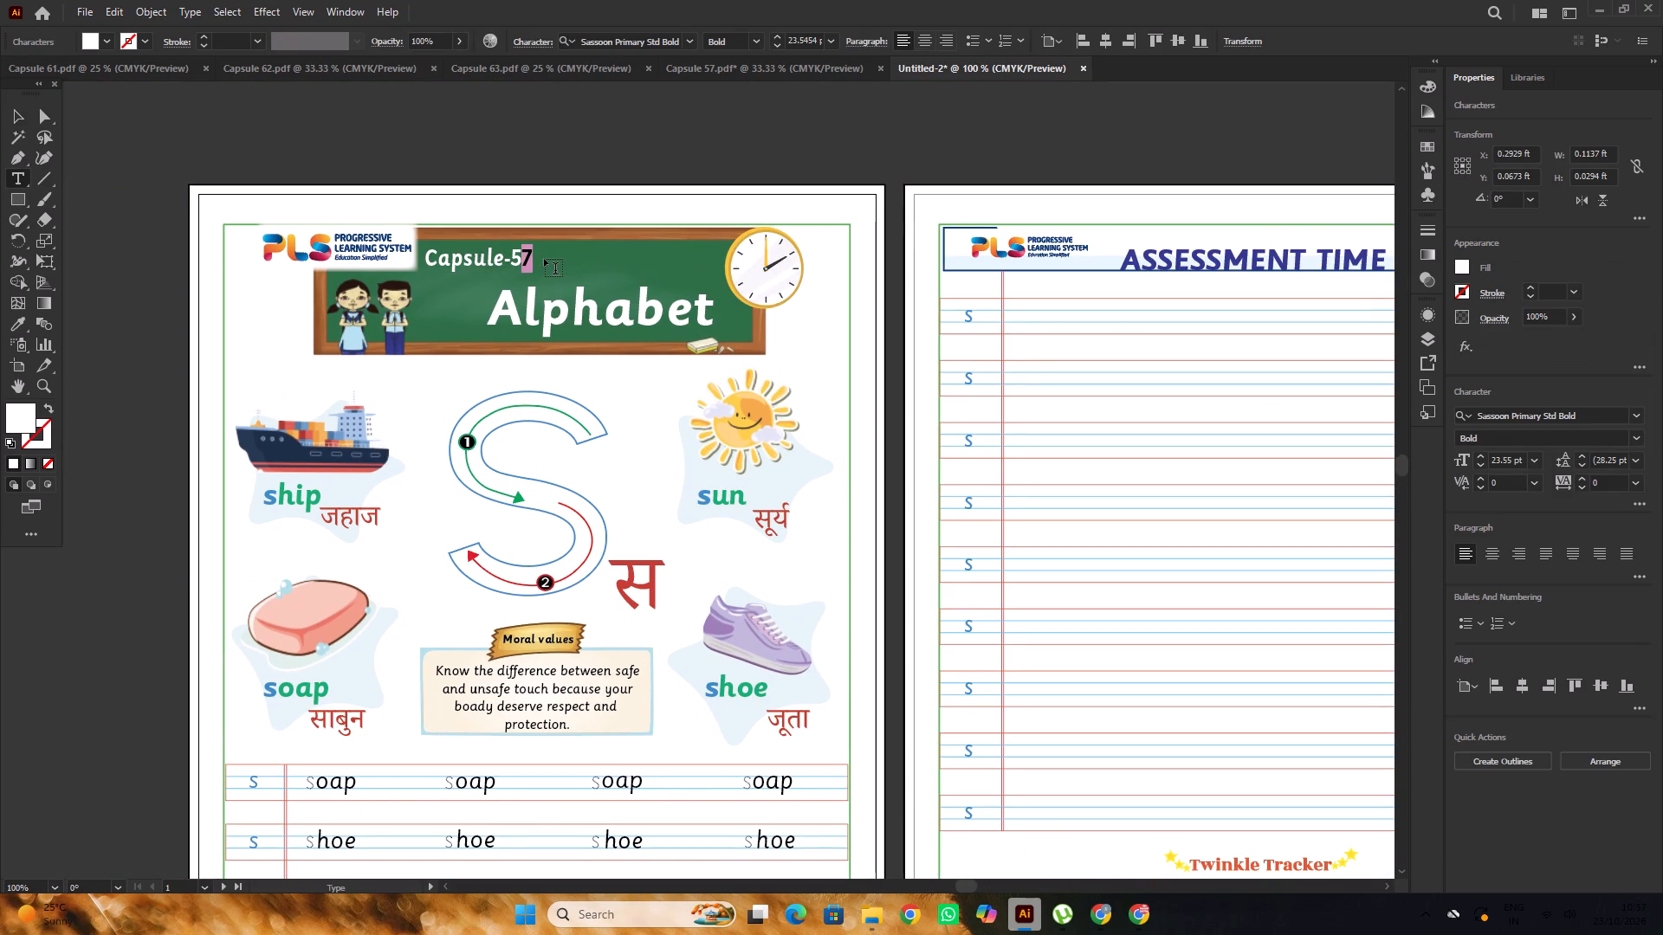
key(BackSpace)
key(BackSpace)
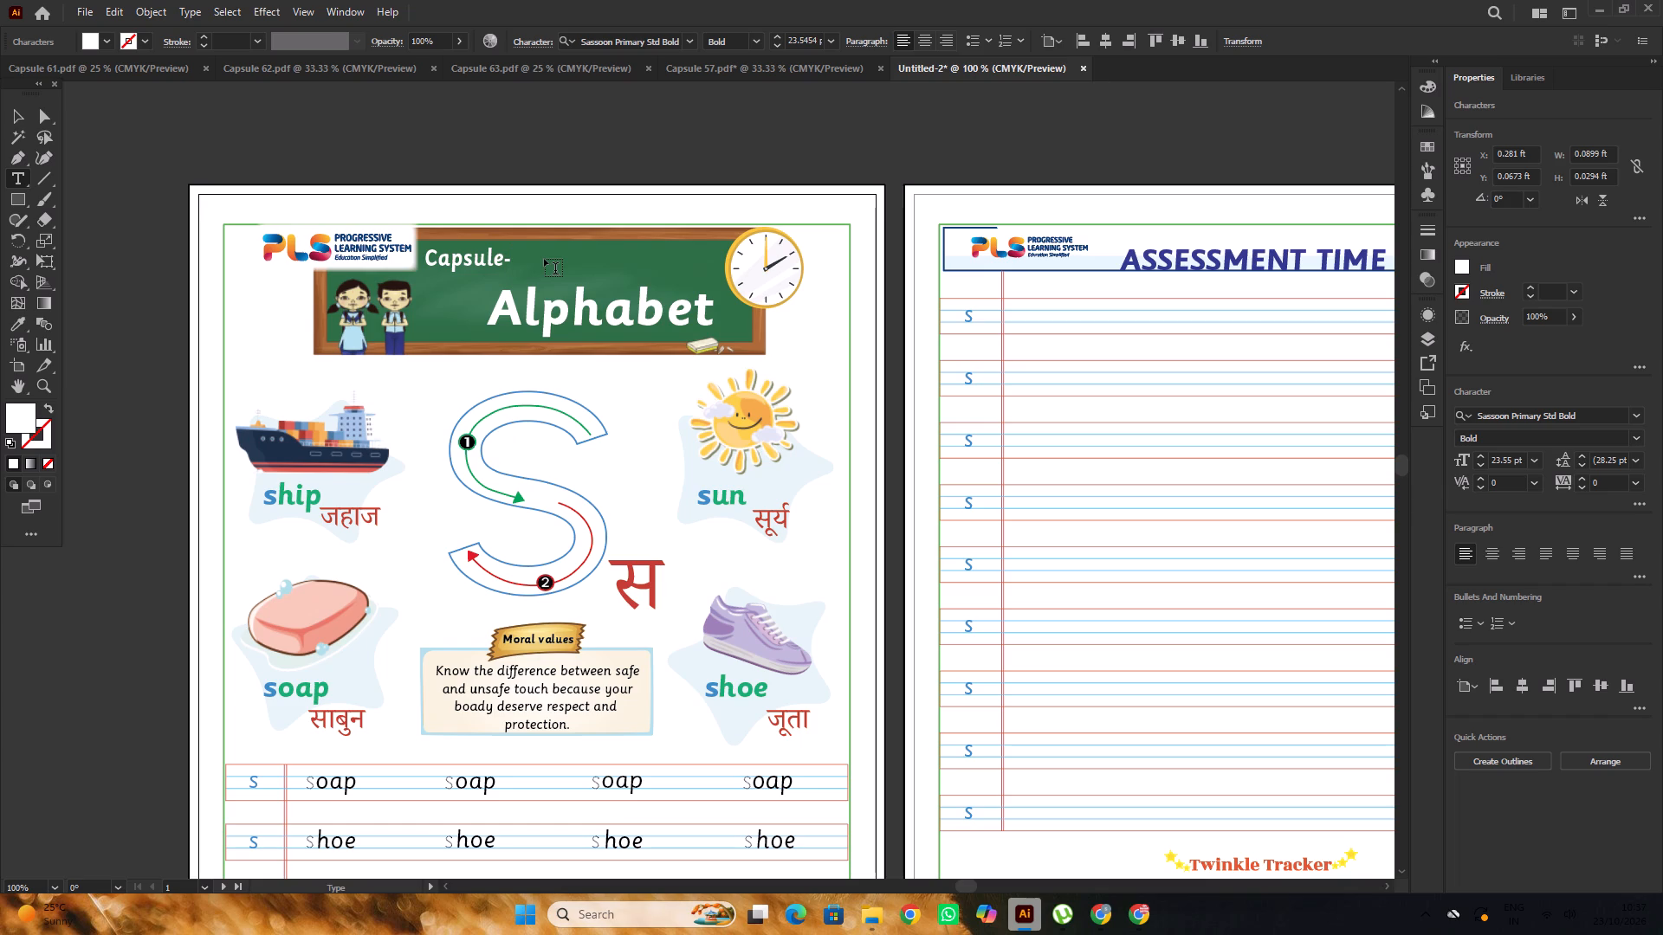
key(6)
key(4)
key(BackSpace)
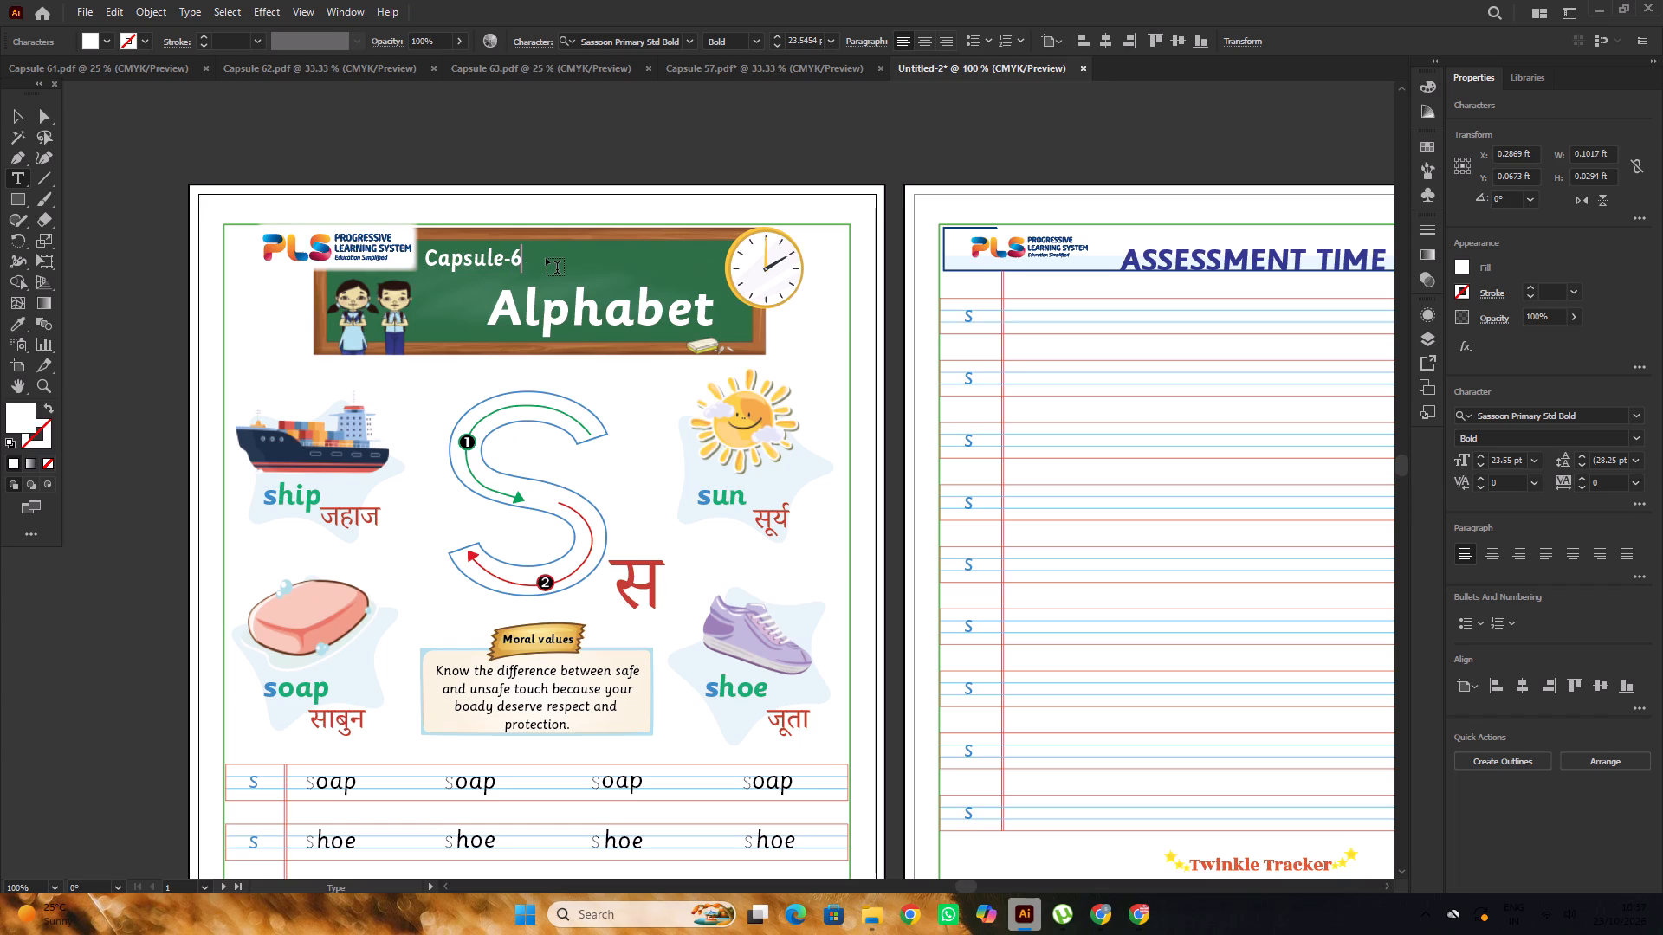
key(3)
Check the Capsule 57 document, return to Untitled-2 and leave text editing with nothing selected.
key(ctrl+minus)
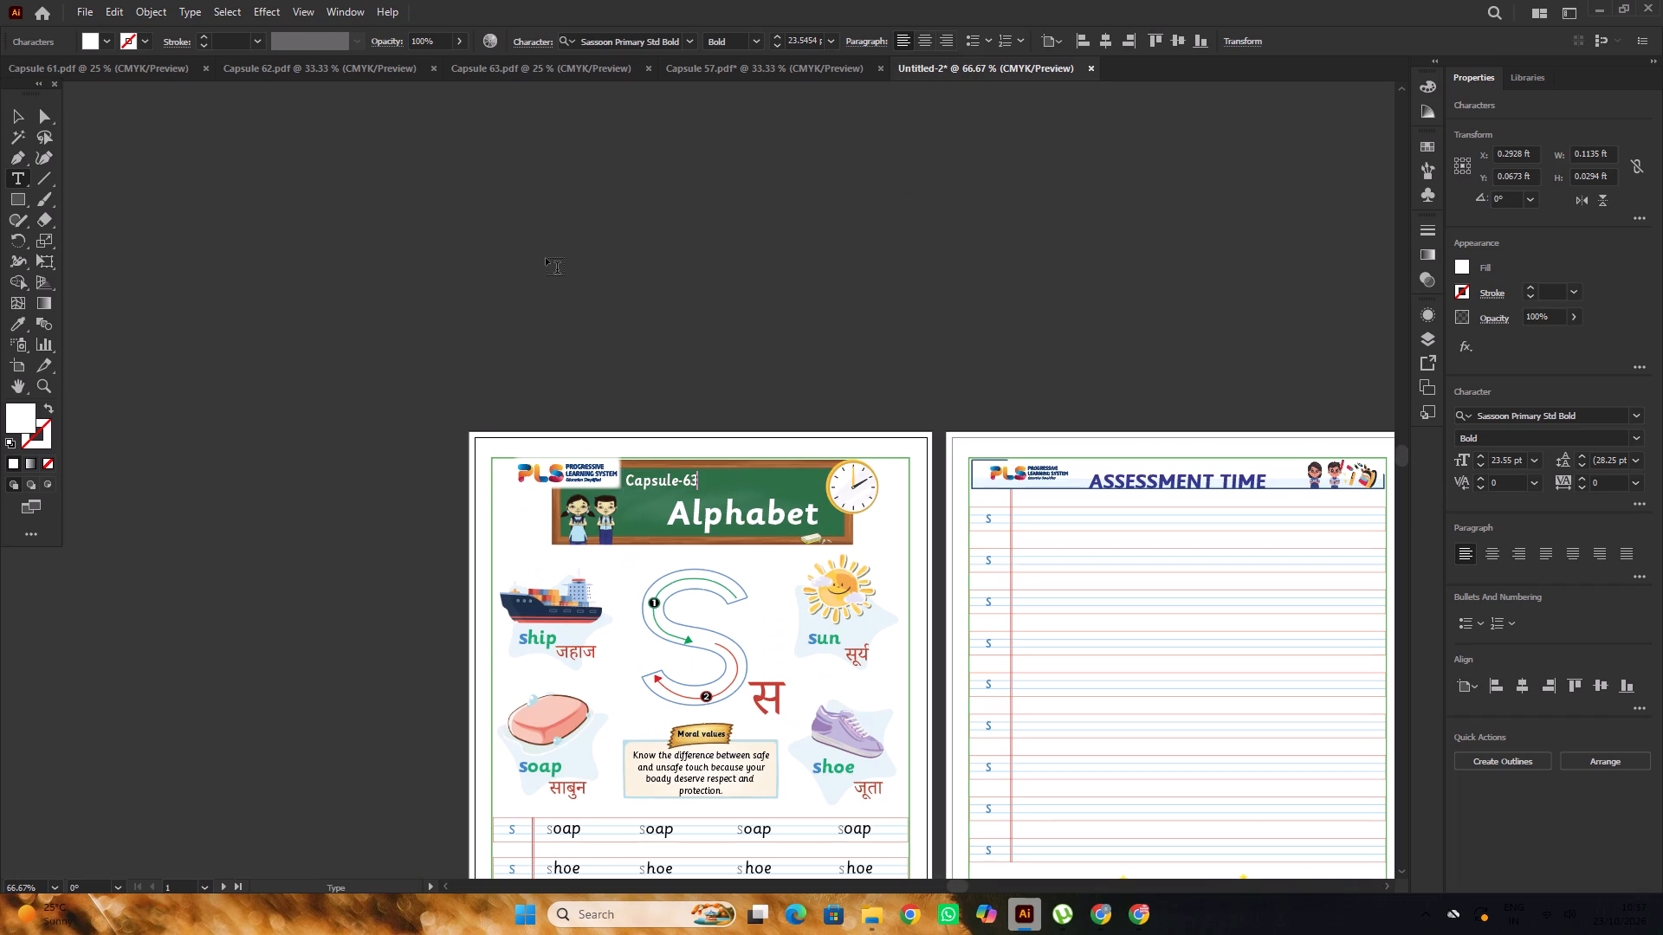
scroll(583, 220, down, 10)
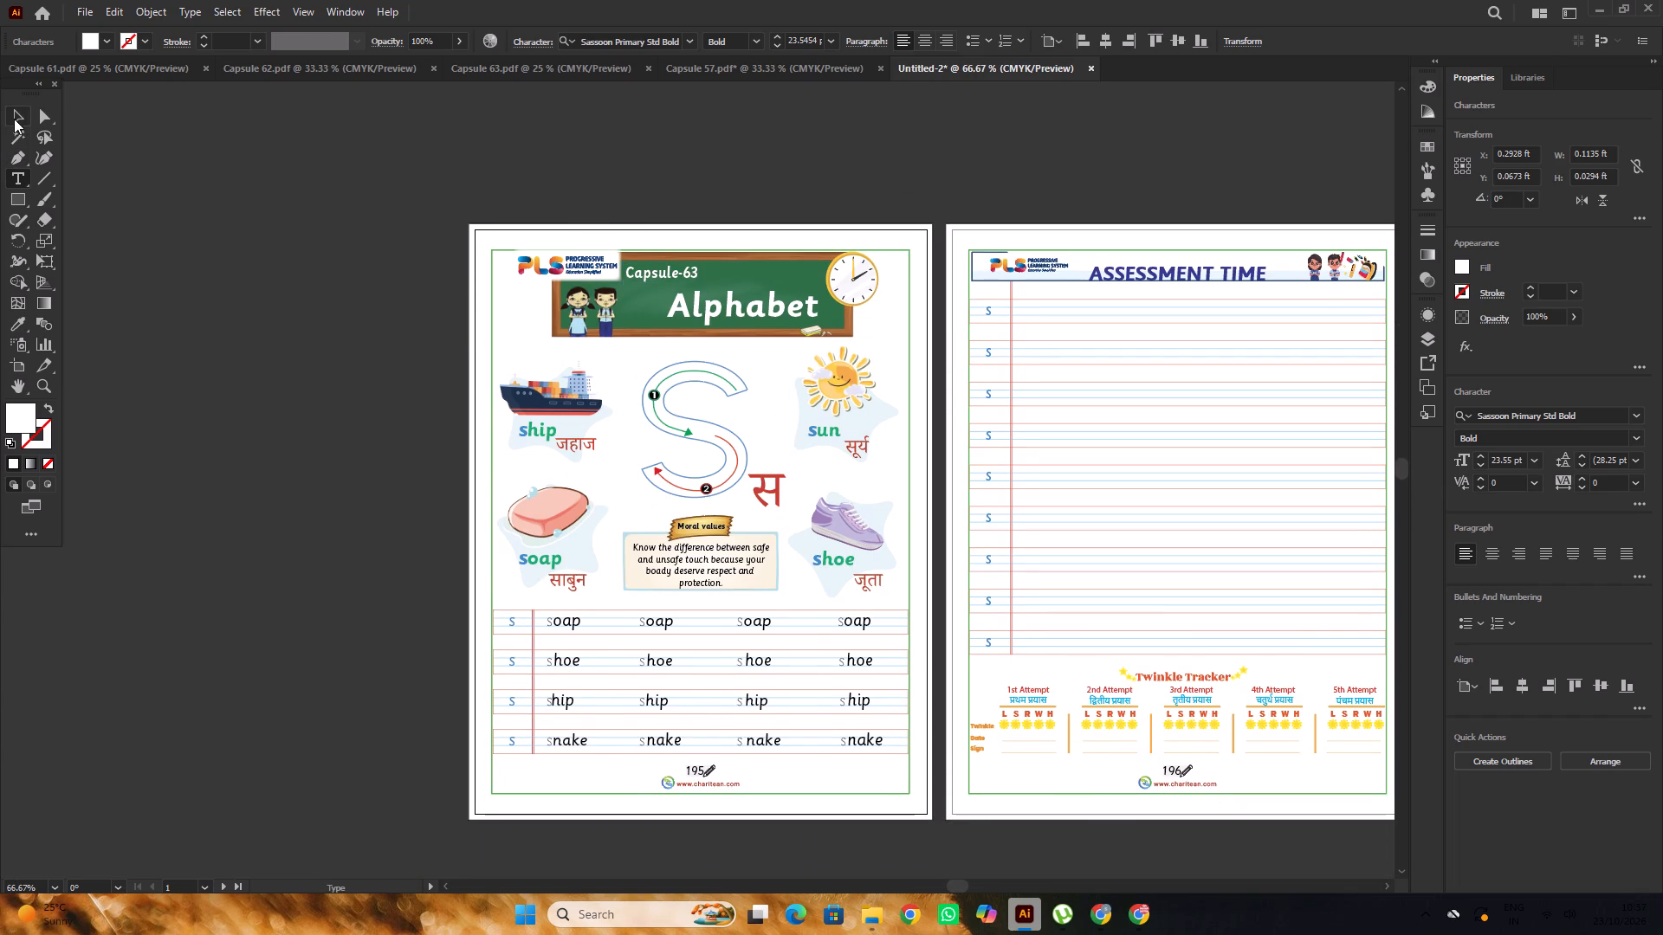
click(689, 69)
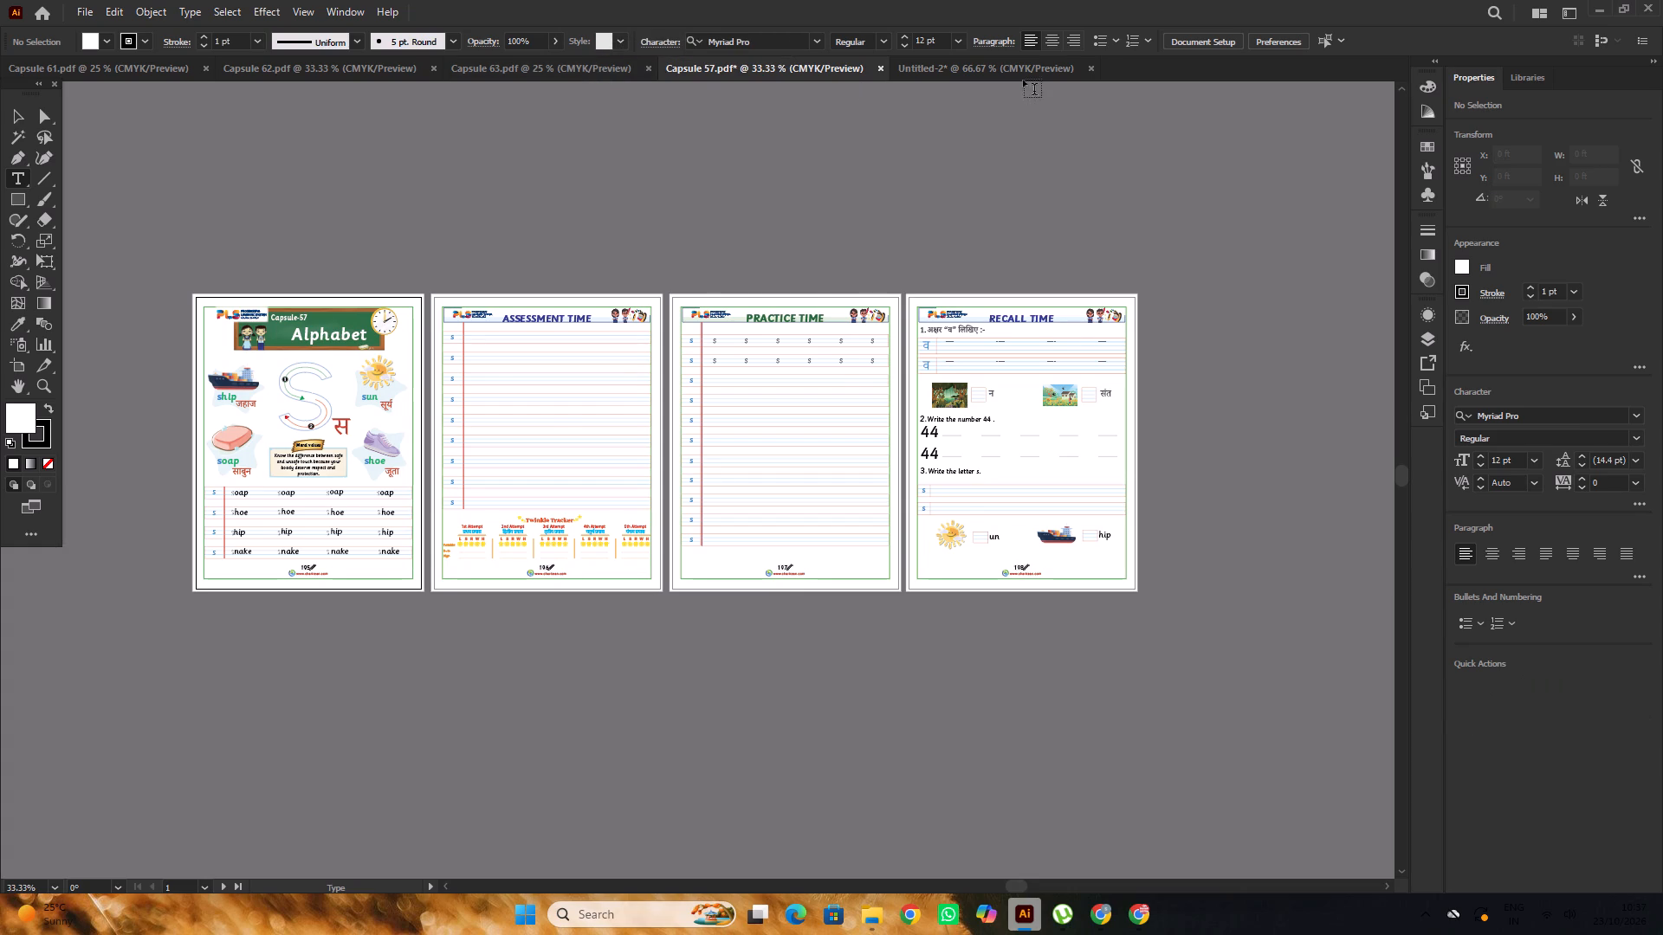
click(1004, 66)
scroll(624, 289, up, 2)
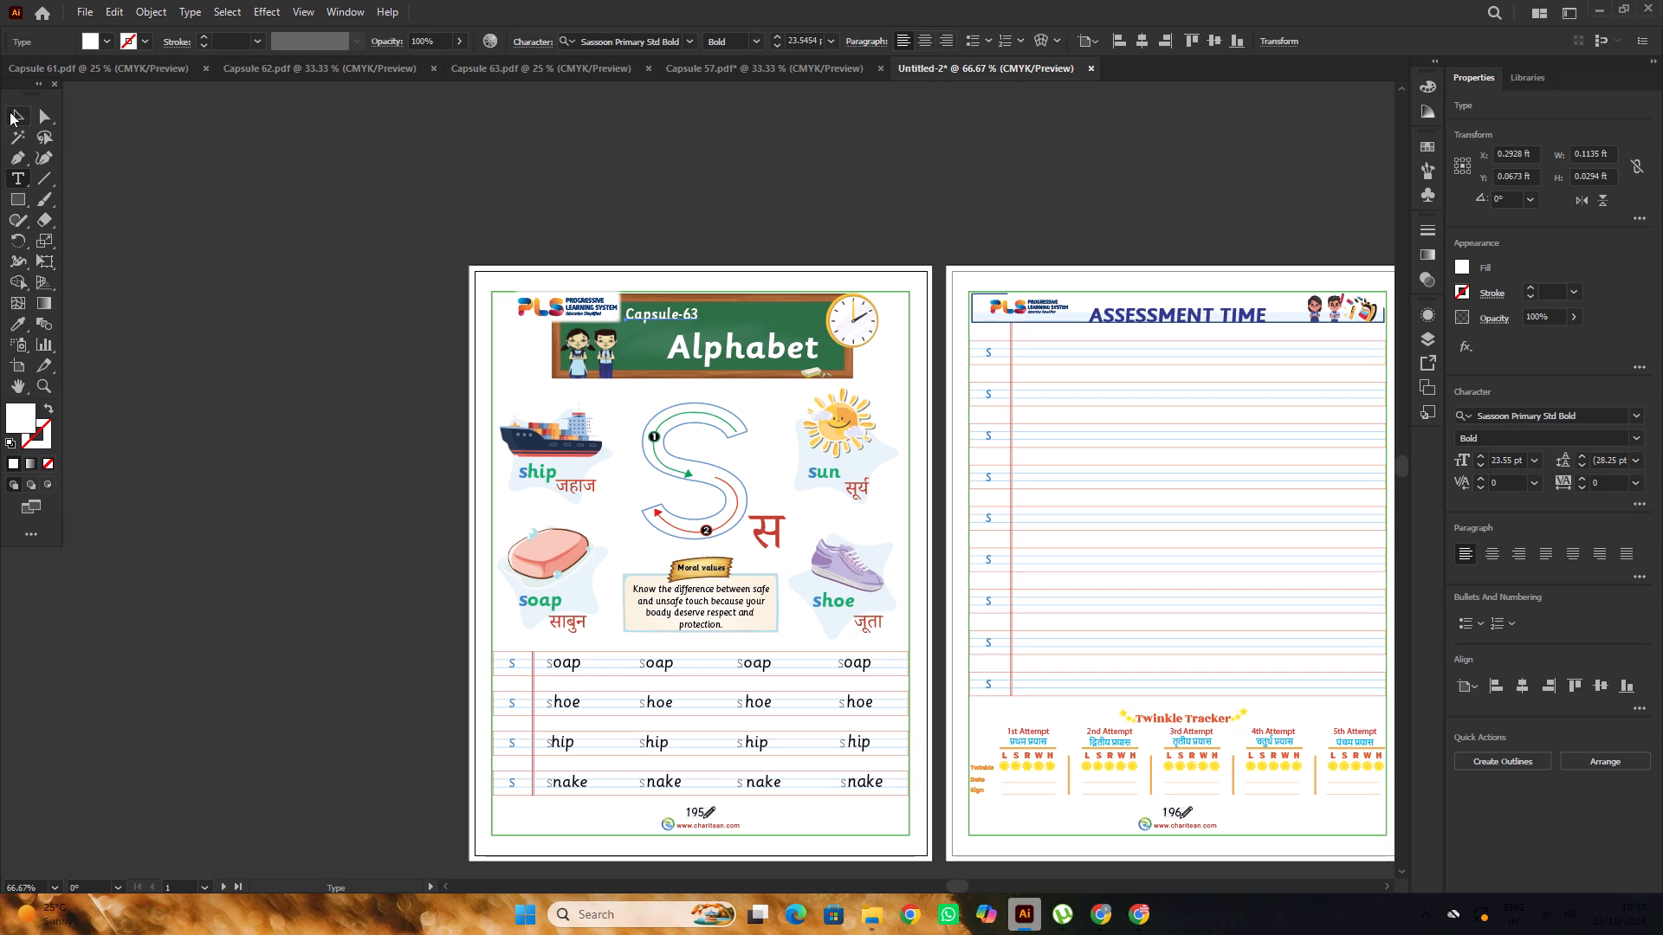
click(10, 111)
click(295, 162)
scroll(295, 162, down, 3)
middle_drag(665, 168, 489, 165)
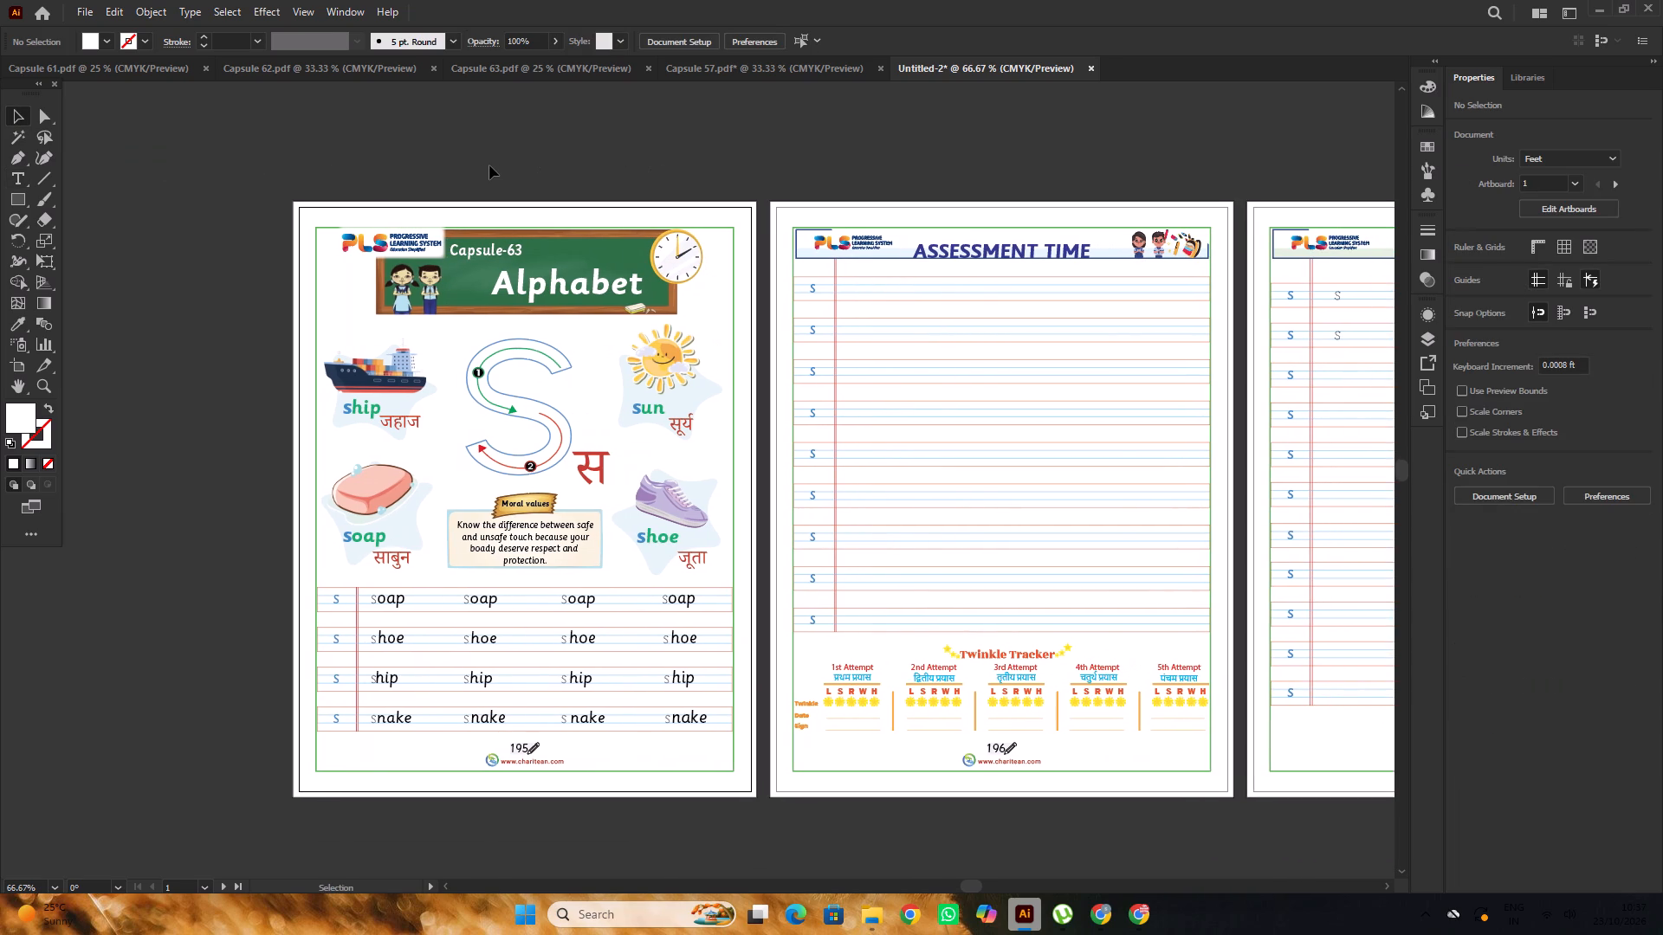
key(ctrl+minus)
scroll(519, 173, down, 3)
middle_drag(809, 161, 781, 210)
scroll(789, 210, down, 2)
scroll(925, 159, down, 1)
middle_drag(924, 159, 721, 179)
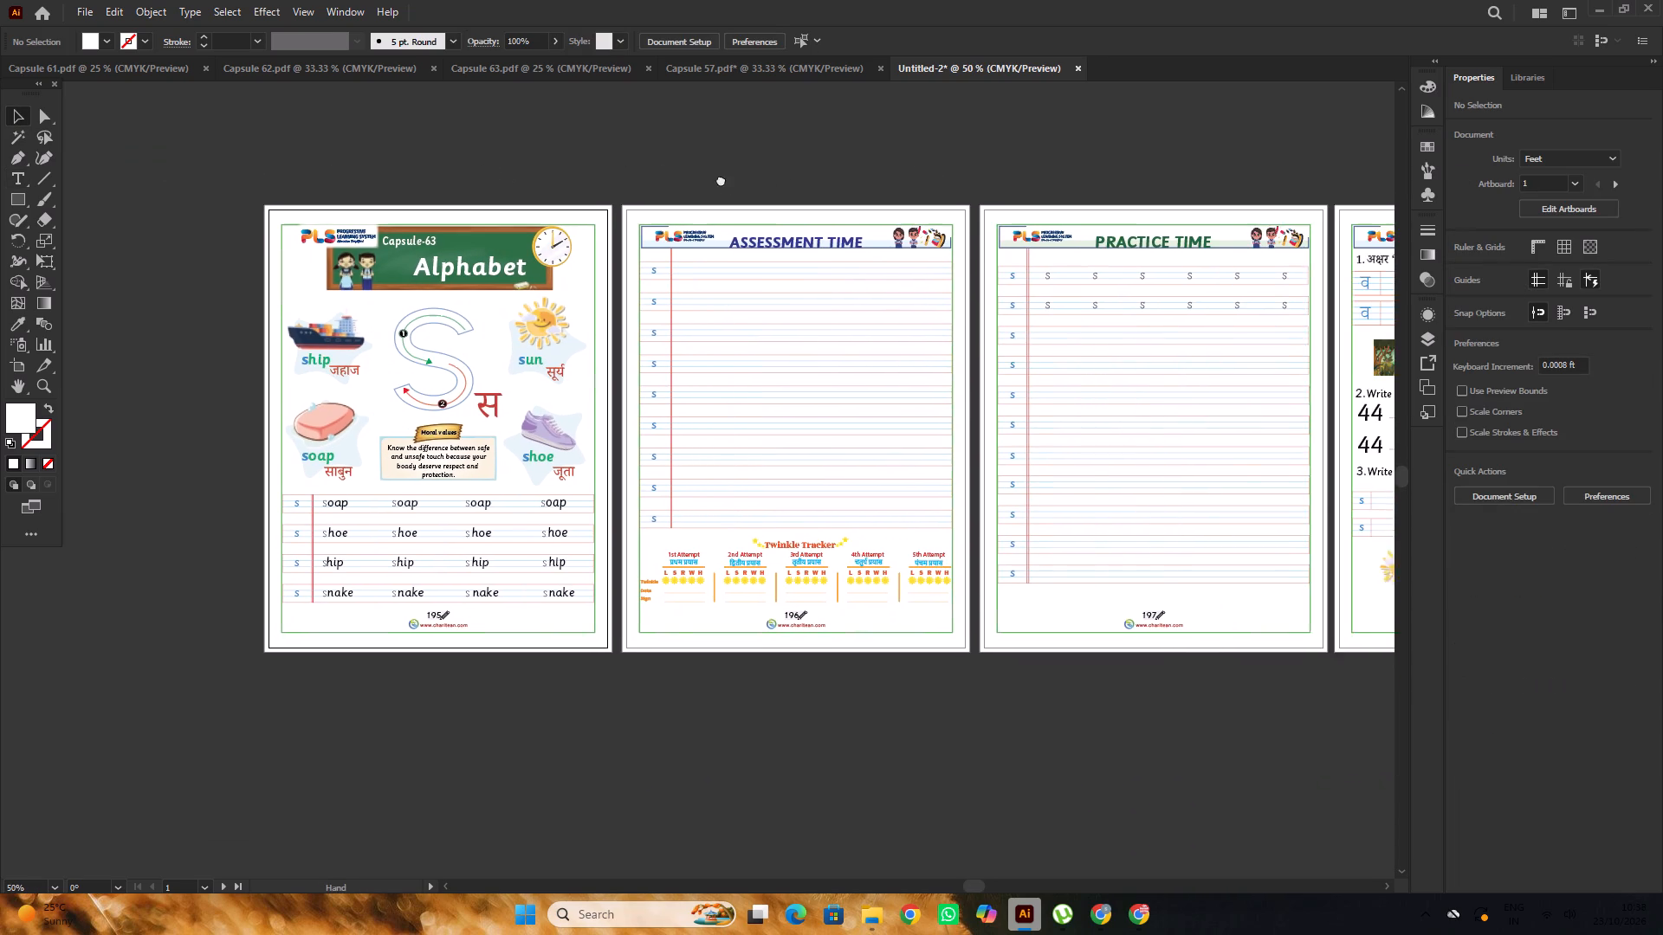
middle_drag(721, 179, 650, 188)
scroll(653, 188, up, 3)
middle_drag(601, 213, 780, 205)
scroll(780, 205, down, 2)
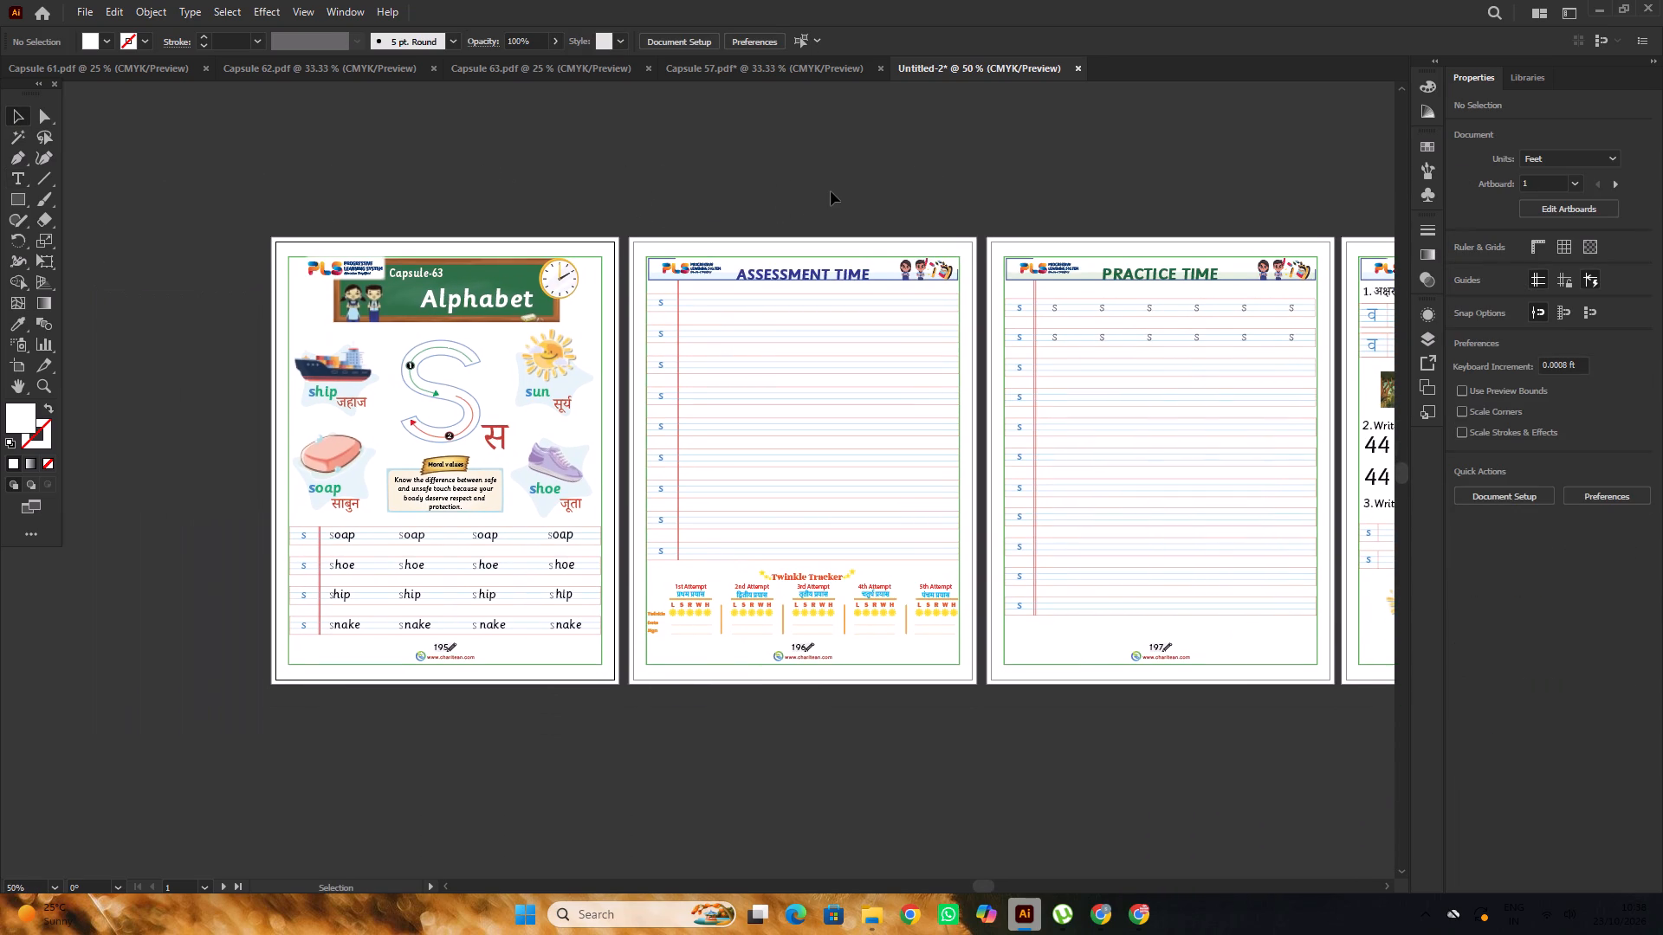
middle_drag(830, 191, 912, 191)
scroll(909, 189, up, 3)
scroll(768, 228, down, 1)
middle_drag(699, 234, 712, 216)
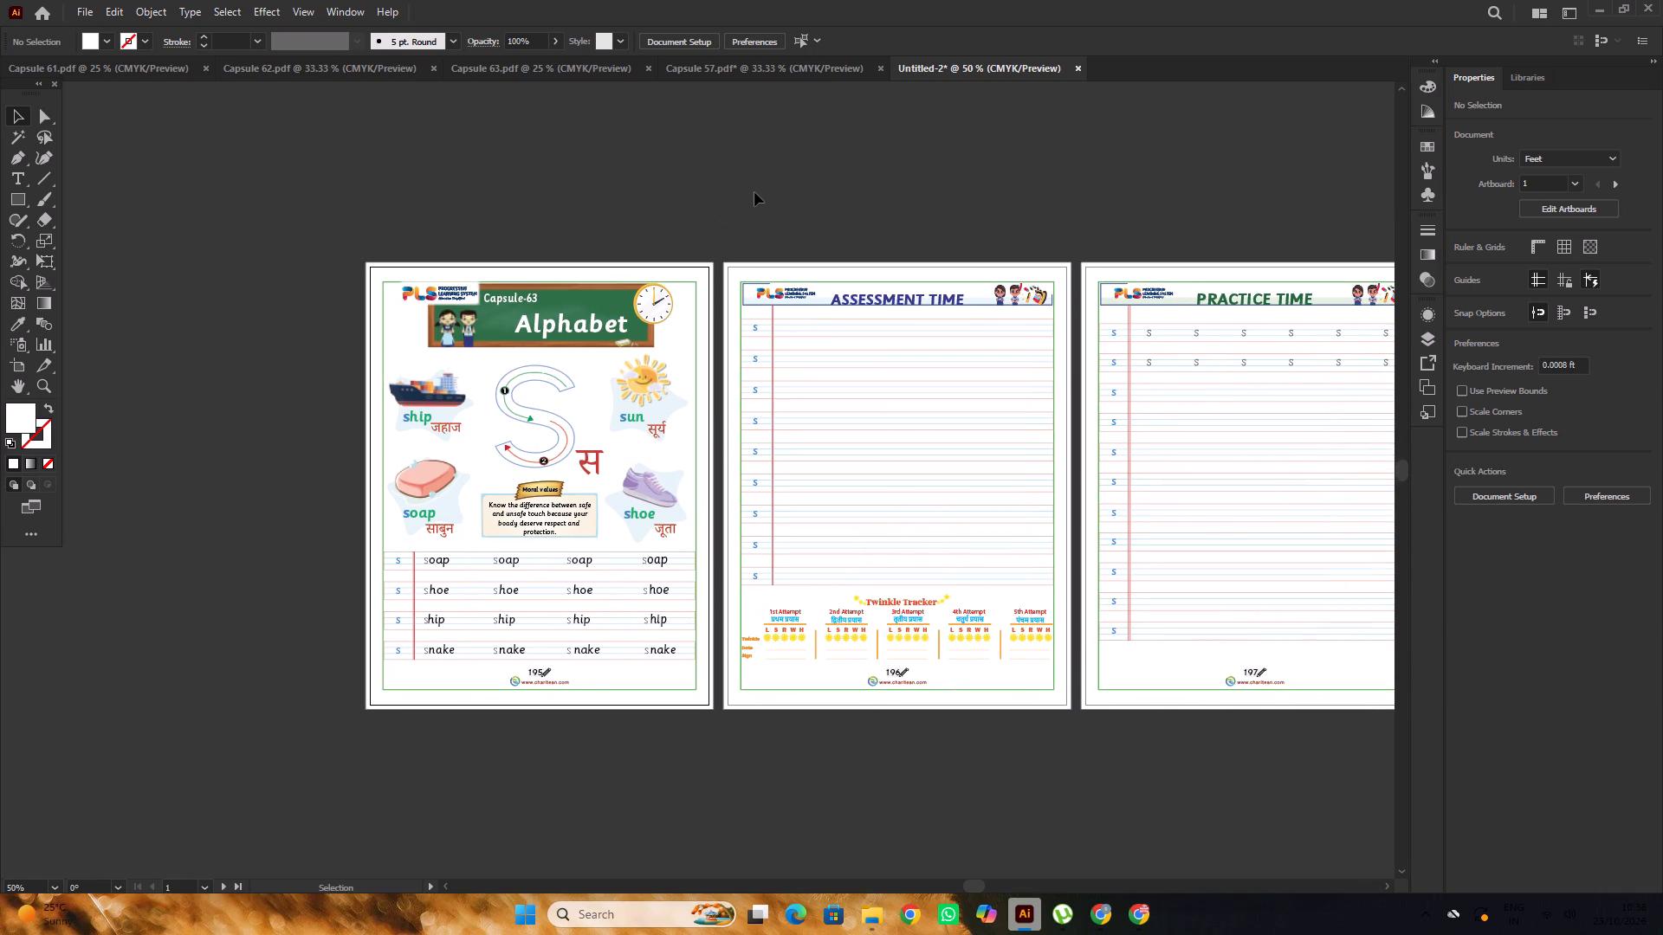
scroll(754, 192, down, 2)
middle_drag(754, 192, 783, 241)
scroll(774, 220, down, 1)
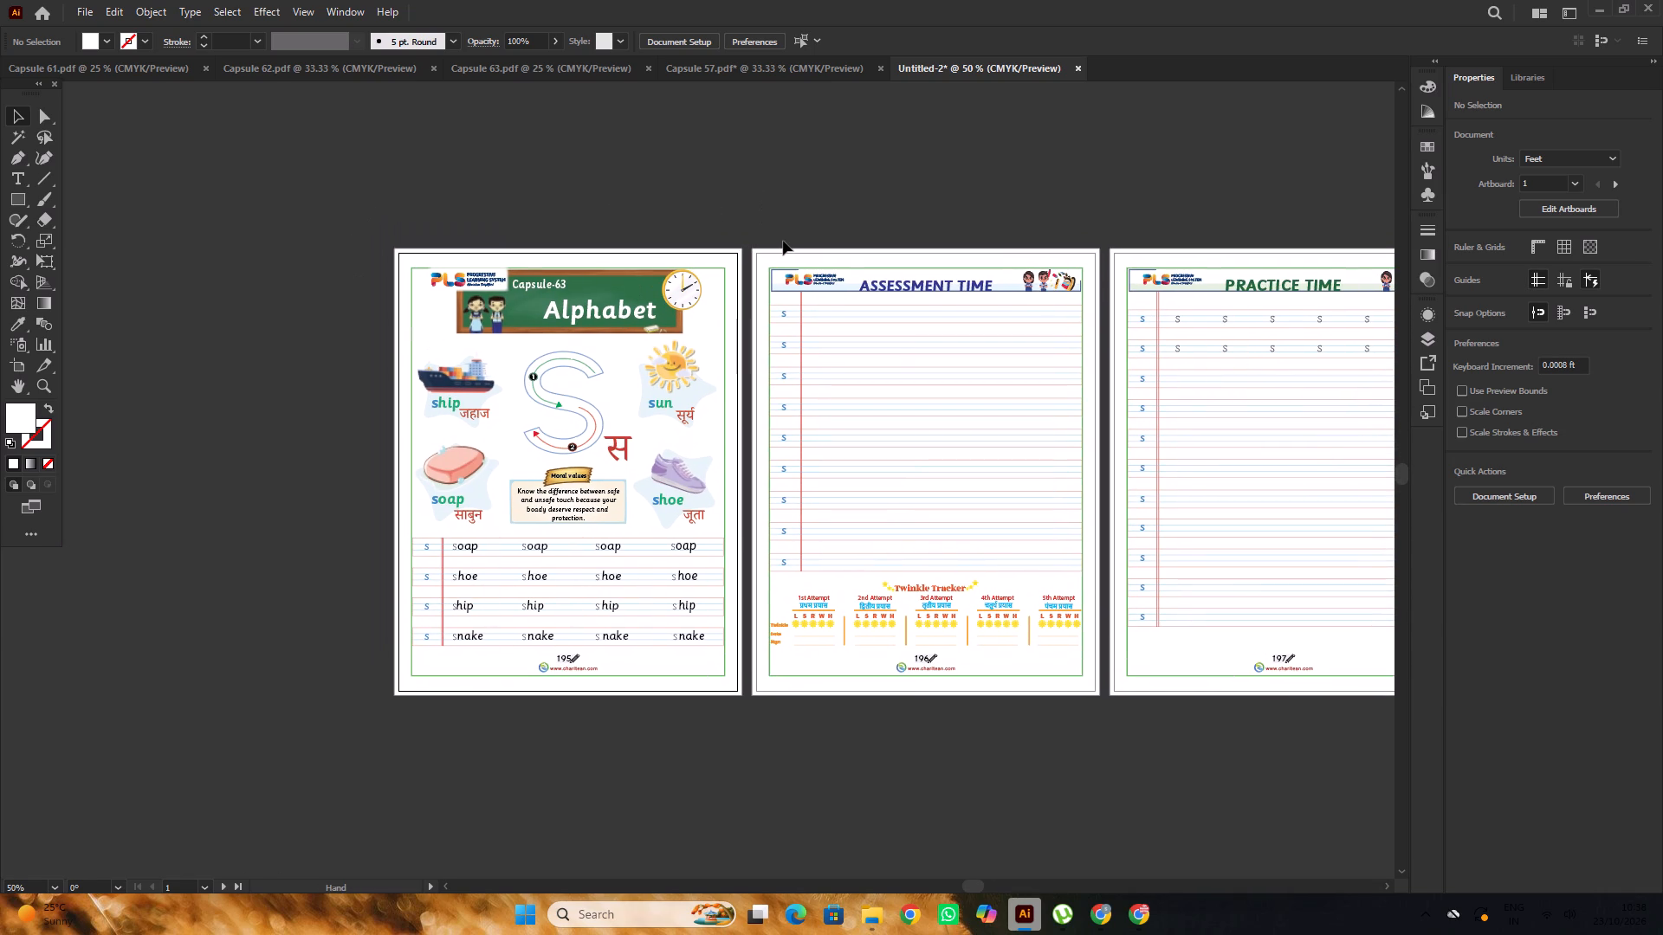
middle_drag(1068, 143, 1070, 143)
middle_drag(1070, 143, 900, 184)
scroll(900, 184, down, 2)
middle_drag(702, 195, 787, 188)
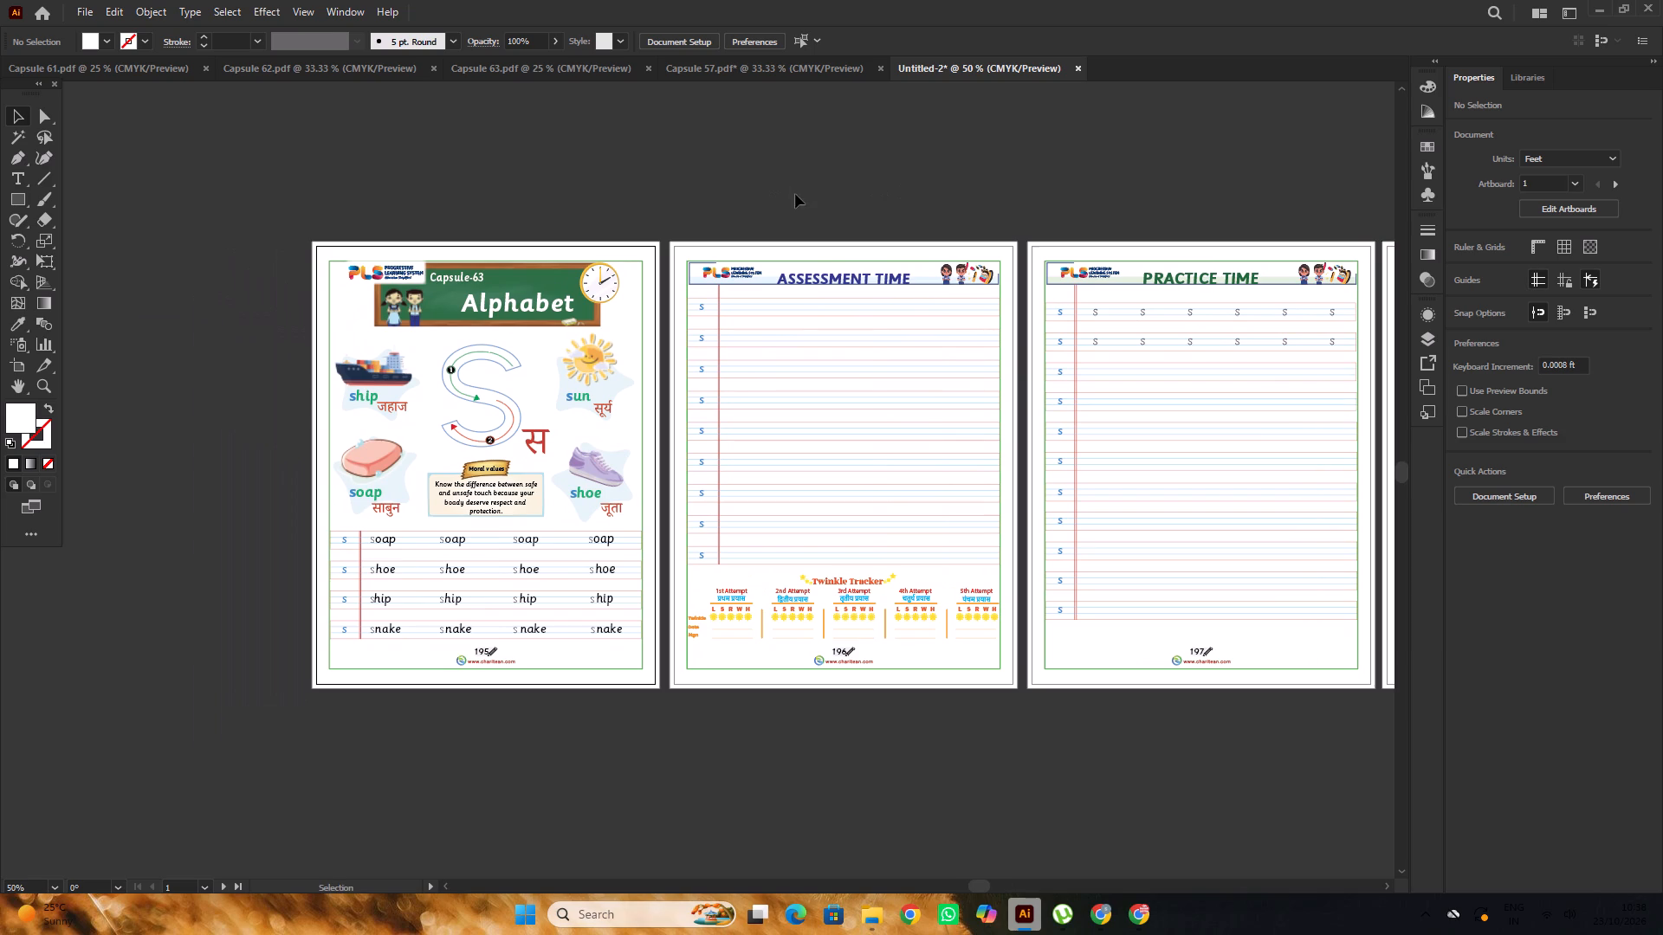
Delete the ship, soap, sun and shoe pictures from the Alphabet page, keeping their word labels and star backgrounds.
scroll(446, 363, down, 2)
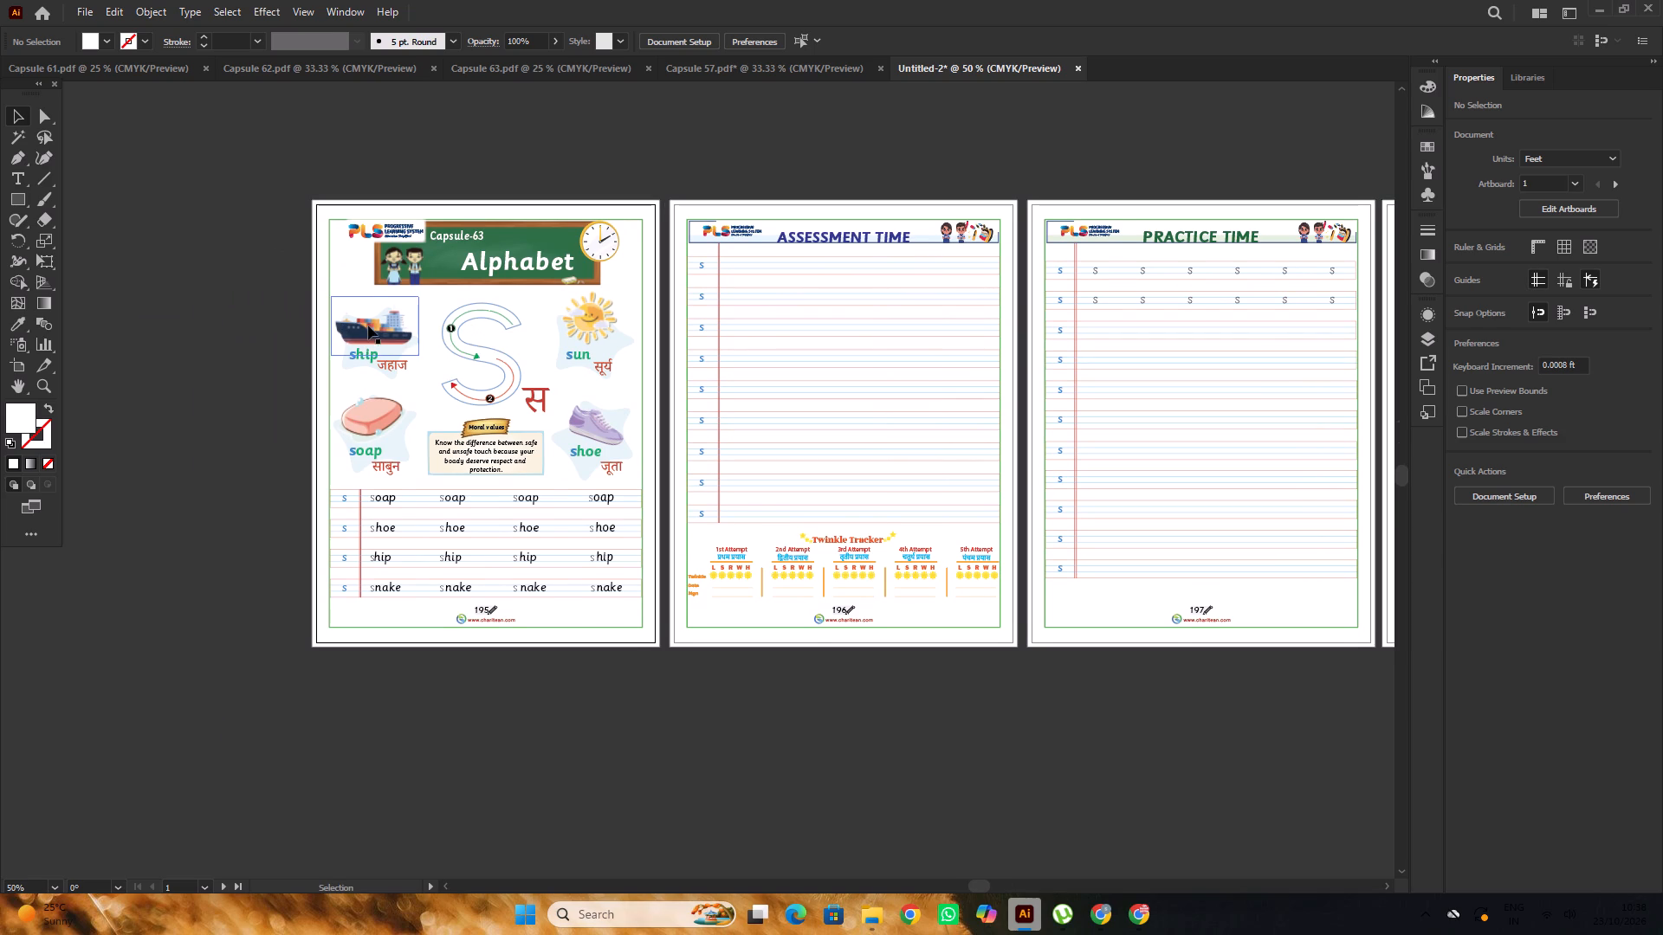
click(368, 326)
key(Delete)
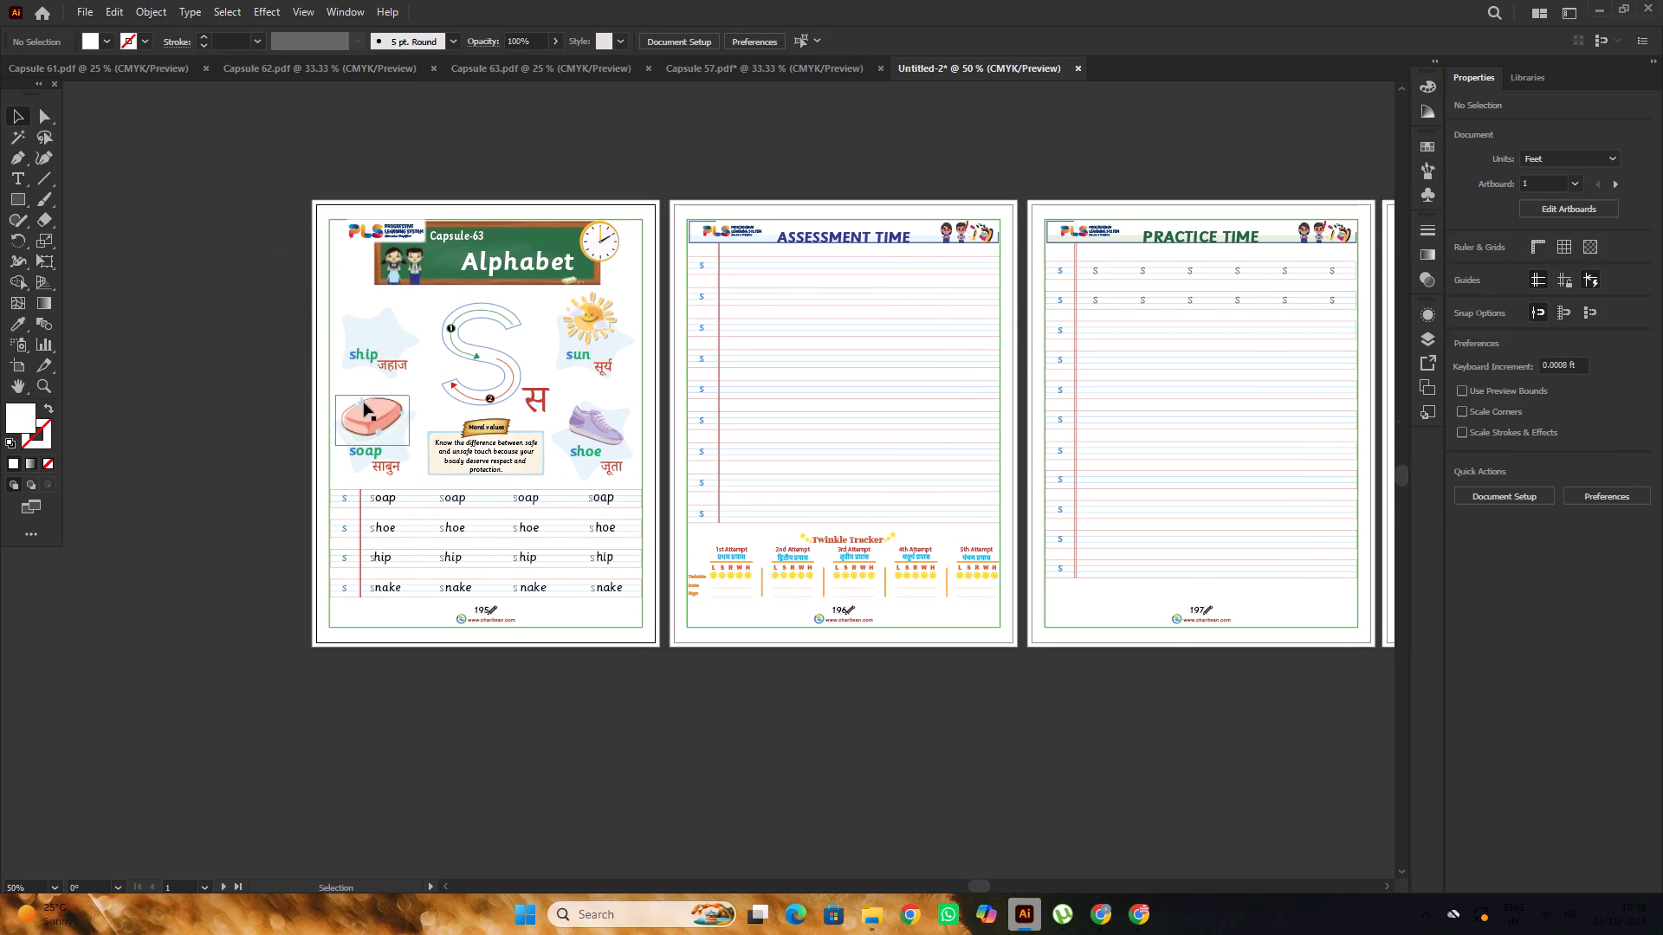
click(366, 408)
key(Delete)
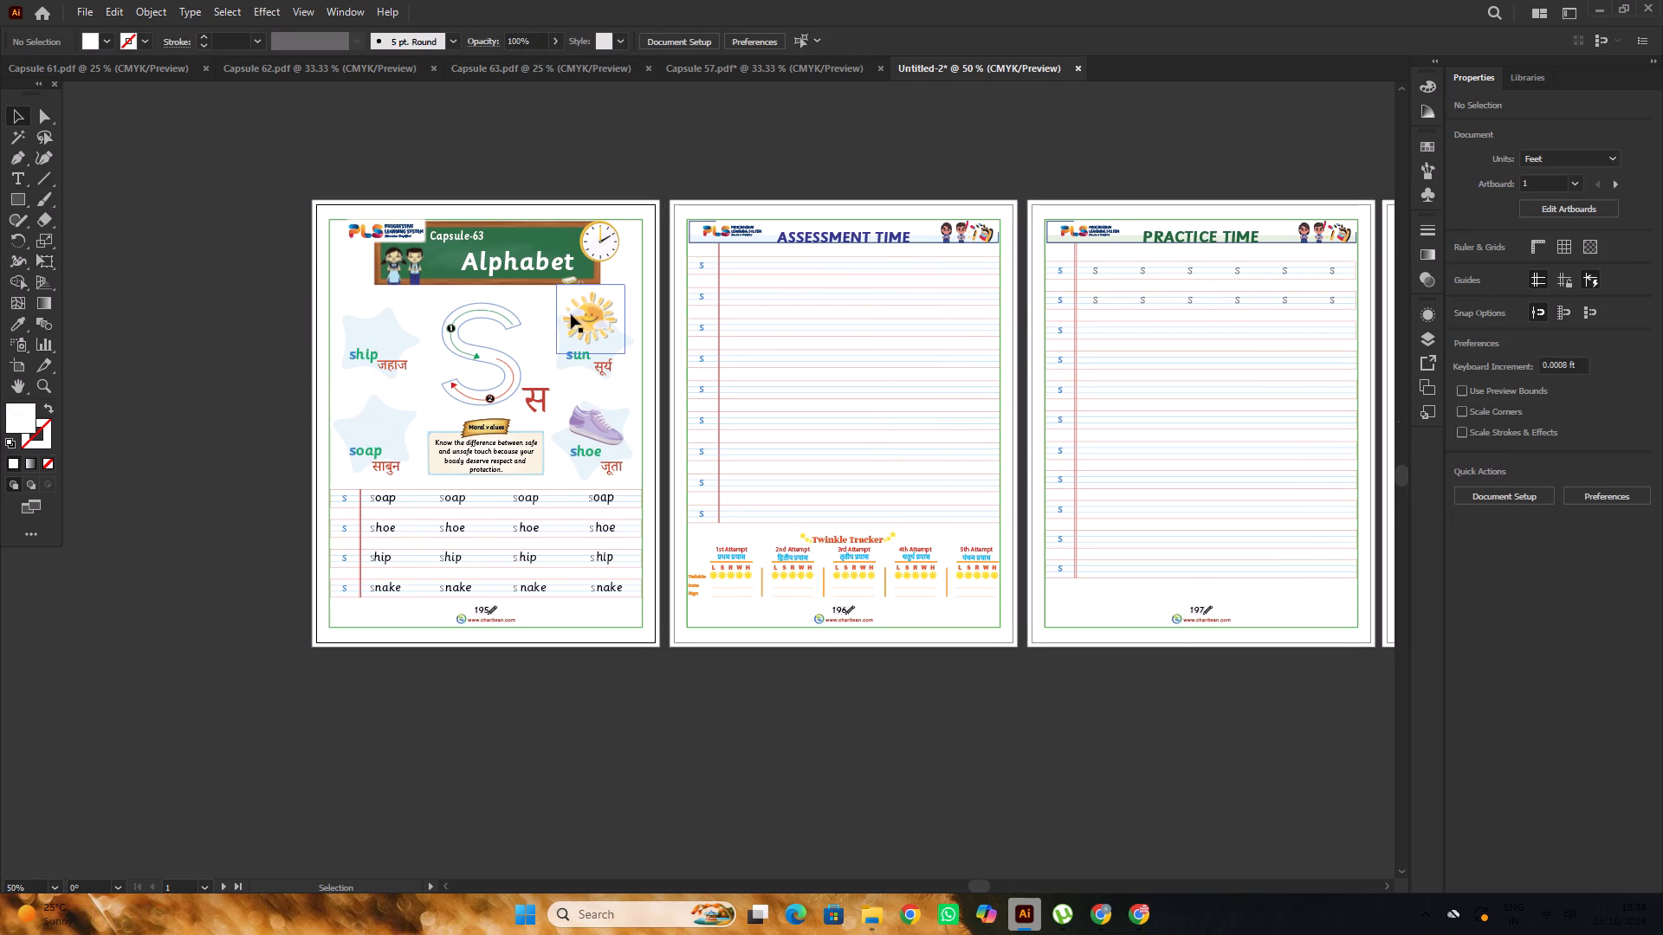
click(579, 315)
key(Delete)
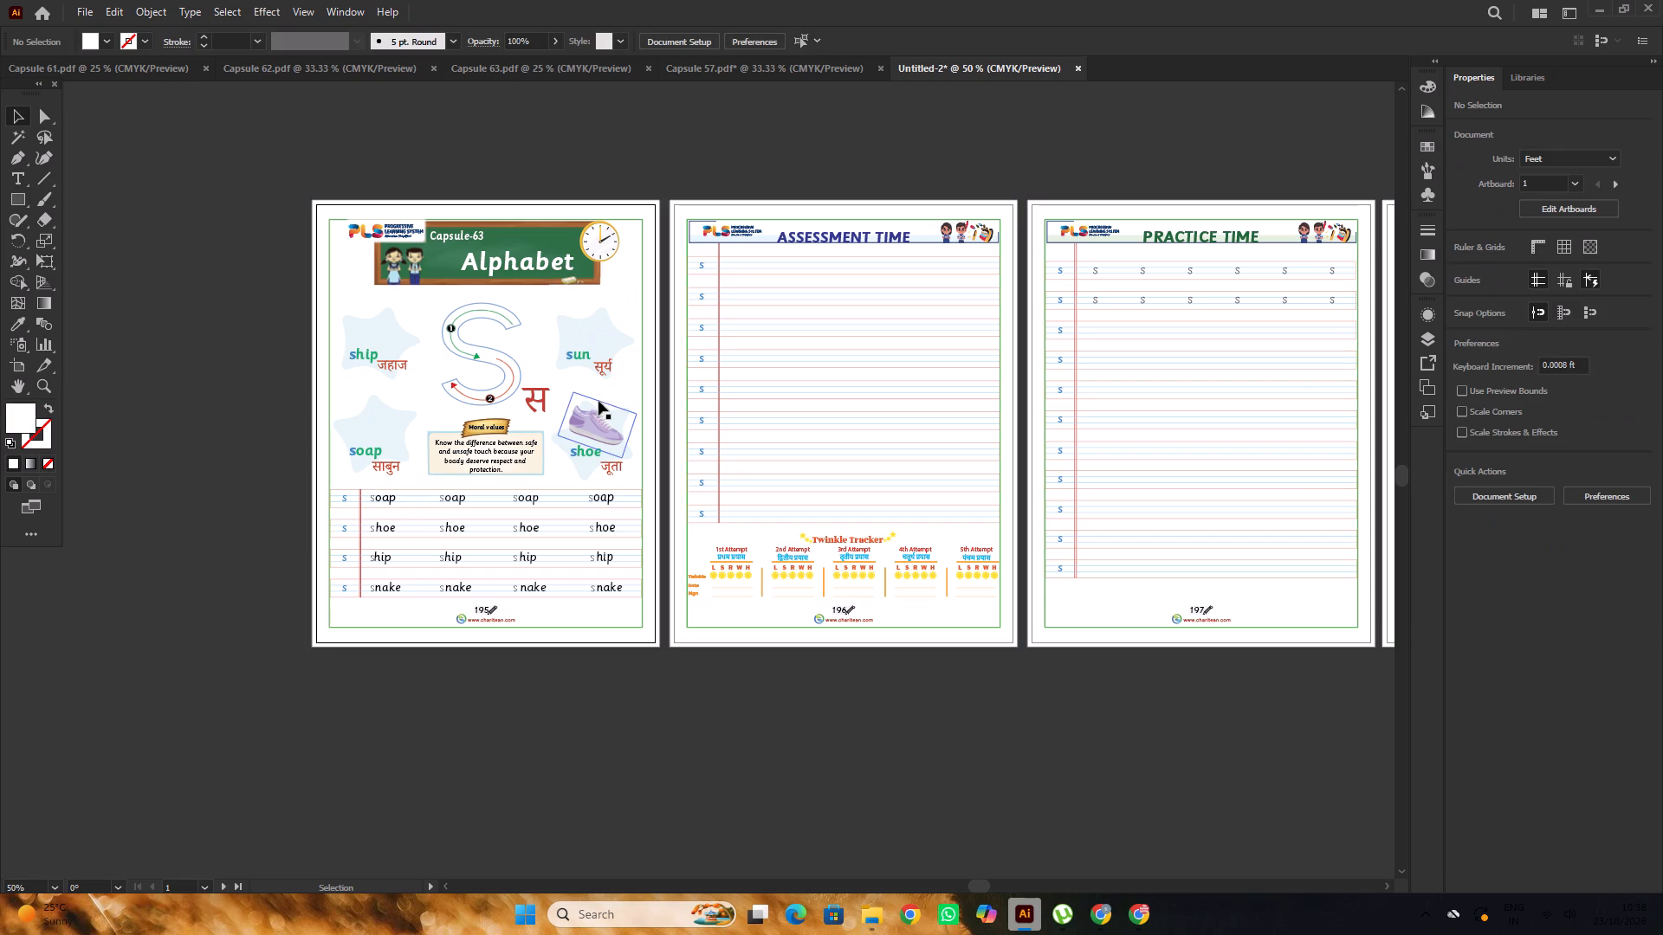
click(589, 409)
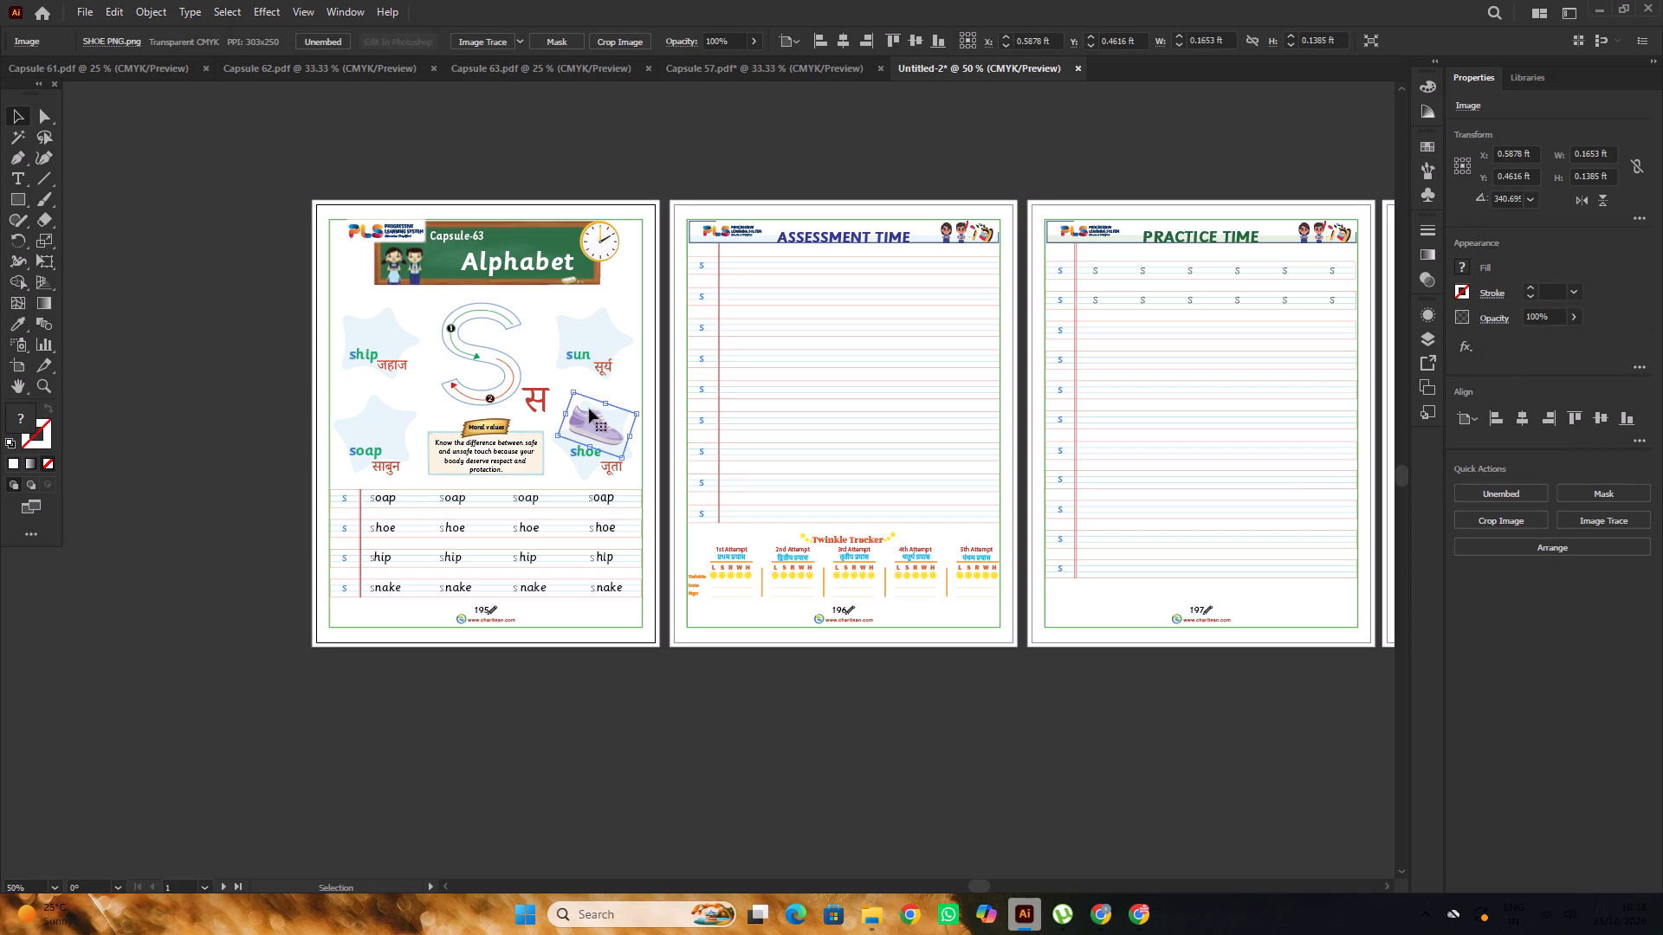
key(Delete)
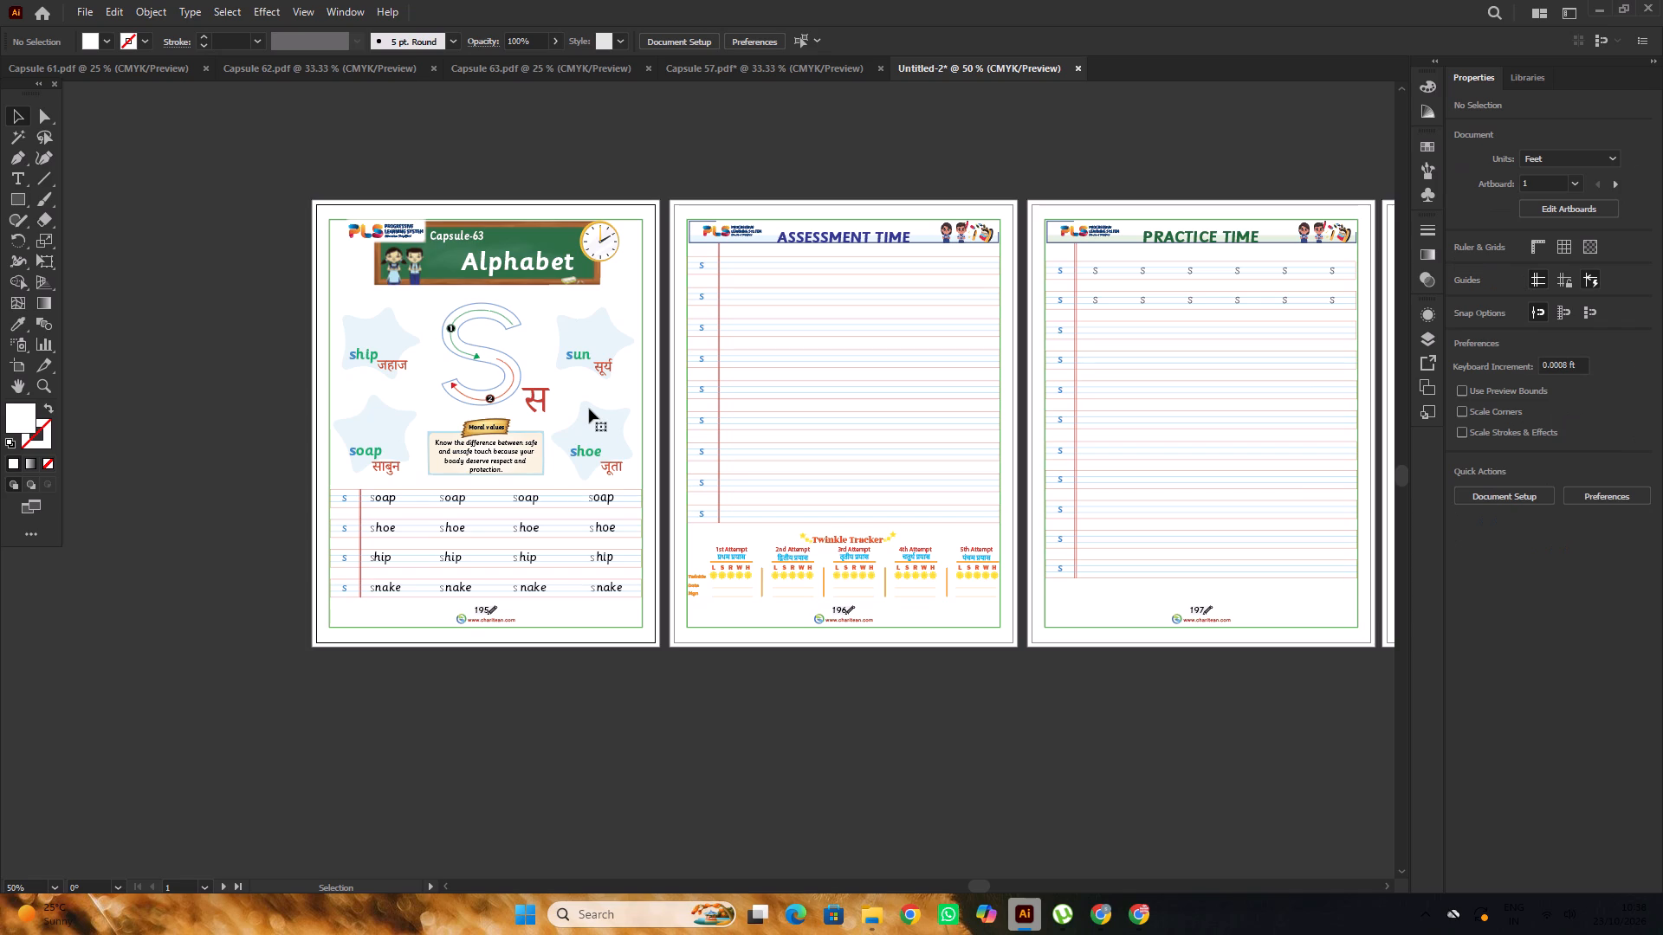
Delete the large traceable letter S and the Hindi letter beside it from the centre of the Alphabet page.
click(443, 300)
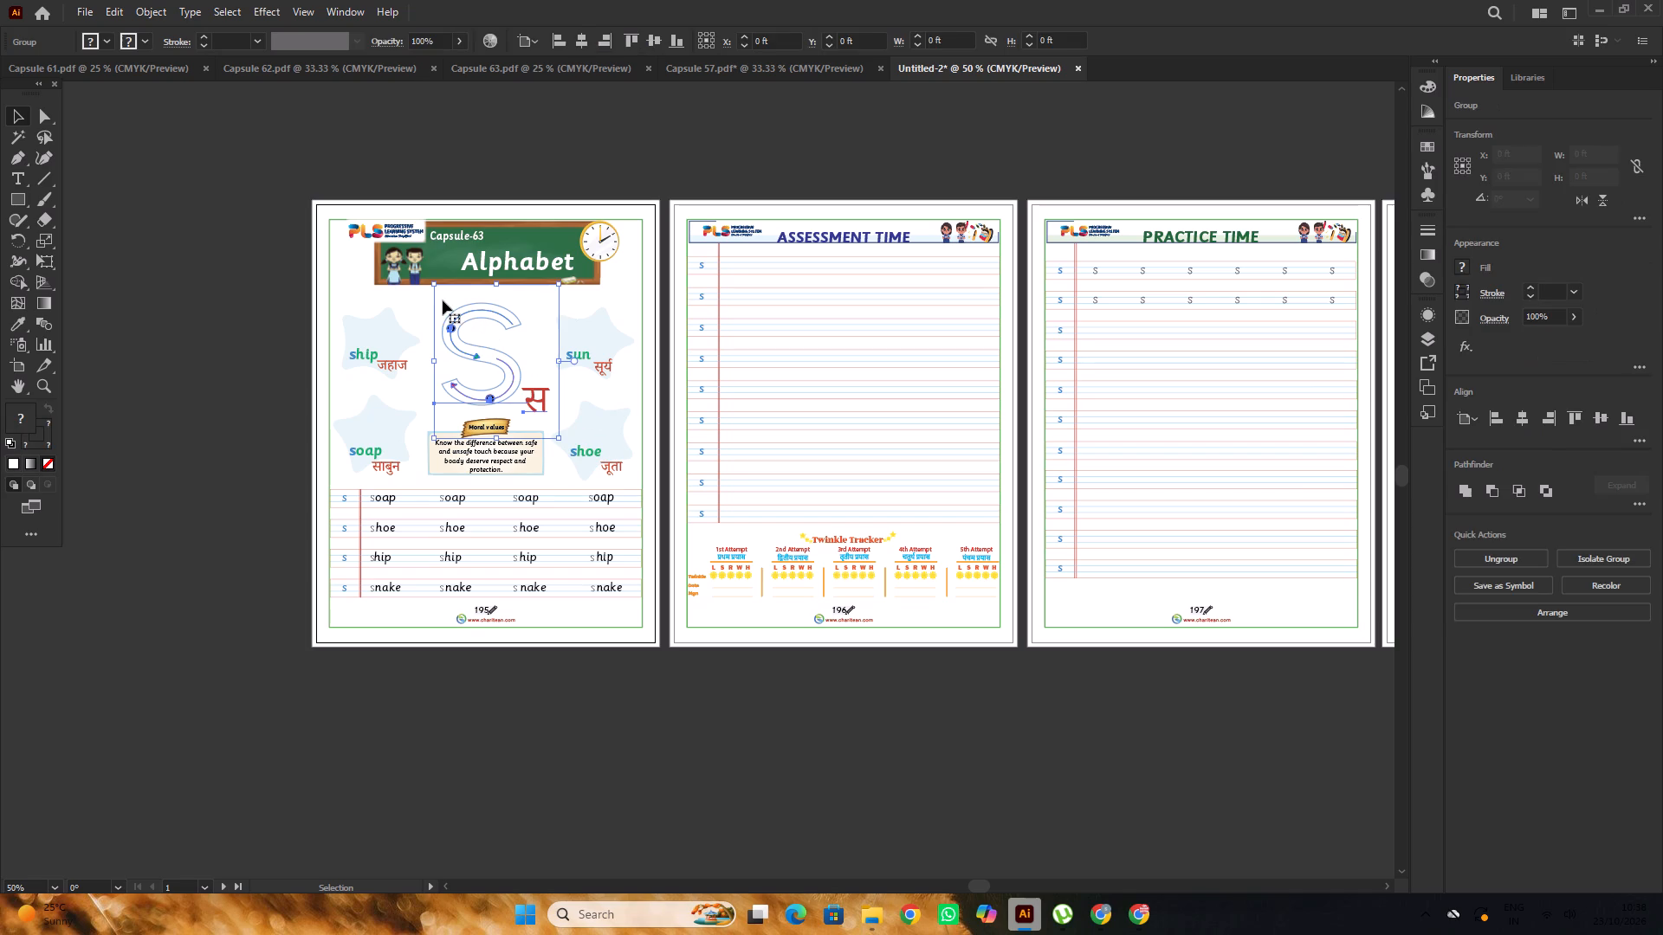
key(Delete)
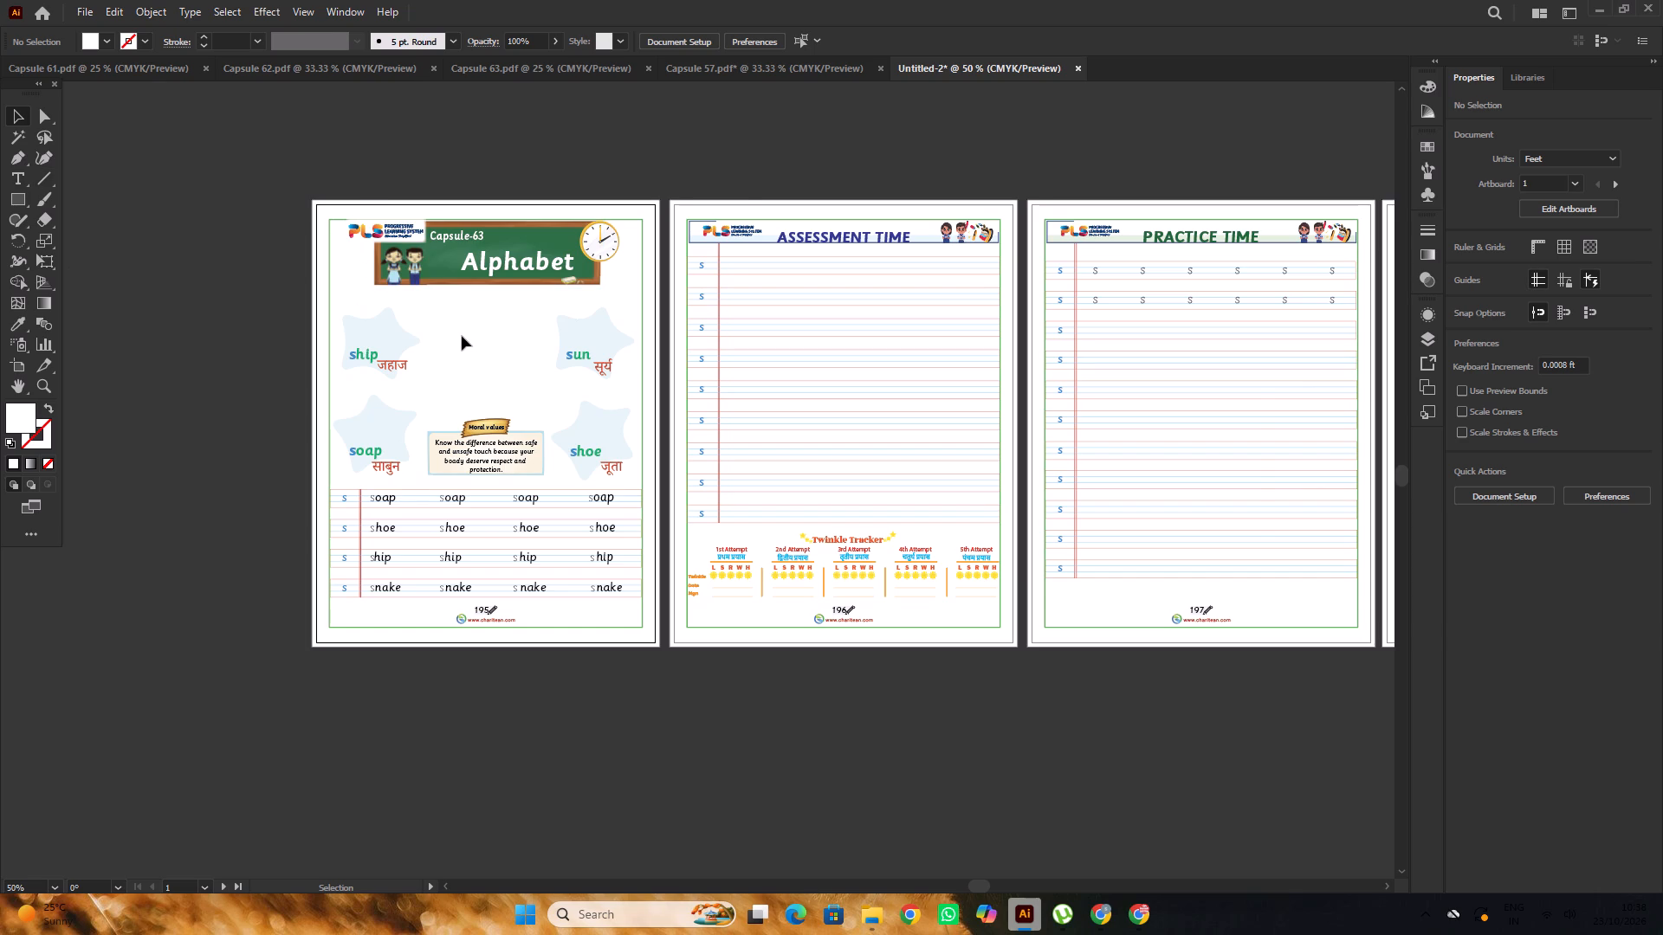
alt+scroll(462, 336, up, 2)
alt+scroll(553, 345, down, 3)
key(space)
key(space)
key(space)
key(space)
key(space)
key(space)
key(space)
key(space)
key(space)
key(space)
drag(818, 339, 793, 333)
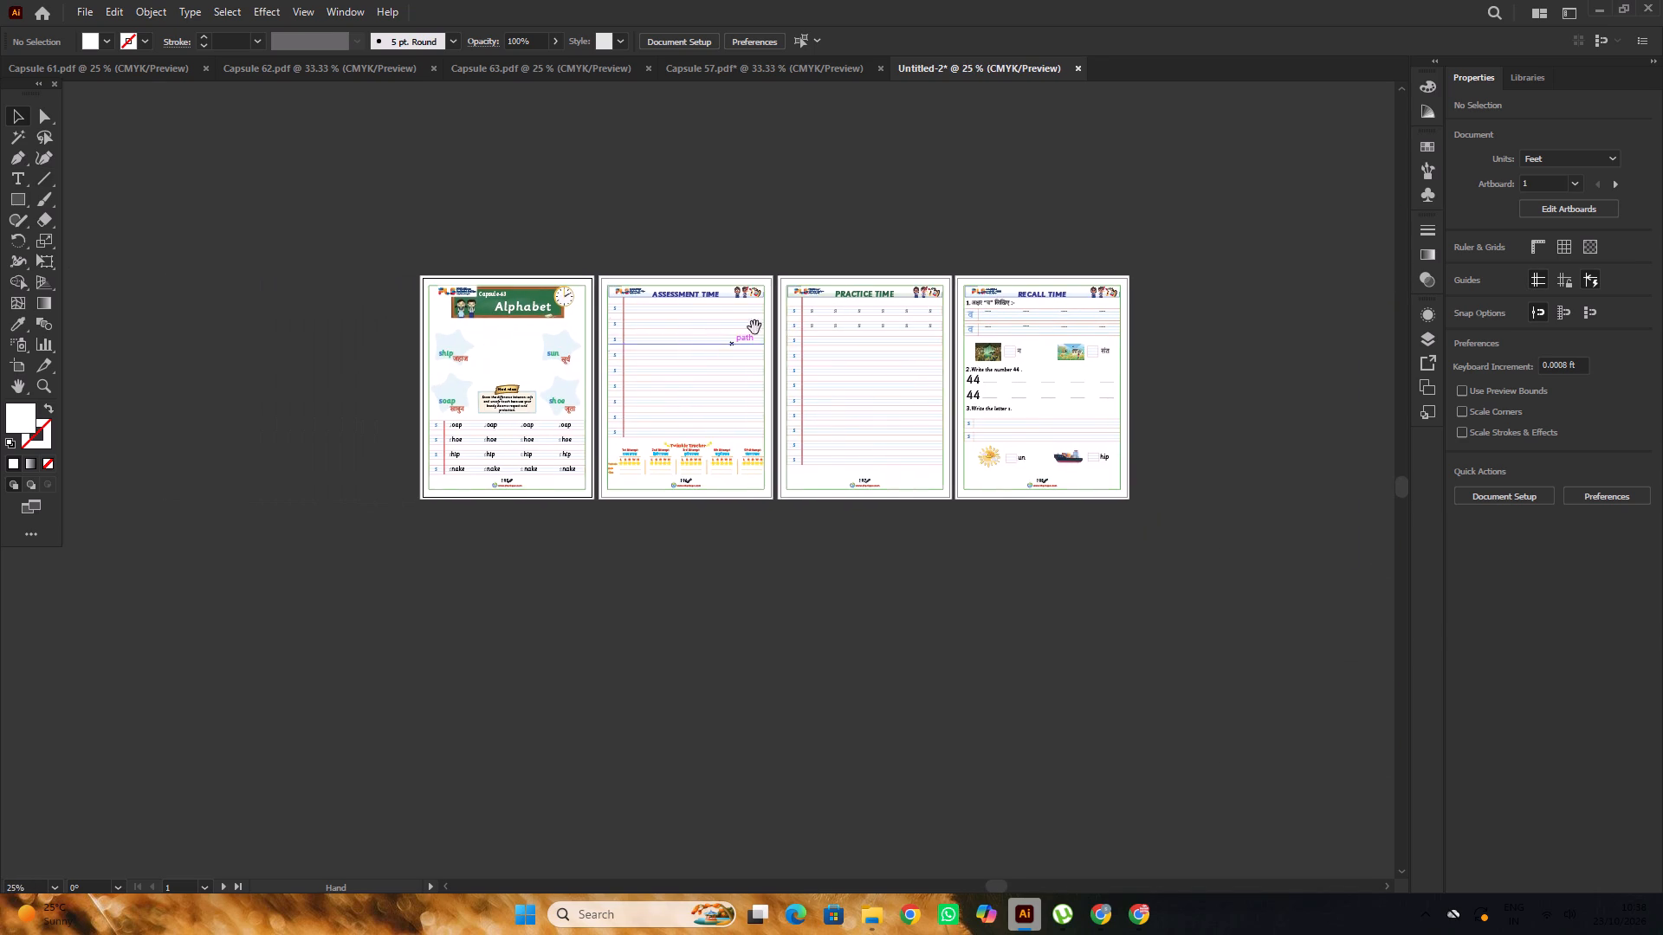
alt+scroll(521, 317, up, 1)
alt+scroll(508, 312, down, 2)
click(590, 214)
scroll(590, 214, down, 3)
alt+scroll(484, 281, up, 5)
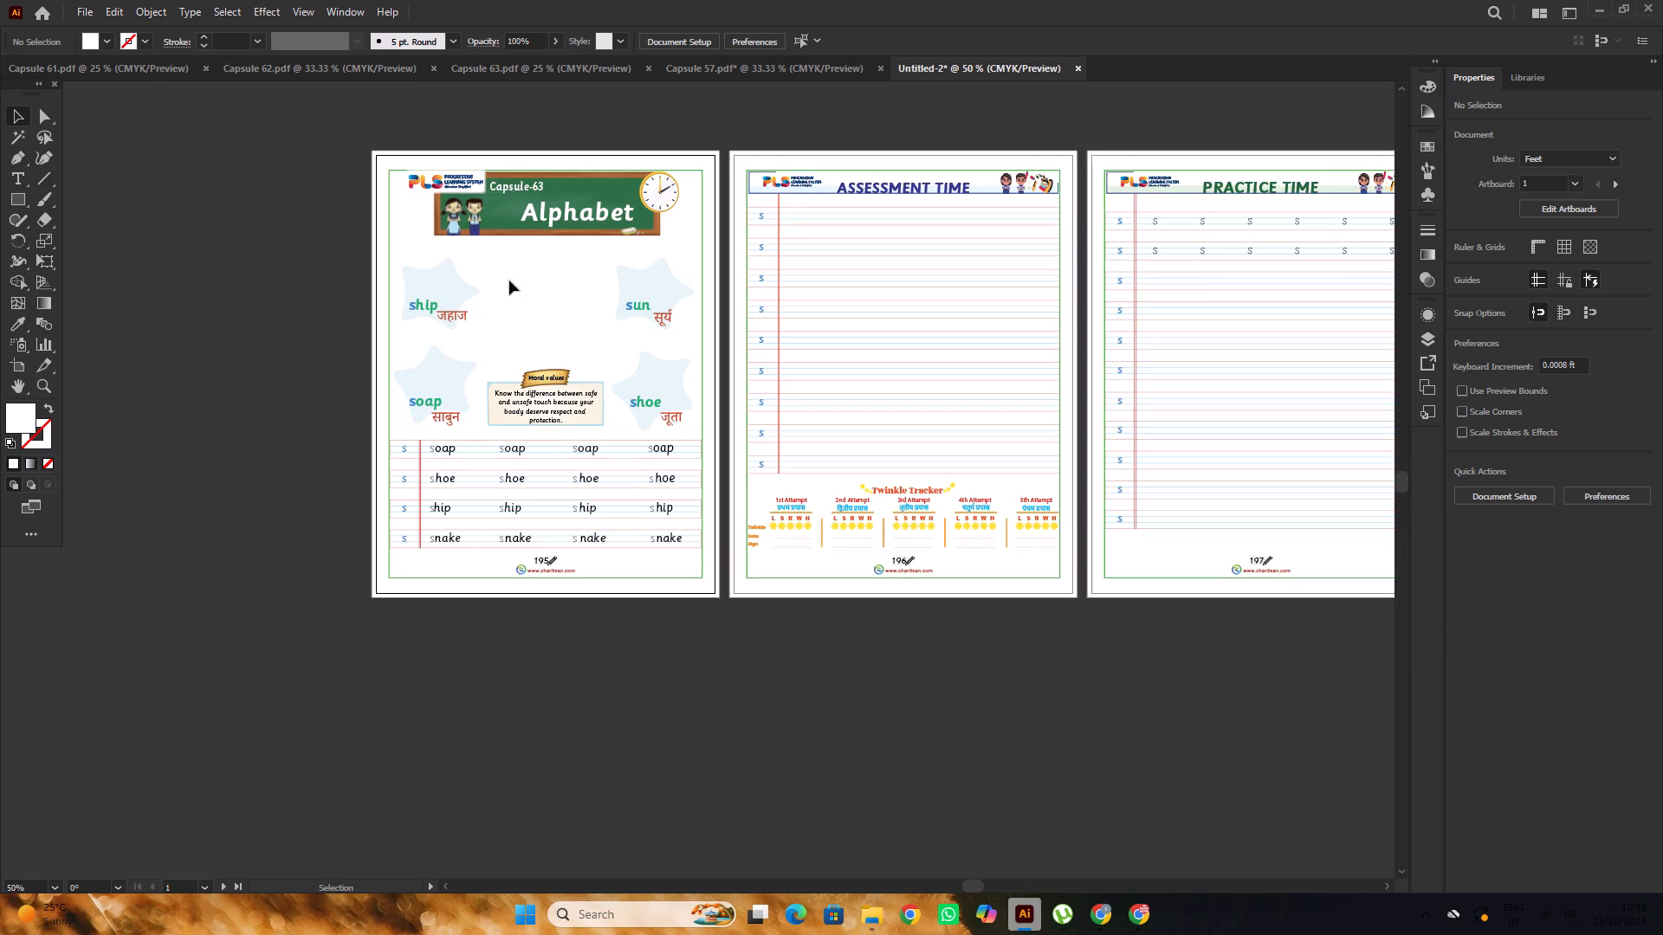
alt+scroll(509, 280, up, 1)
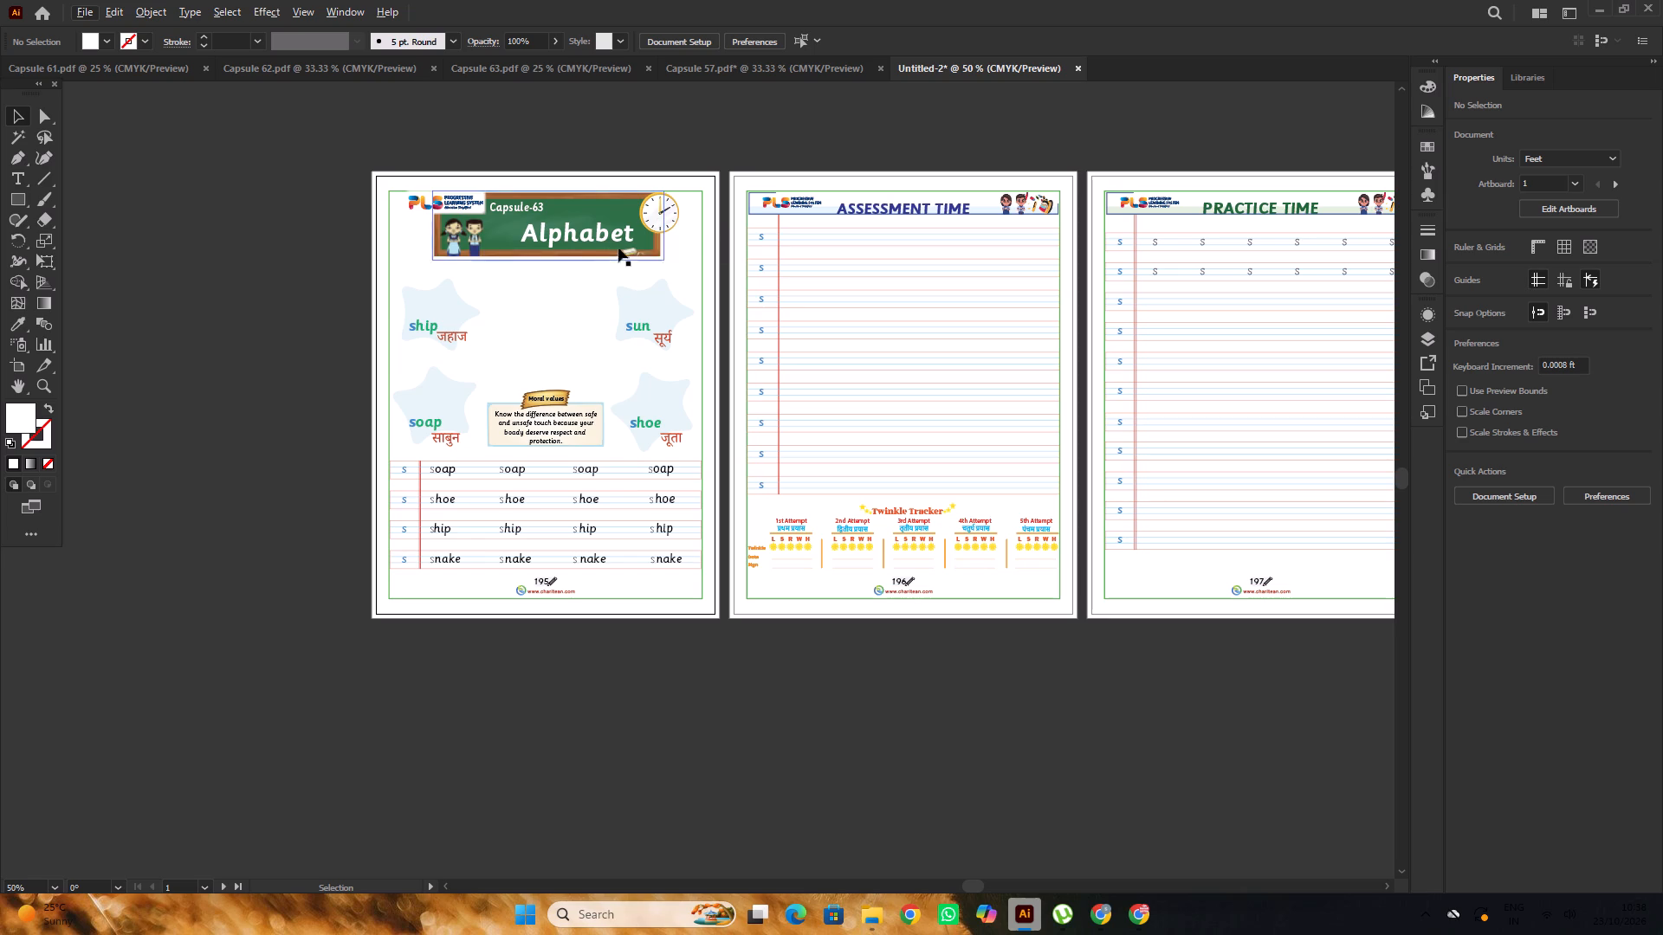
Close the Capsule 57 document without saving its changes.
click(761, 62)
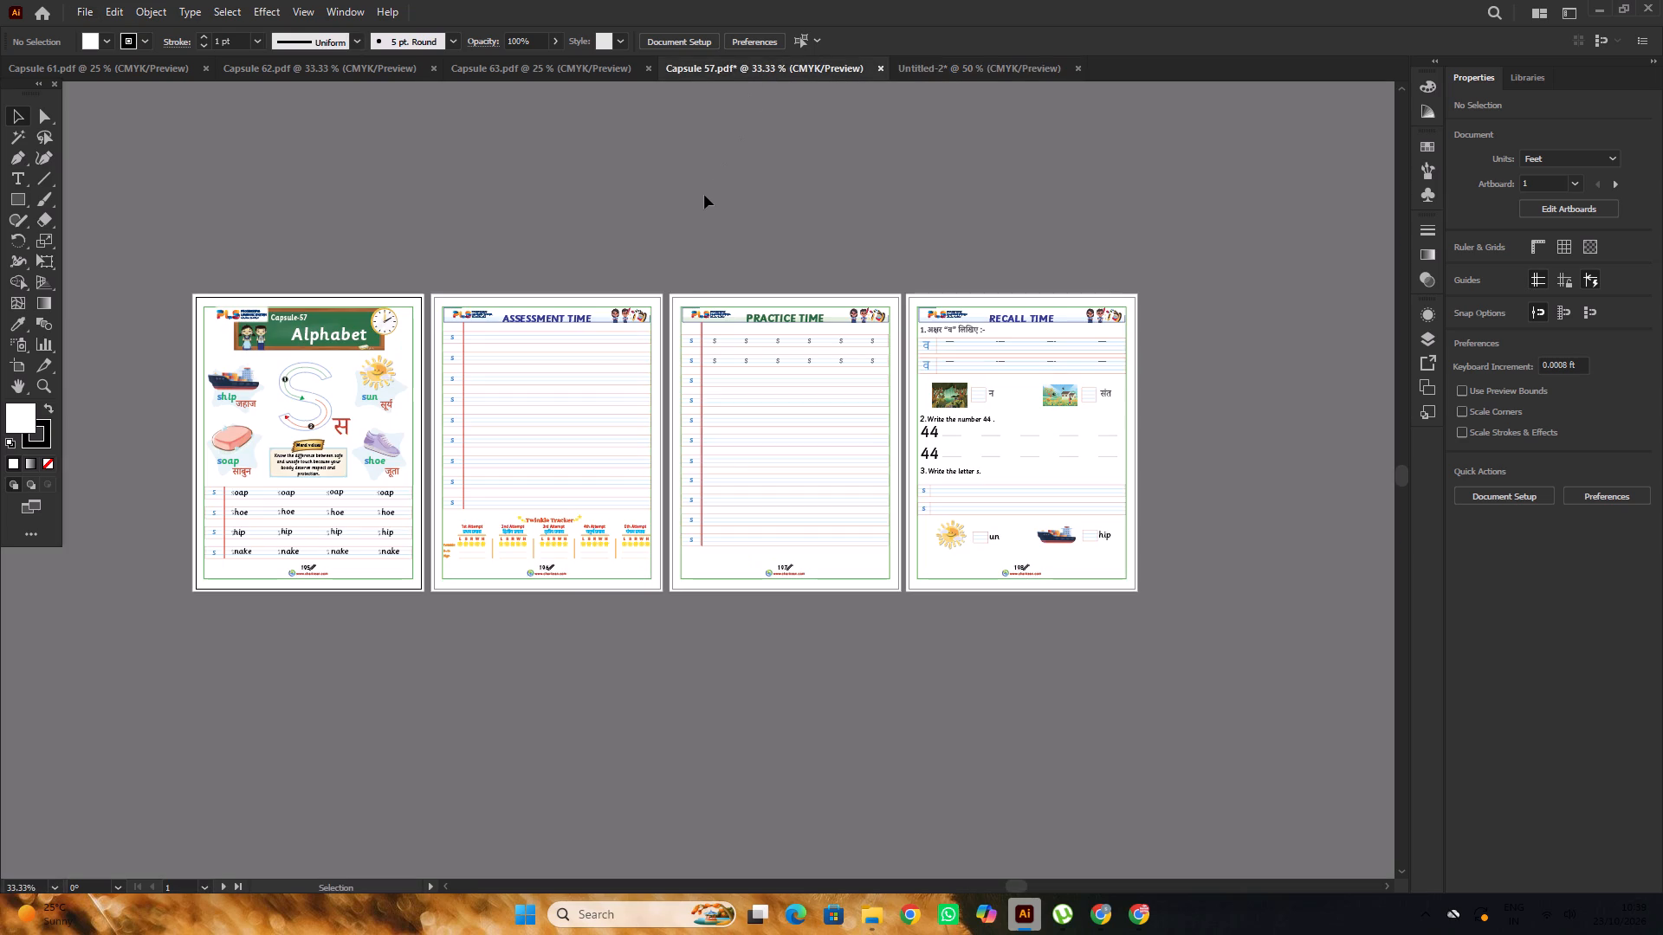
click(879, 66)
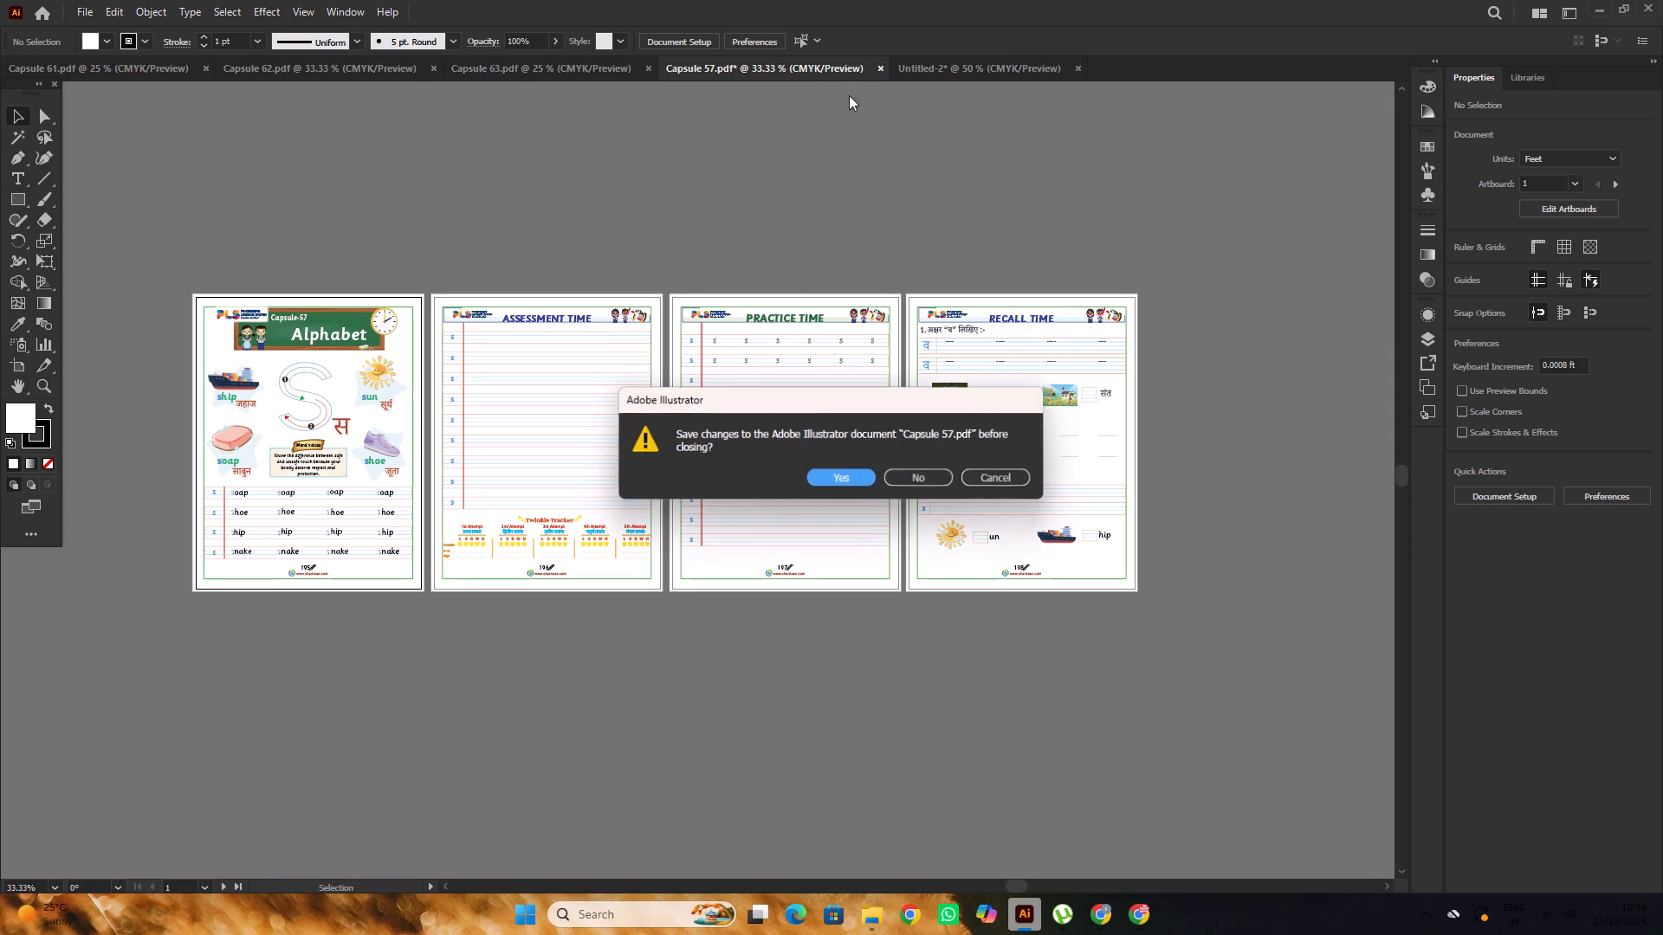
click(925, 480)
Copy the umbrella, umpire, uniform and stair-climbing boy pictures from Capsule 63's Alphabet page and paste them in front on Untitled-2's Alphabet page.
scroll(637, 193, up, 1)
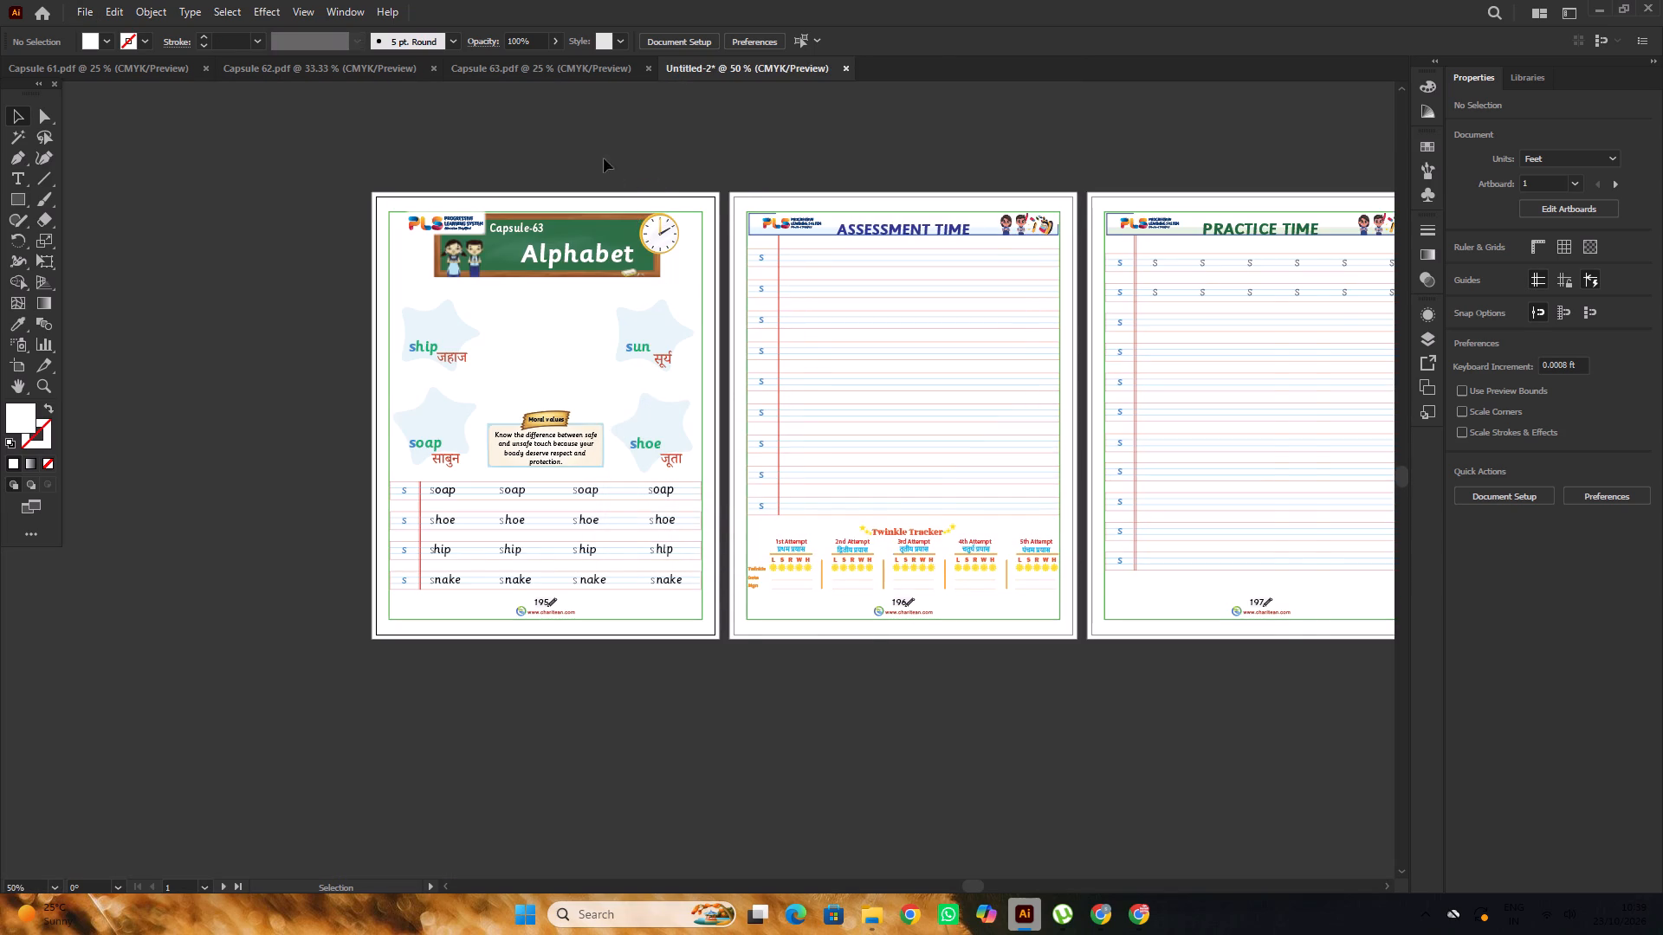
alt+scroll(600, 123, up, 1)
click(587, 74)
alt+scroll(592, 175, down, 1)
click(544, 206)
alt+scroll(512, 317, up, 4)
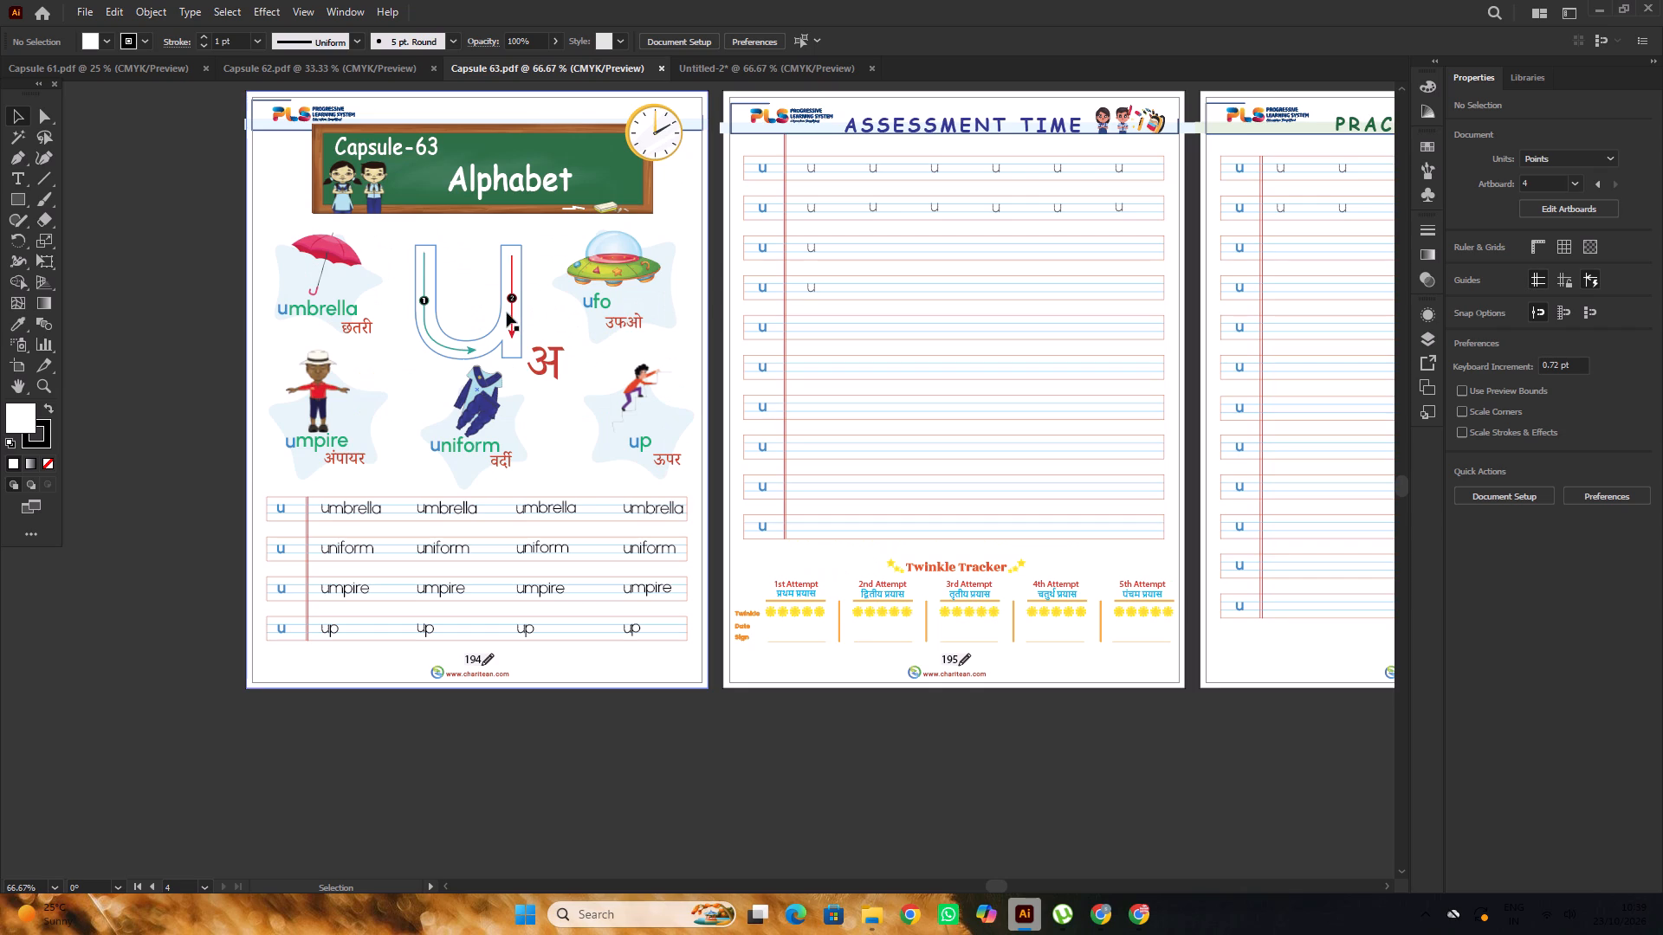
scroll(525, 302, down, 2)
click(327, 227)
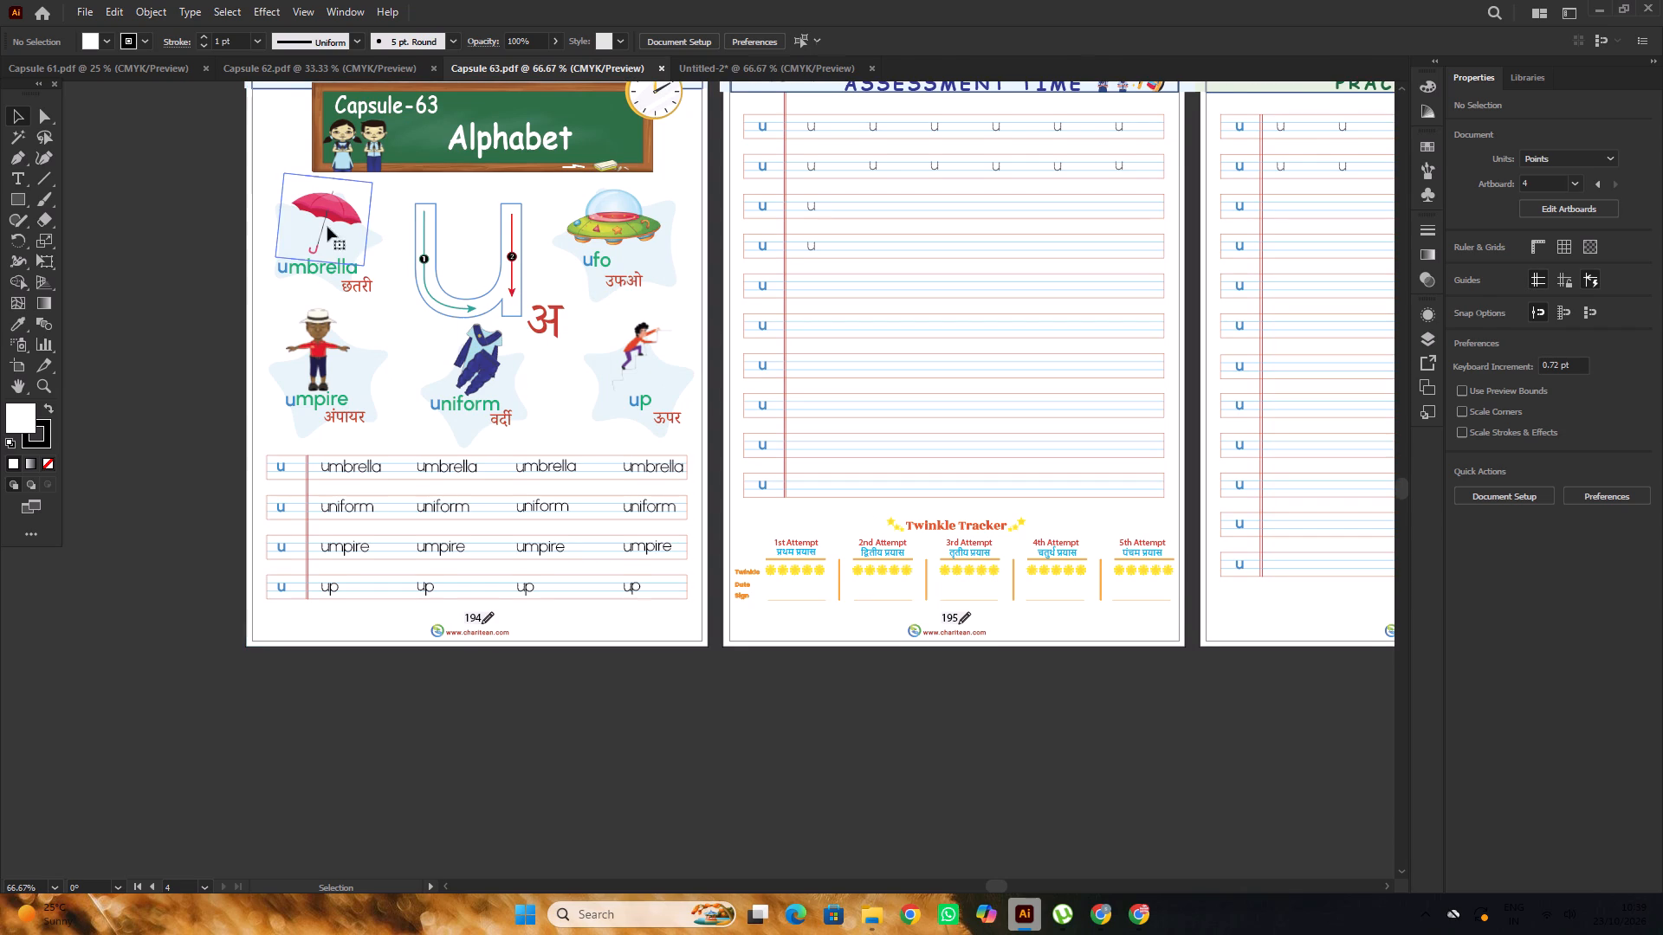
shift+click(313, 364)
shift+click(495, 362)
shift+click(631, 353)
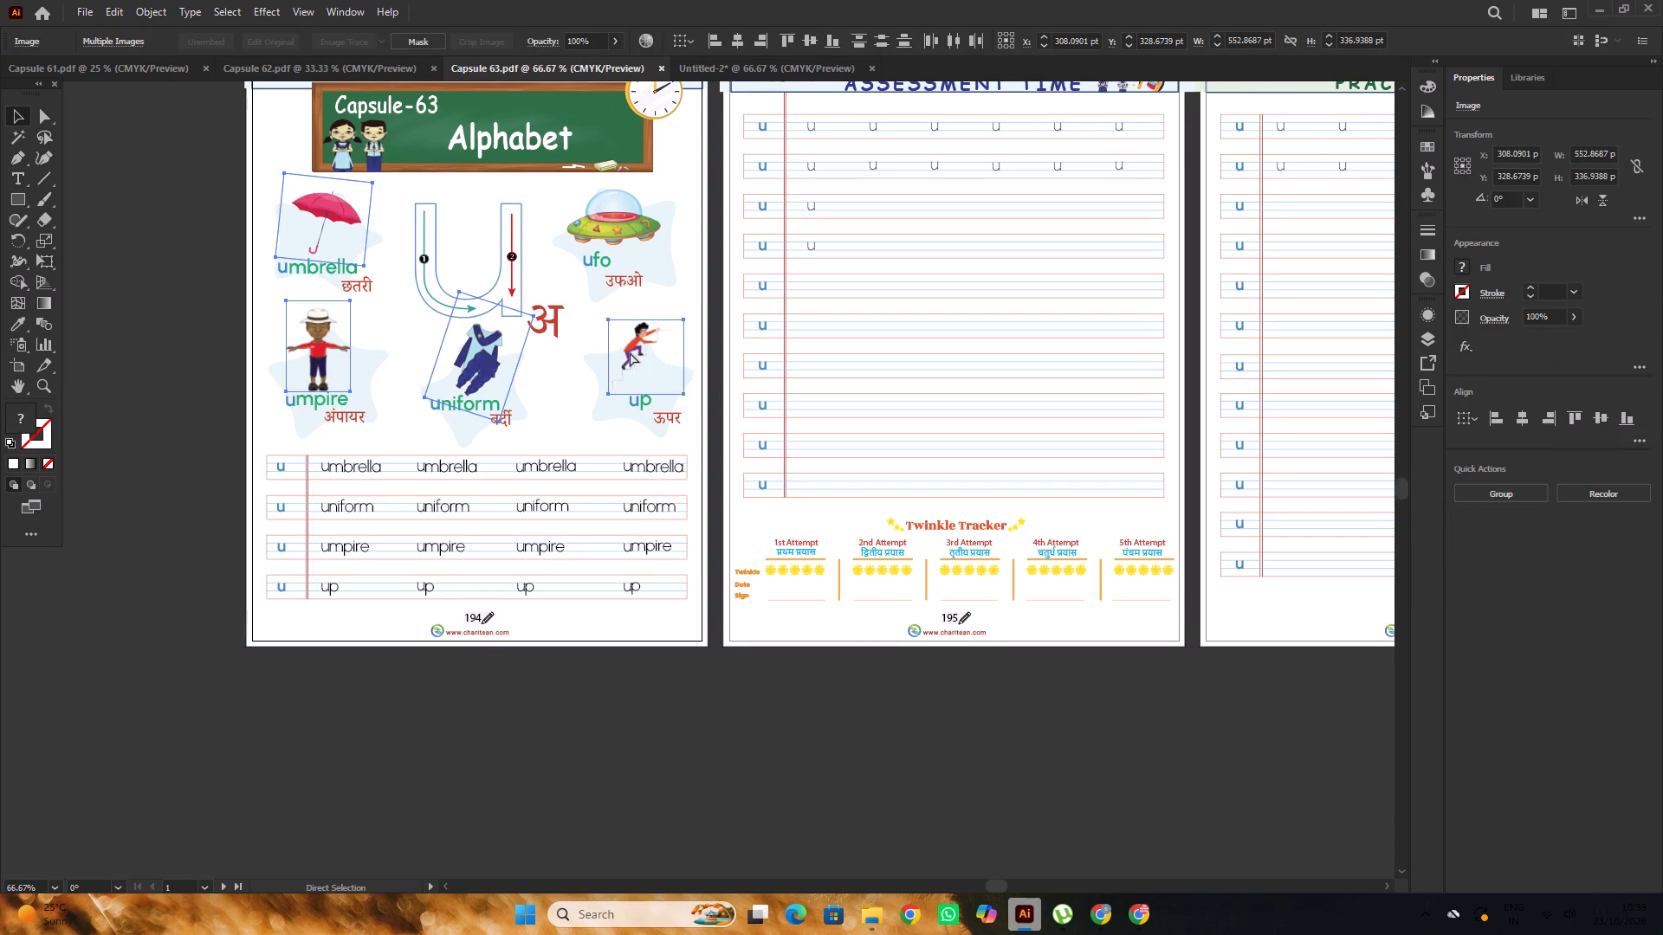
key(ctrl+c)
click(698, 70)
scroll(592, 364, up, 1)
scroll(592, 364, down, 3)
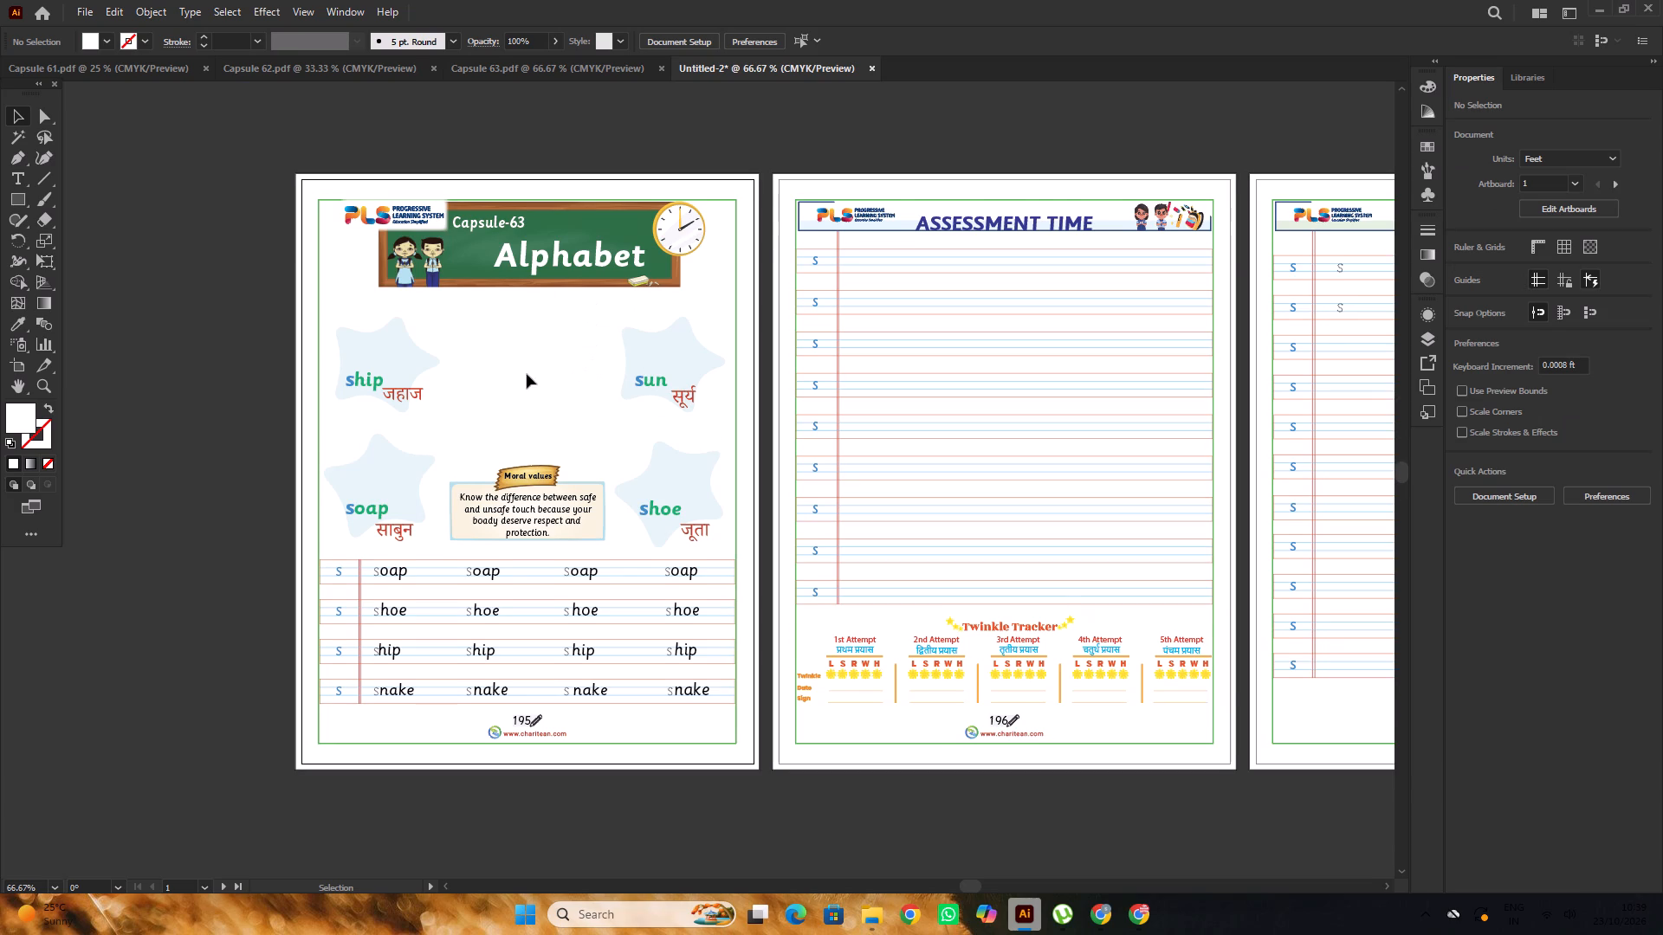
key(ctrl+f)
scroll(527, 371, down, 3)
click(169, 274)
Move the umbrella and umpire pictures up so they sit above the ship and soap labels.
alt+scroll(364, 269, up, 1)
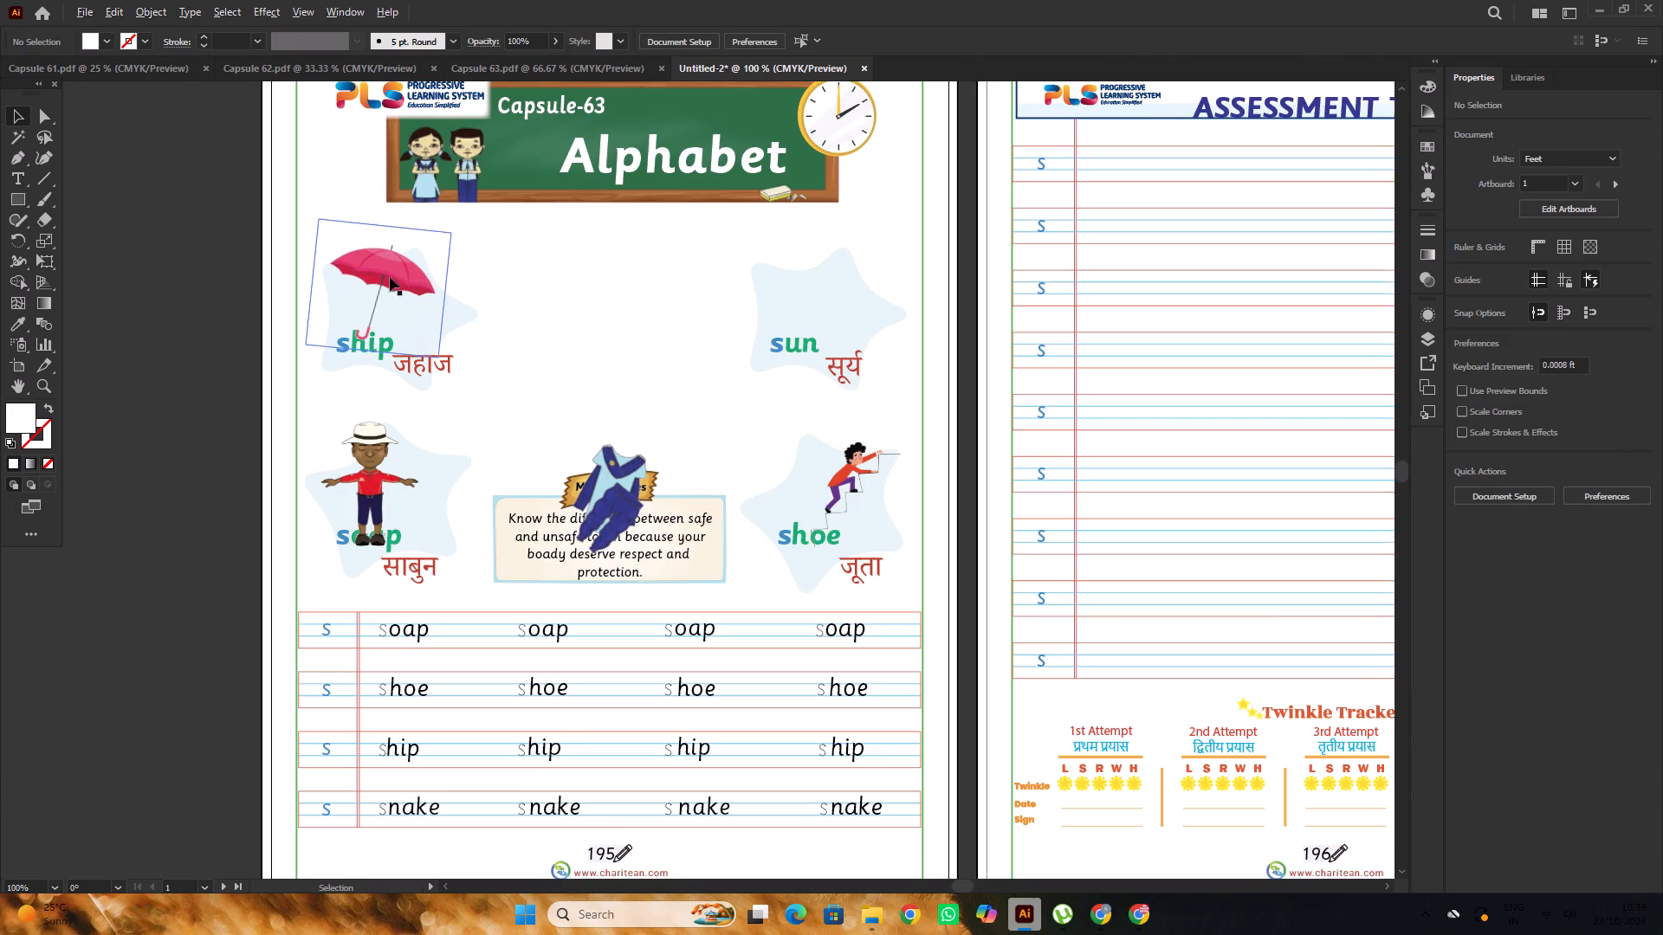
drag(404, 280, 404, 260)
scroll(404, 259, down, 1)
click(246, 244)
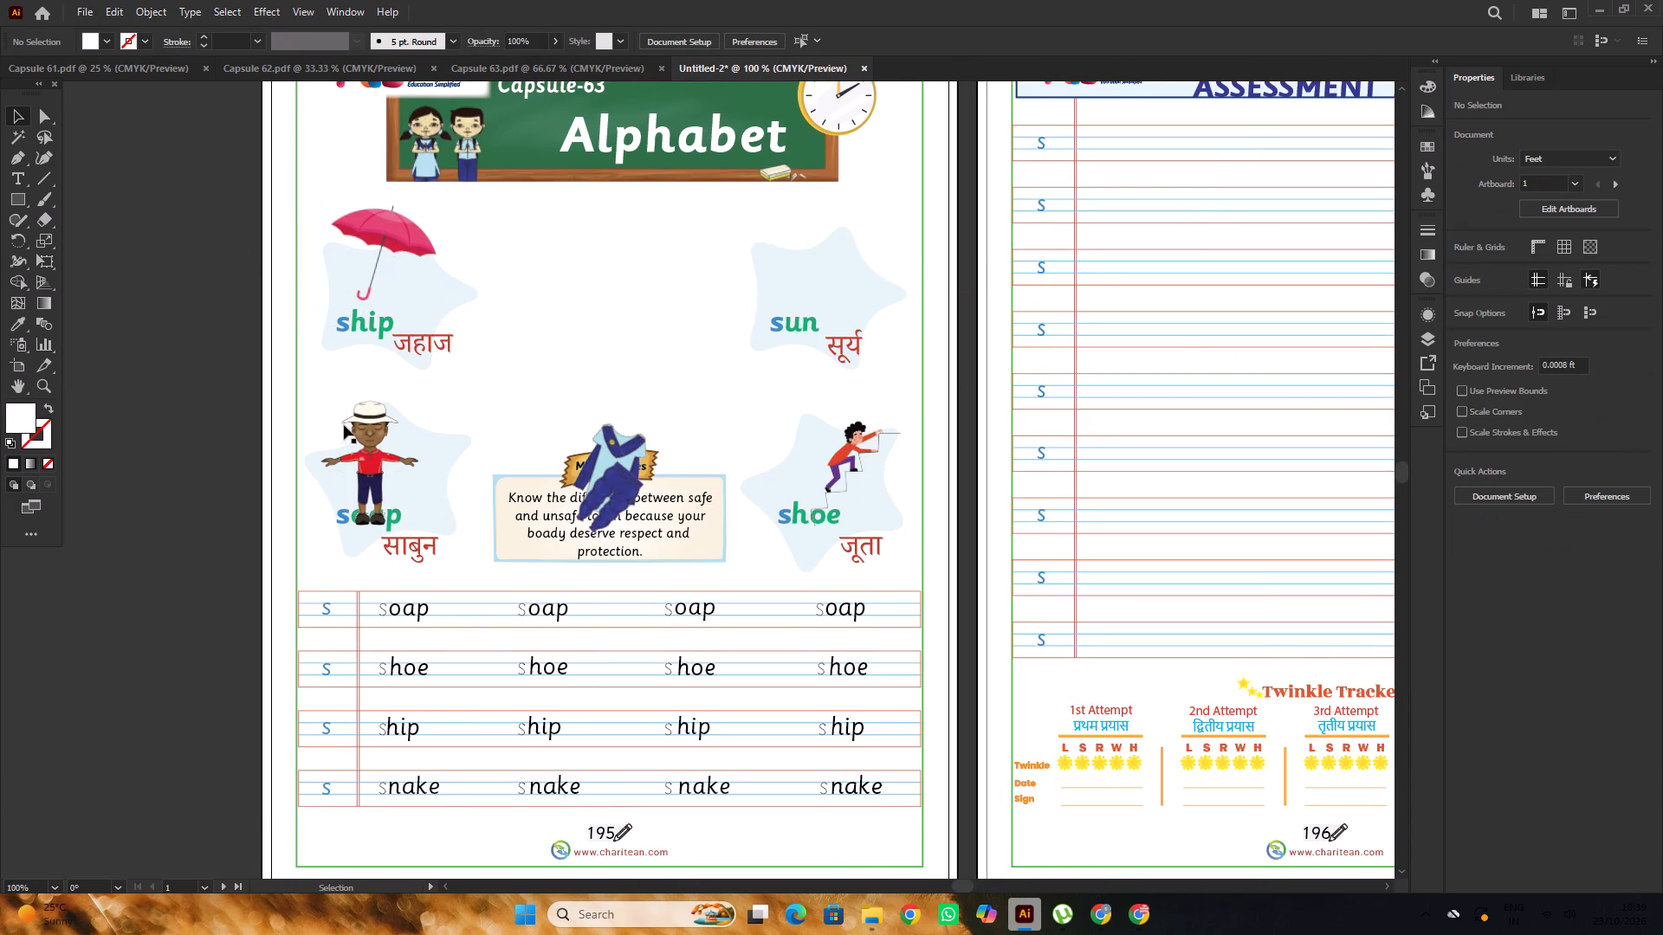
alt+scroll(346, 429, up, 1)
drag(369, 451, 373, 409)
alt+scroll(373, 409, down, 2)
click(254, 362)
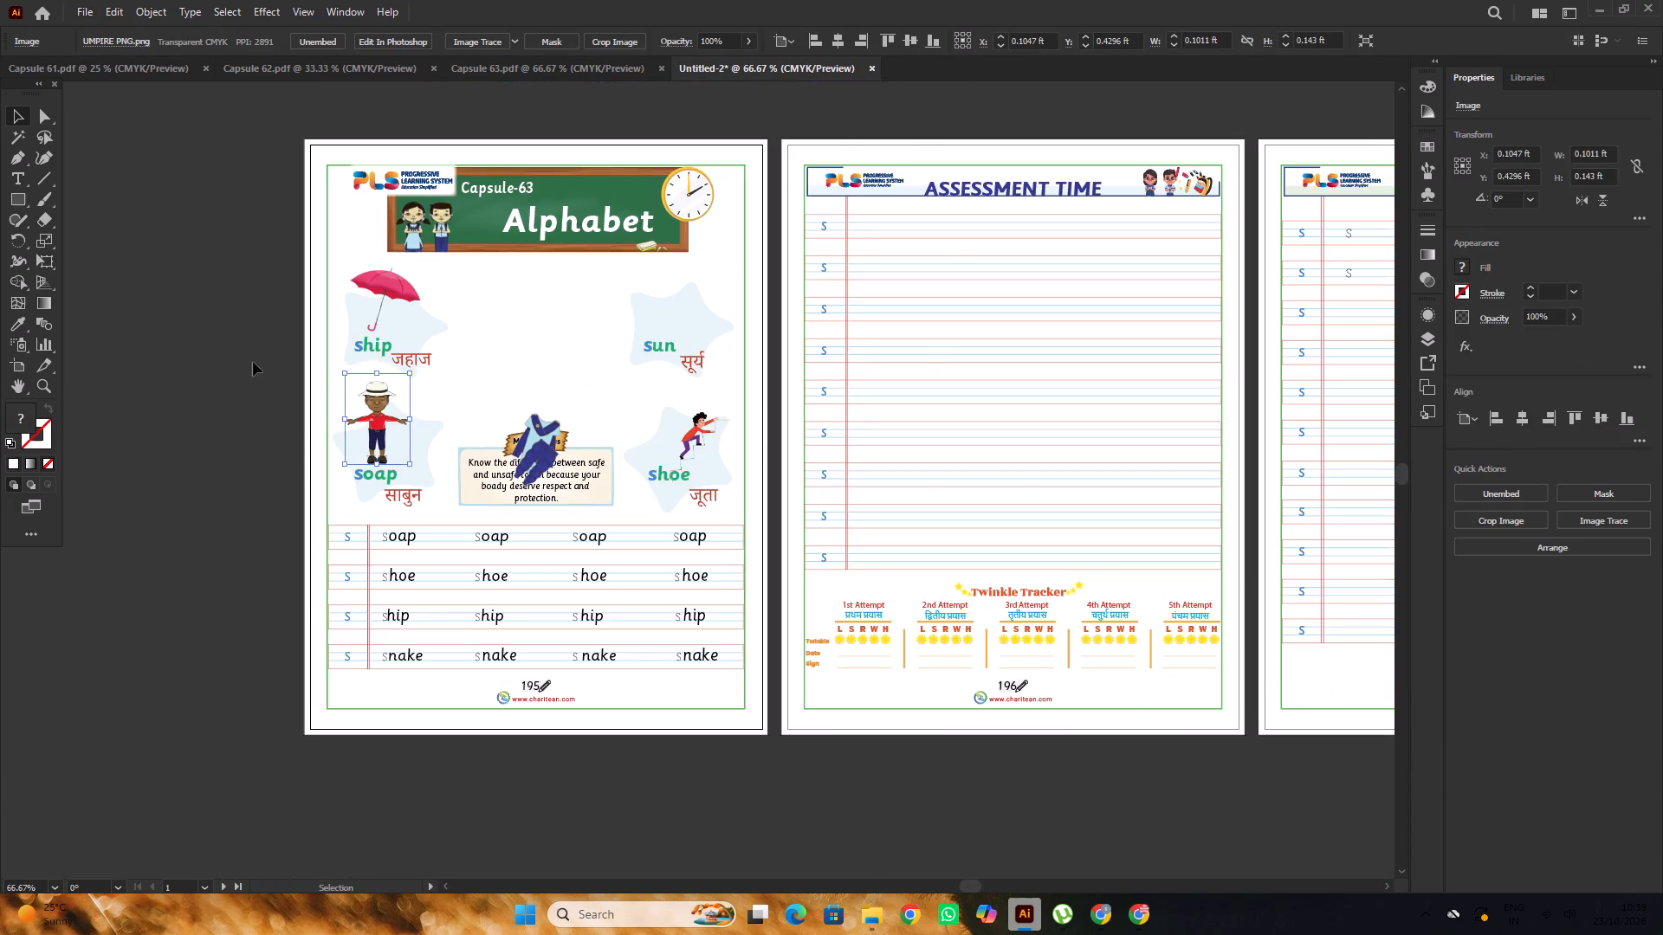
Move the uniform picture off the Moral values box onto the star above the sun label.
alt+scroll(554, 421, up, 1)
drag(548, 437, 751, 216)
alt+scroll(751, 216, up, 4)
alt+scroll(751, 216, down, 5)
click(344, 272)
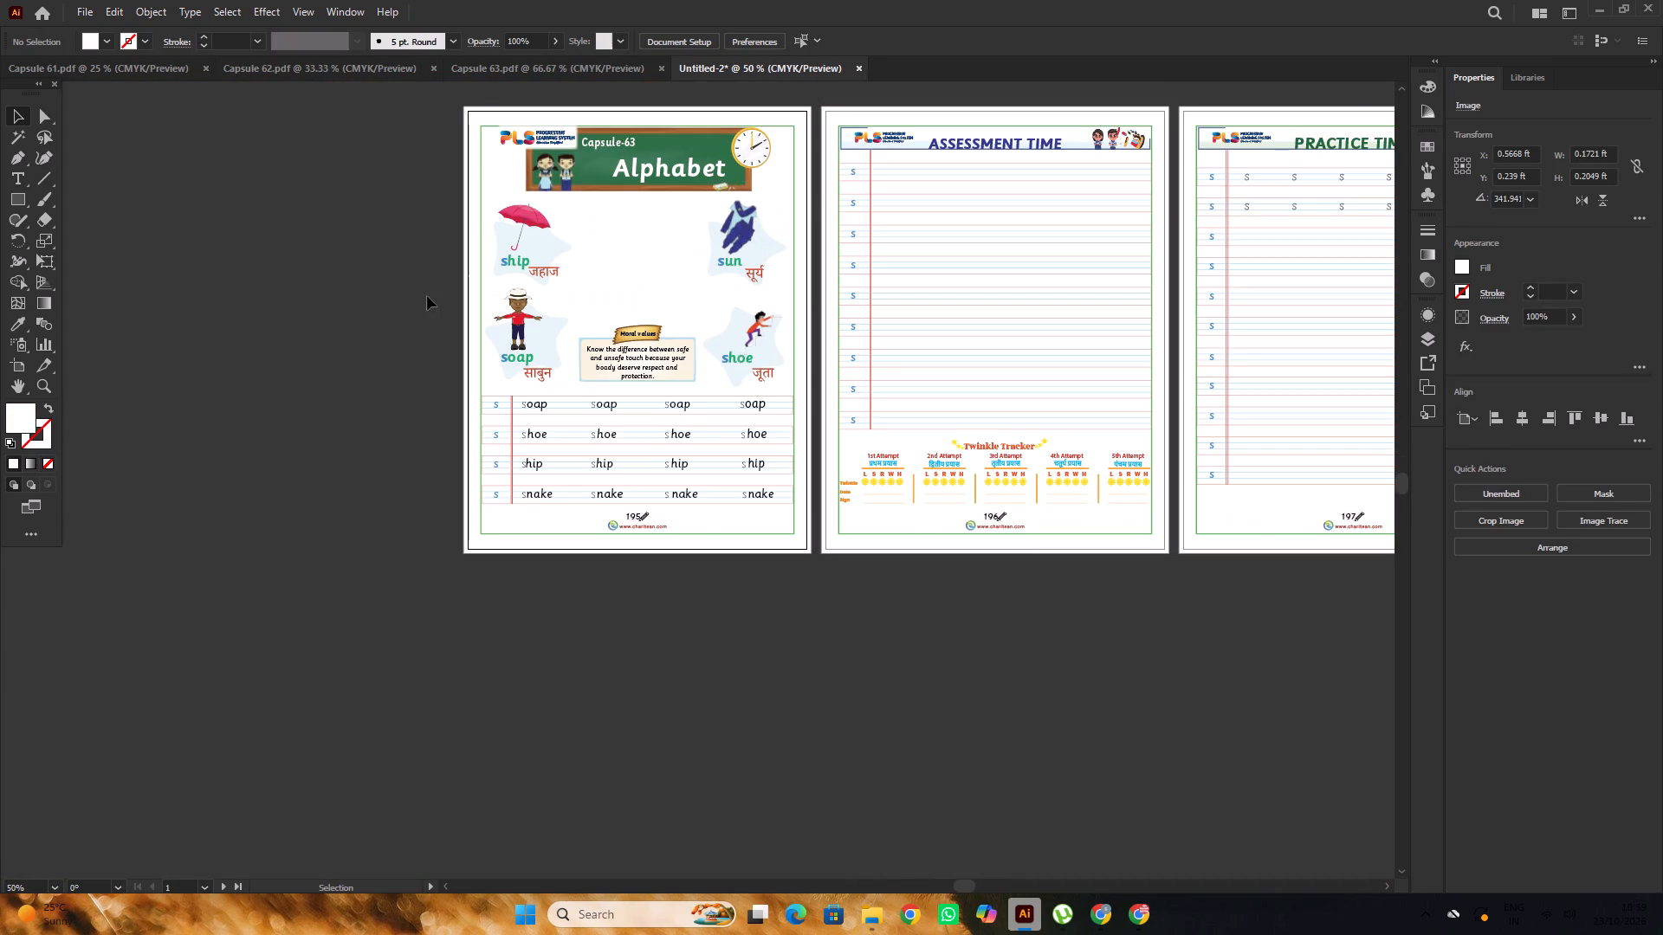
Resize the stair-climbing boy picture and position it on its star above the shoe label.
alt+scroll(644, 304, up, 1)
alt+scroll(793, 332, up, 2)
drag(797, 331, 763, 308)
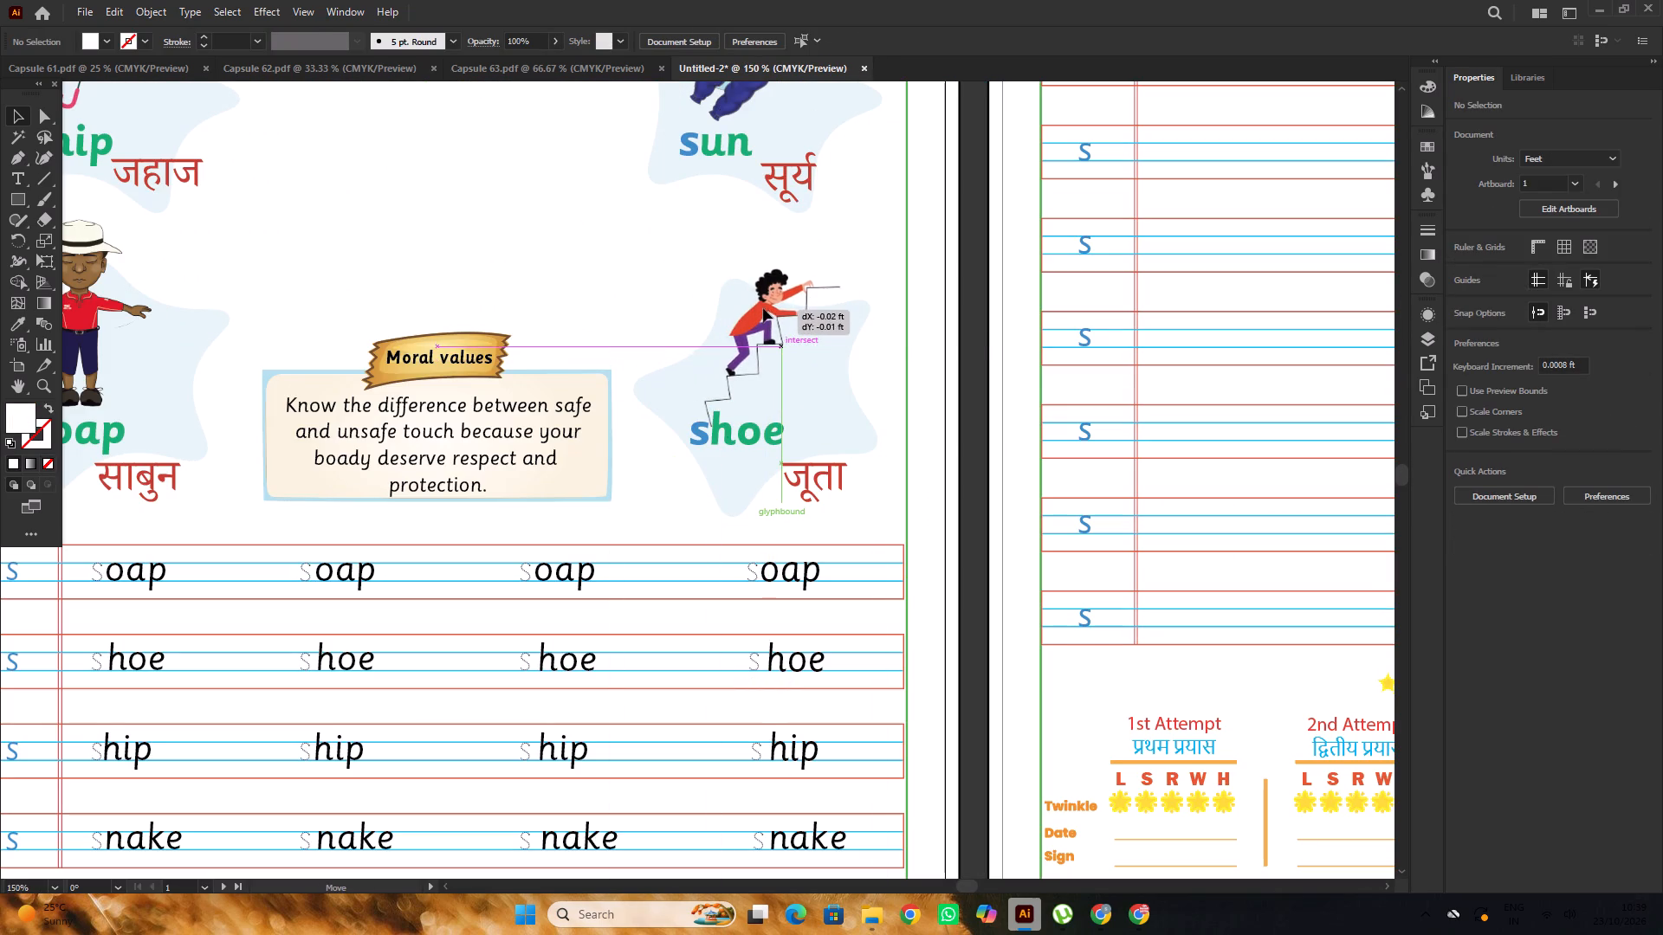
drag(763, 308, 763, 300)
alt+shift+drag(861, 255, 854, 261)
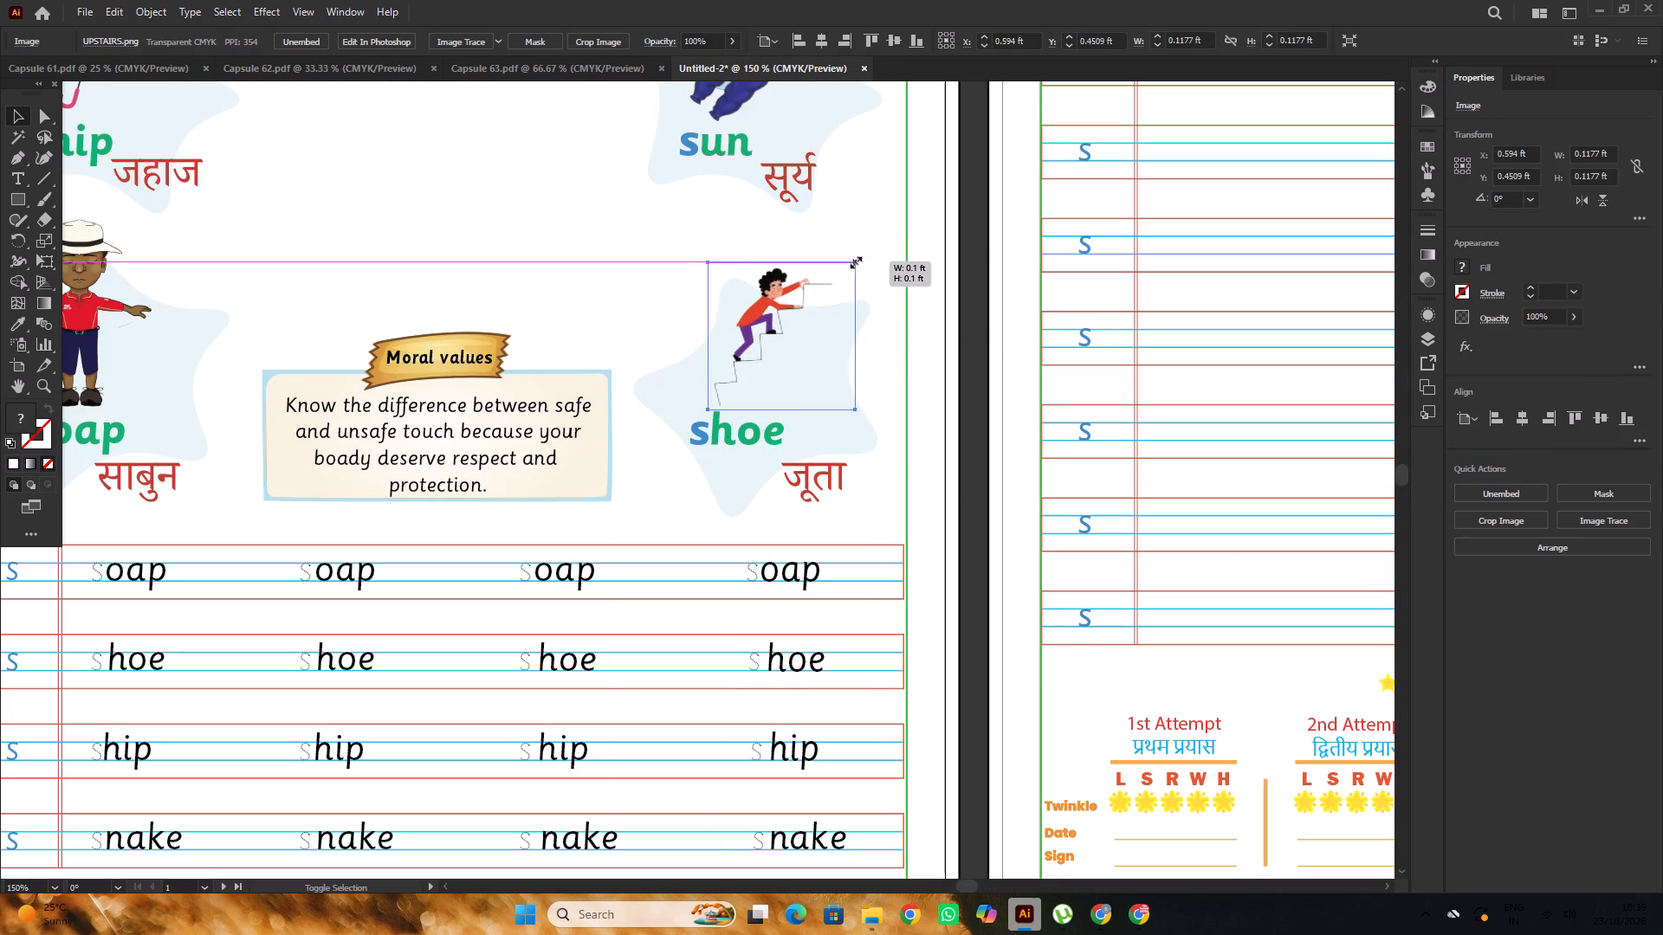
alt+shift+drag(854, 261, 848, 265)
click(796, 312)
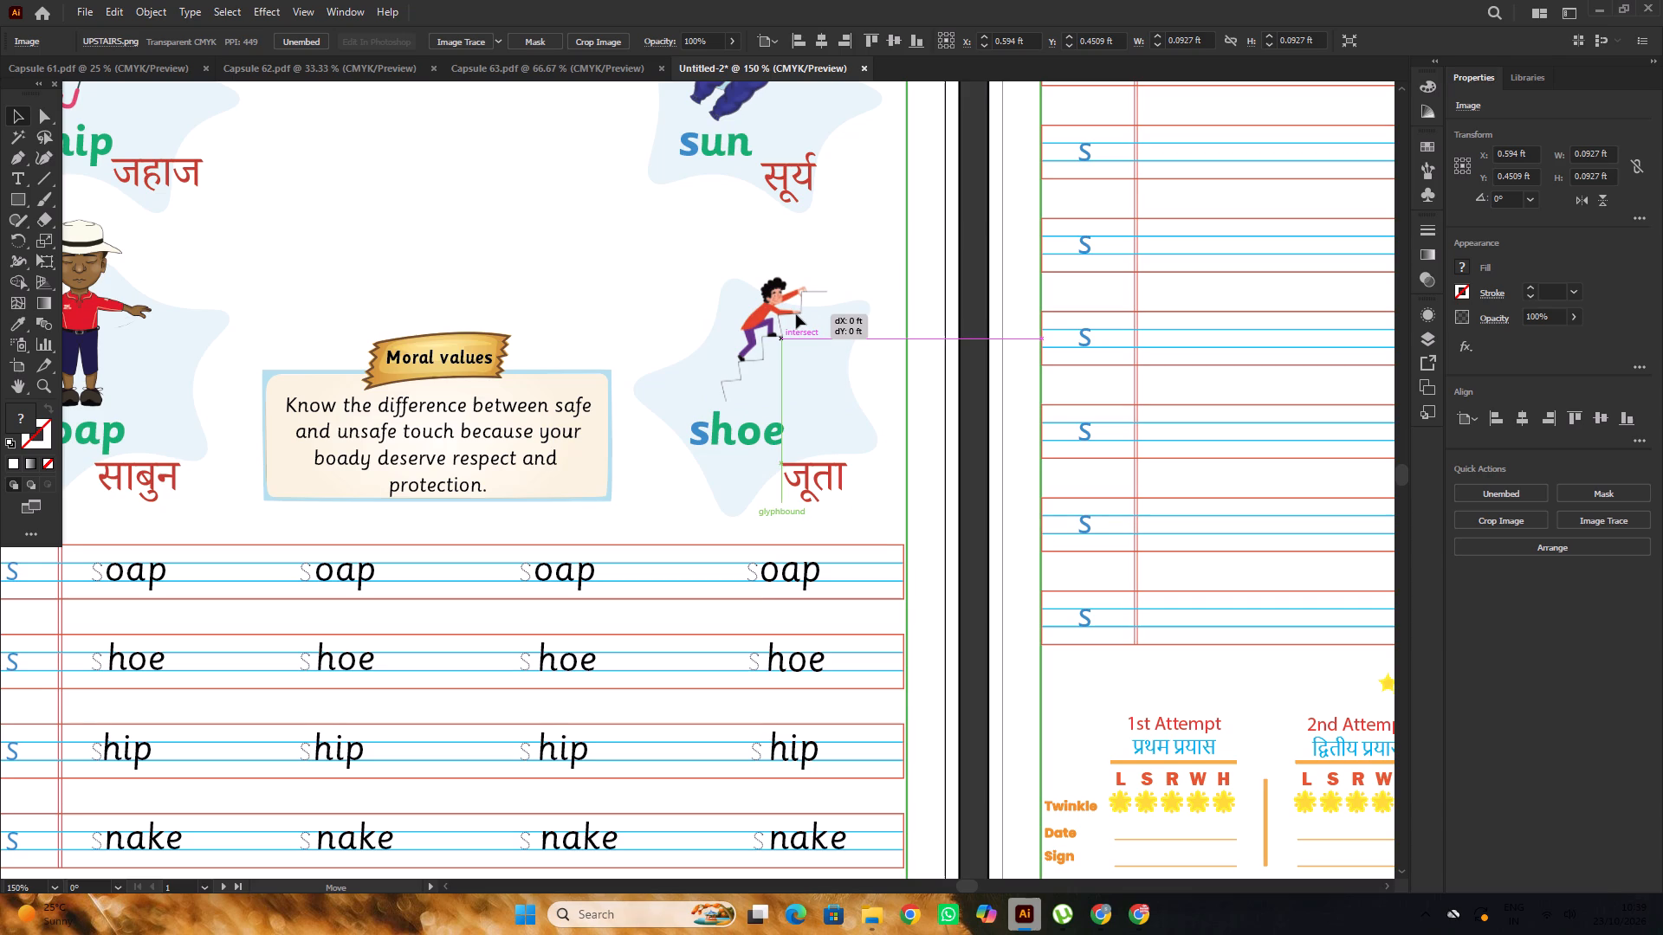
shift+drag(847, 407, 854, 416)
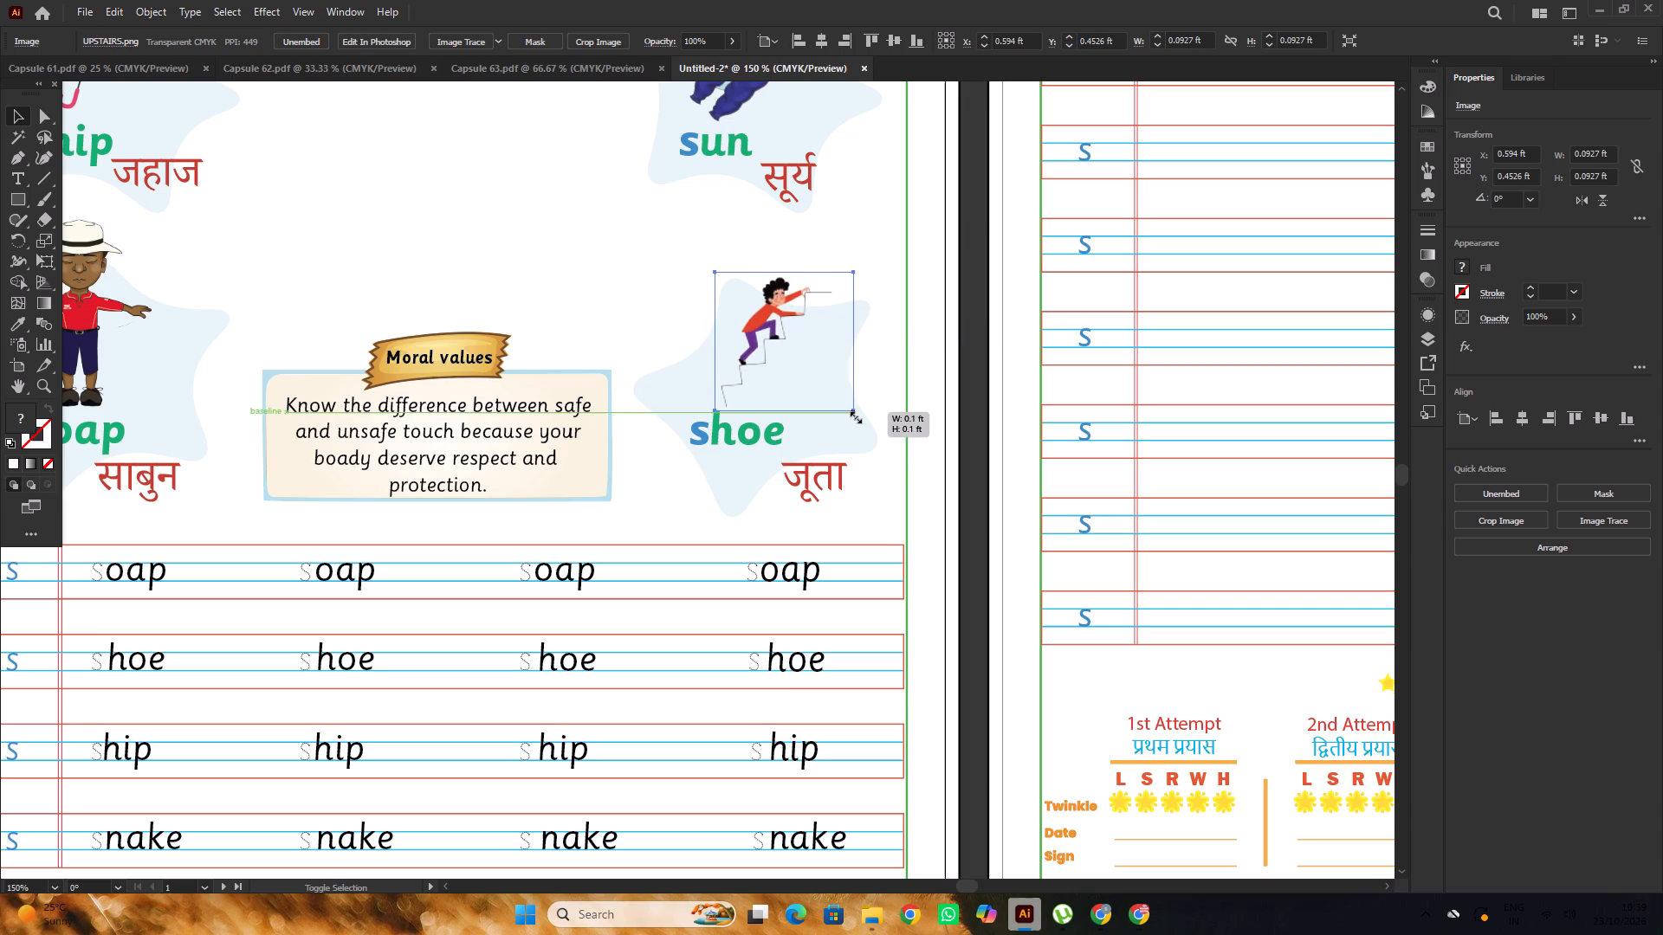
shift+drag(854, 416, 866, 437)
drag(779, 322, 757, 300)
alt+scroll(757, 300, down, 3)
click(312, 273)
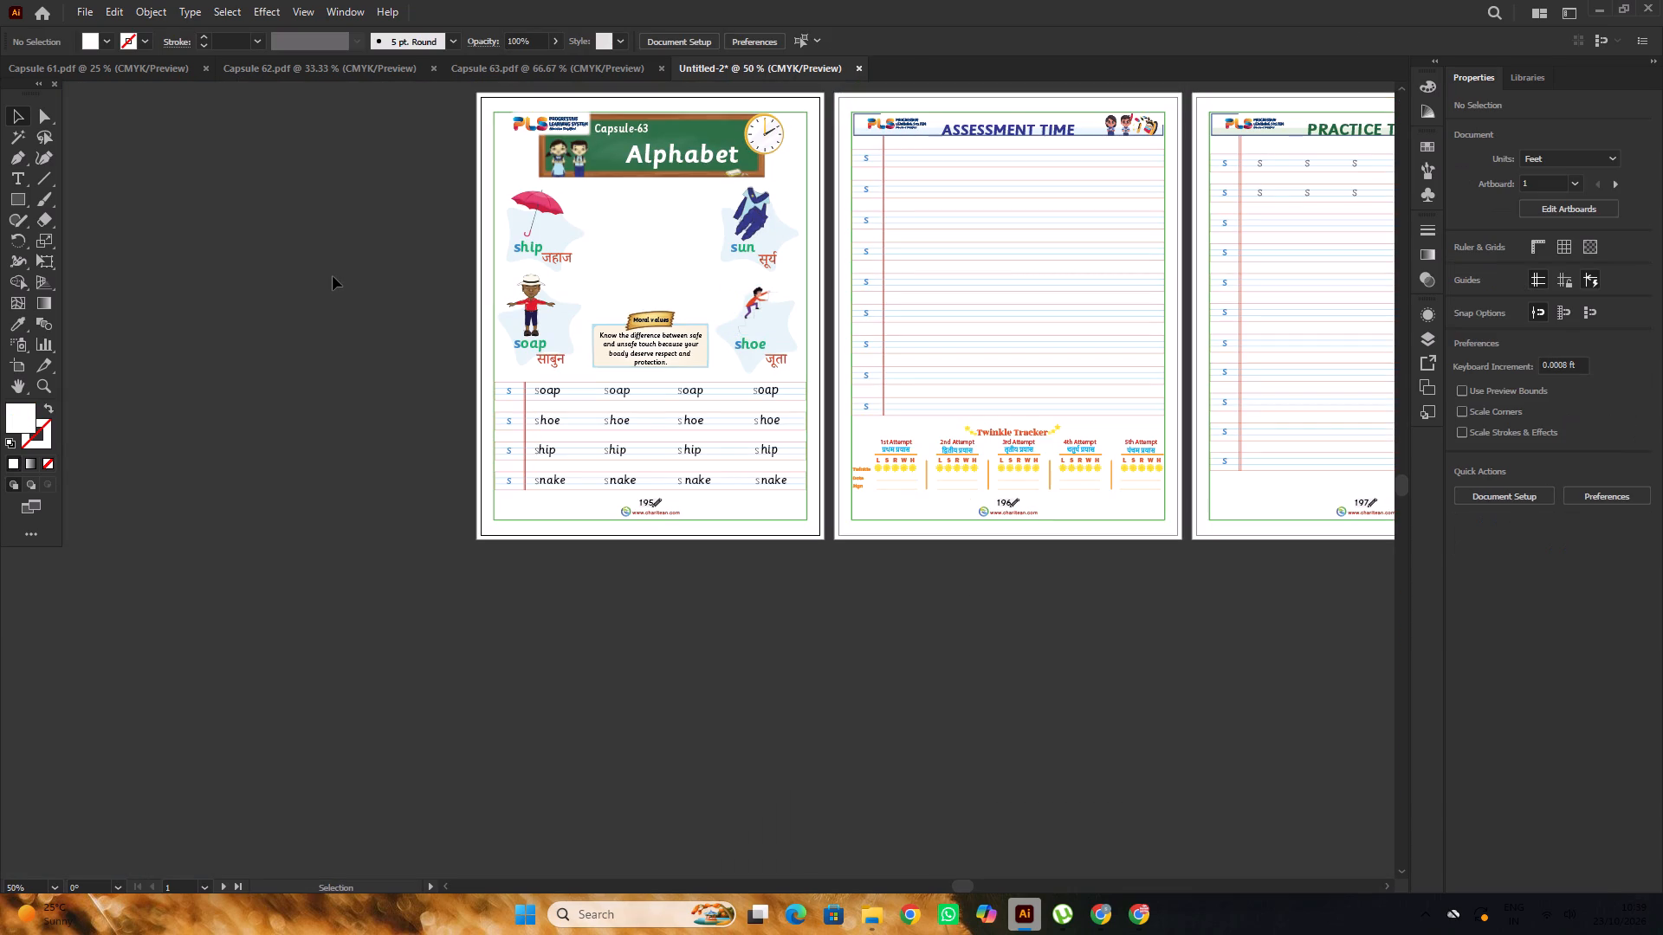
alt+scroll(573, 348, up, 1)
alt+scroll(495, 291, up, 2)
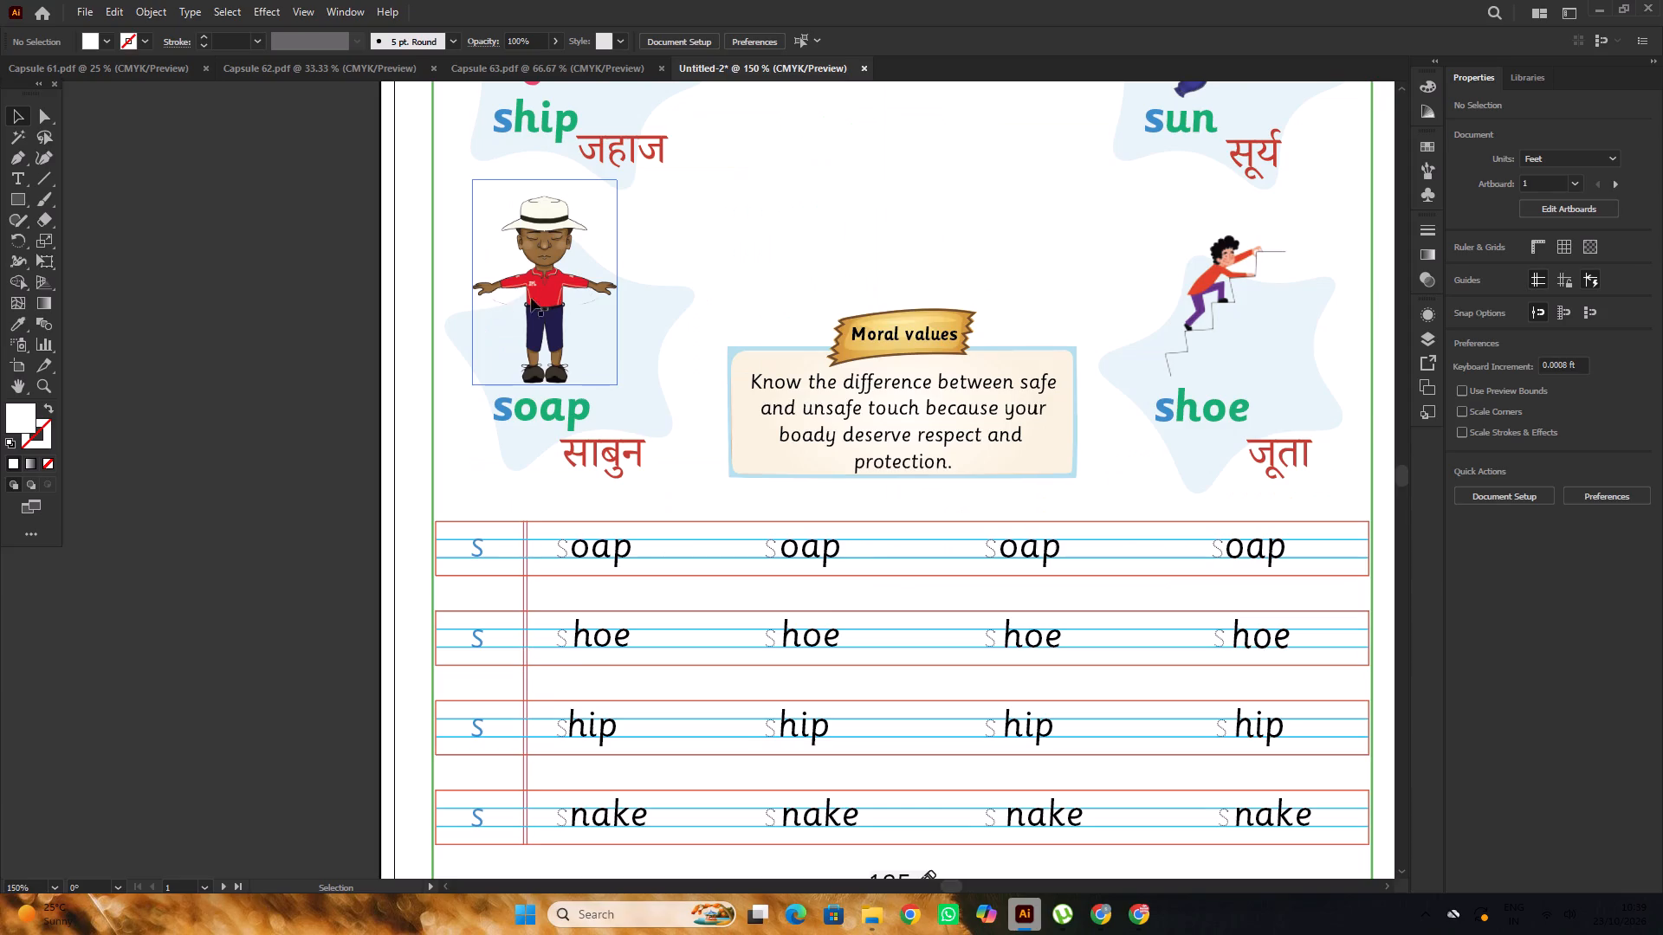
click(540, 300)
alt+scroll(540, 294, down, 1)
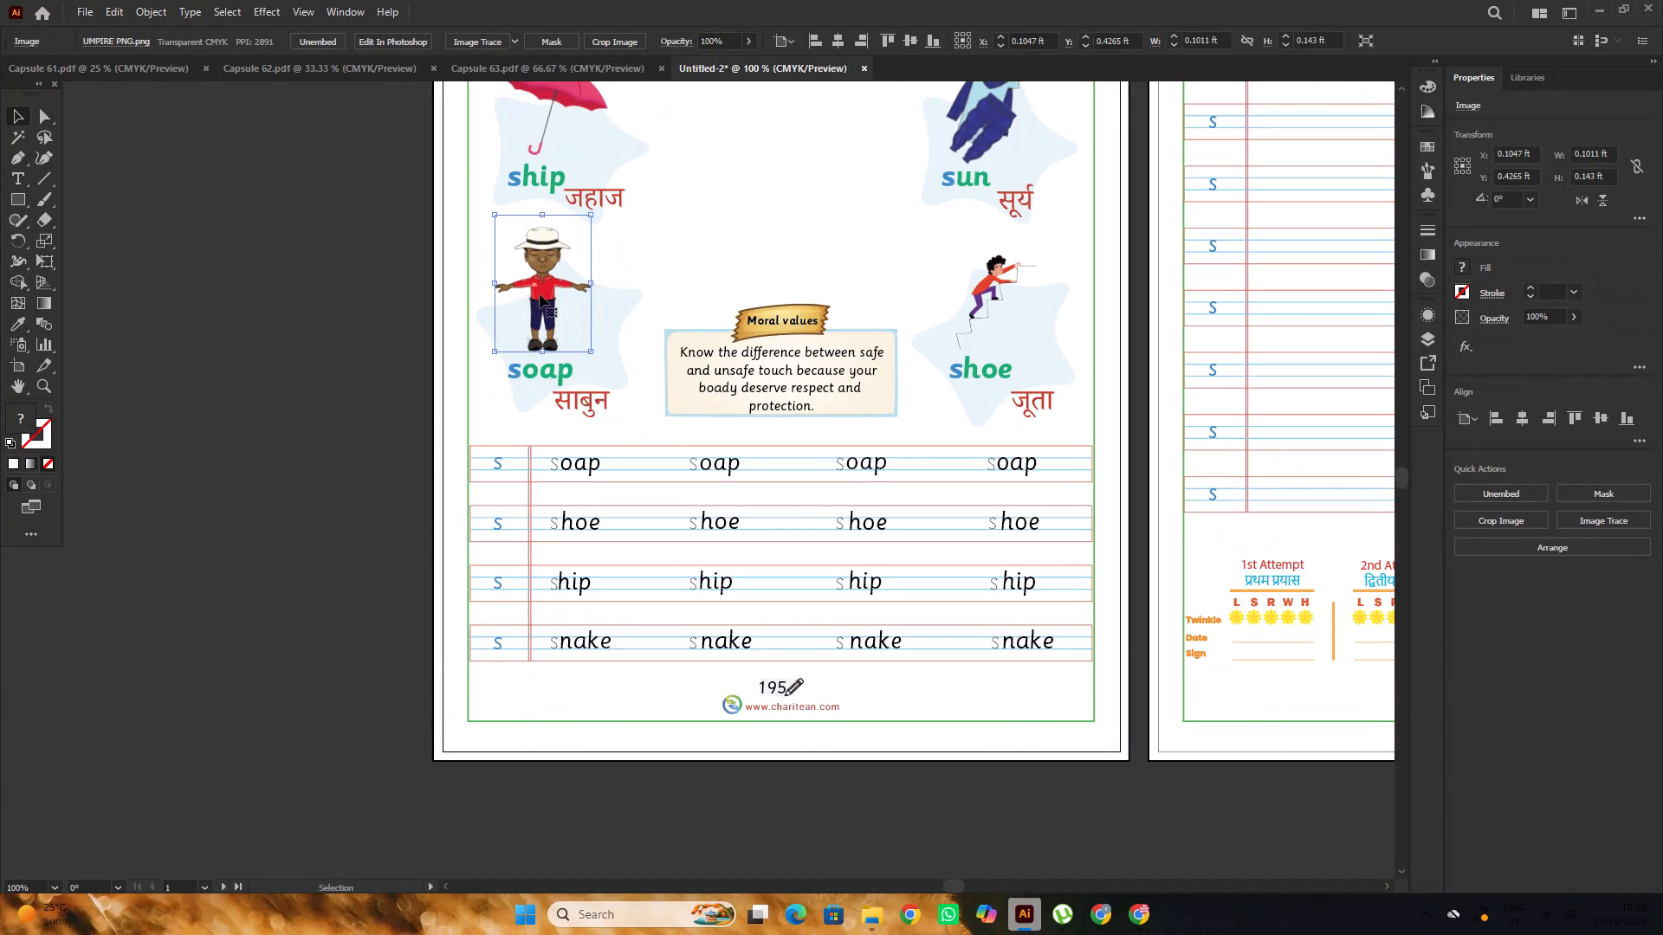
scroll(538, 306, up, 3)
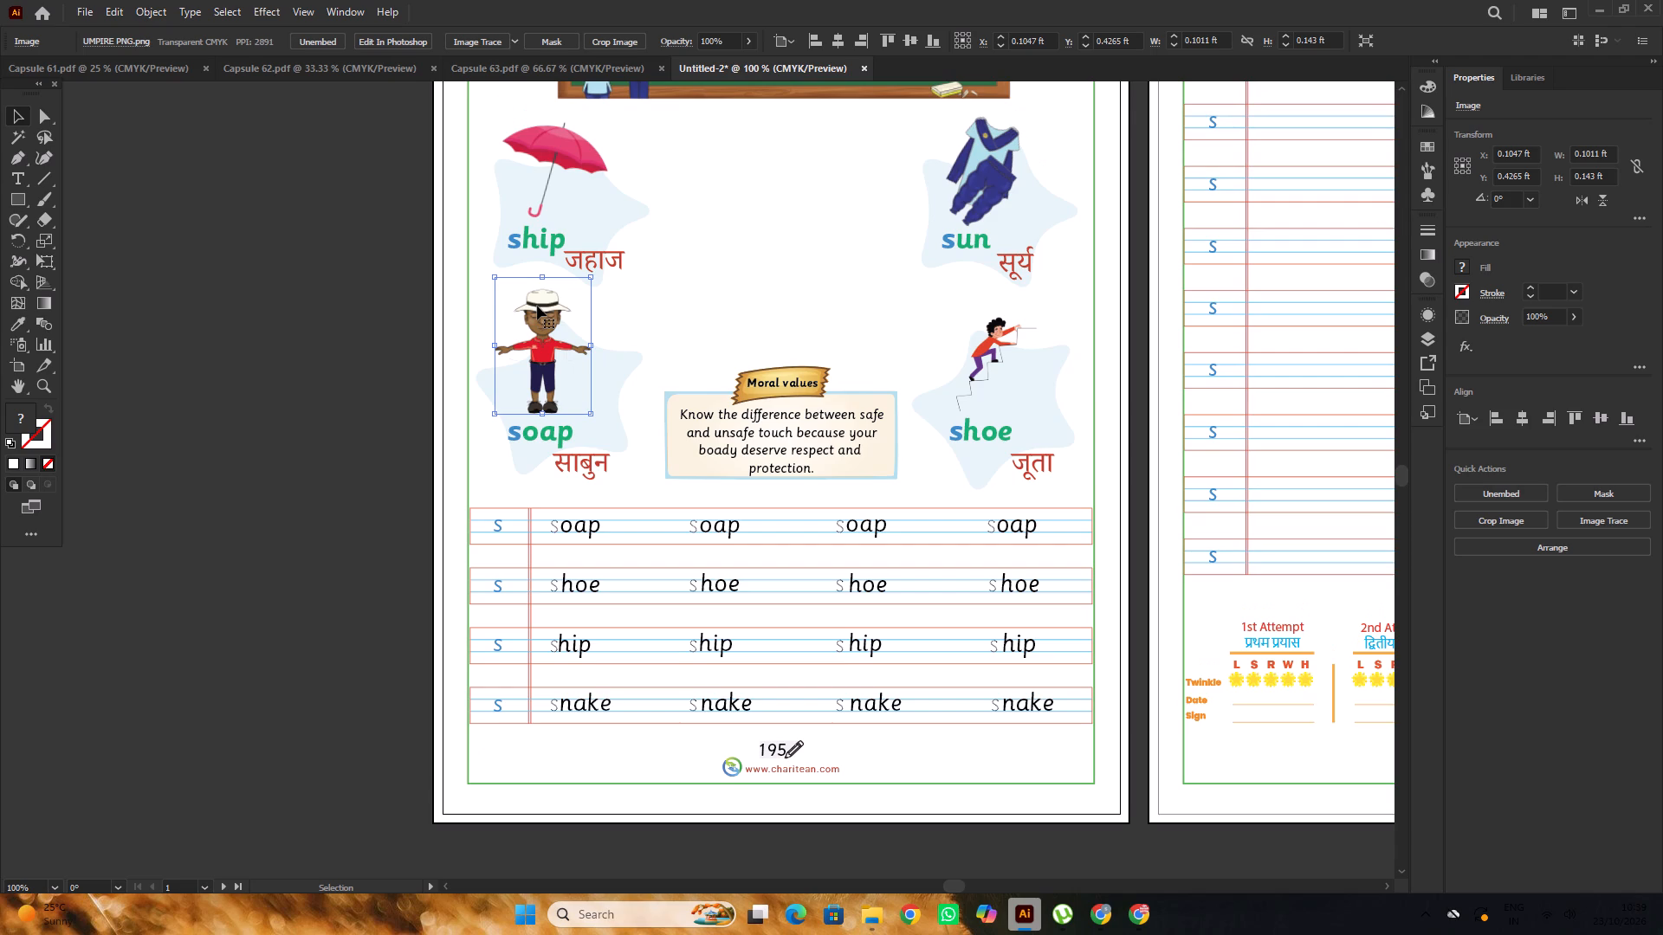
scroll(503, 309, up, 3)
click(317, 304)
Replace the ship label under the umbrella picture with umbrella, keeping the blue initial u and the green mbrella.
scroll(471, 332, up, 3)
alt+scroll(560, 367, up, 2)
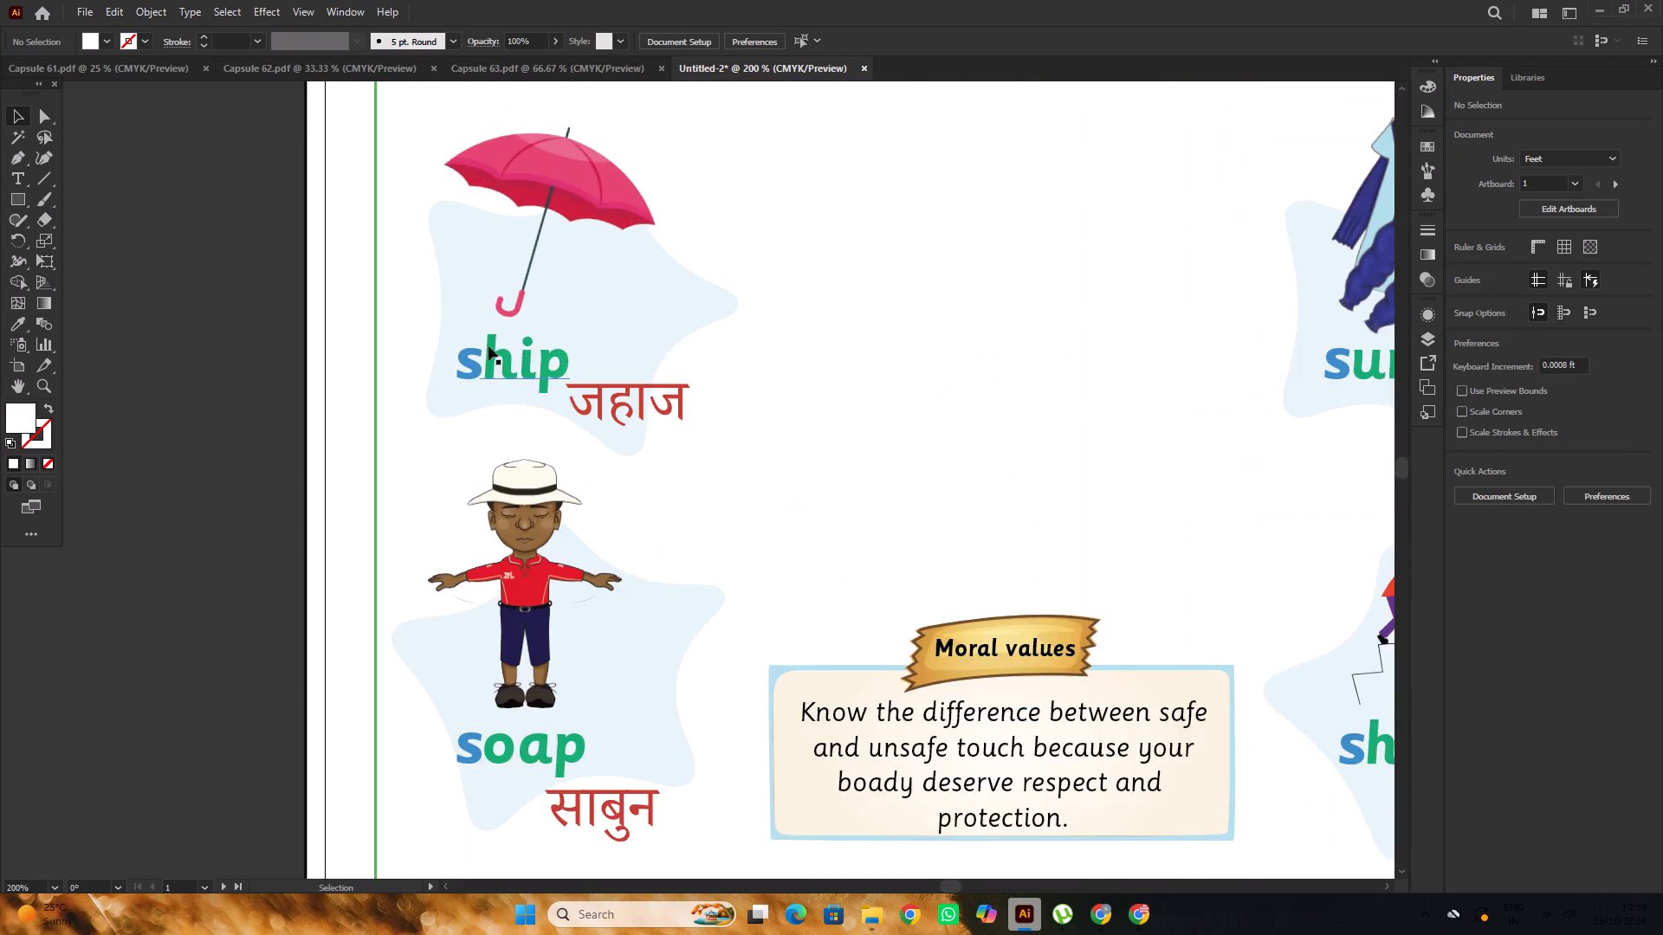
alt+scroll(427, 332, down, 2)
scroll(426, 332, up, 3)
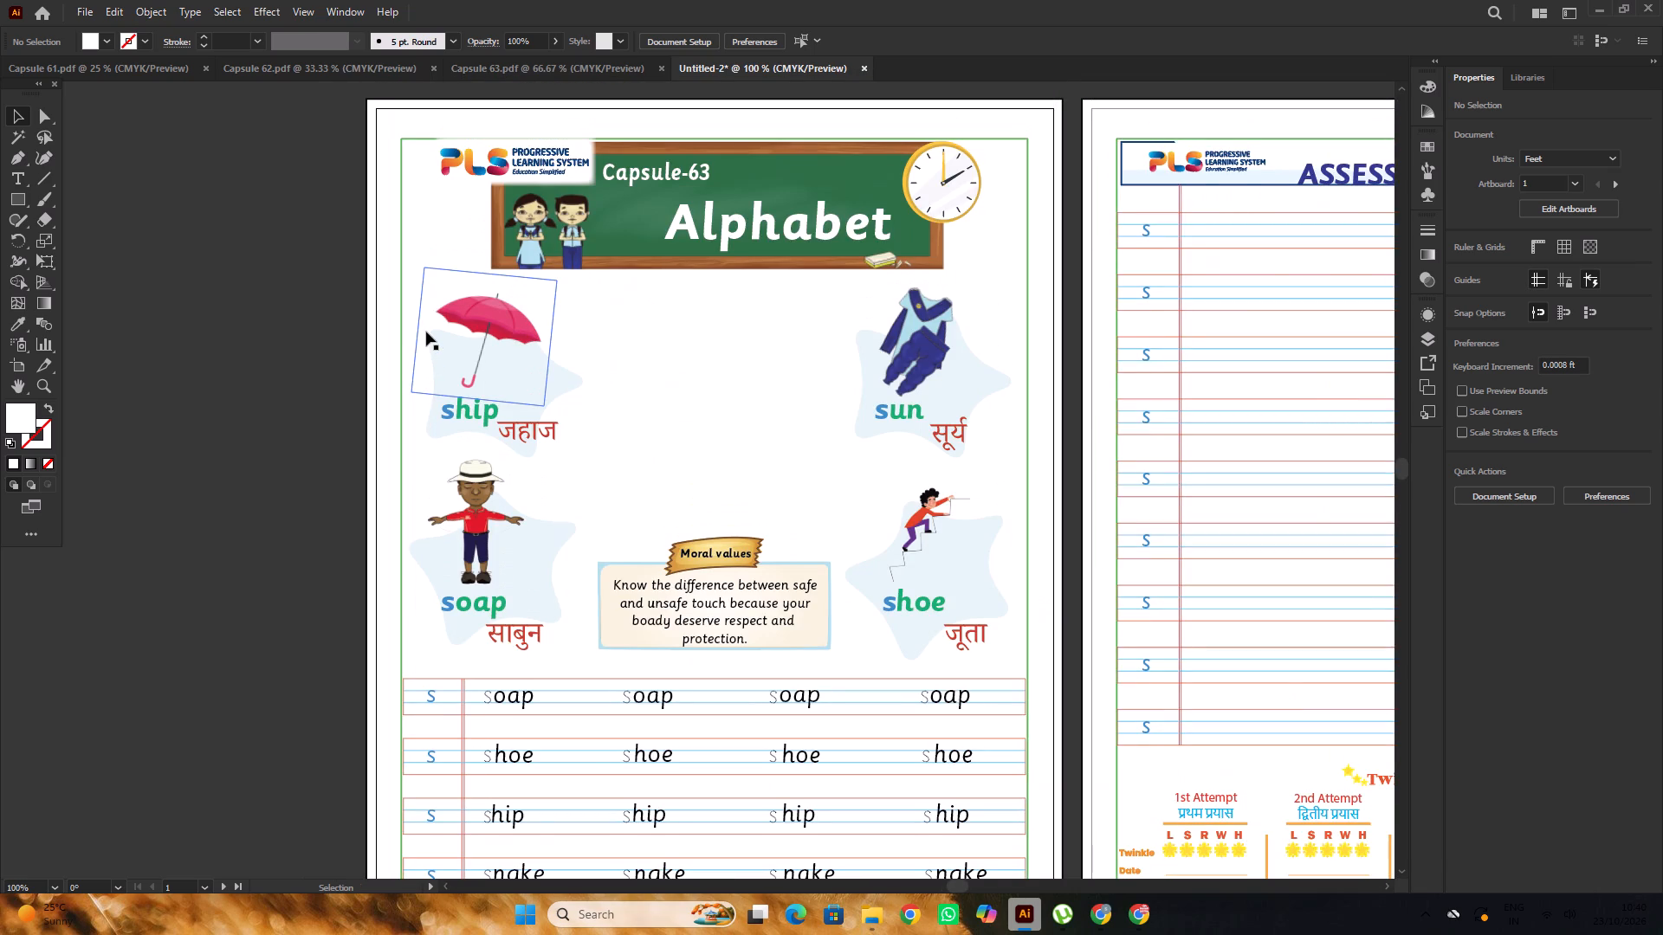
scroll(463, 405, down, 3)
alt+scroll(451, 385, up, 3)
double_click(444, 296)
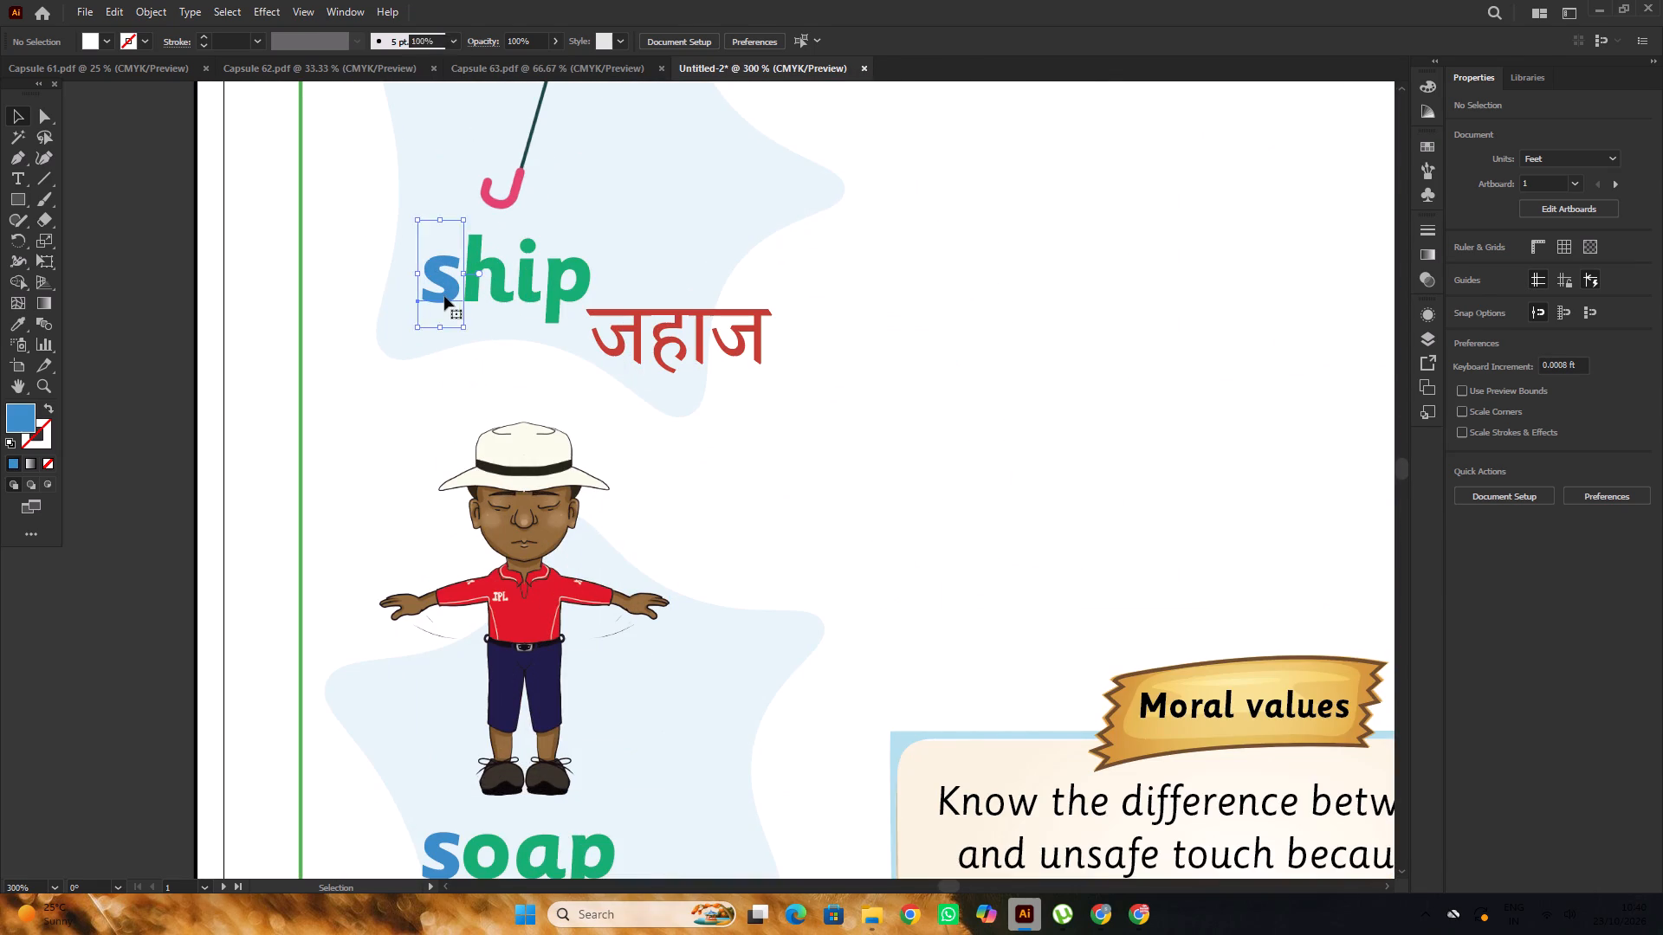
drag(453, 288, 435, 303)
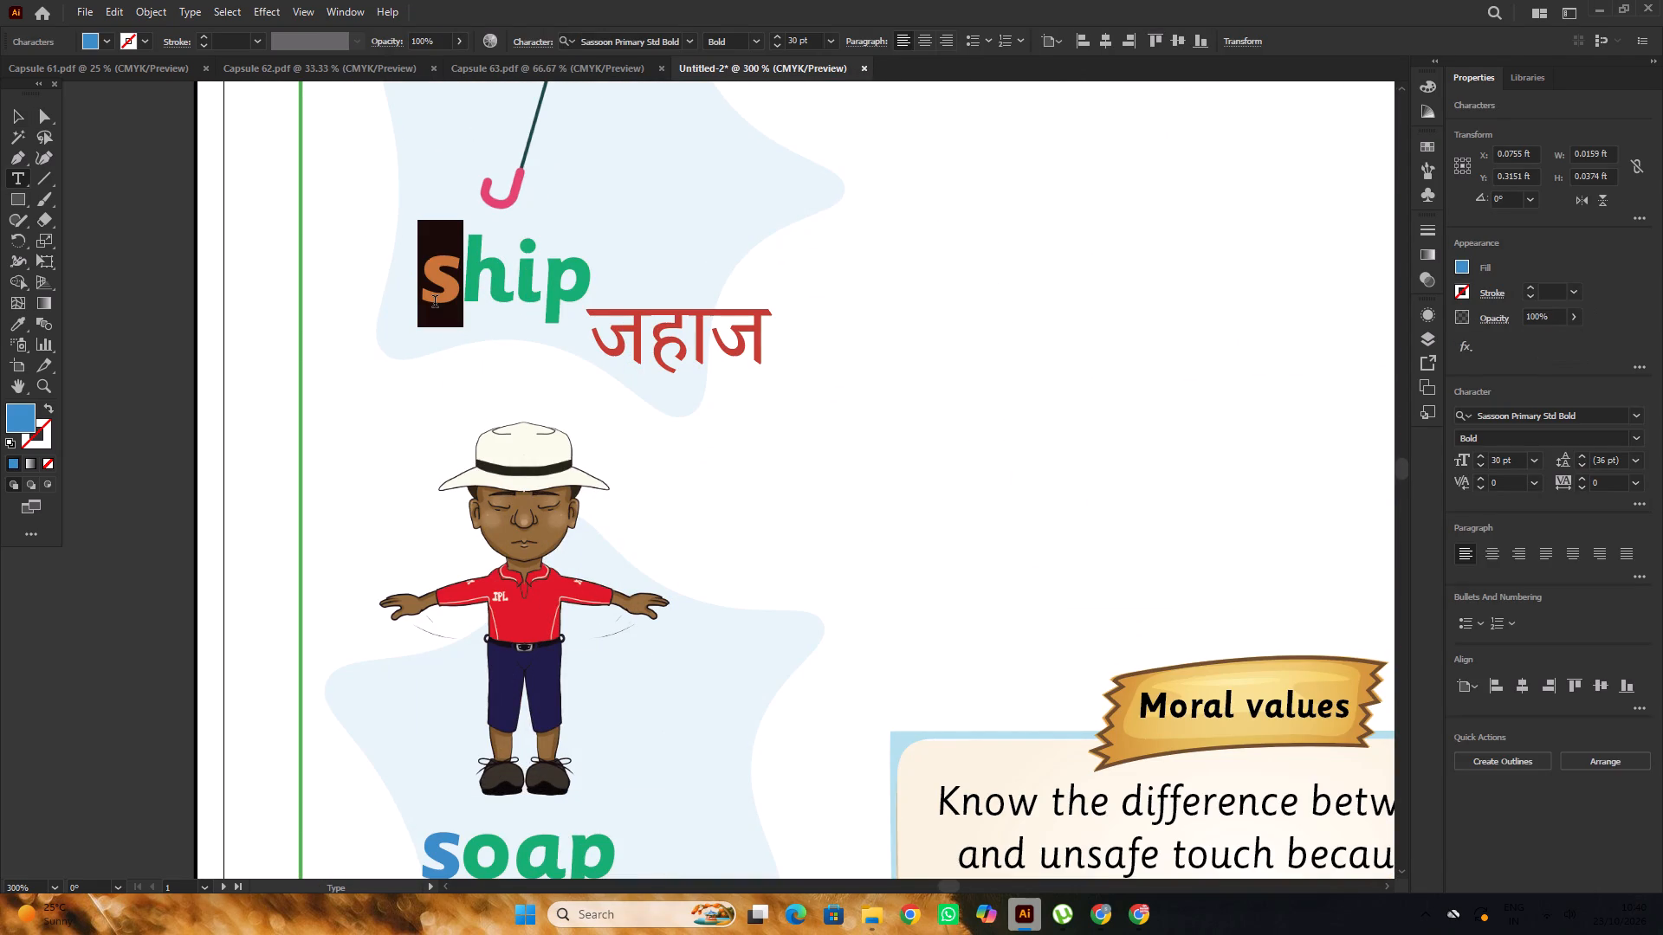
key(u)
alt+scroll(489, 335, down, 2)
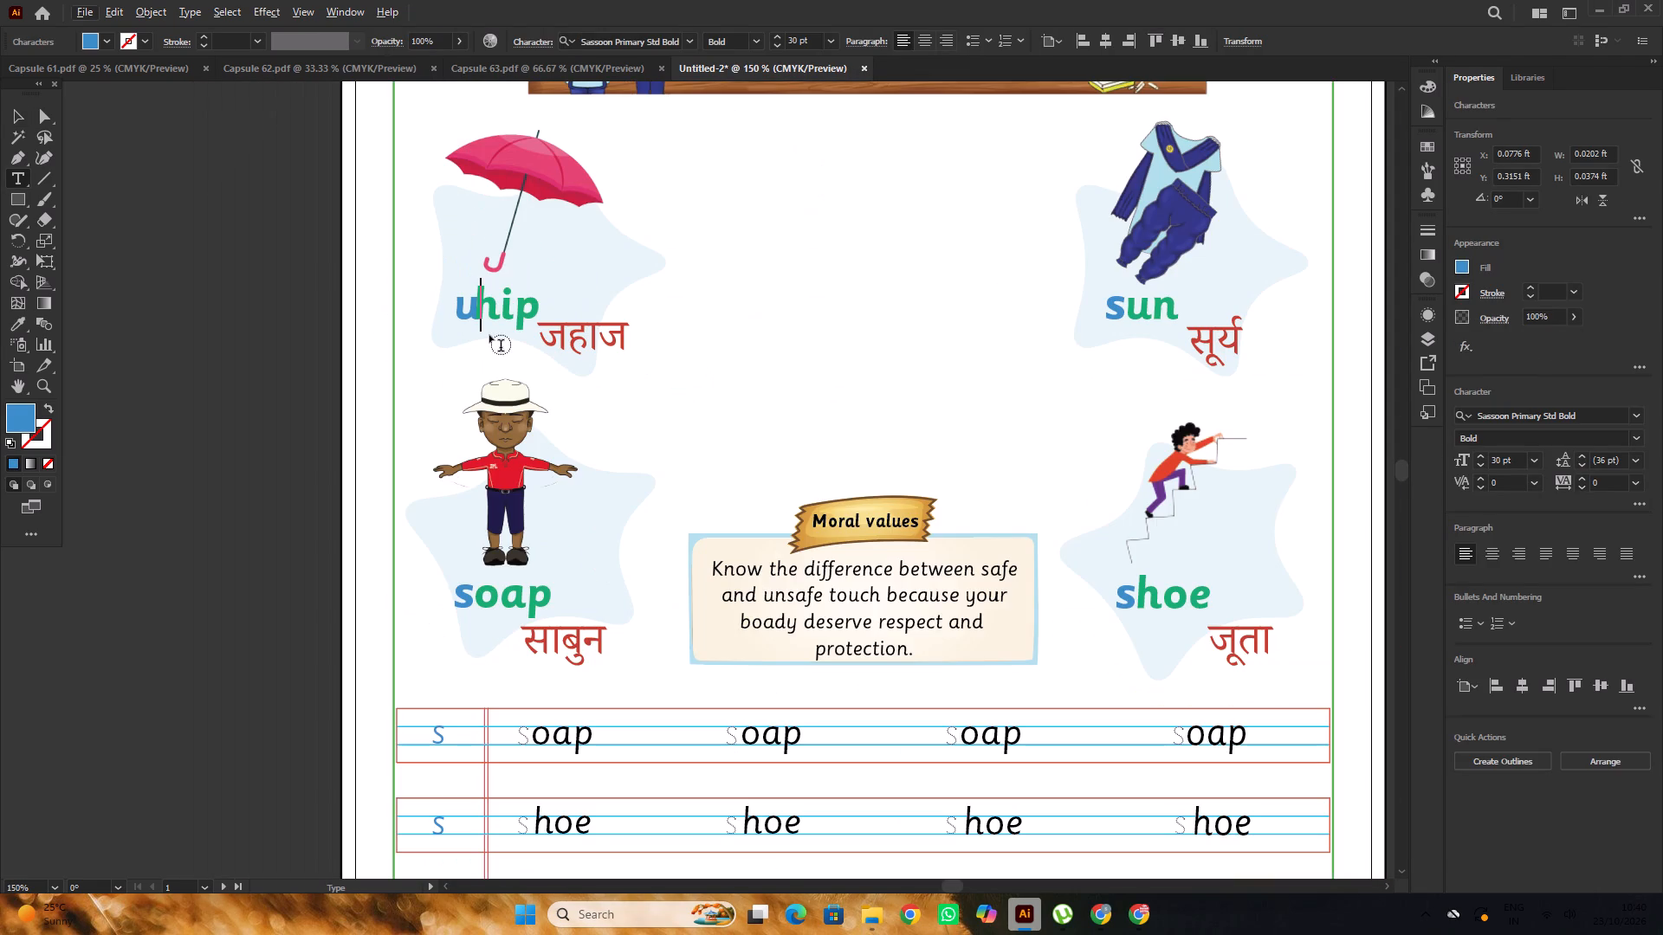
alt+scroll(508, 311, up, 1)
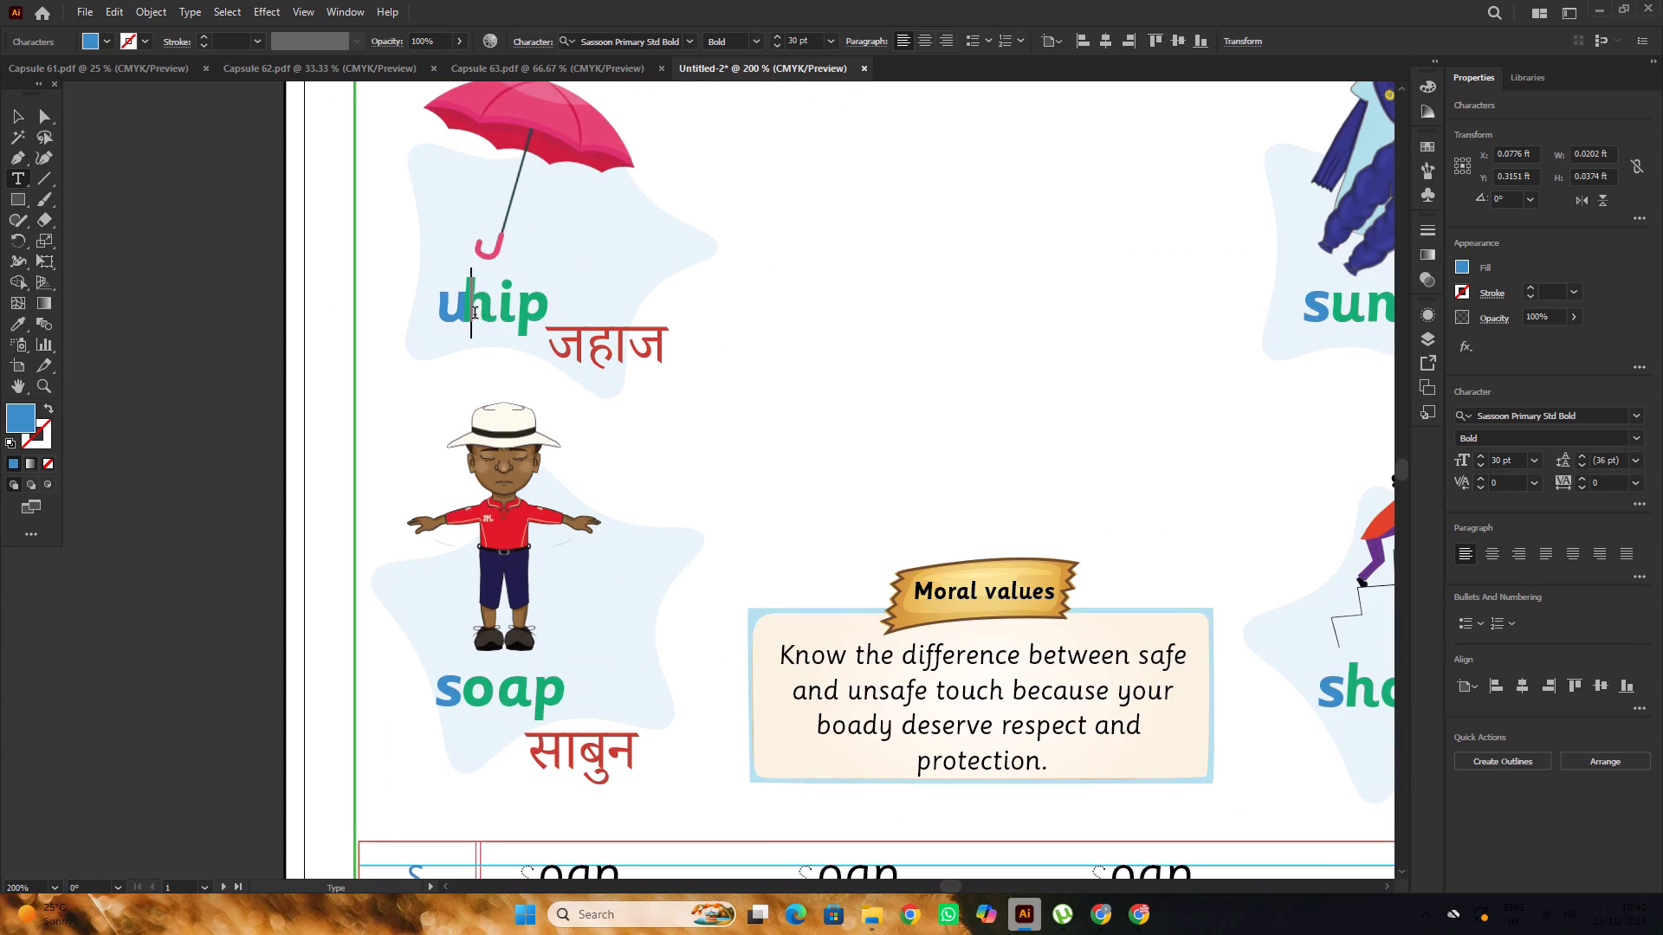
drag(475, 314, 570, 316)
text(mbrella)
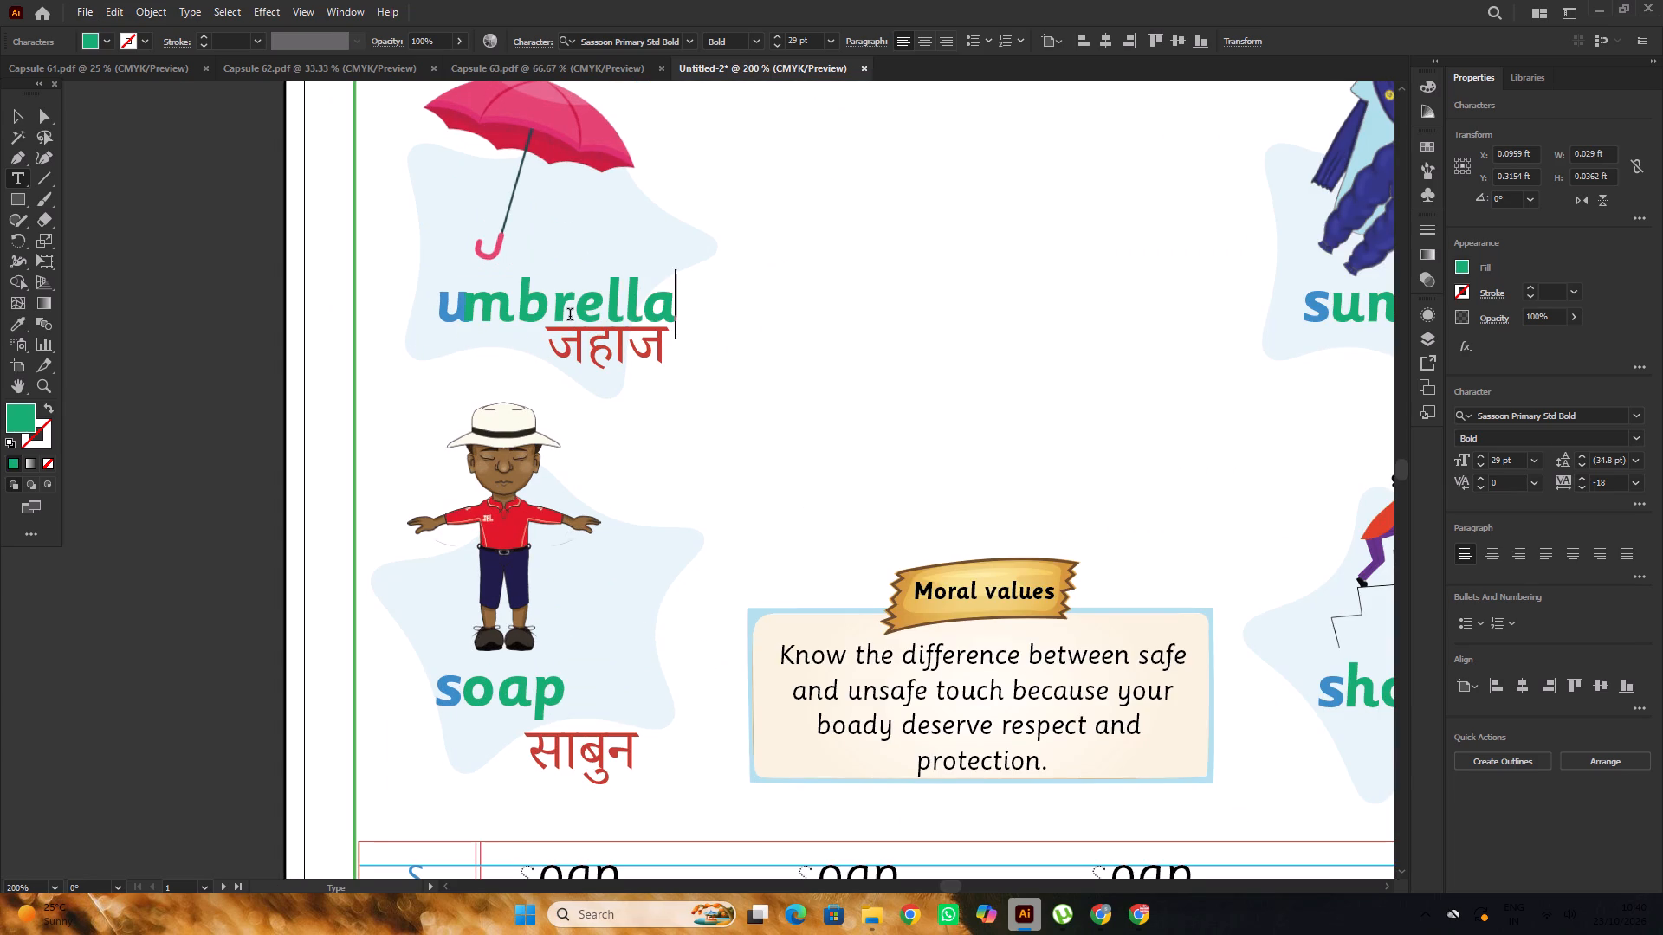
alt+scroll(556, 303, down, 1)
click(14, 117)
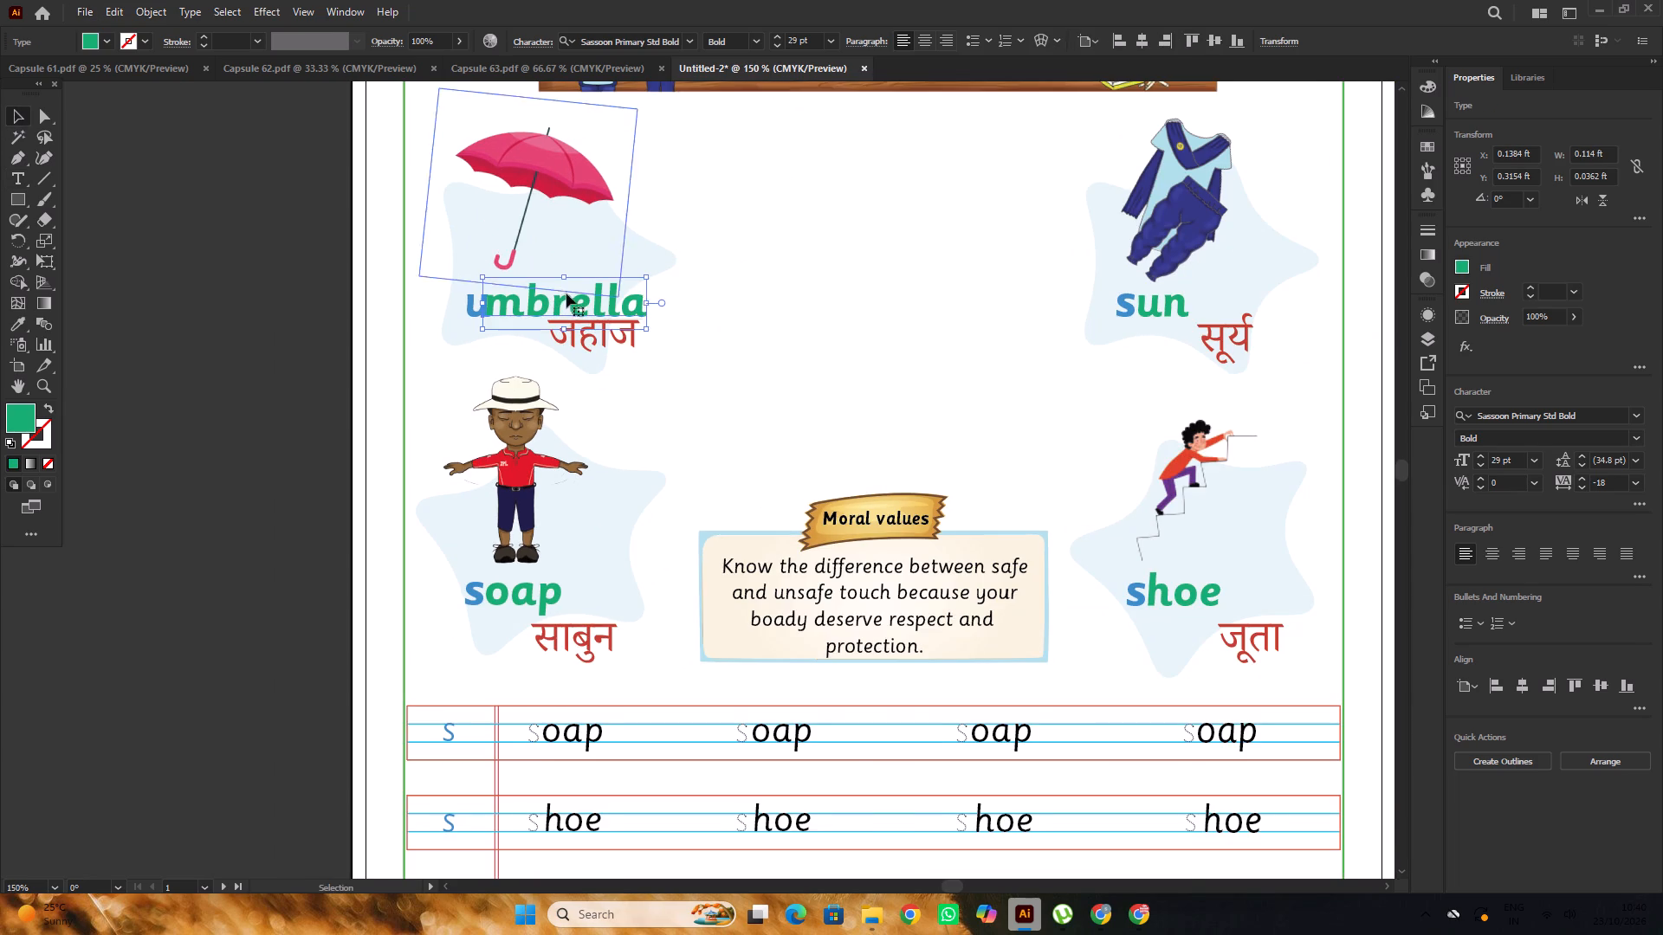
Separate the green mbrella text from the blue u, and shift both parts of the label left beneath the umbrella picture.
alt+scroll(505, 306, up, 3)
drag(540, 316, 570, 317)
shift+click(460, 322)
drag(567, 303, 501, 295)
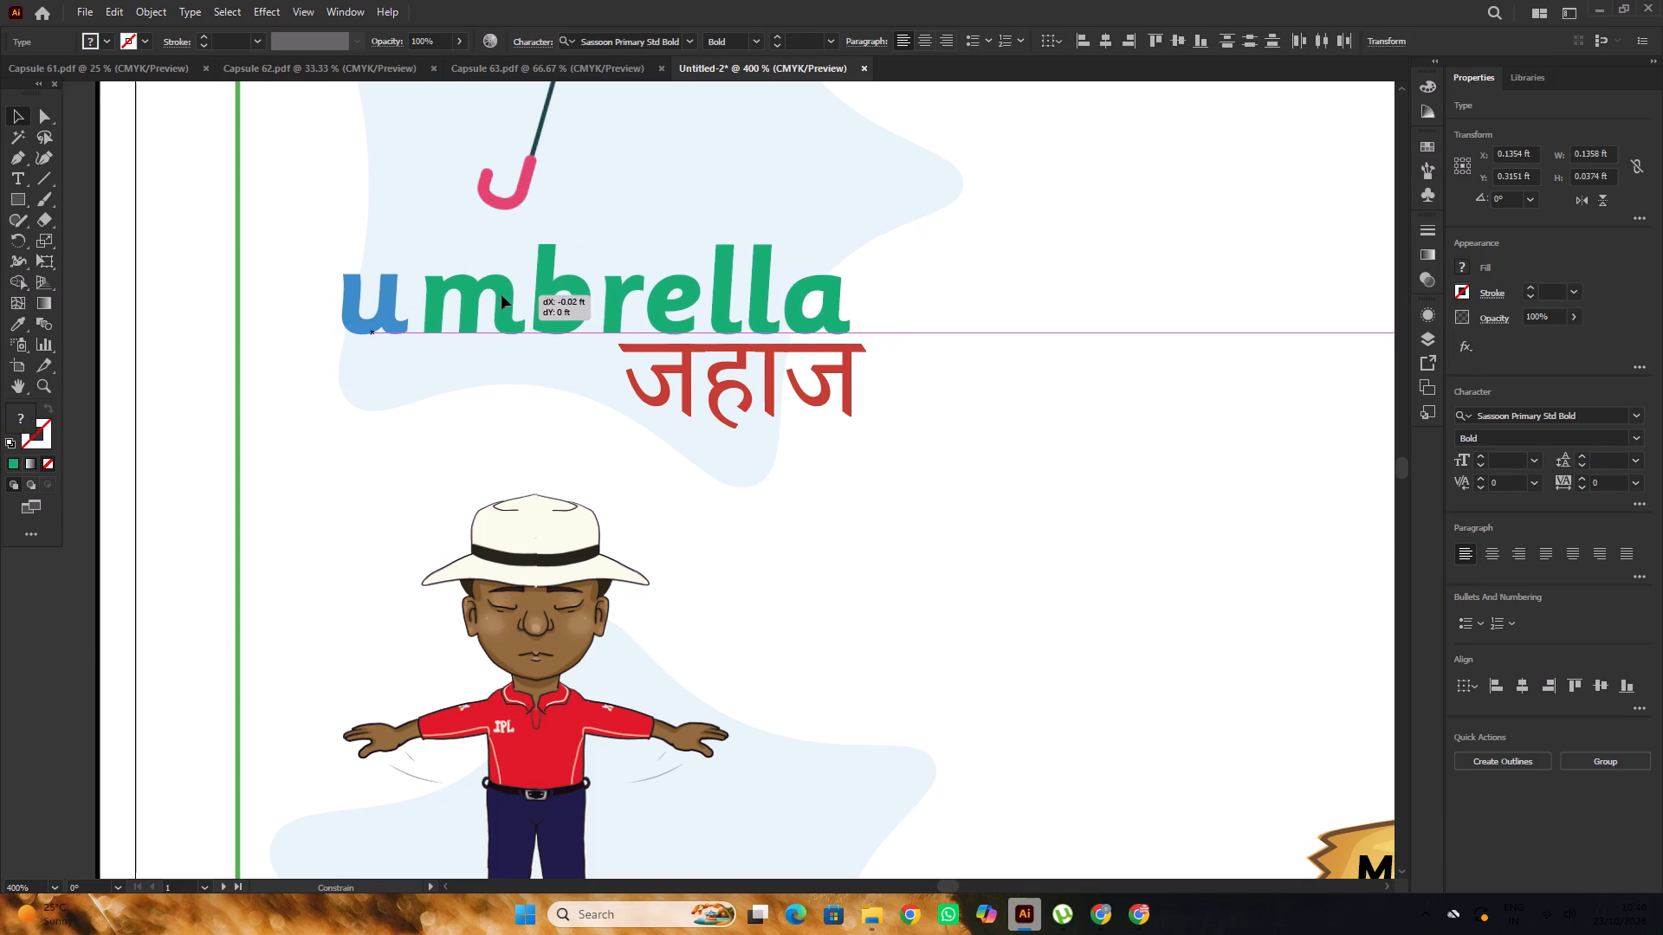
drag(501, 295, 491, 297)
alt+scroll(492, 297, down, 2)
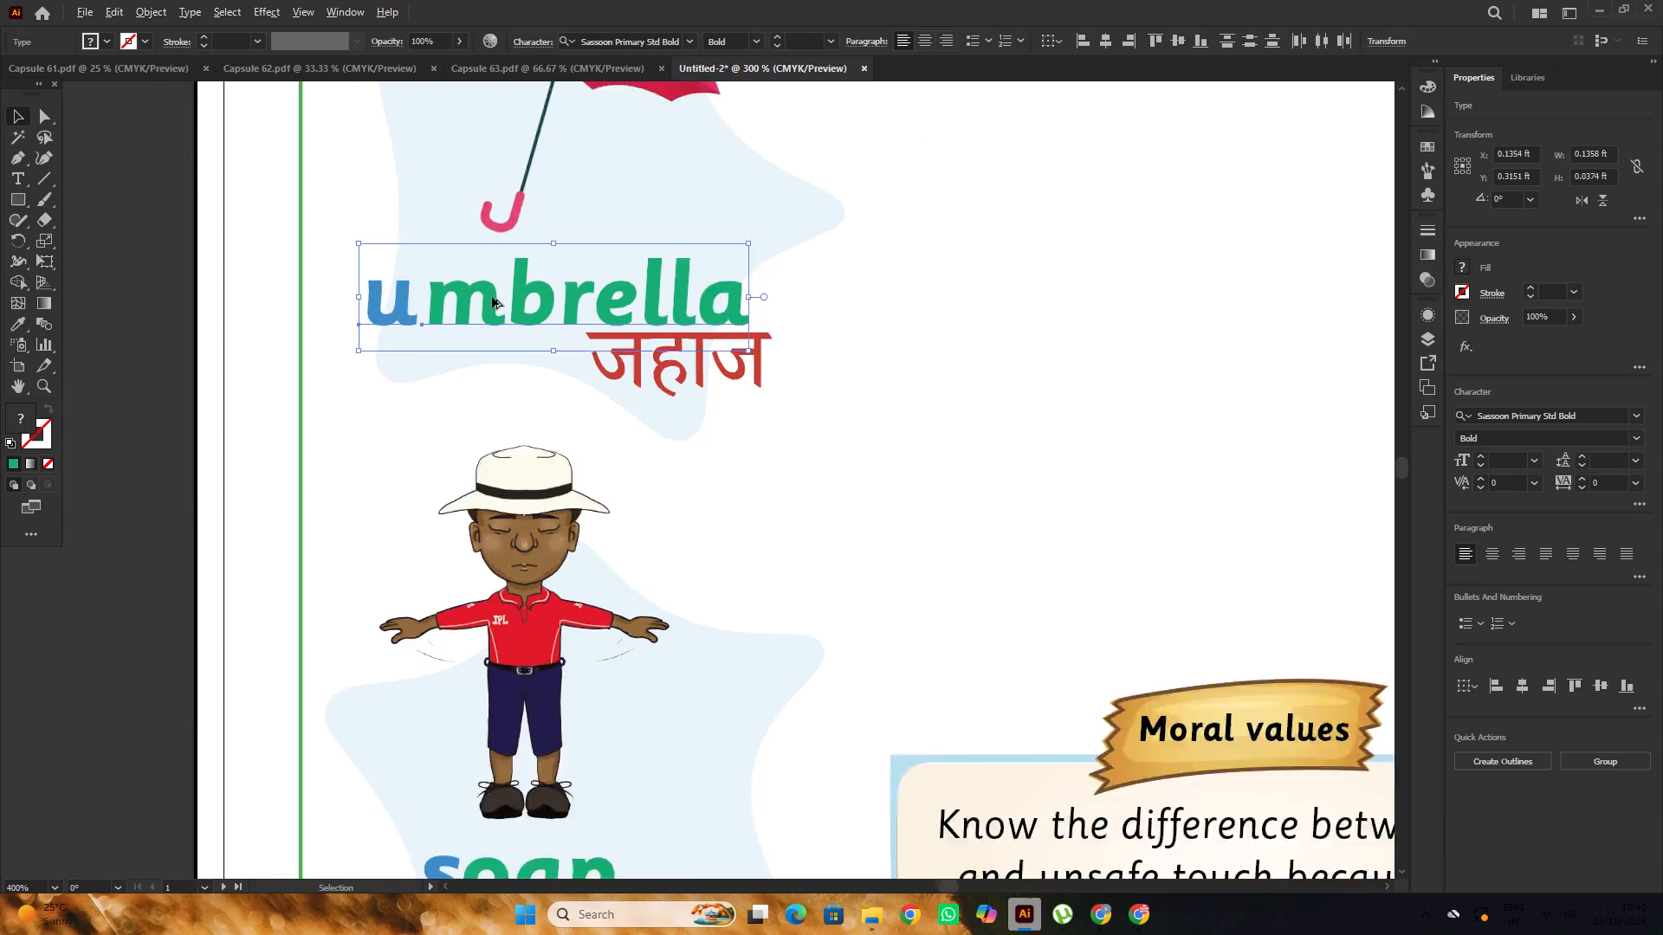
click(307, 282)
Delete the red Hindi word जहाज beneath the umbrella label.
alt+scroll(553, 335, up, 1)
click(601, 341)
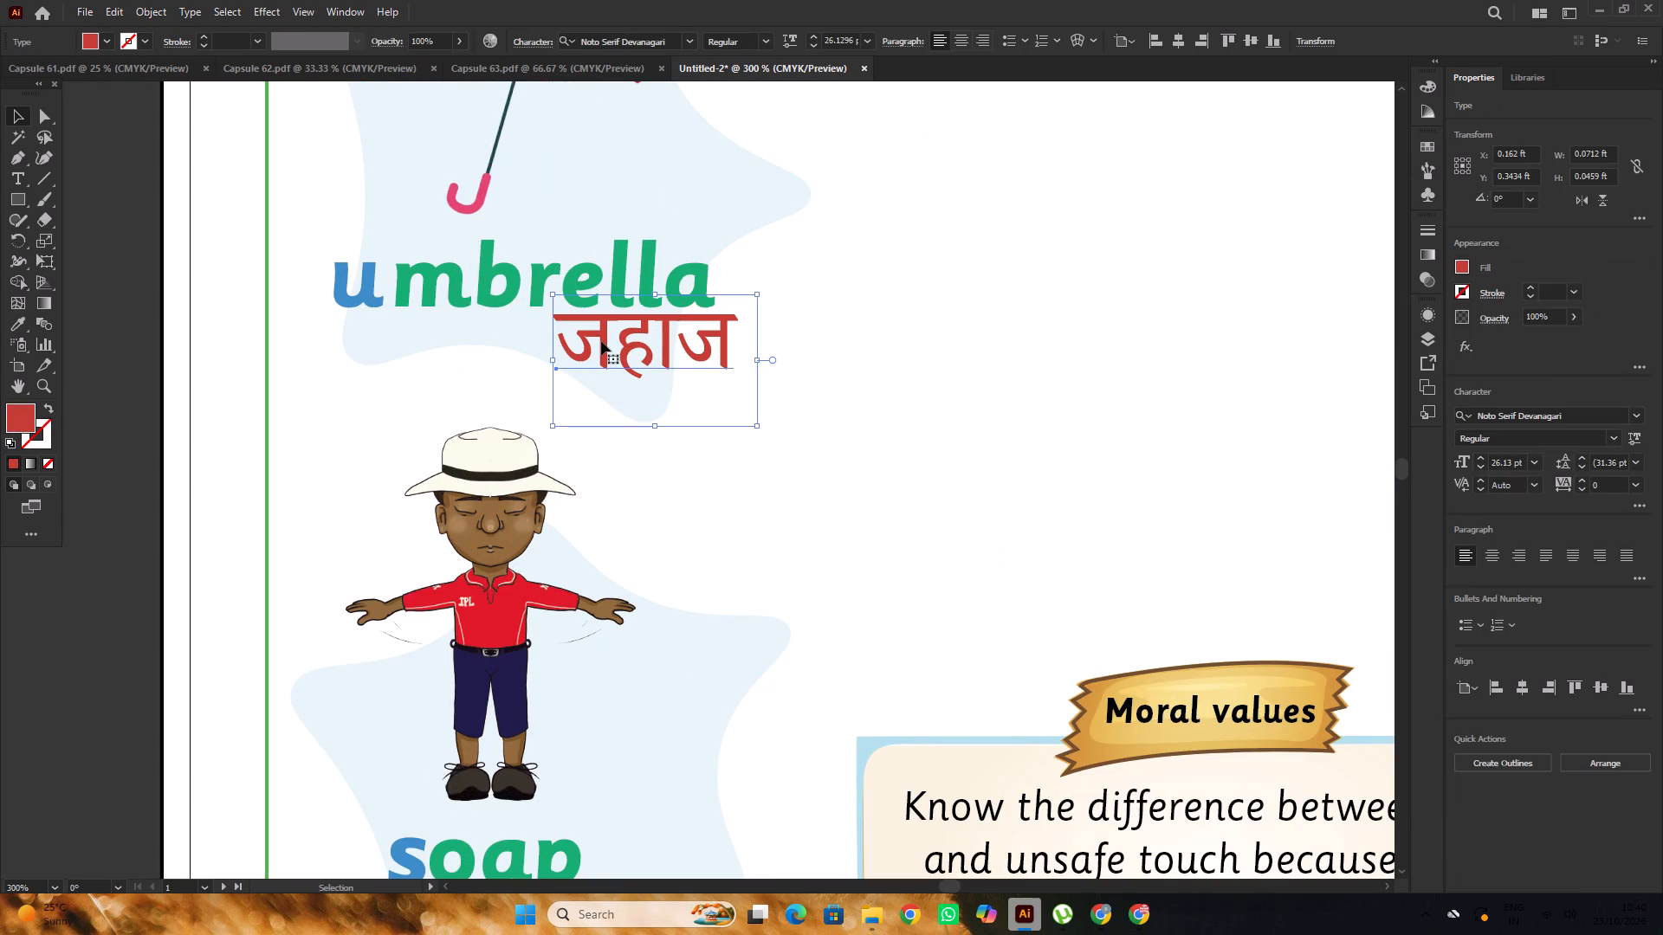
key(Delete)
alt+scroll(277, 269, down, 4)
click(204, 249)
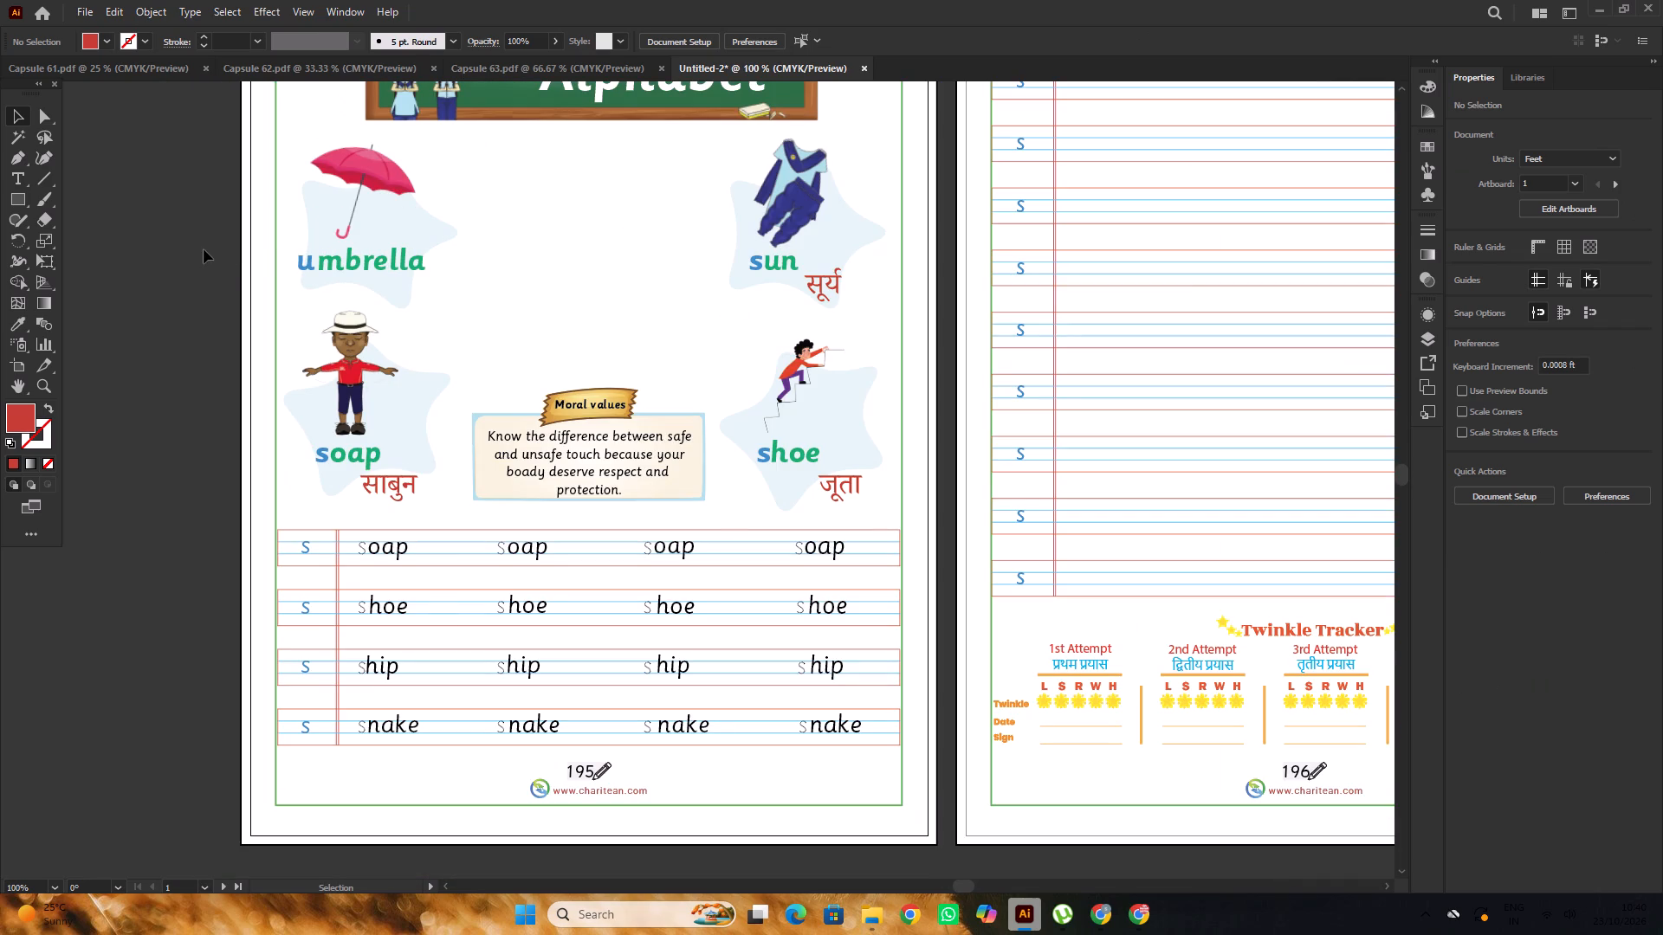
Replace the soap label under the hat-wearing man with umpire, keeping the blue initial u and the green mpire.
scroll(368, 303, down, 4)
alt+scroll(327, 381, up, 1)
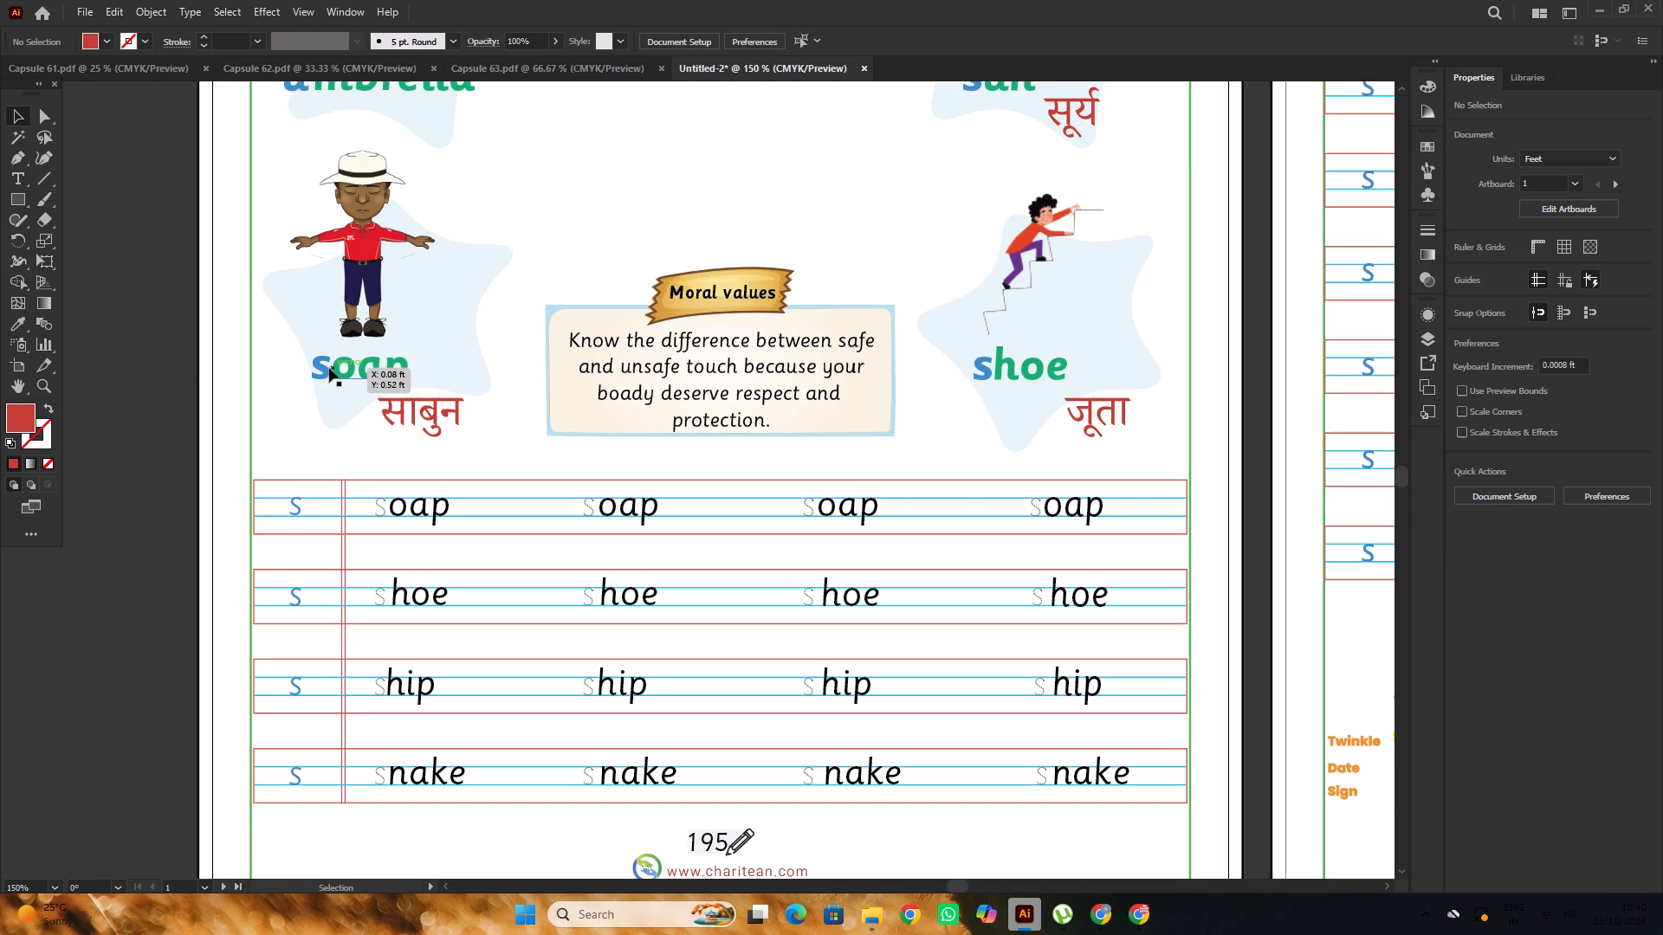
key(t)
drag(329, 366, 311, 377)
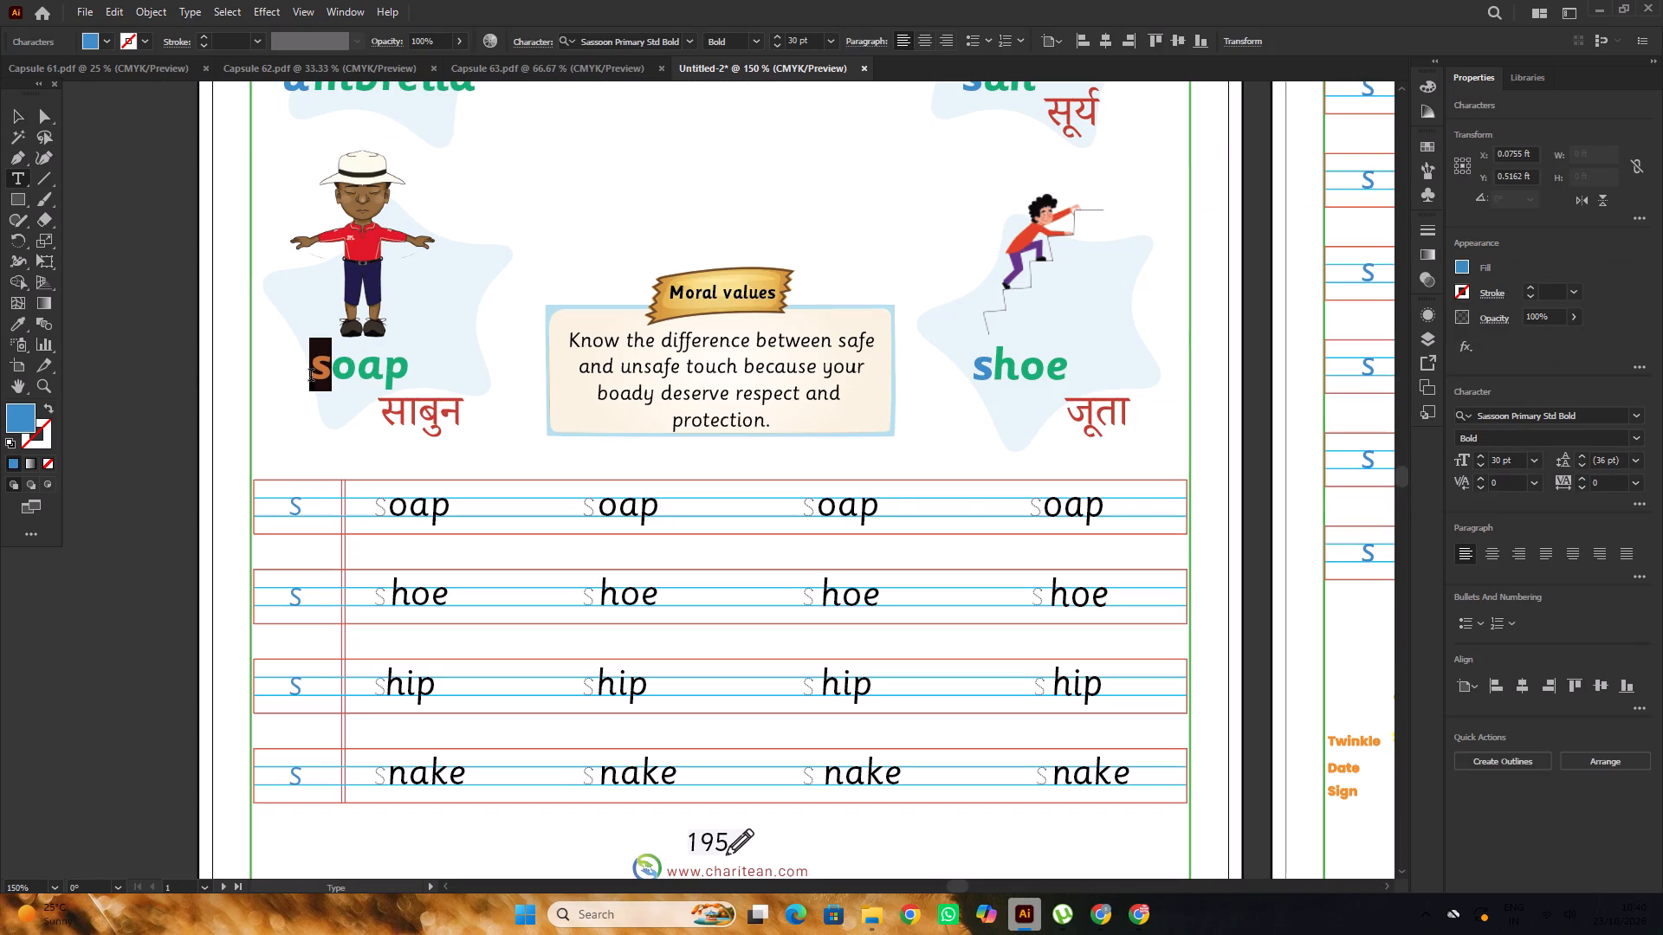
key(u)
drag(342, 376, 392, 377)
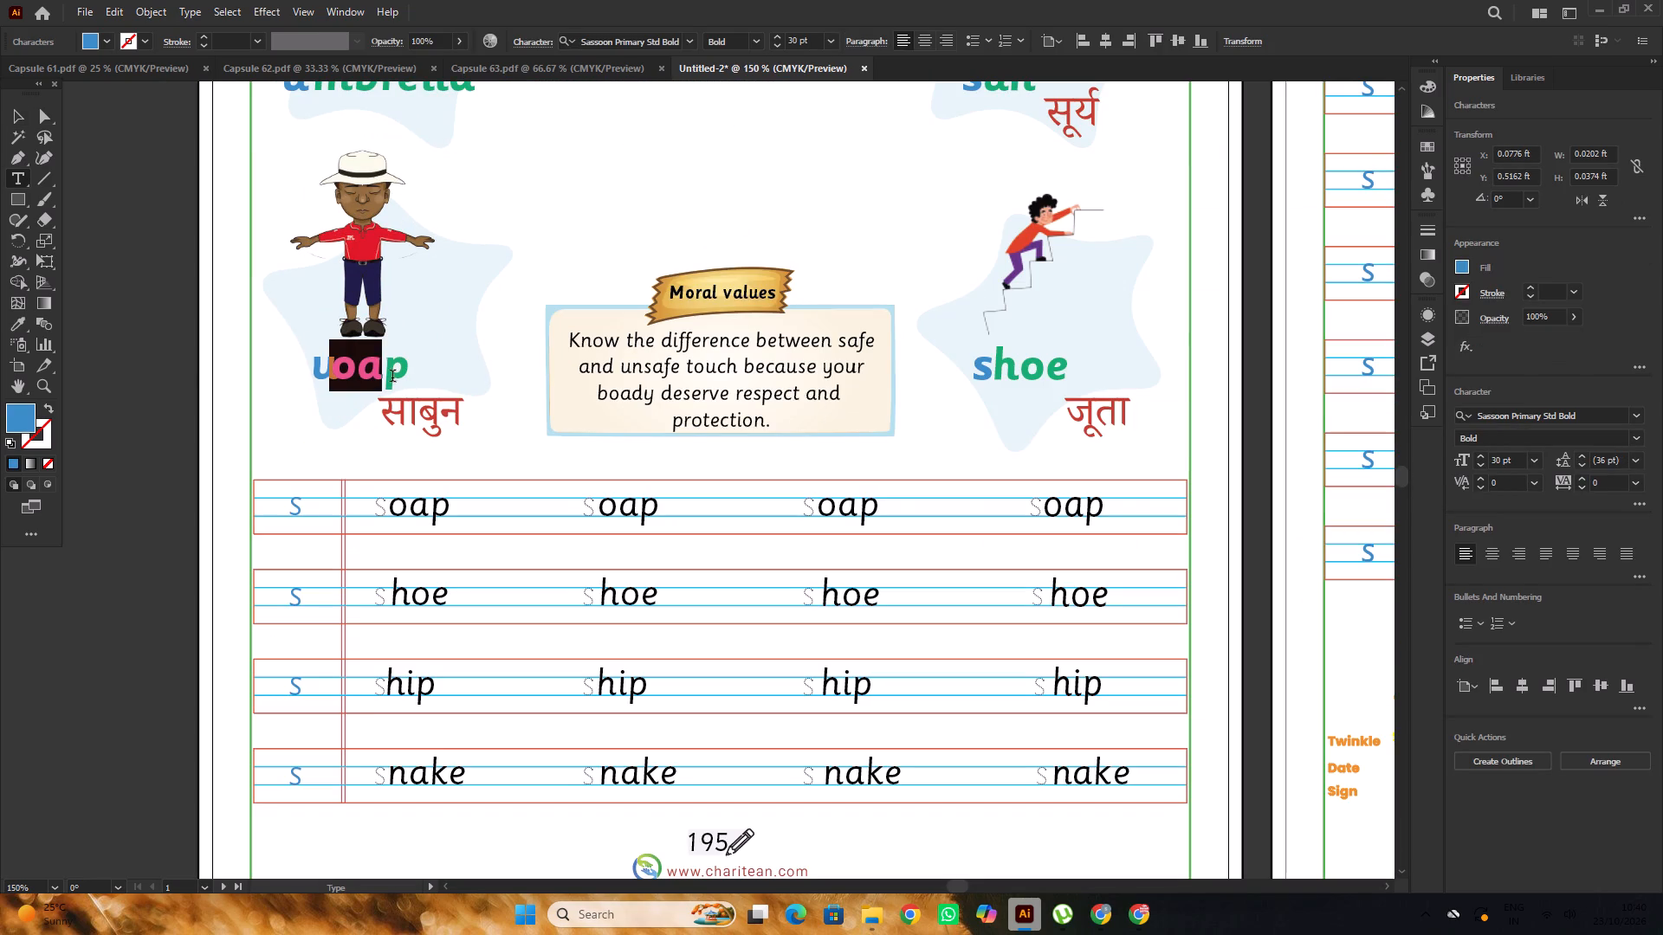
drag(392, 377, 411, 379)
text(mpire)
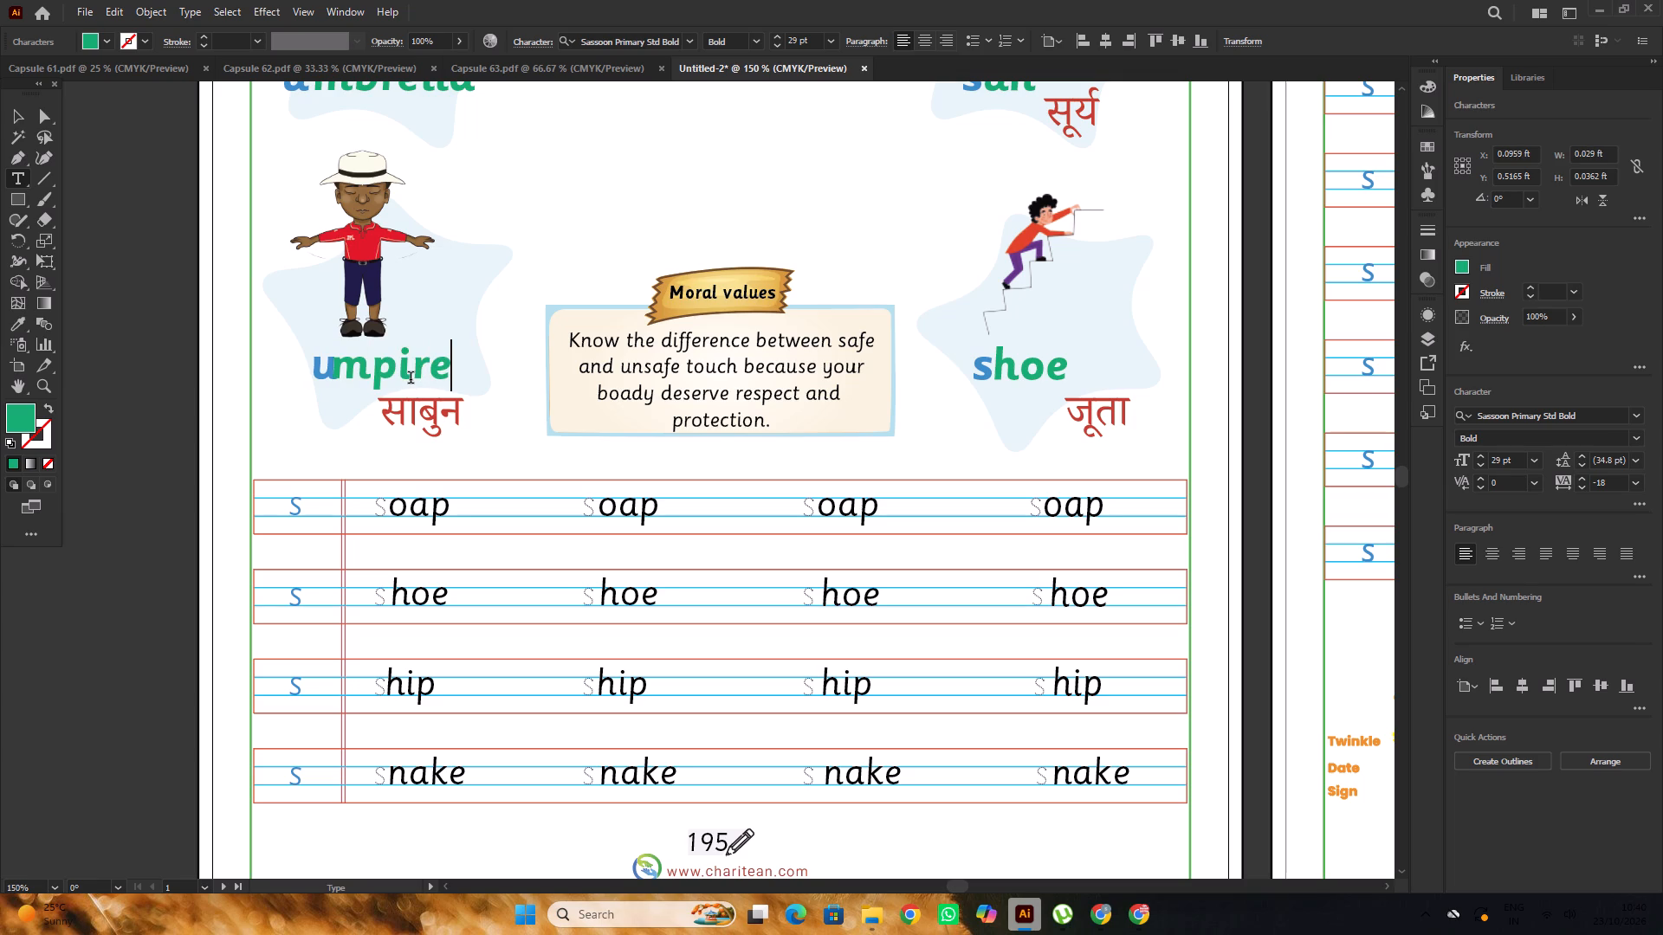
Shift the green mpire text slightly right so it clears the blue u.
click(12, 116)
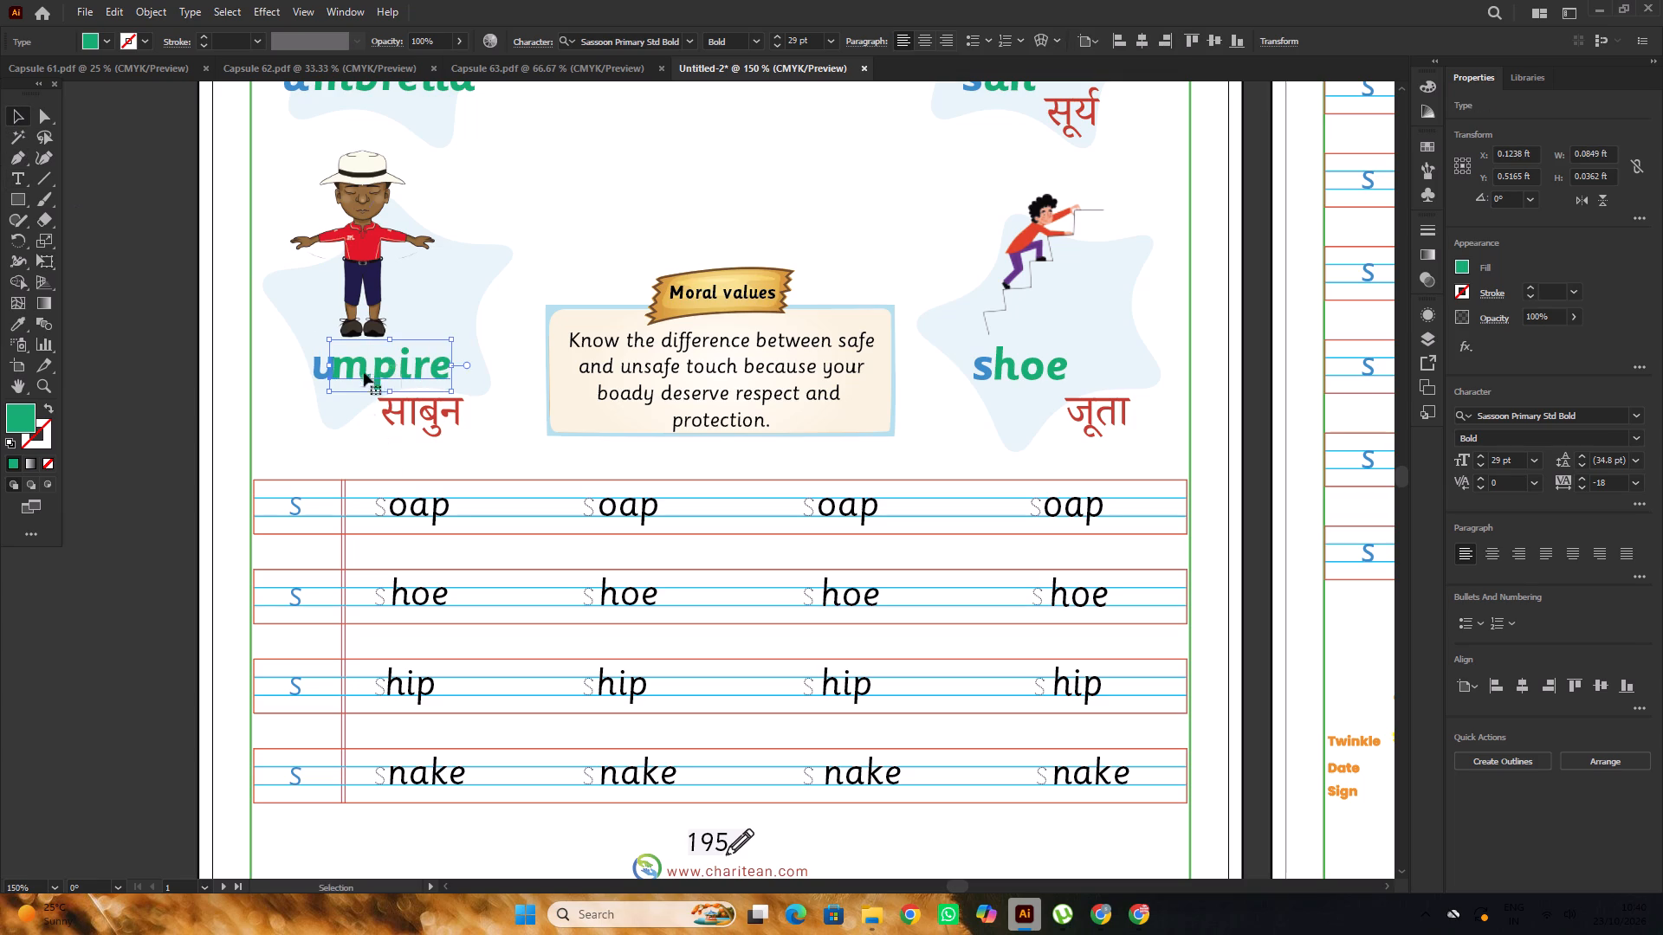
alt+scroll(363, 368, up, 4)
drag(365, 385, 404, 387)
alt+scroll(404, 385, down, 4)
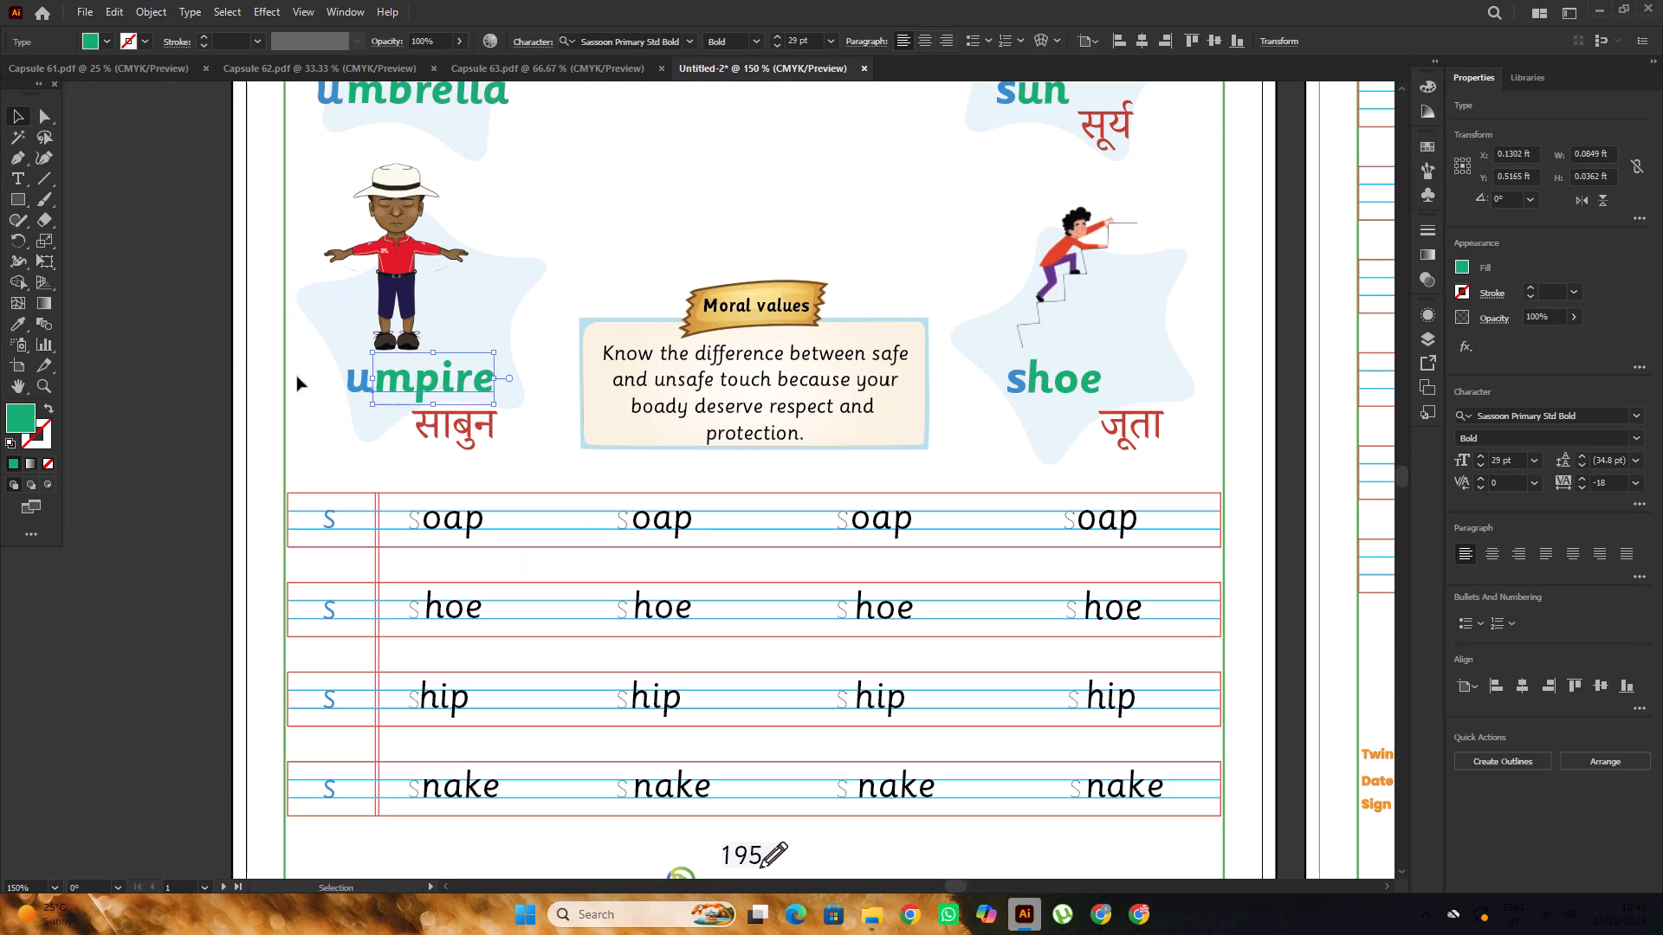
click(166, 349)
Delete the red Hindi word साबुन beneath the umpire label.
click(425, 435)
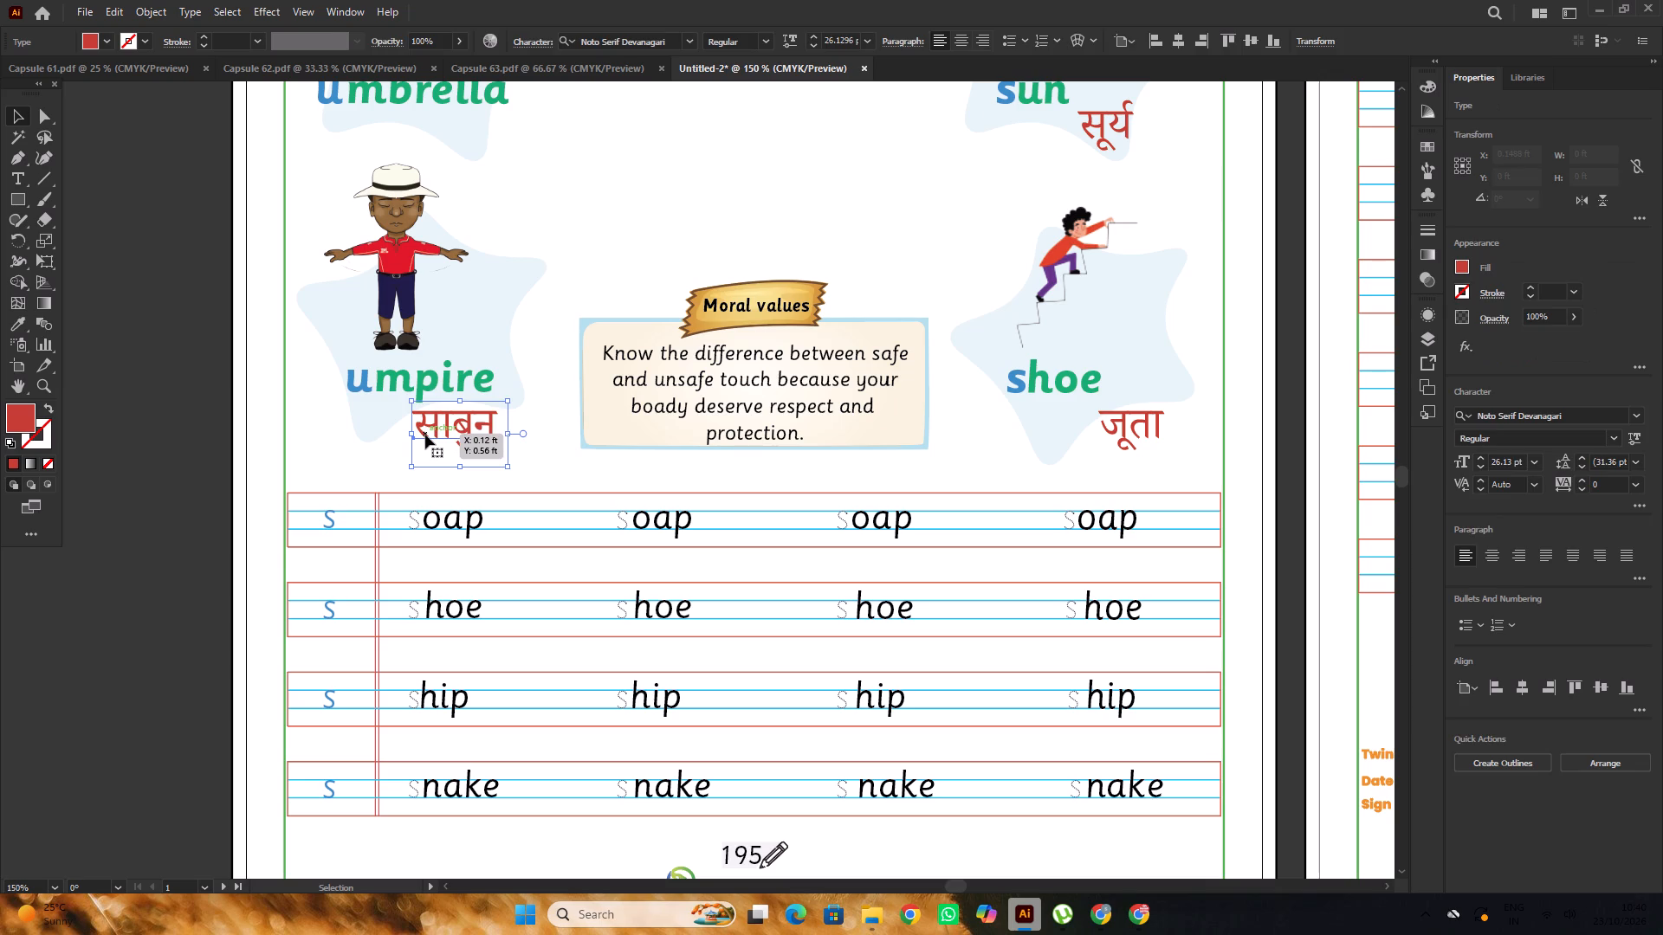
key(Delete)
Lock the uniform picture above the sun label so the text beneath it can be edited.
alt+scroll(408, 403, down, 2)
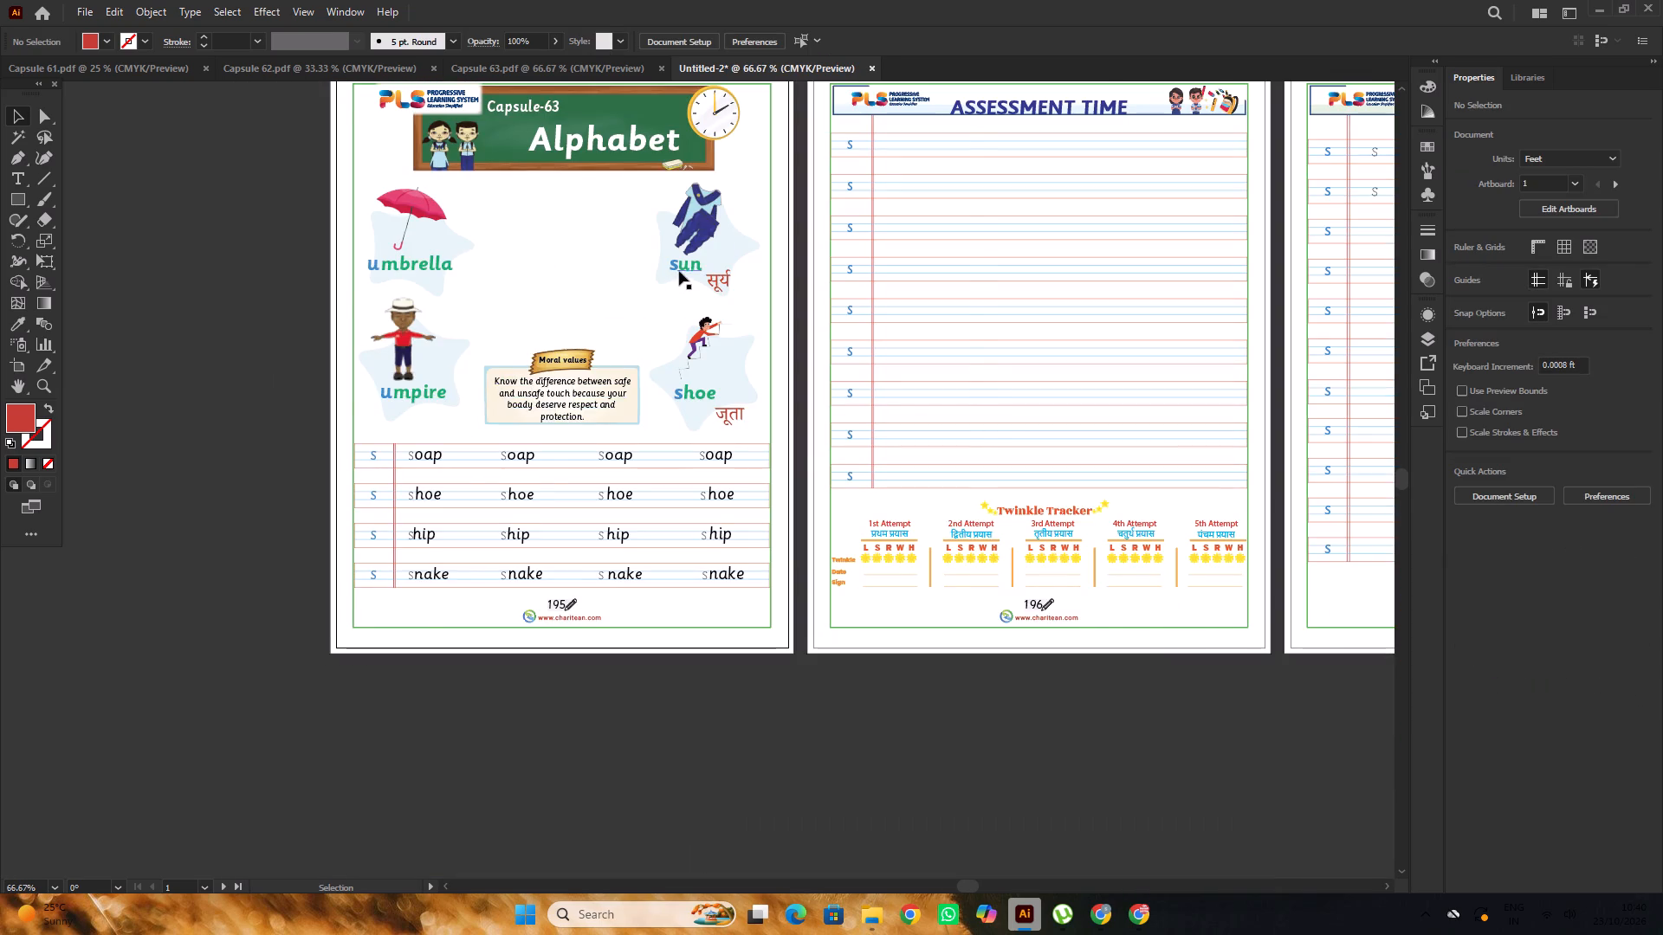
alt+scroll(679, 270, up, 2)
click(694, 226)
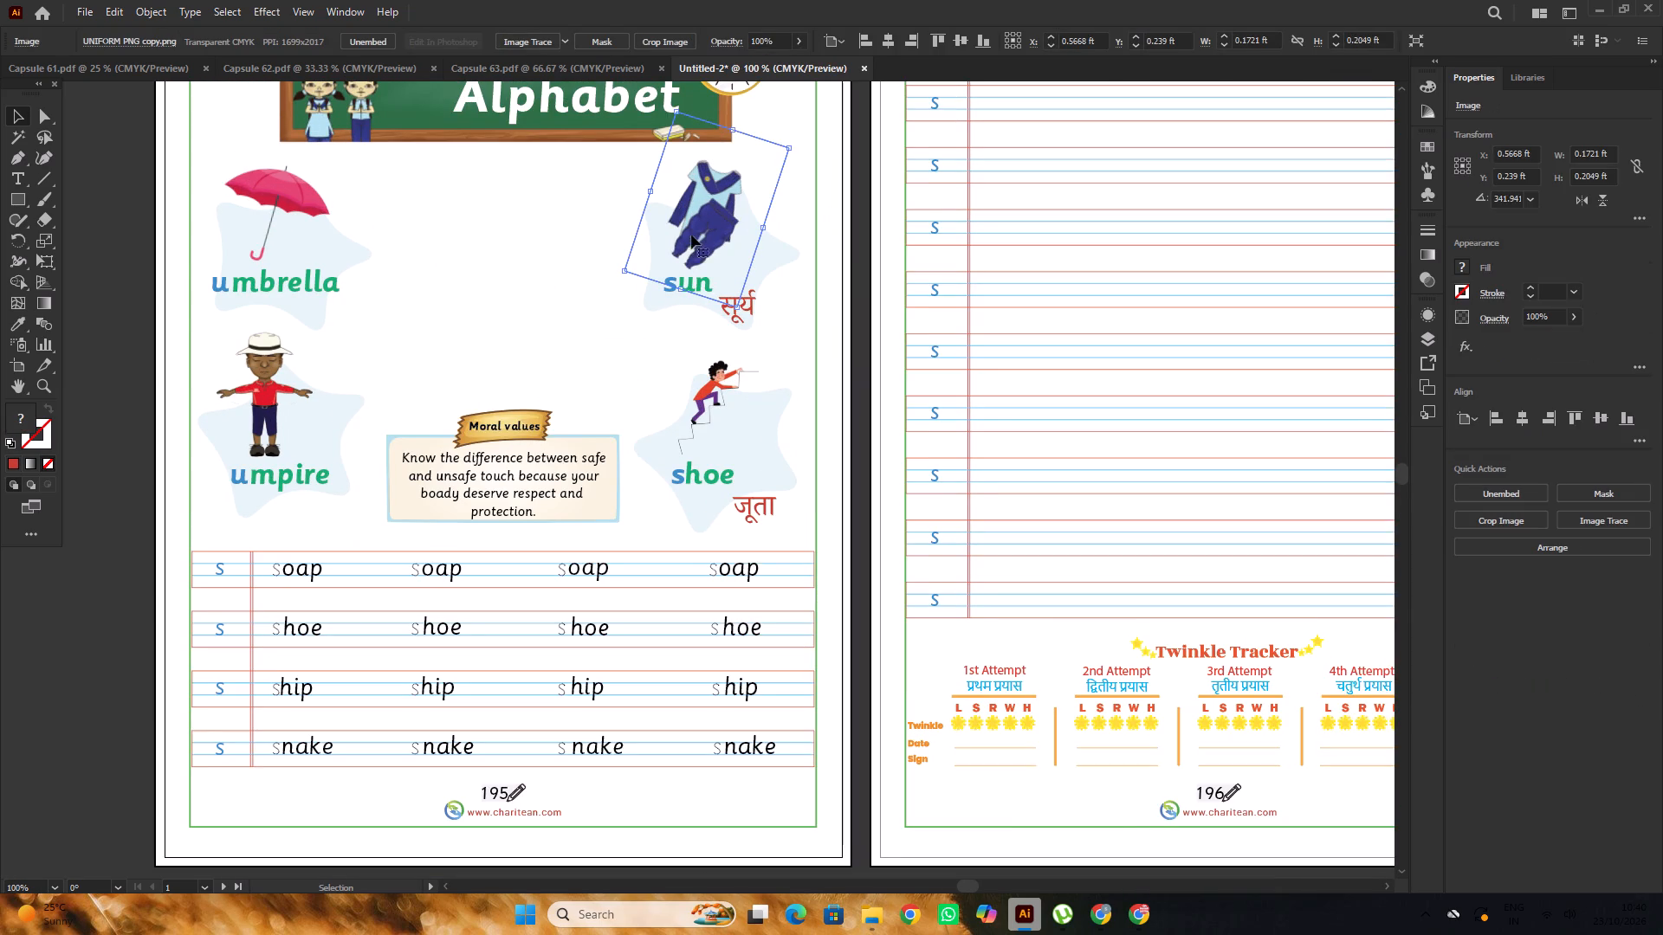
click(589, 305)
alt+scroll(696, 294, up, 2)
click(707, 225)
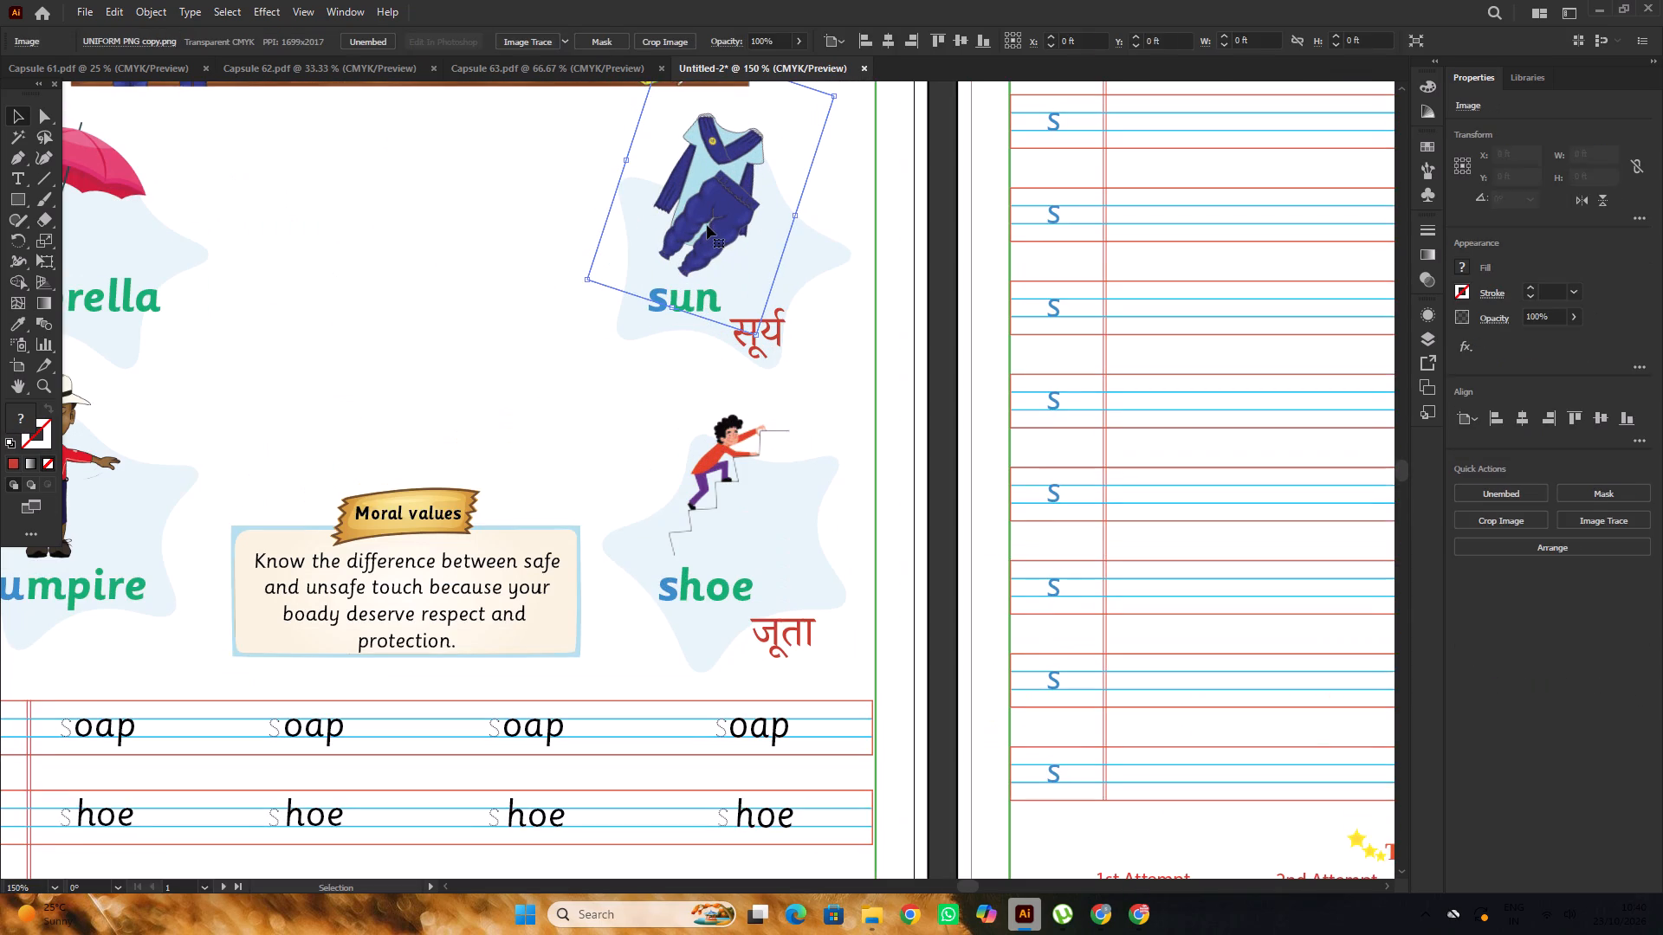
key(ctrl+2)
Change the blue initial of the sun label to u and select the green un text for replacement.
alt+scroll(663, 286, up, 1)
key(t)
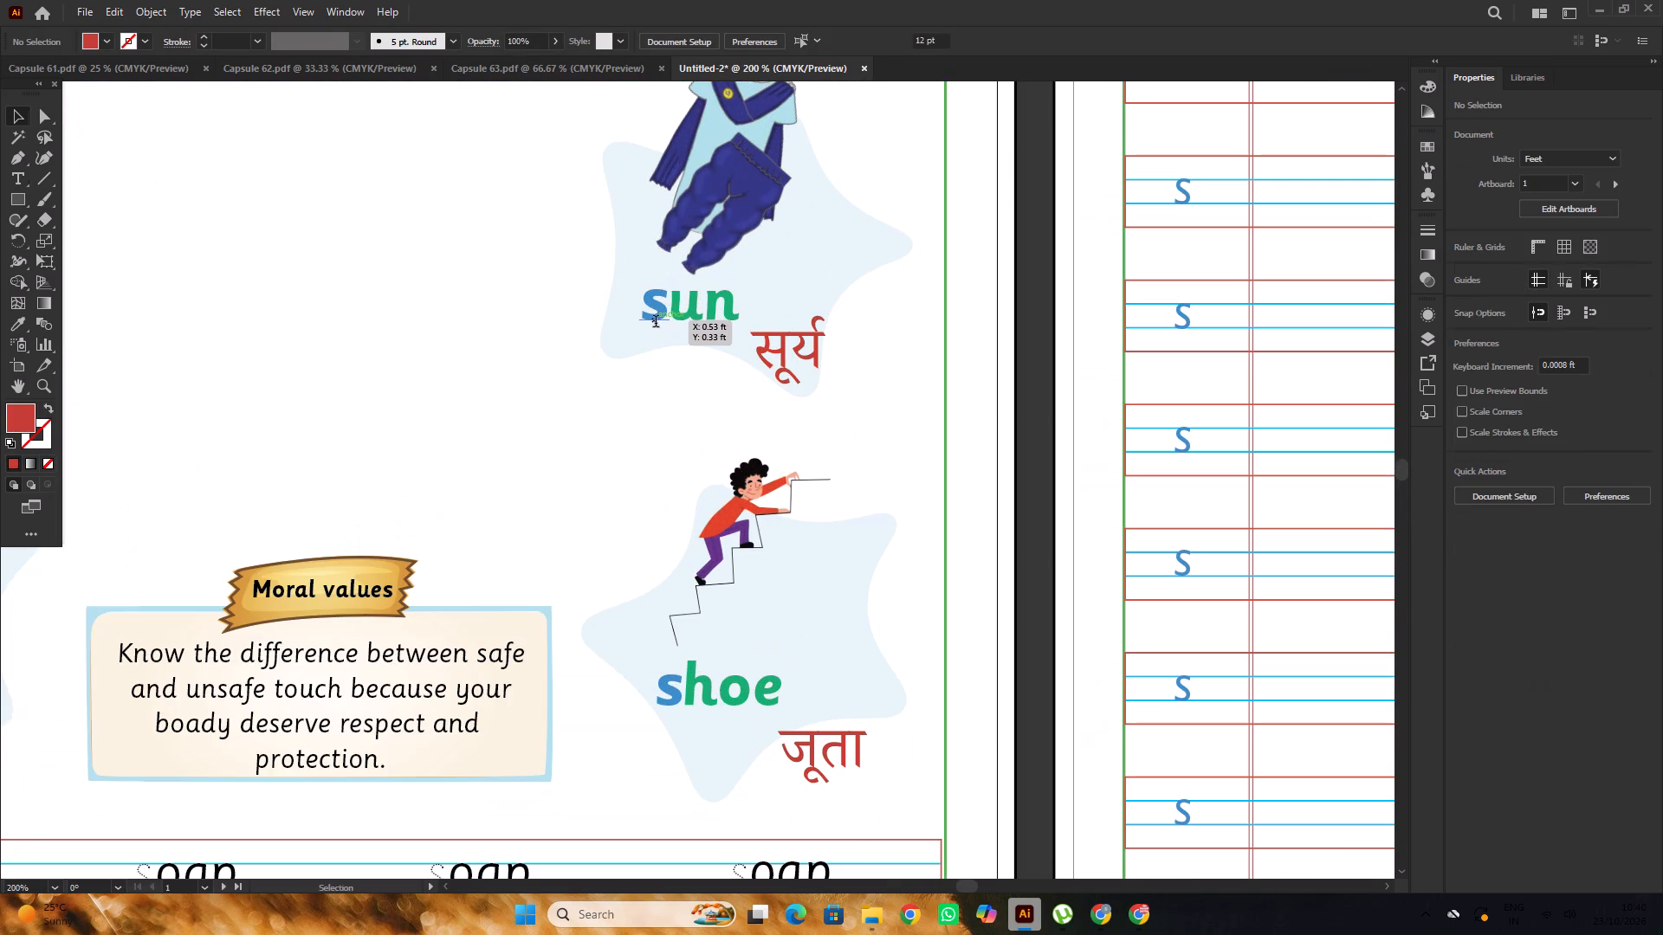
drag(661, 317, 638, 329)
key(u)
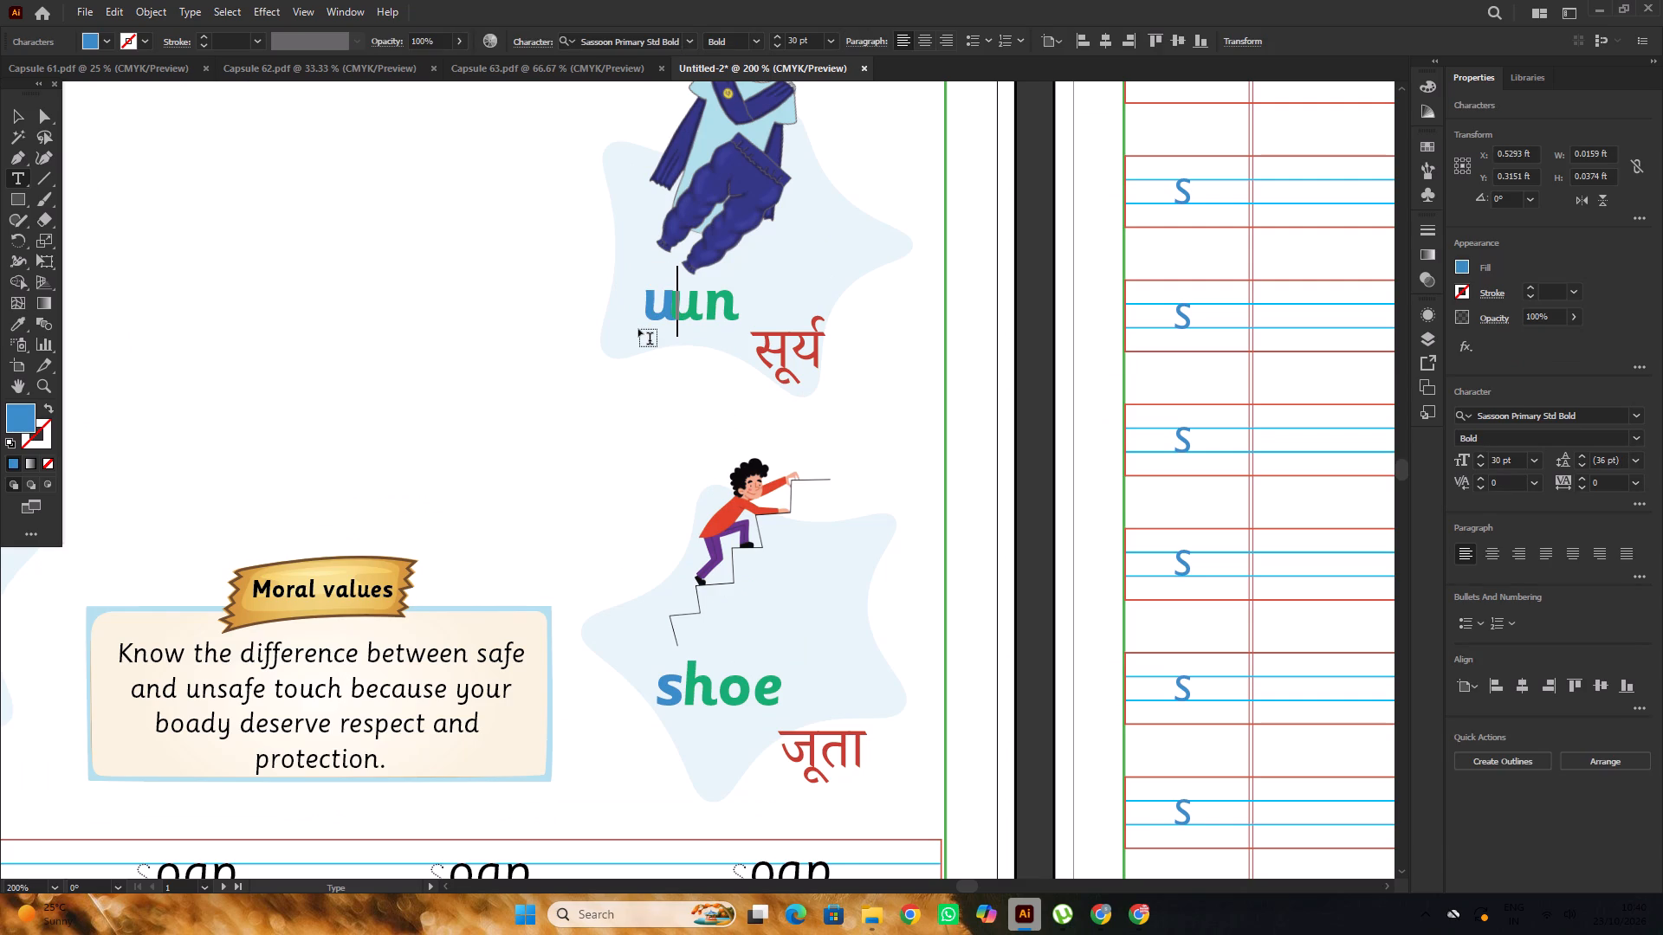
drag(682, 319, 741, 315)
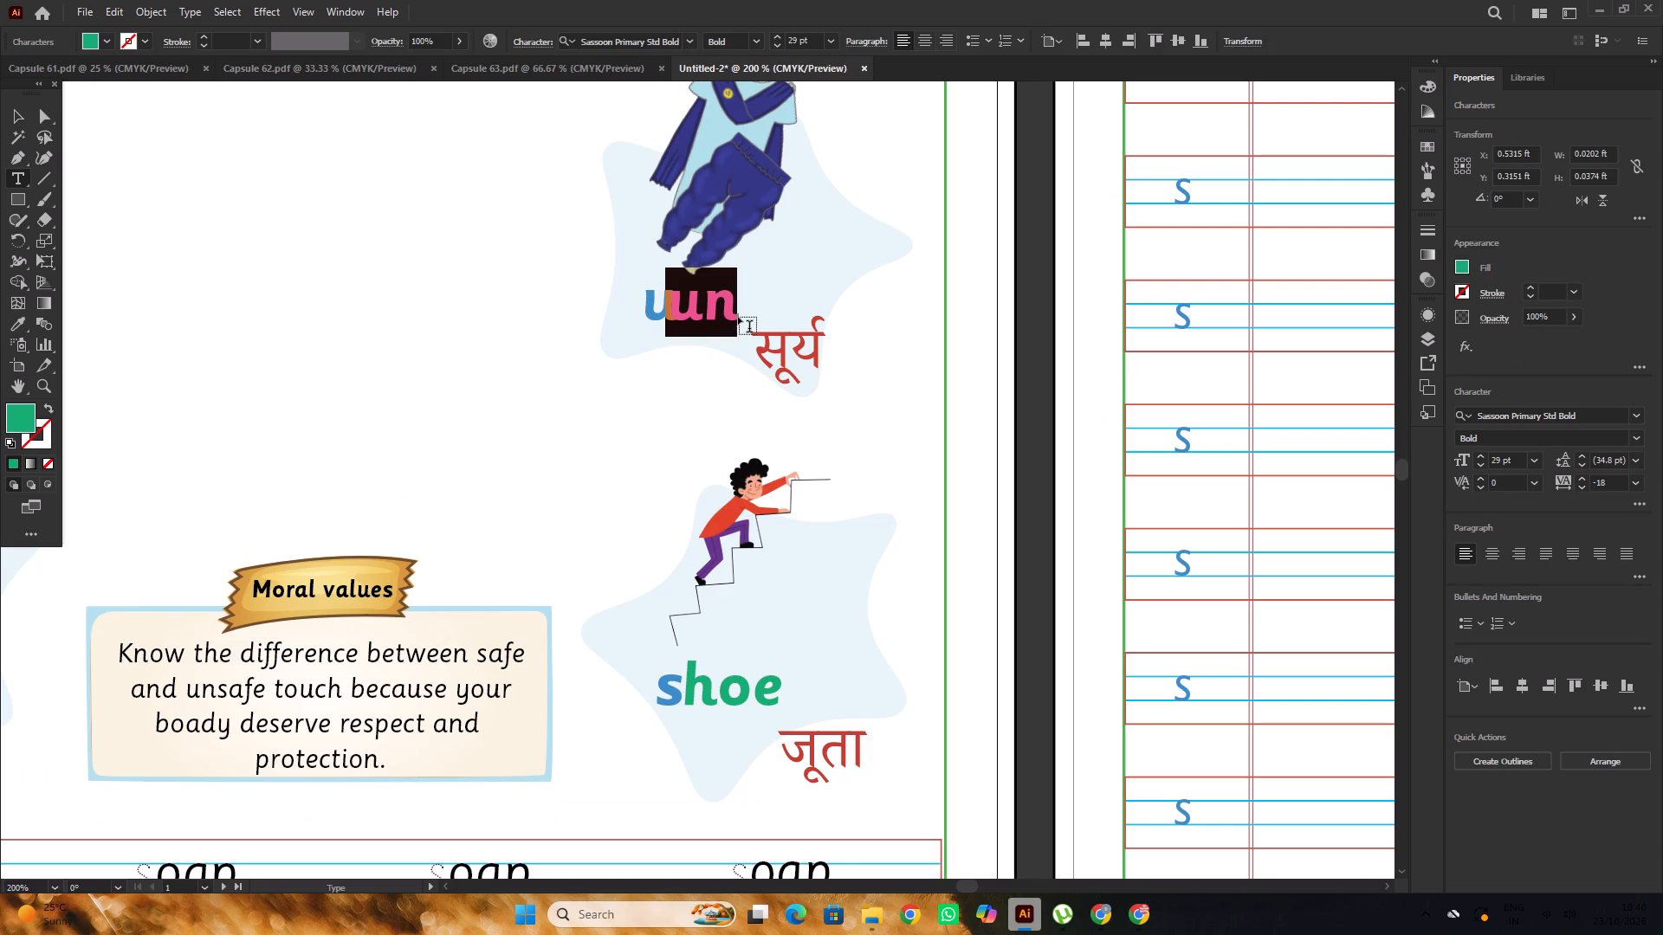
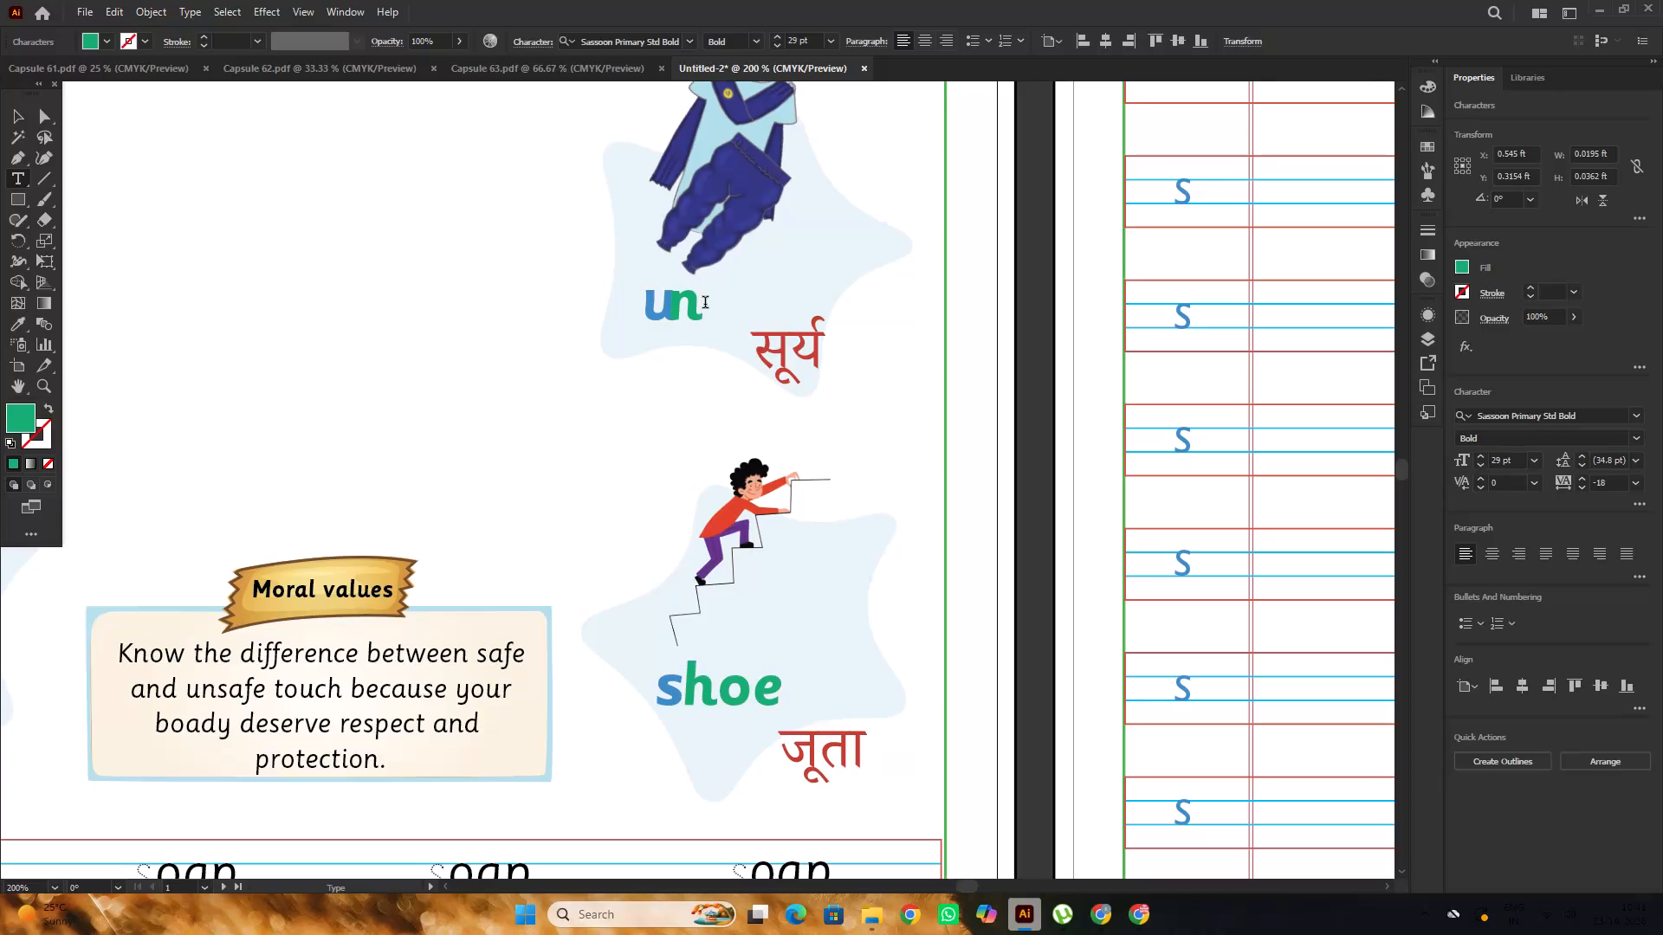
Complete the green text after the blue u under the uniform picture so it reads "nifrom".
text(ifrom)
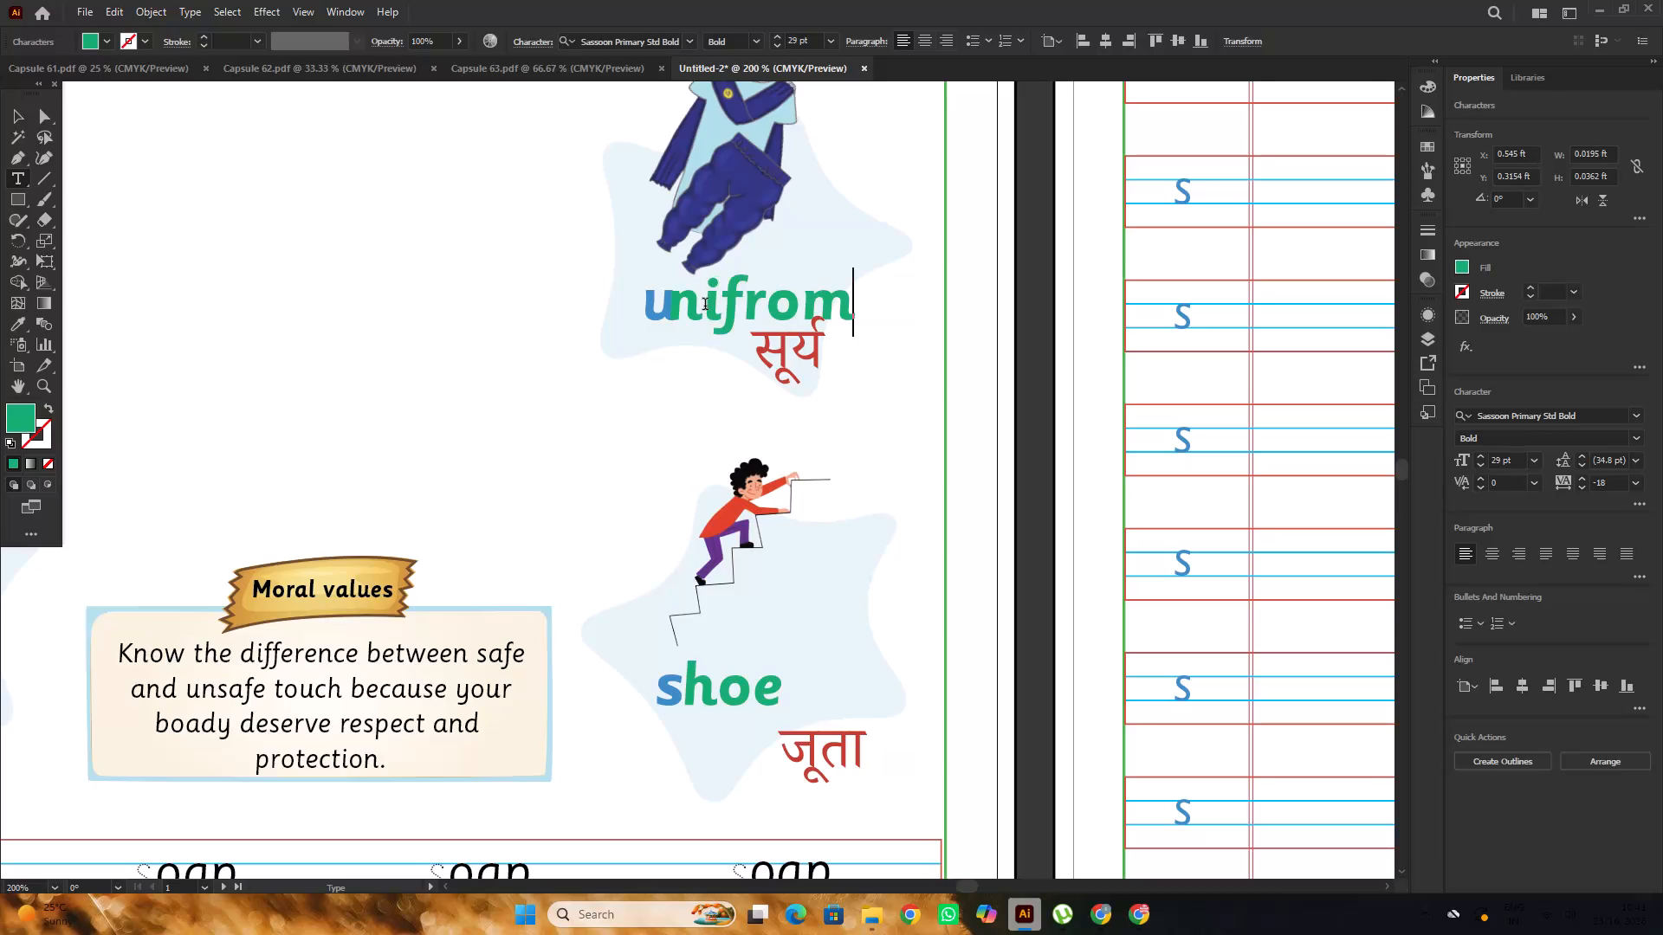
Shift the green nifrom text right so it clears the blue u.
alt+scroll(705, 306, down, 1)
scroll(706, 306, up, 3)
click(12, 116)
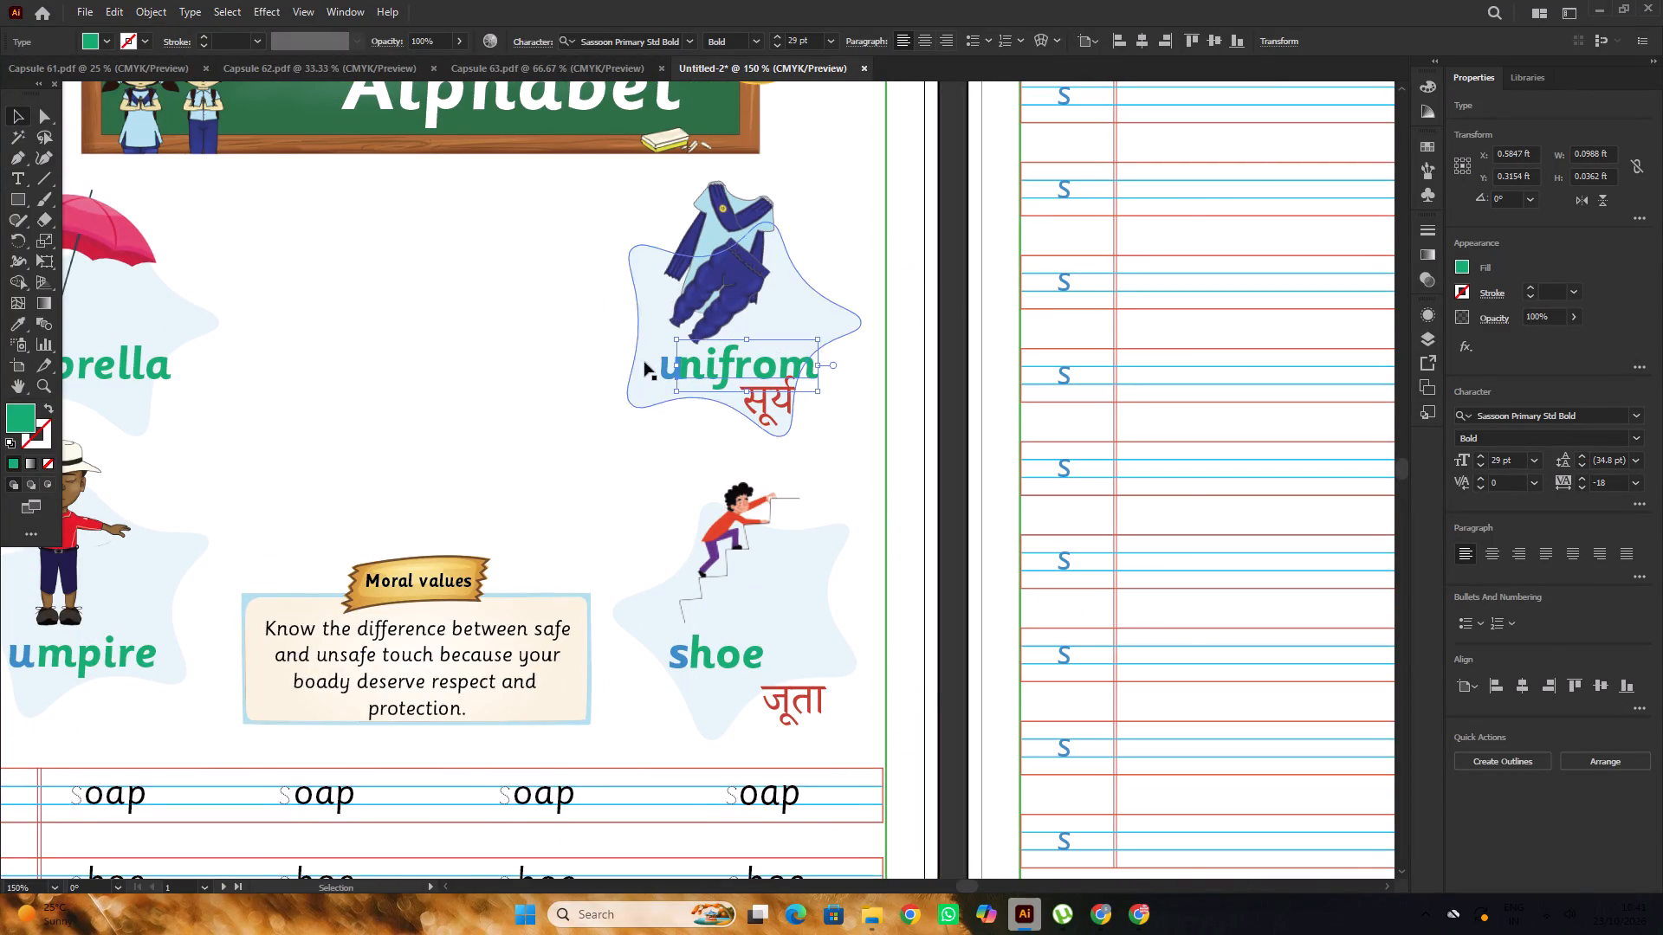
alt+scroll(698, 365, up, 2)
shift+drag(718, 386, 739, 387)
click(728, 387)
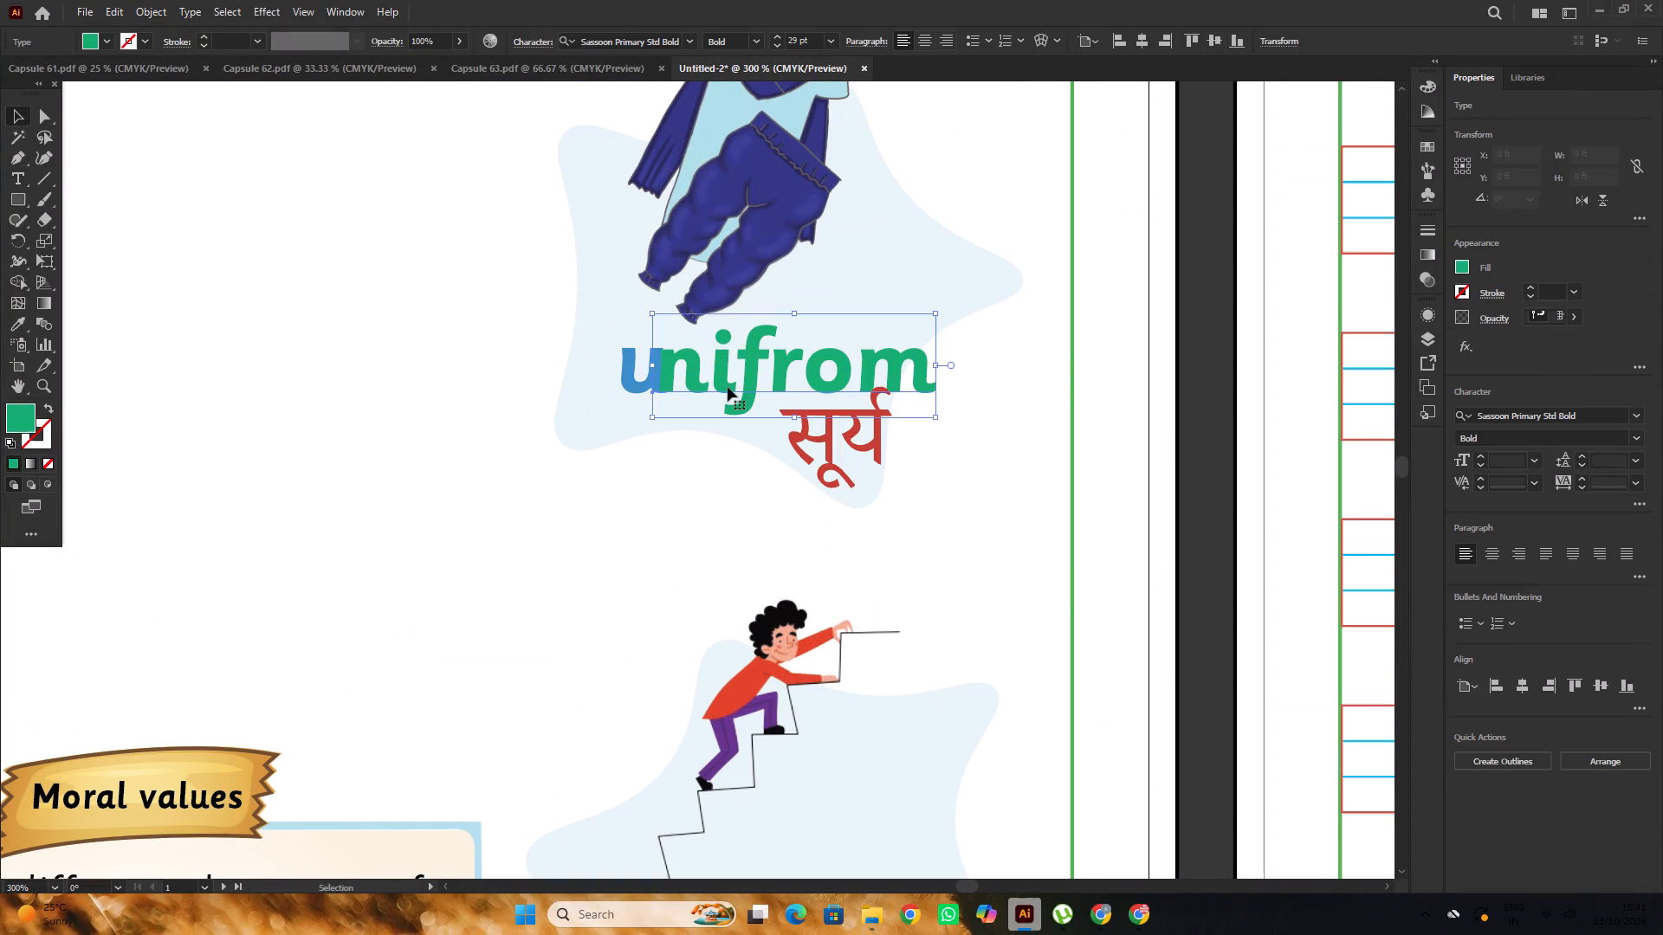
drag(727, 387, 738, 387)
click(729, 387)
click(13, 119)
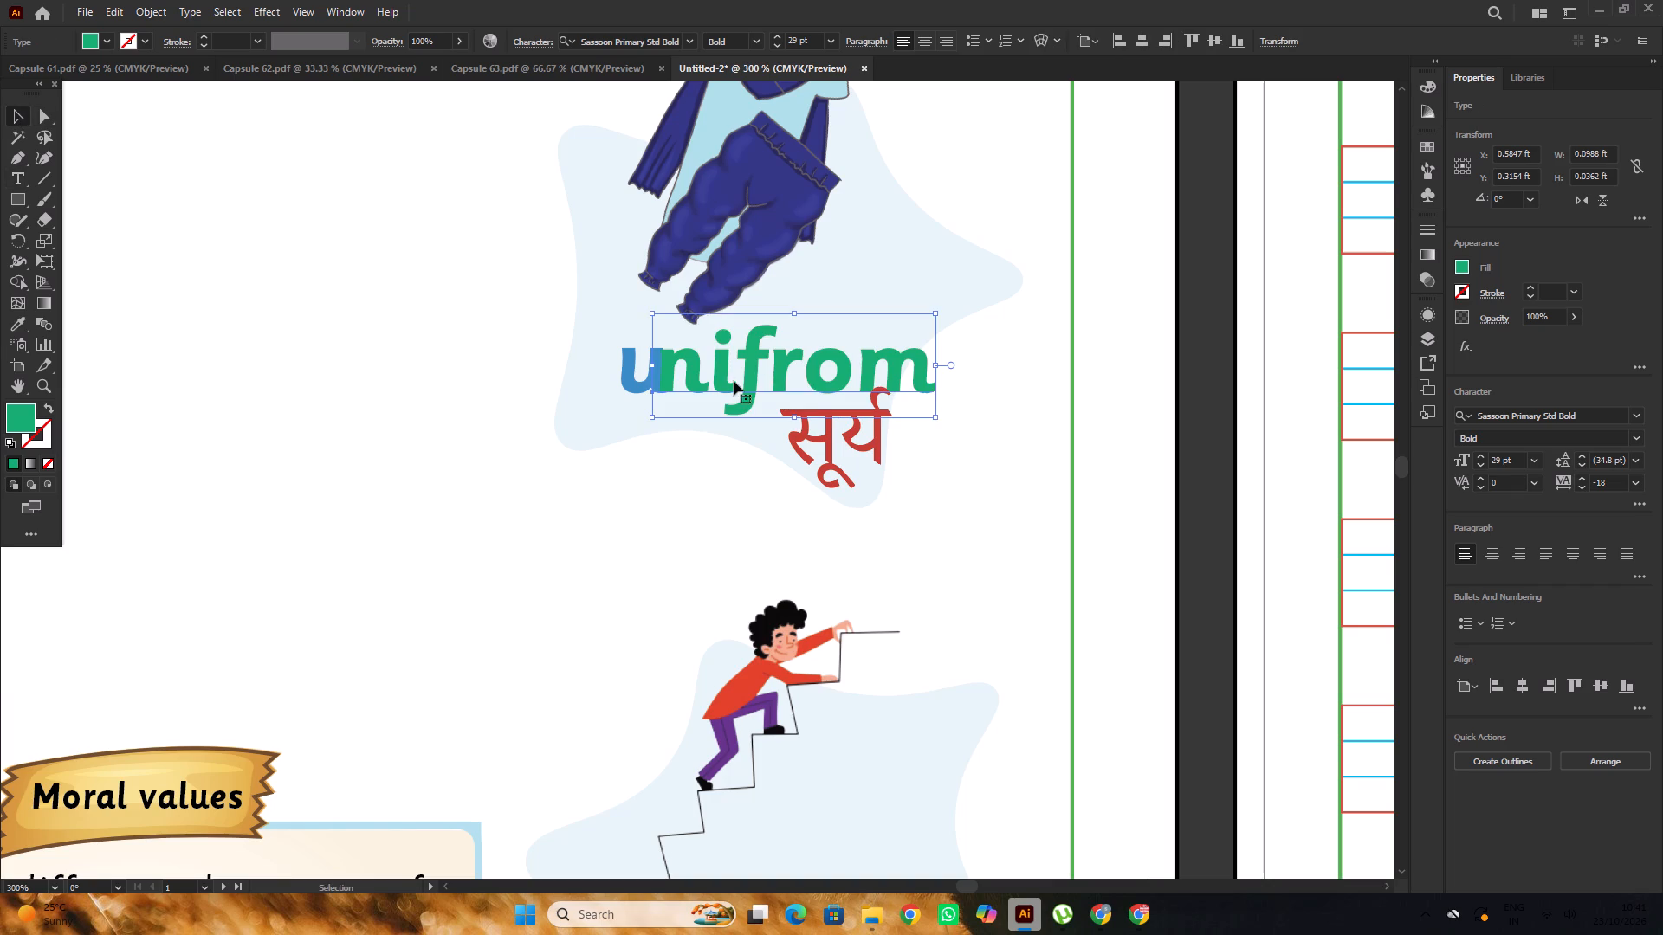
drag(732, 385, 752, 386)
Reduce the font size of the green nifrom text by one point.
click(657, 376)
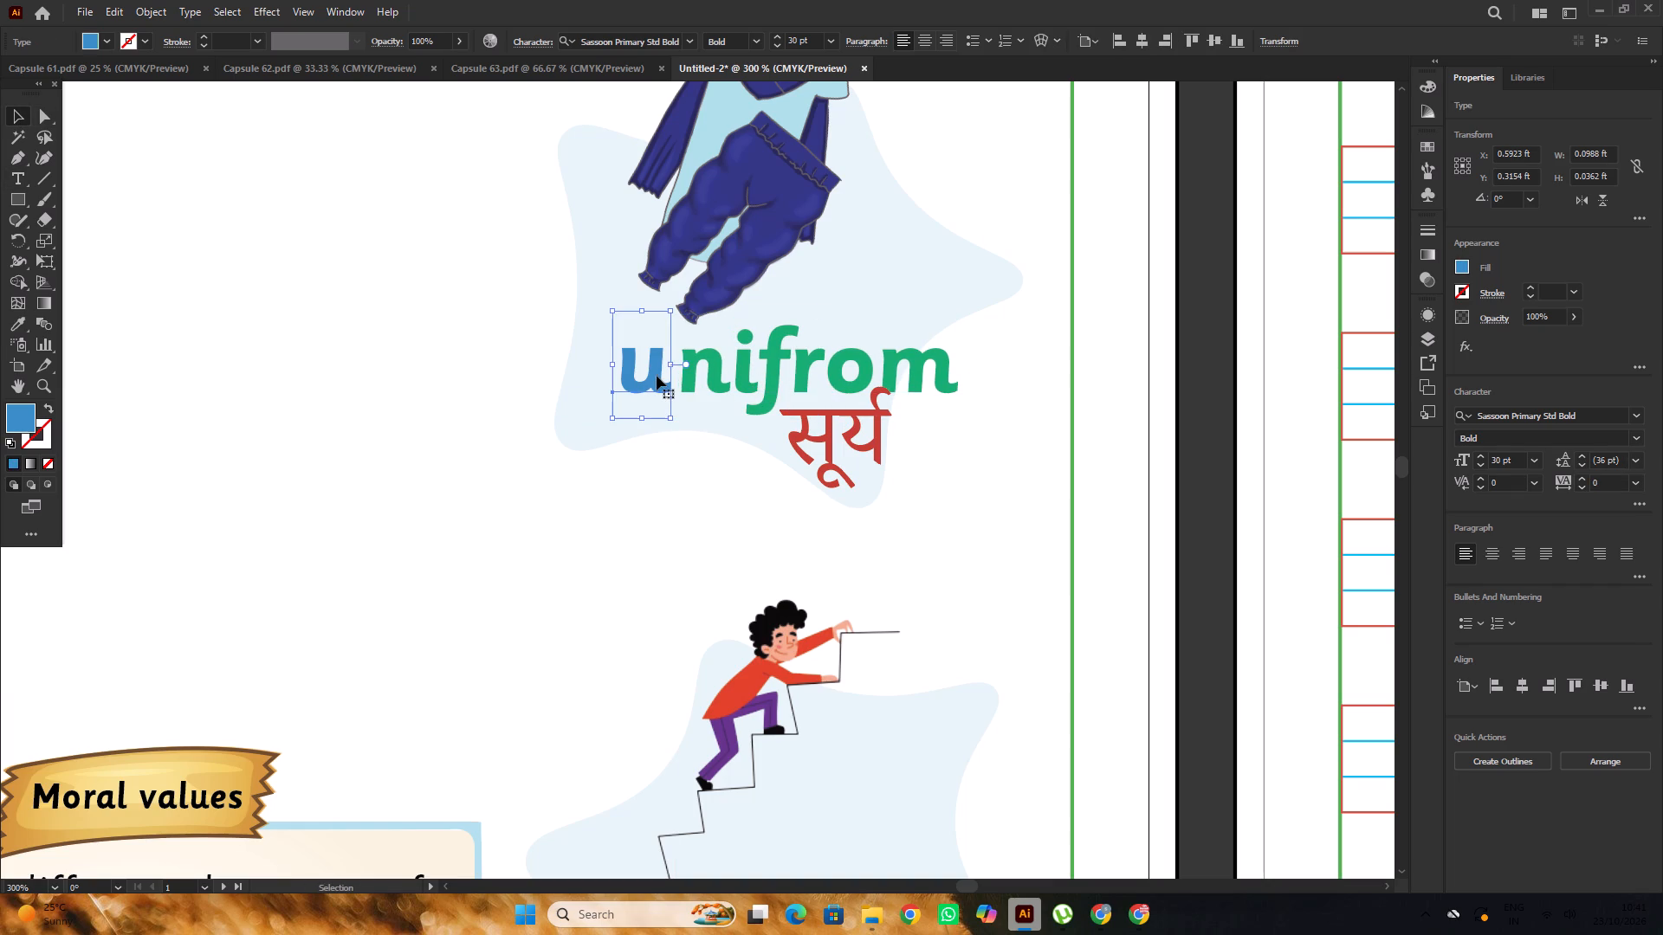
alt+scroll(657, 376, up, 2)
shift+click(724, 390)
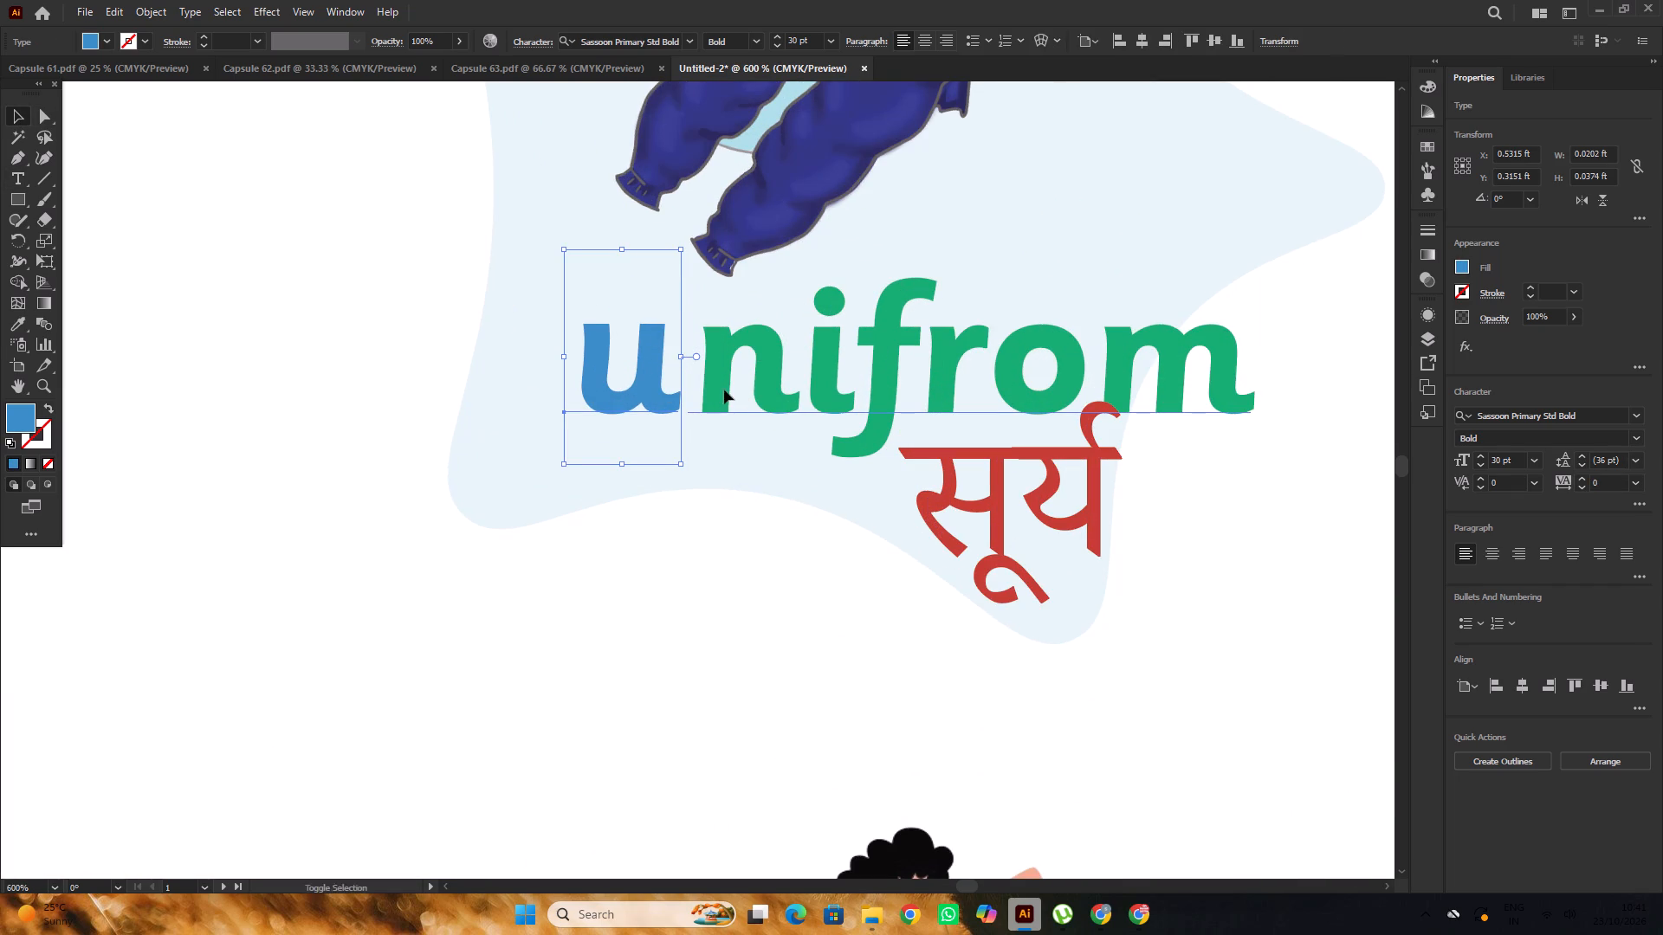
click(805, 534)
click(818, 405)
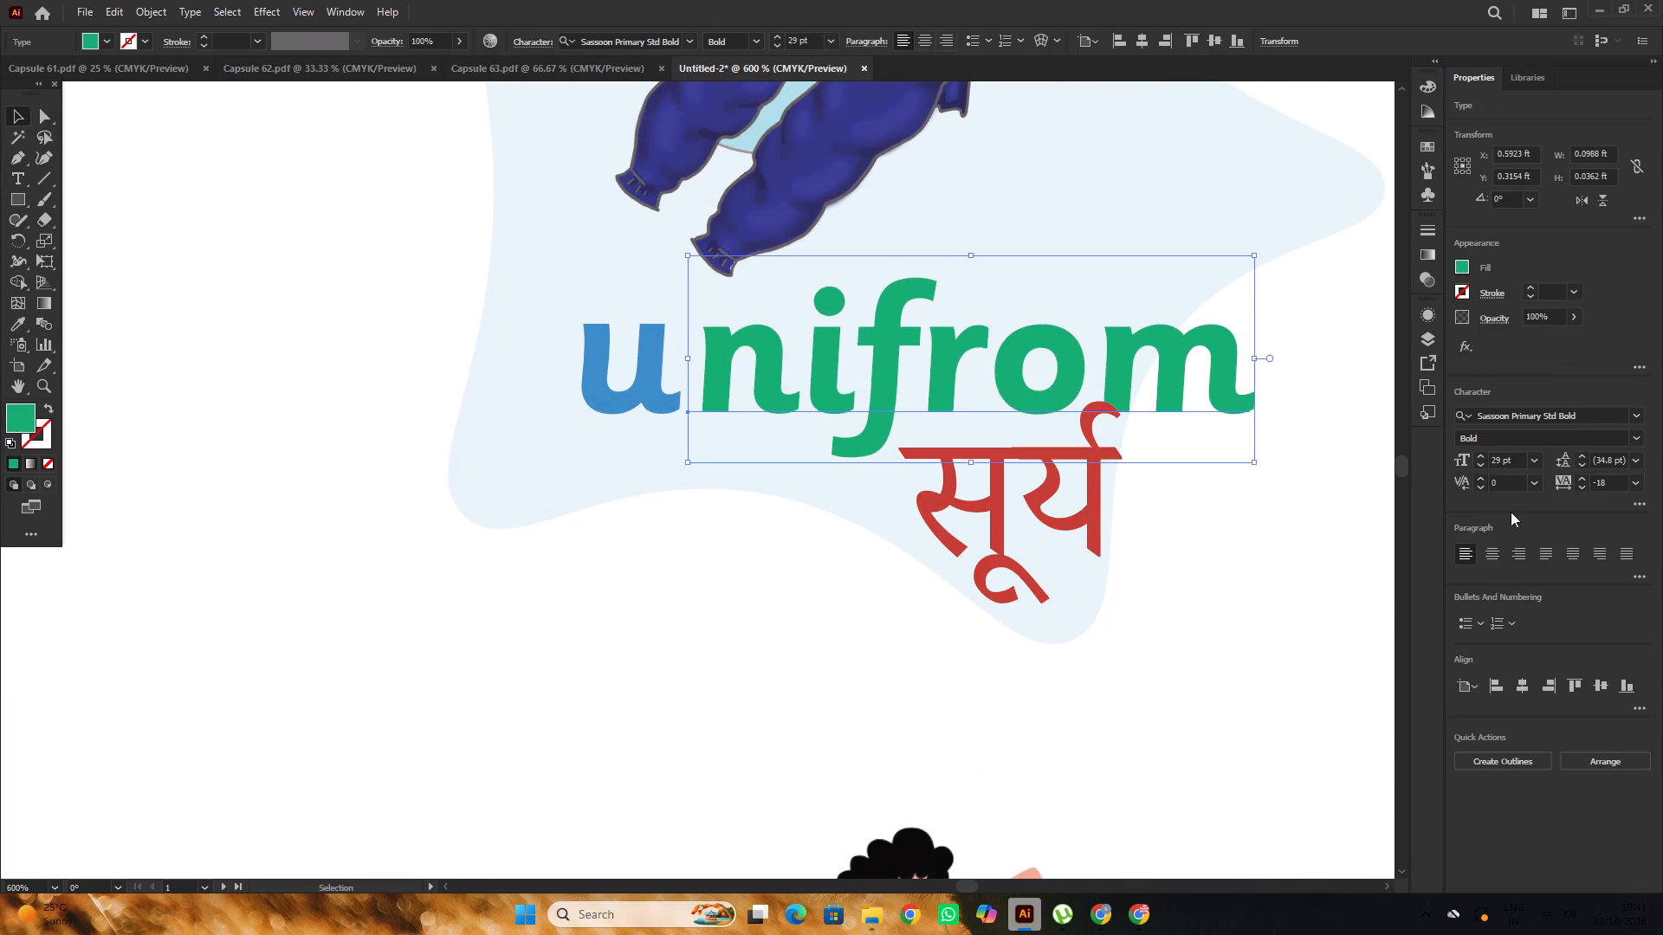
click(1476, 467)
Move the blue u and the green nifrom text together to the left, under the uniform picture.
shift+click(663, 397)
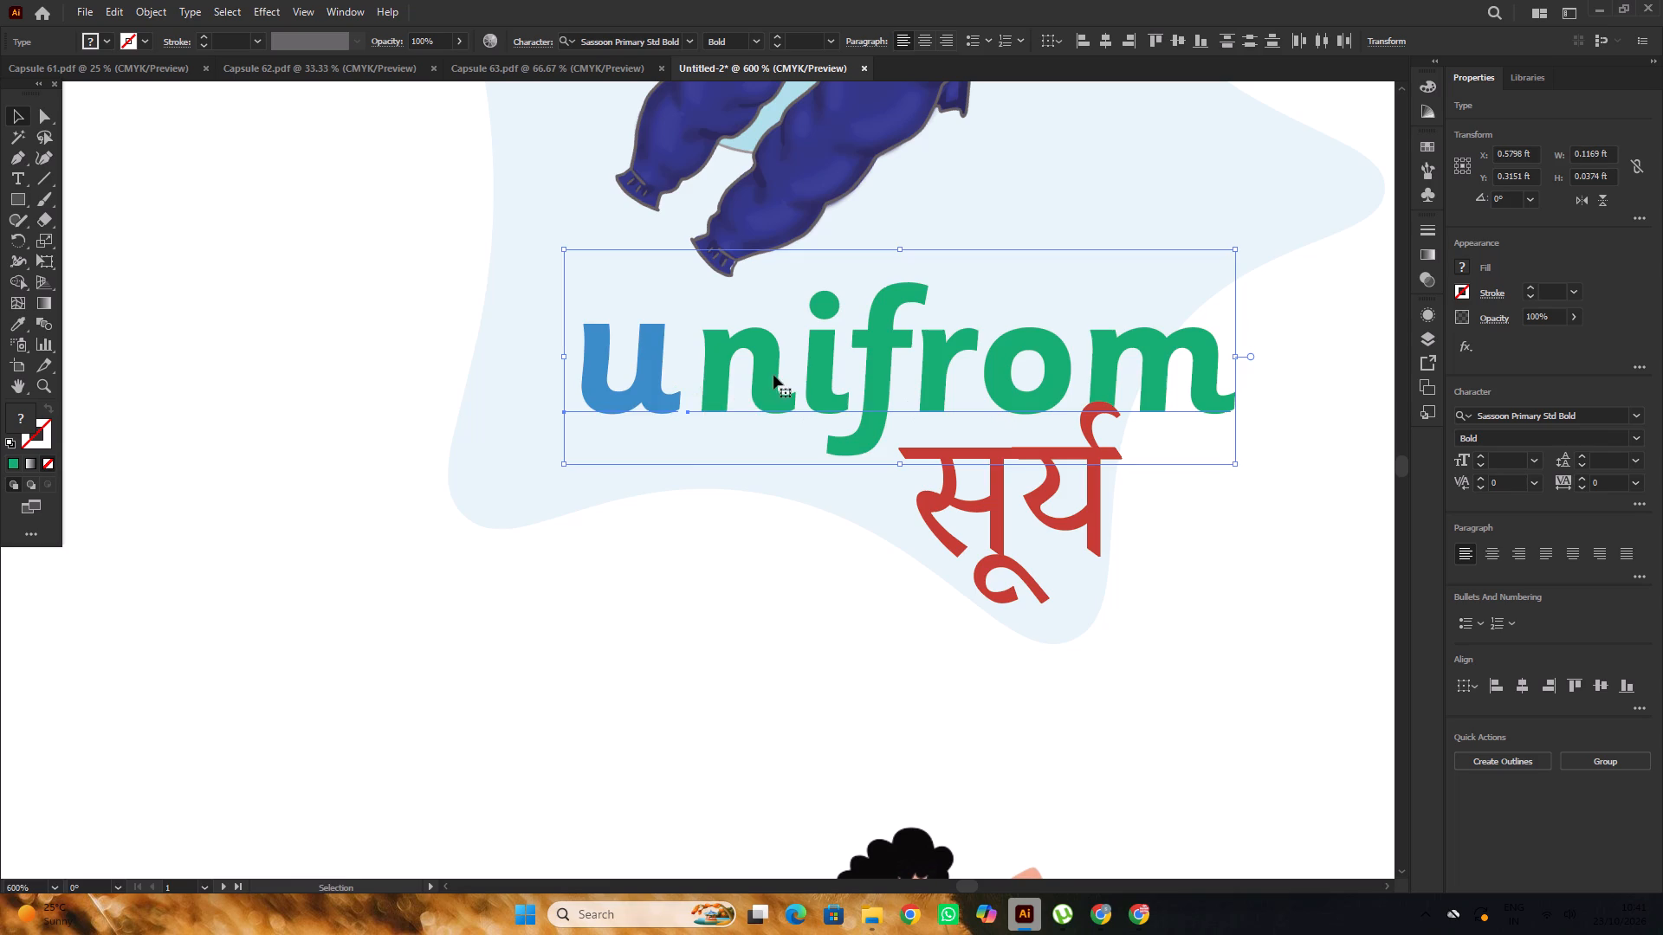
drag(773, 375, 637, 384)
Delete the red Hindi word सूर्य beneath the unifrom label.
alt+scroll(637, 380, down, 4)
click(770, 443)
click(740, 413)
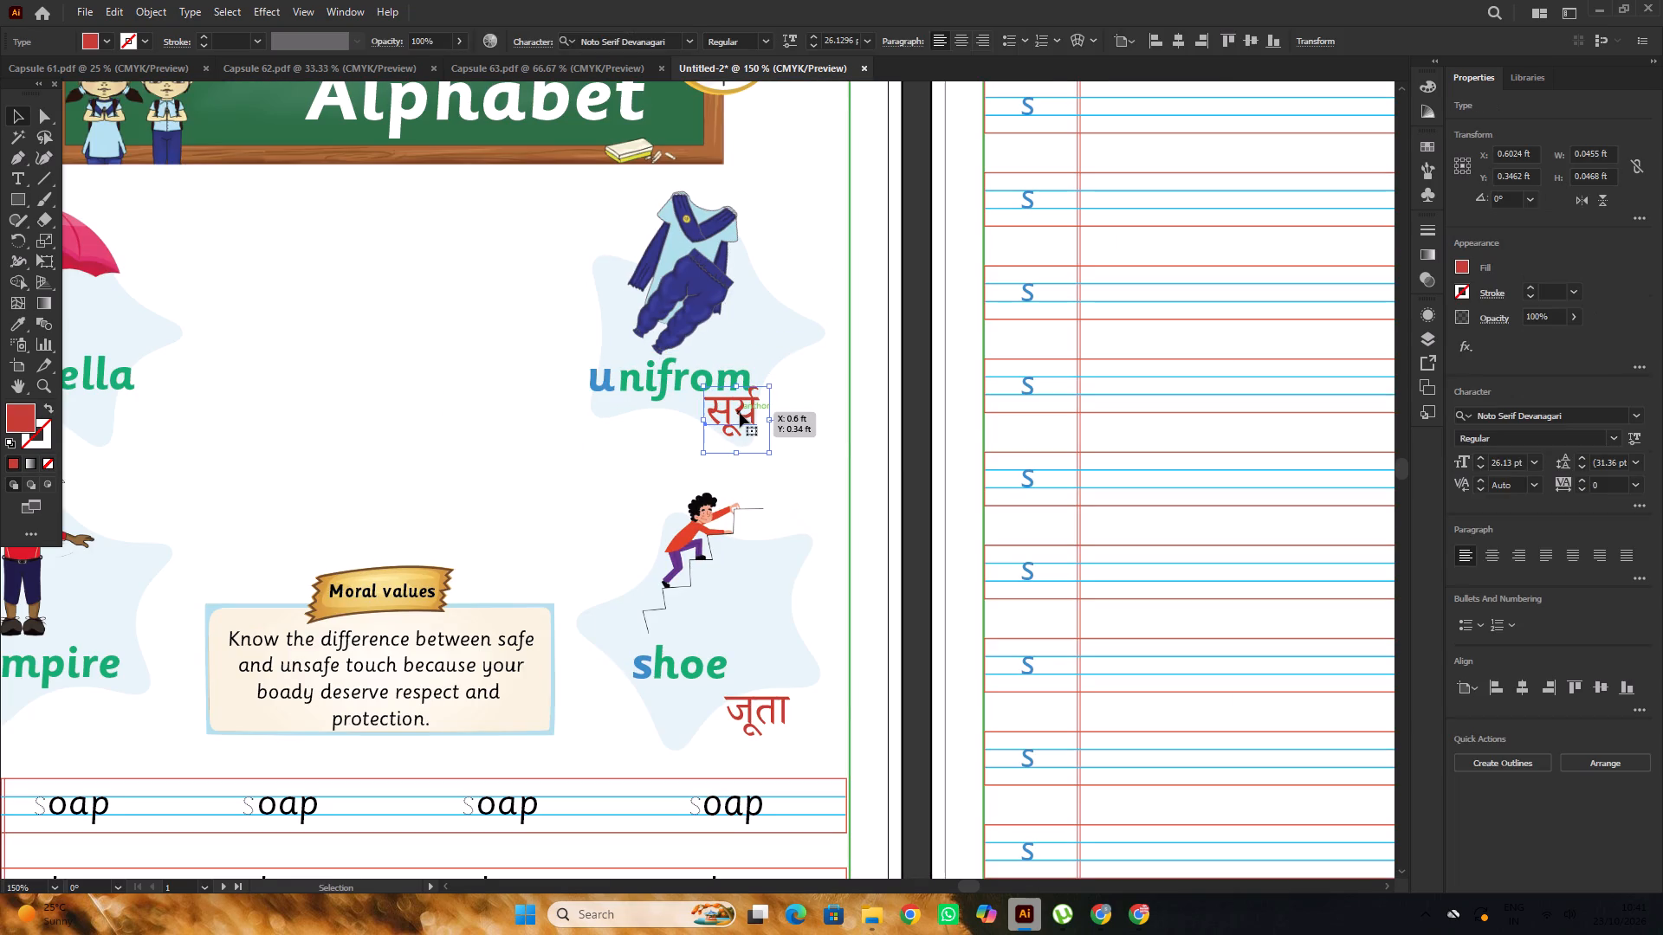
key(Delete)
Delete the red Hindi word जूता beneath the shoe label.
alt+scroll(780, 414, down, 5)
alt+scroll(773, 498, up, 1)
click(773, 488)
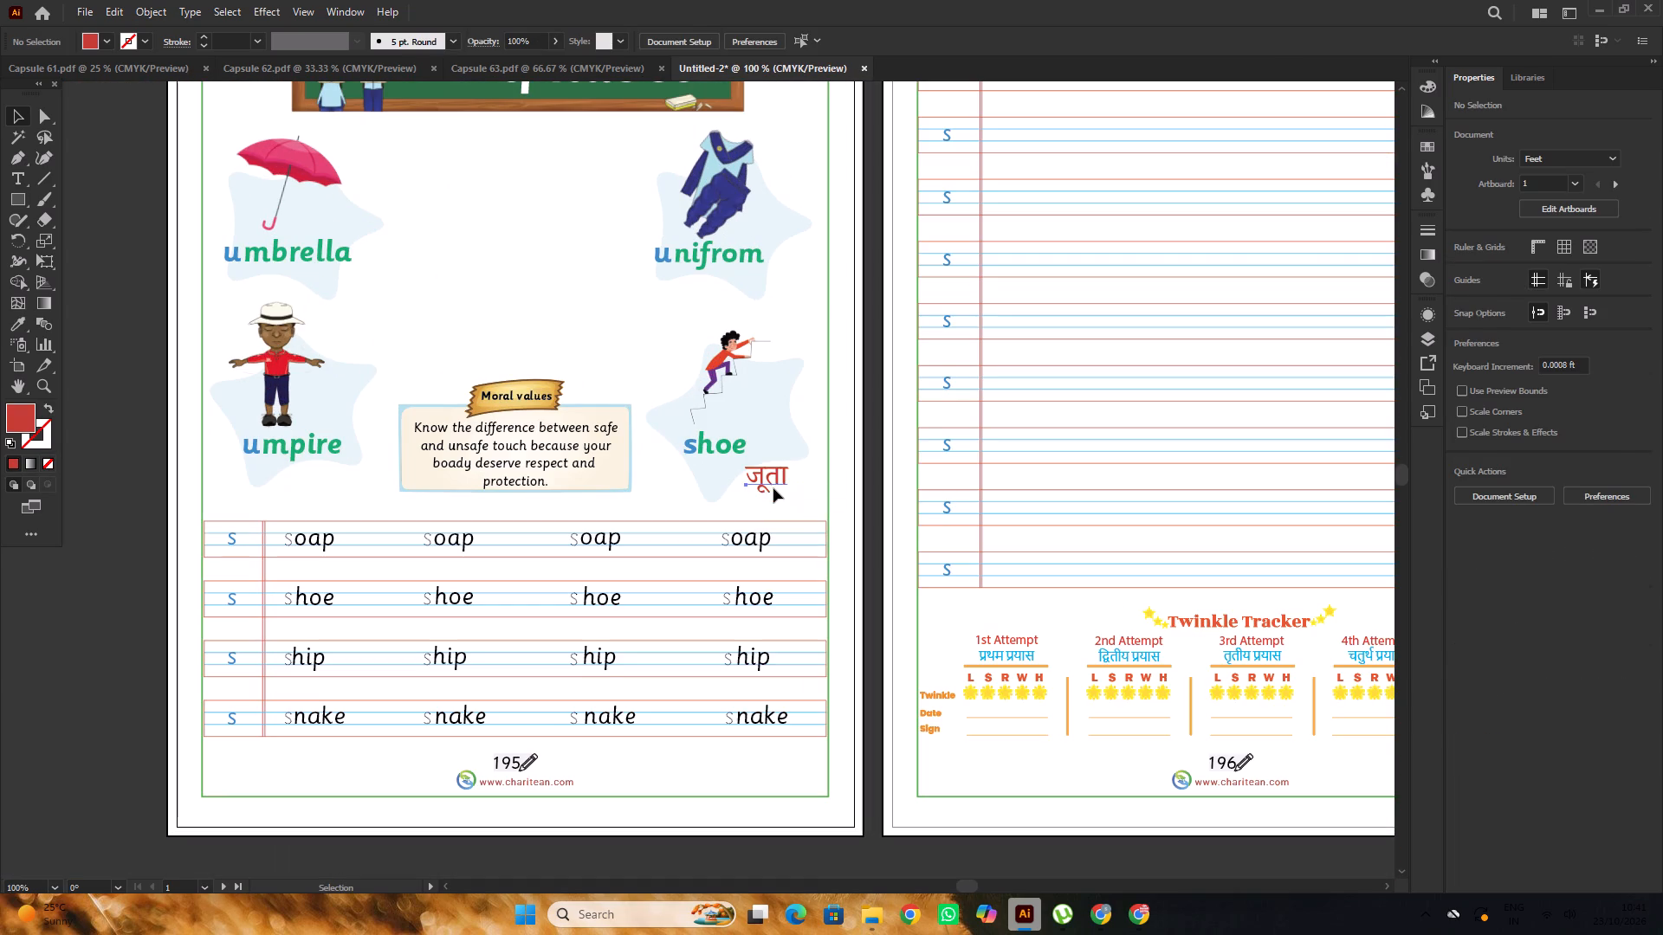
key(Delete)
Change the shoe label to up by replacing the blue s with u and the green hoe with p.
scroll(703, 460, up, 4)
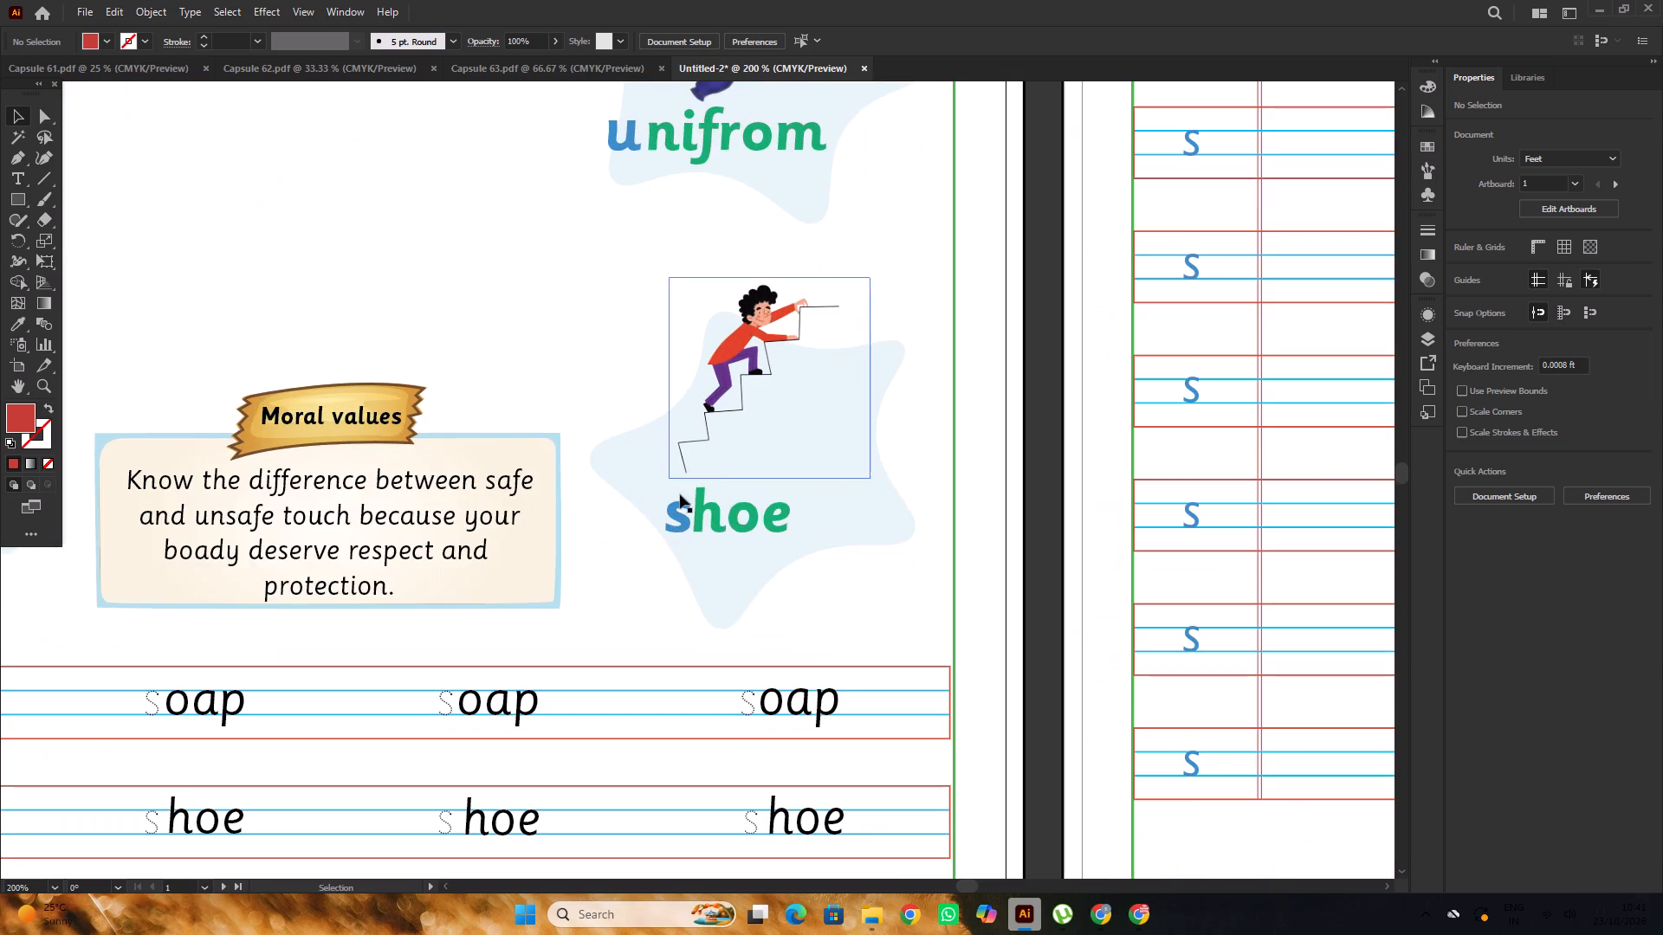
scroll(678, 488, down, 5)
key(r)
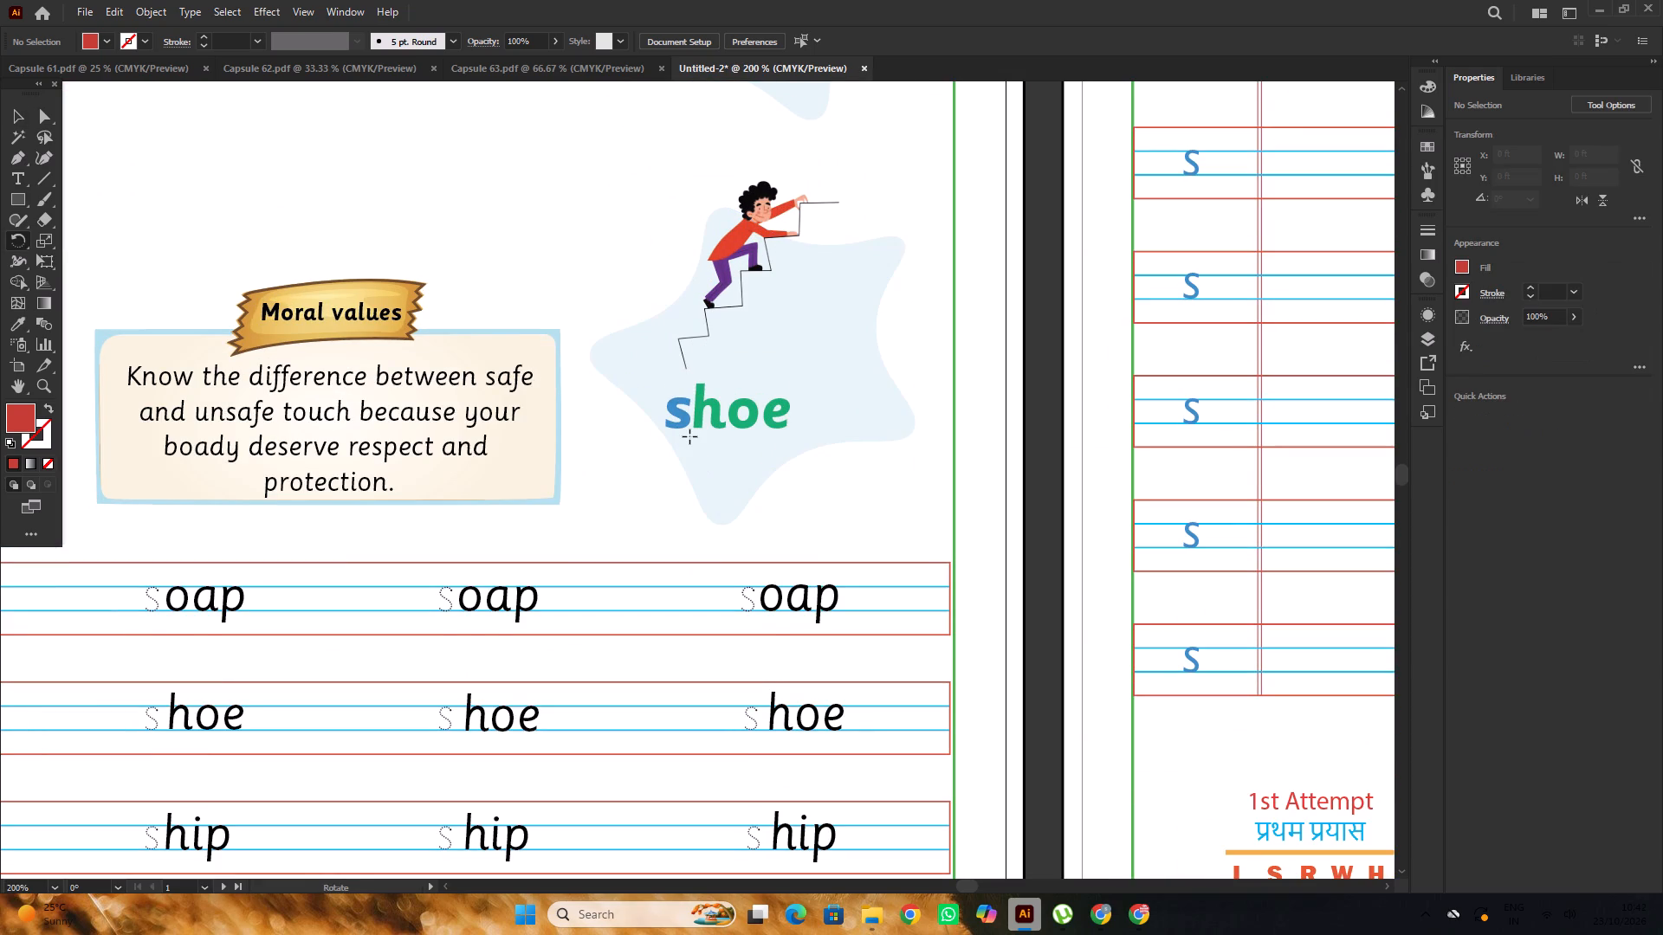
key(t)
drag(693, 421, 670, 431)
drag(683, 414, 670, 414)
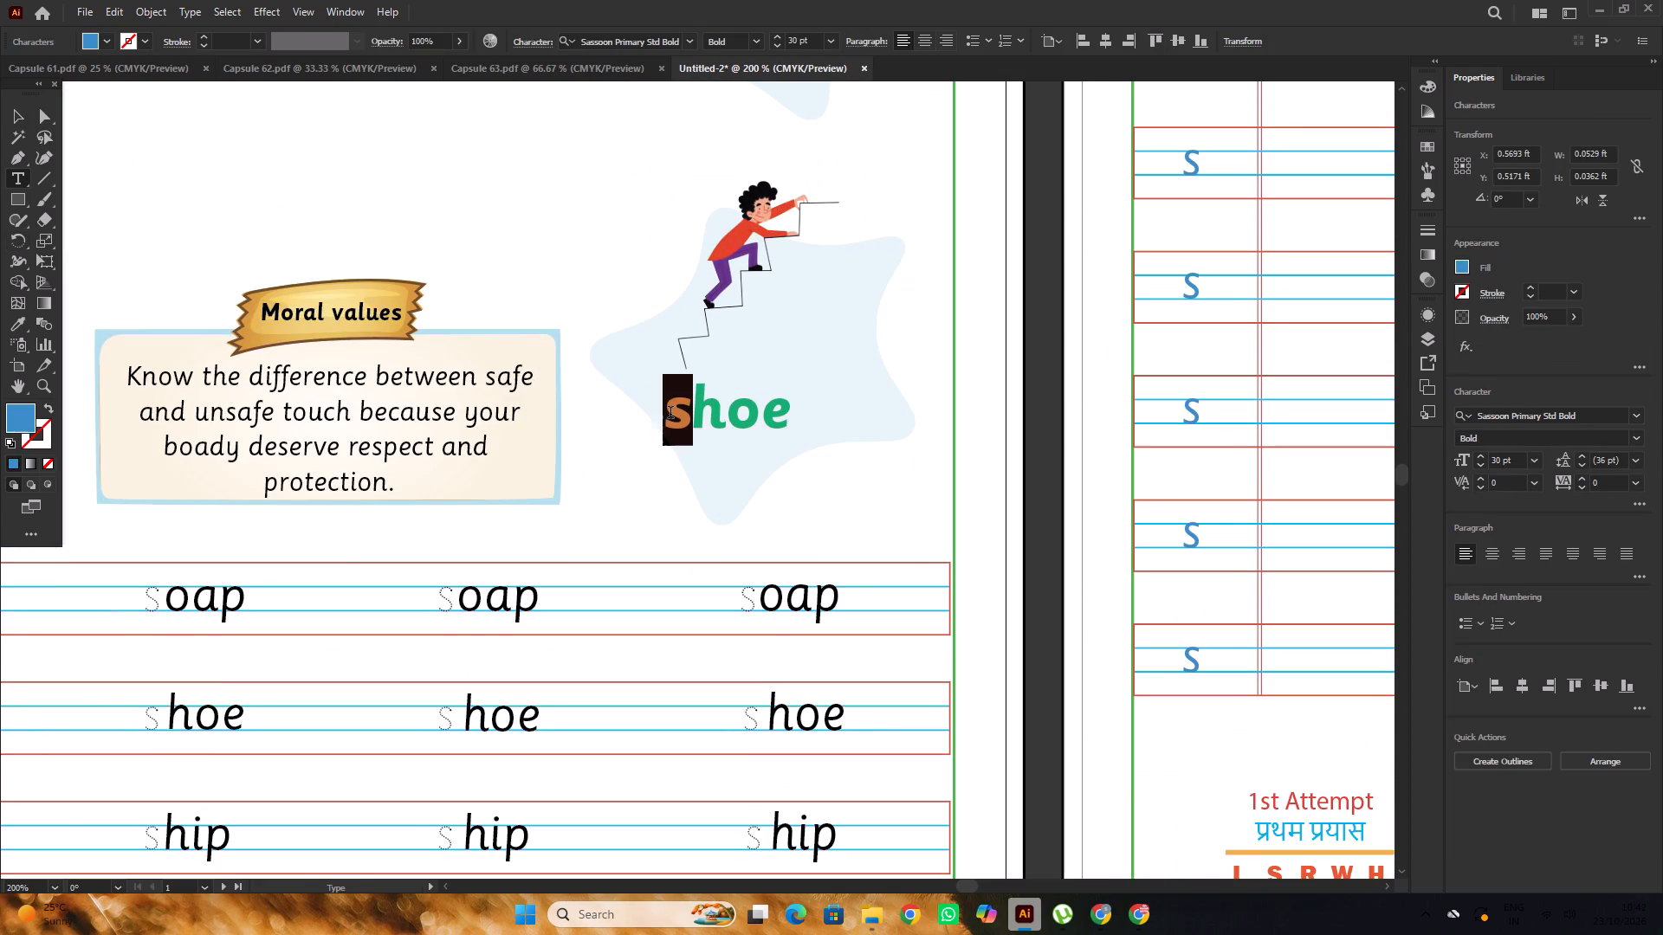
key(u)
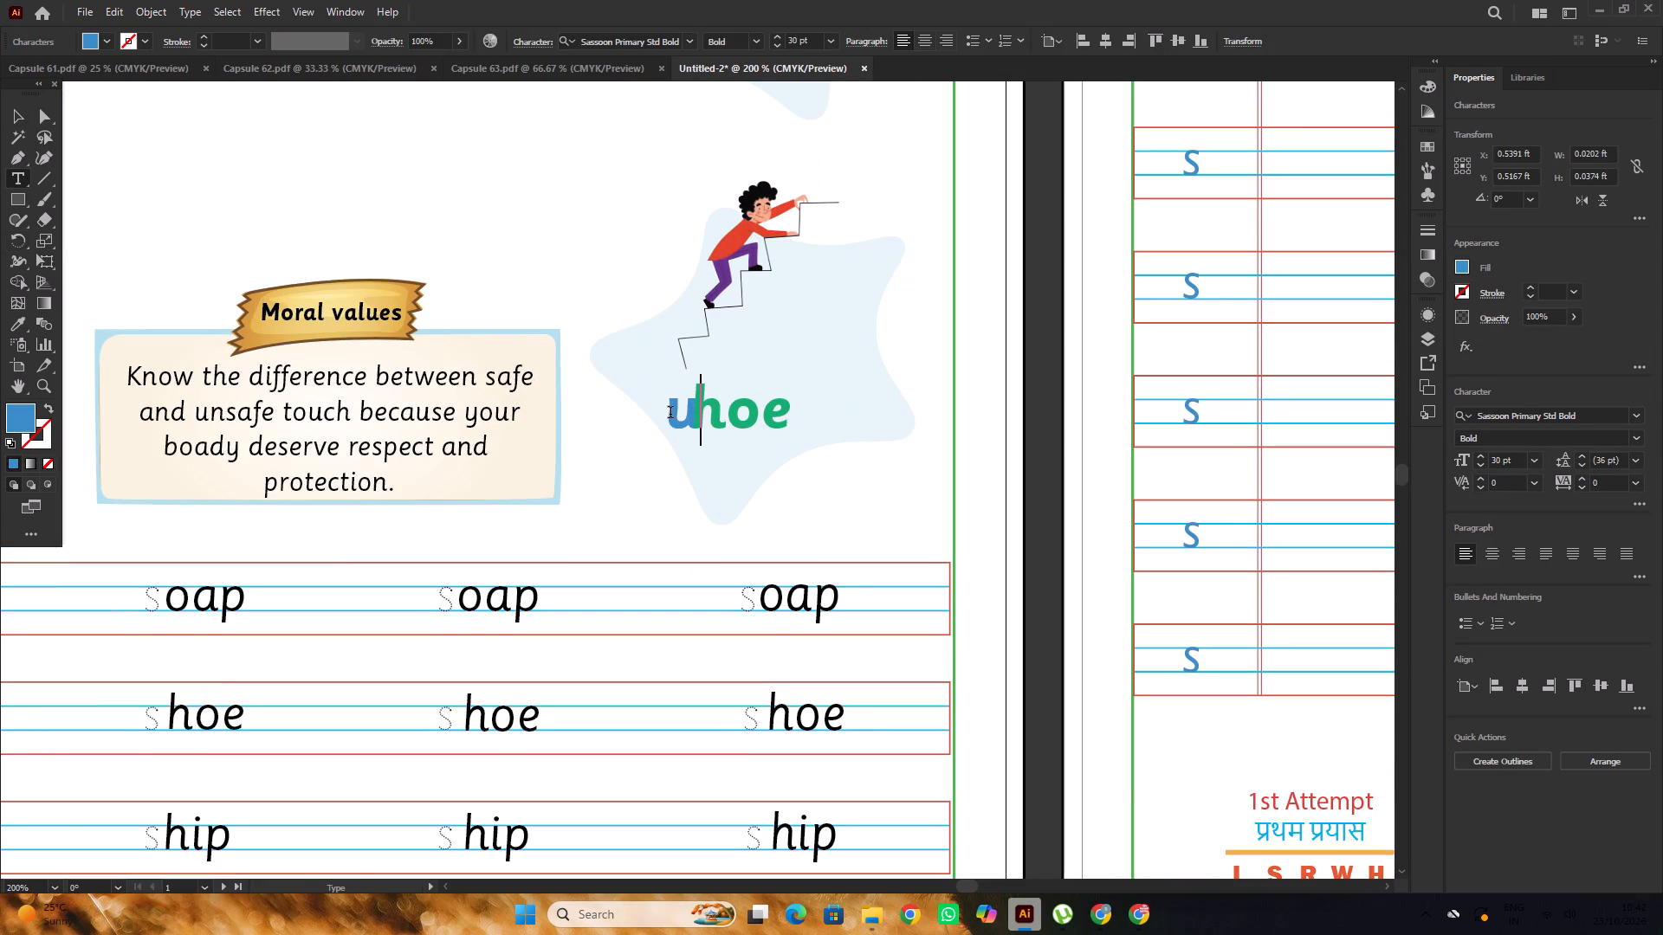
drag(707, 427, 827, 432)
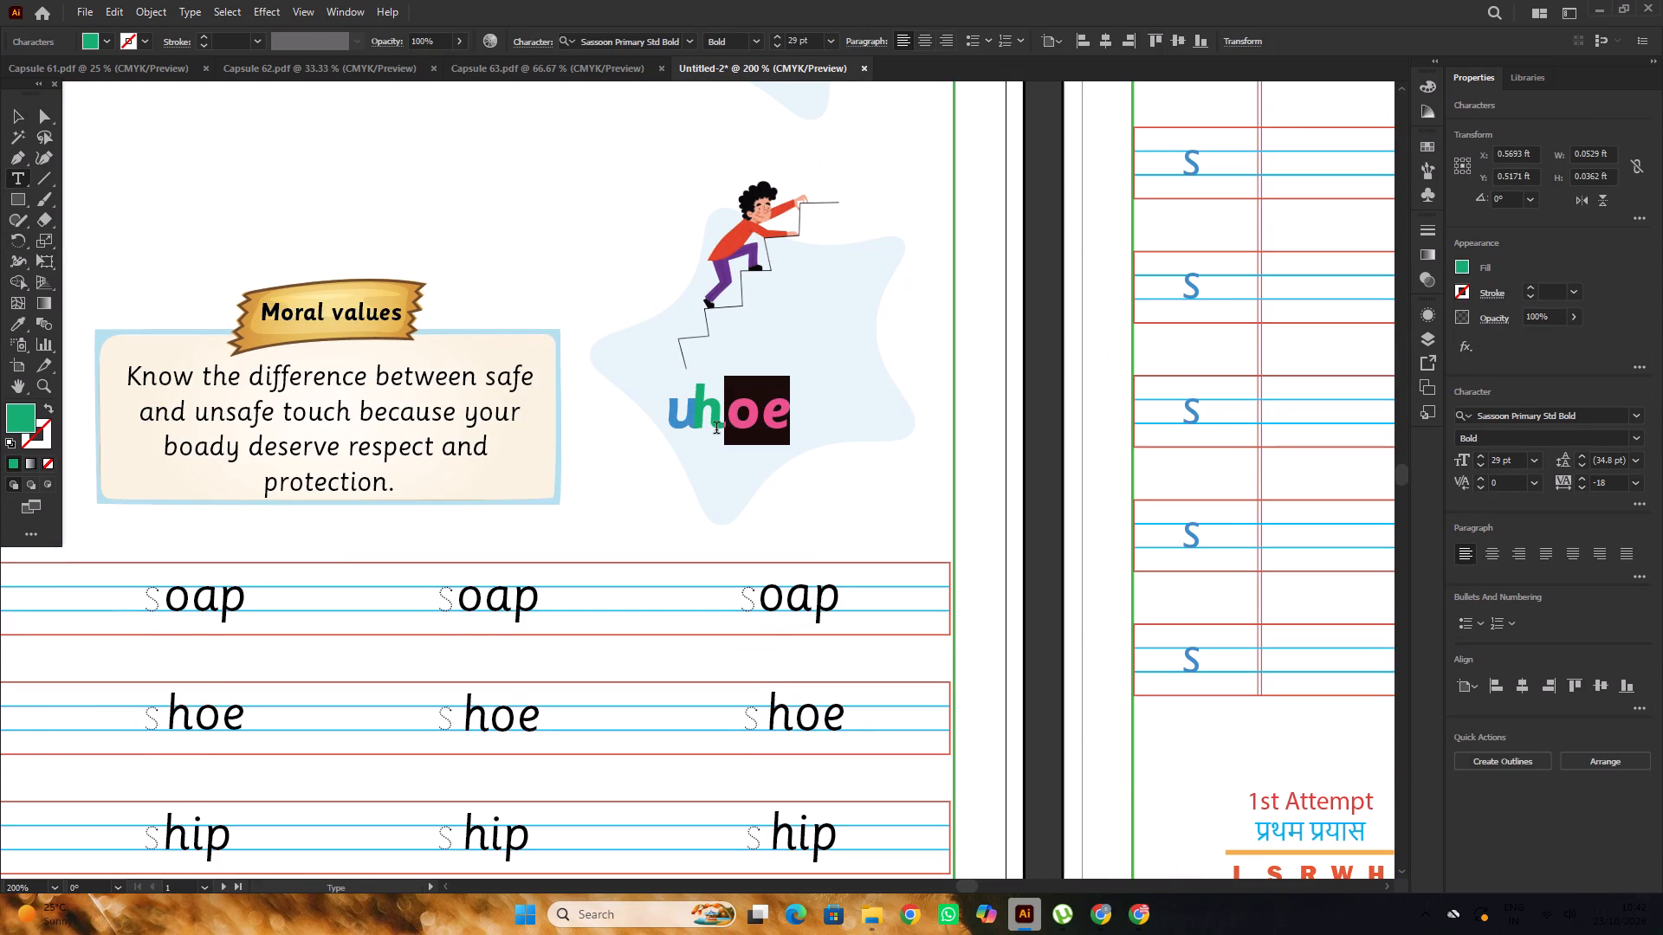
drag(700, 426, 811, 430)
key(p)
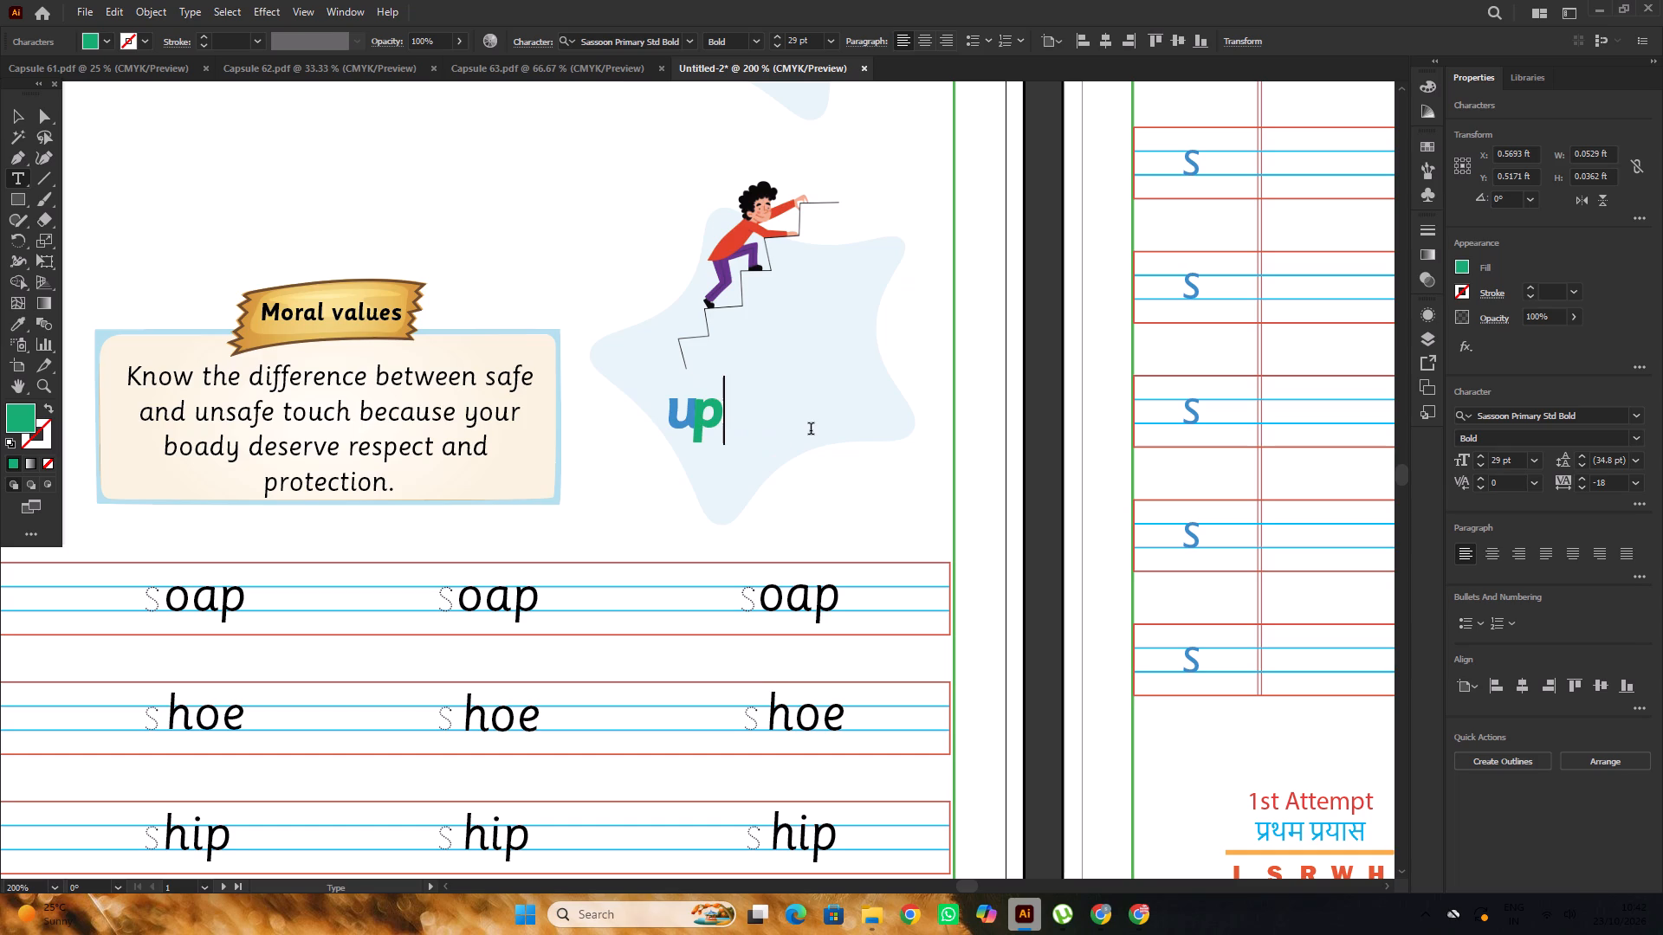
Shift the green p of the up label right so it clears the blue u.
click(23, 113)
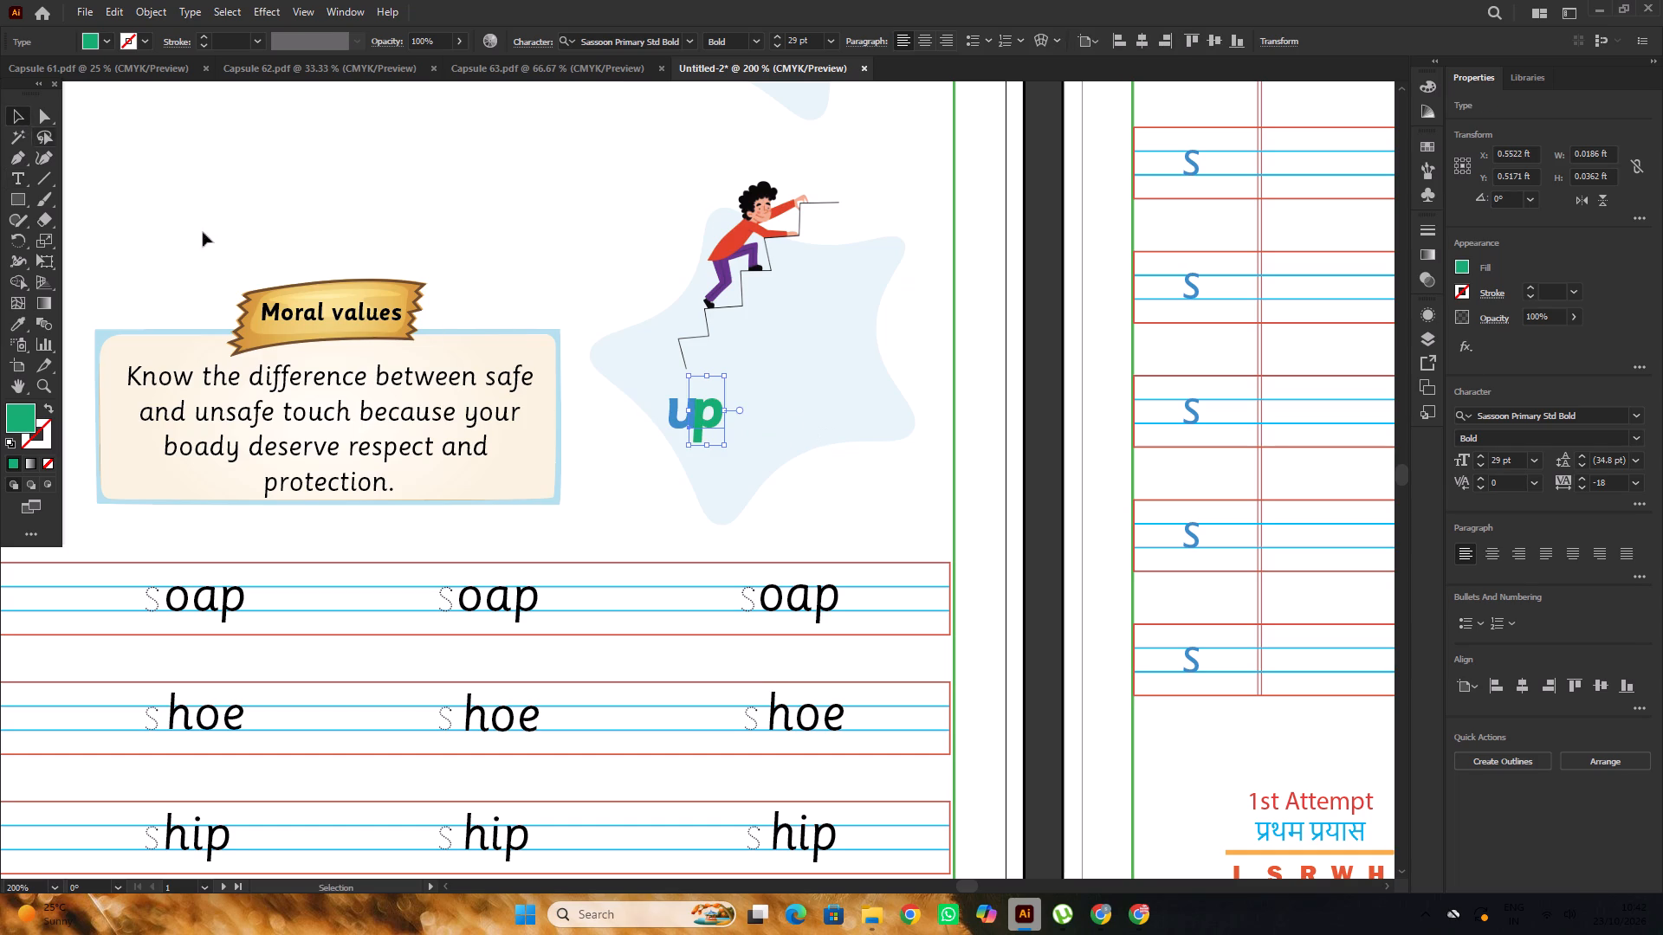
alt+scroll(741, 424, up, 3)
drag(649, 422, 686, 423)
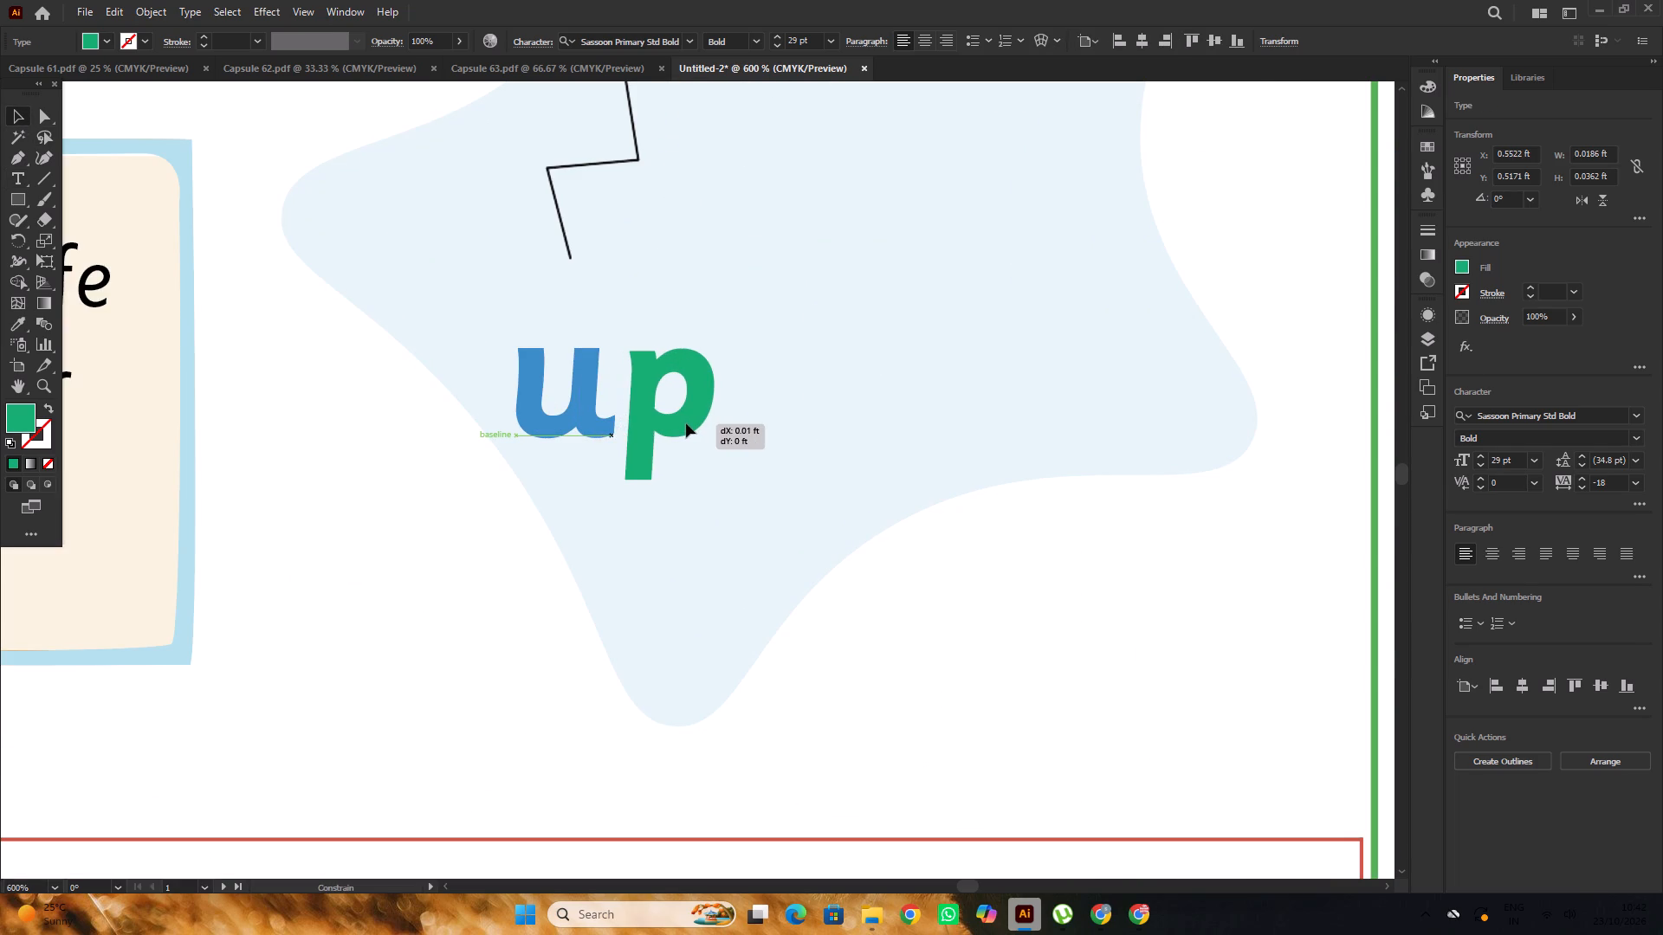
drag(686, 423, 687, 423)
alt+scroll(696, 426, down, 7)
click(694, 434)
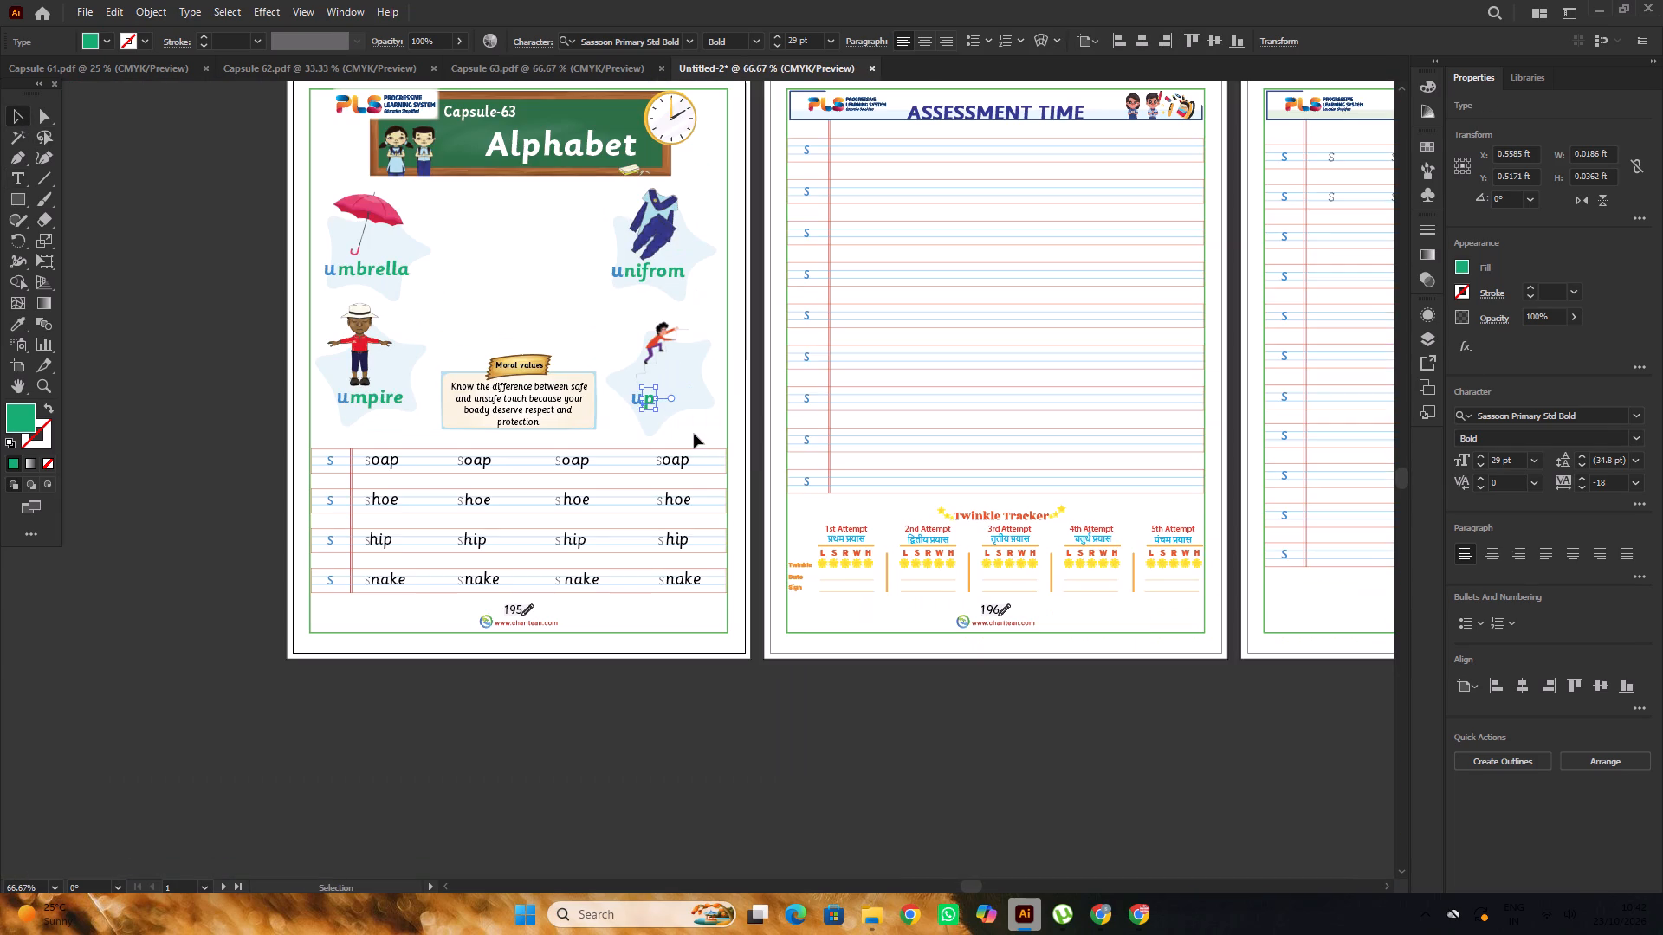
Enlarge the stair-climbing boy picture to about 0.123 ft wide and tilt it clockwise to about 350°.
alt+scroll(696, 433, down, 2)
alt+scroll(667, 390, up, 3)
click(702, 389)
alt+scroll(709, 404, up, 1)
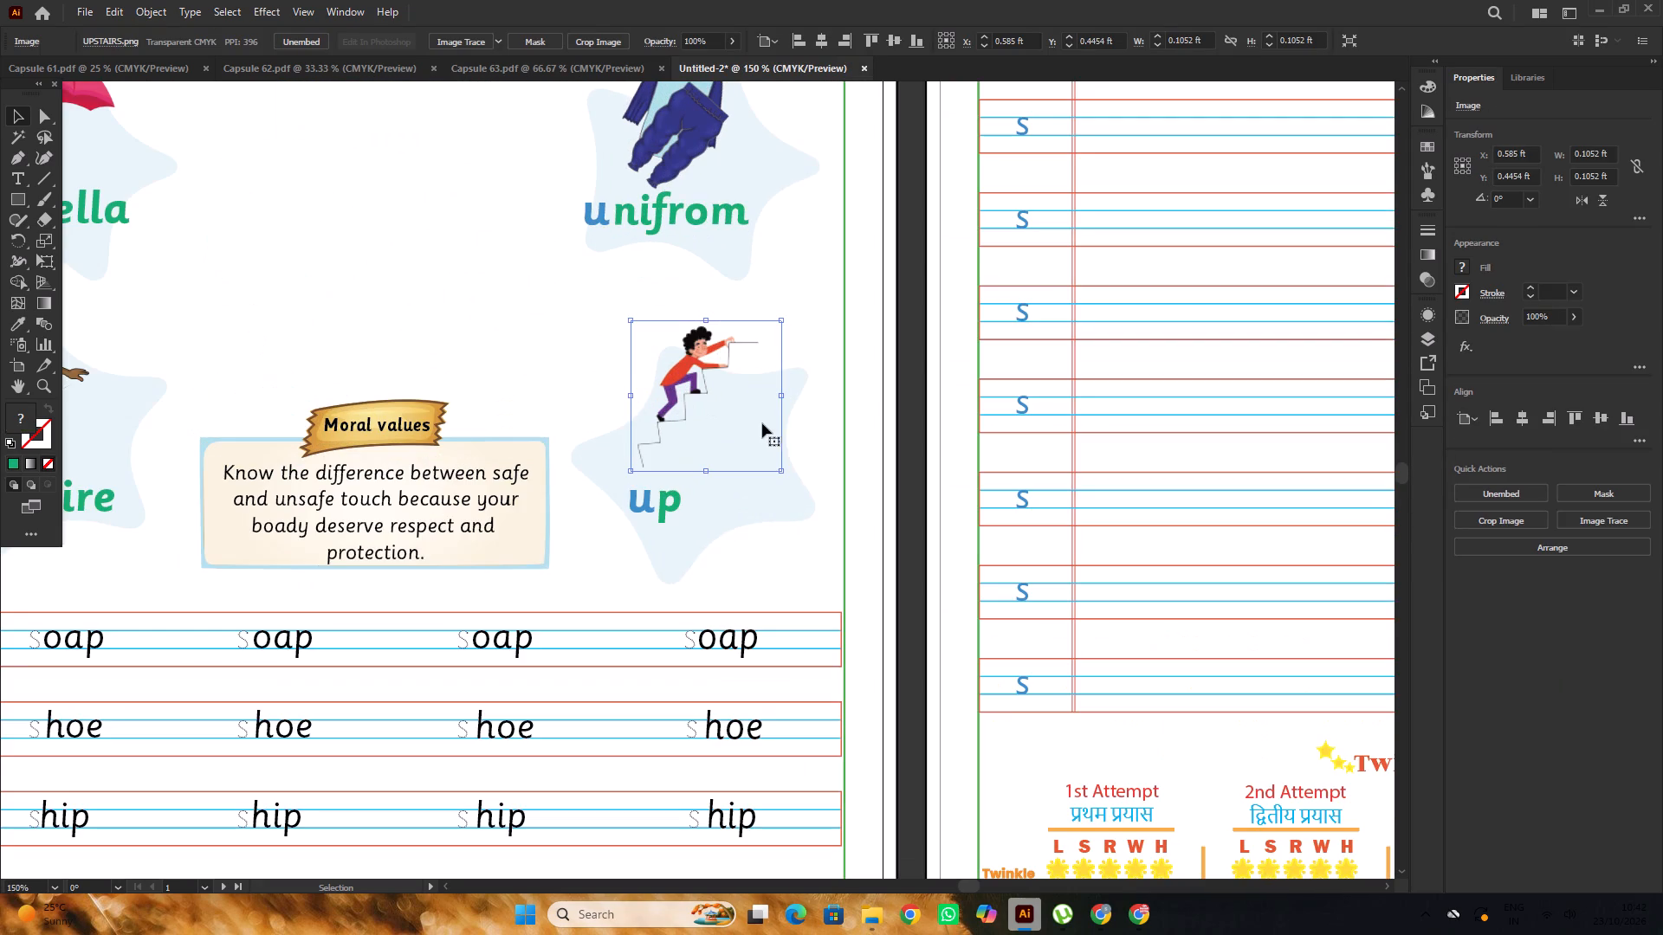
alt+shift+drag(782, 473, 794, 482)
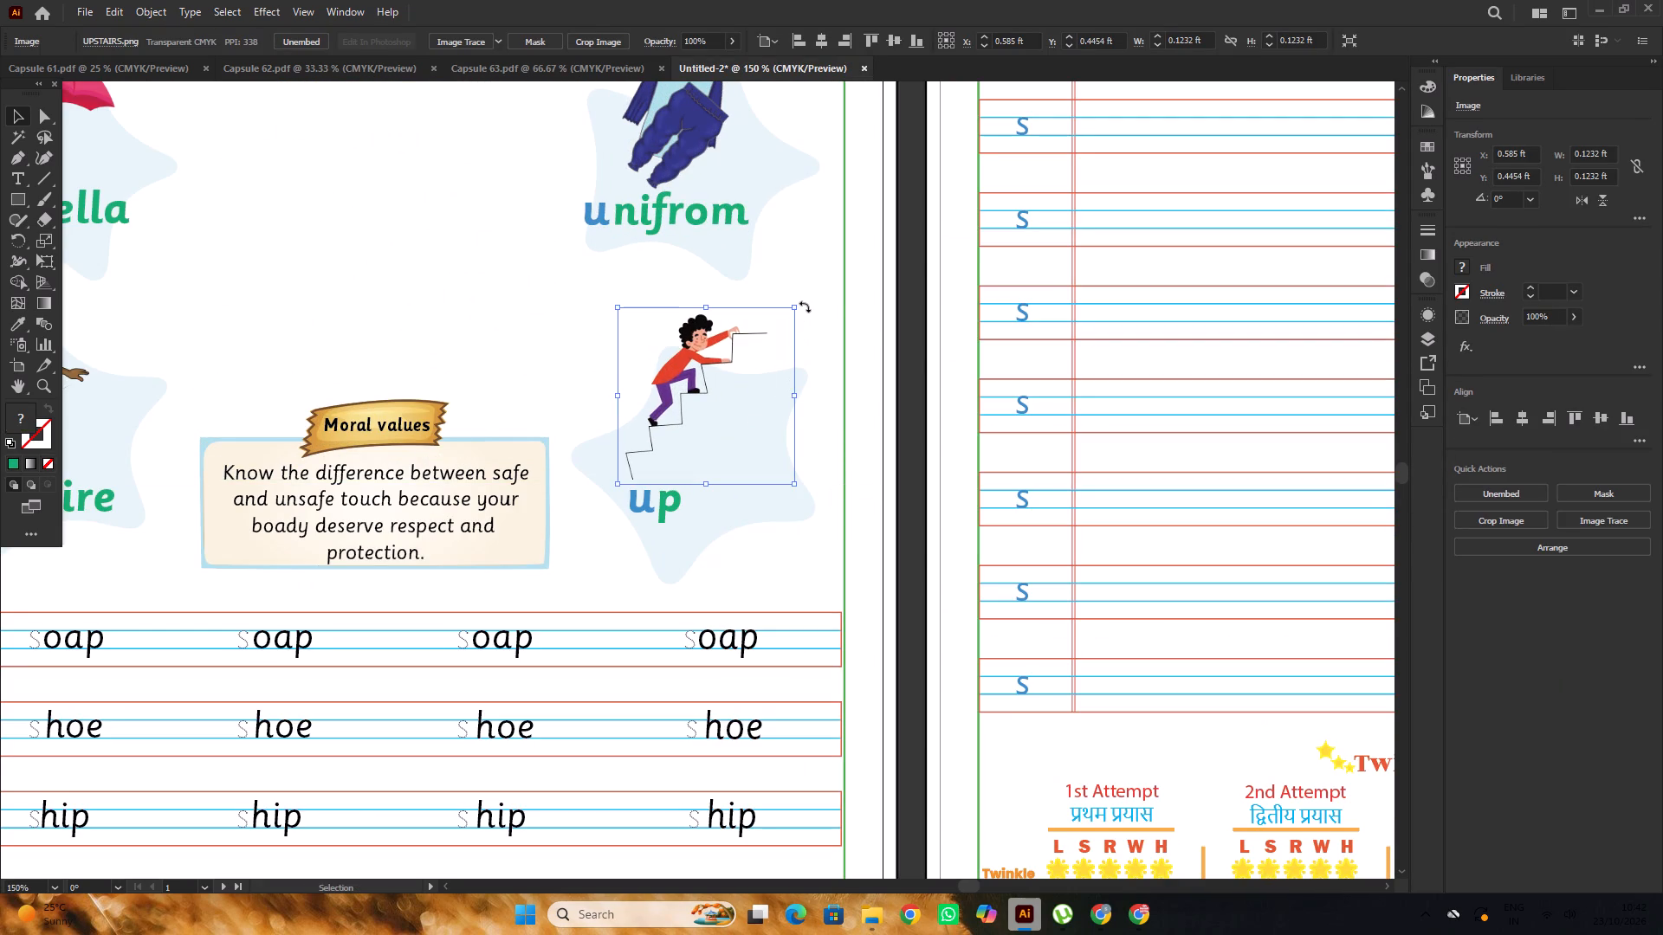
drag(805, 306, 811, 328)
Move the tilted stair-climbing picture slightly down and left over its star above the up label.
drag(716, 346, 711, 360)
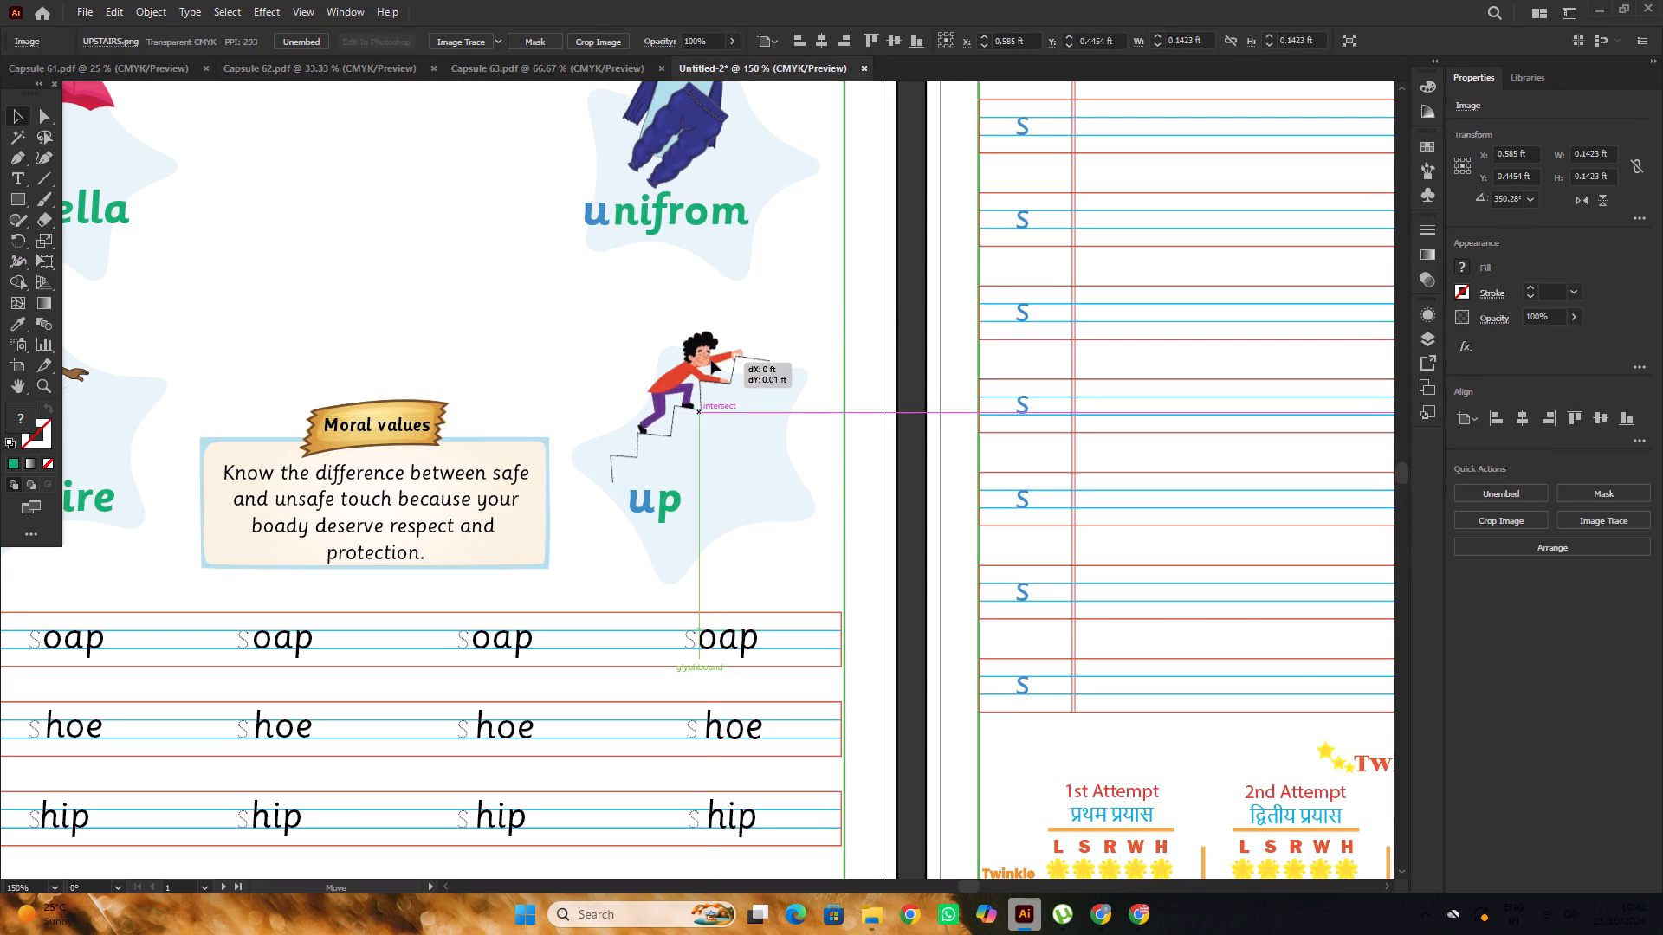
drag(711, 360, 710, 365)
alt+scroll(711, 365, down, 1)
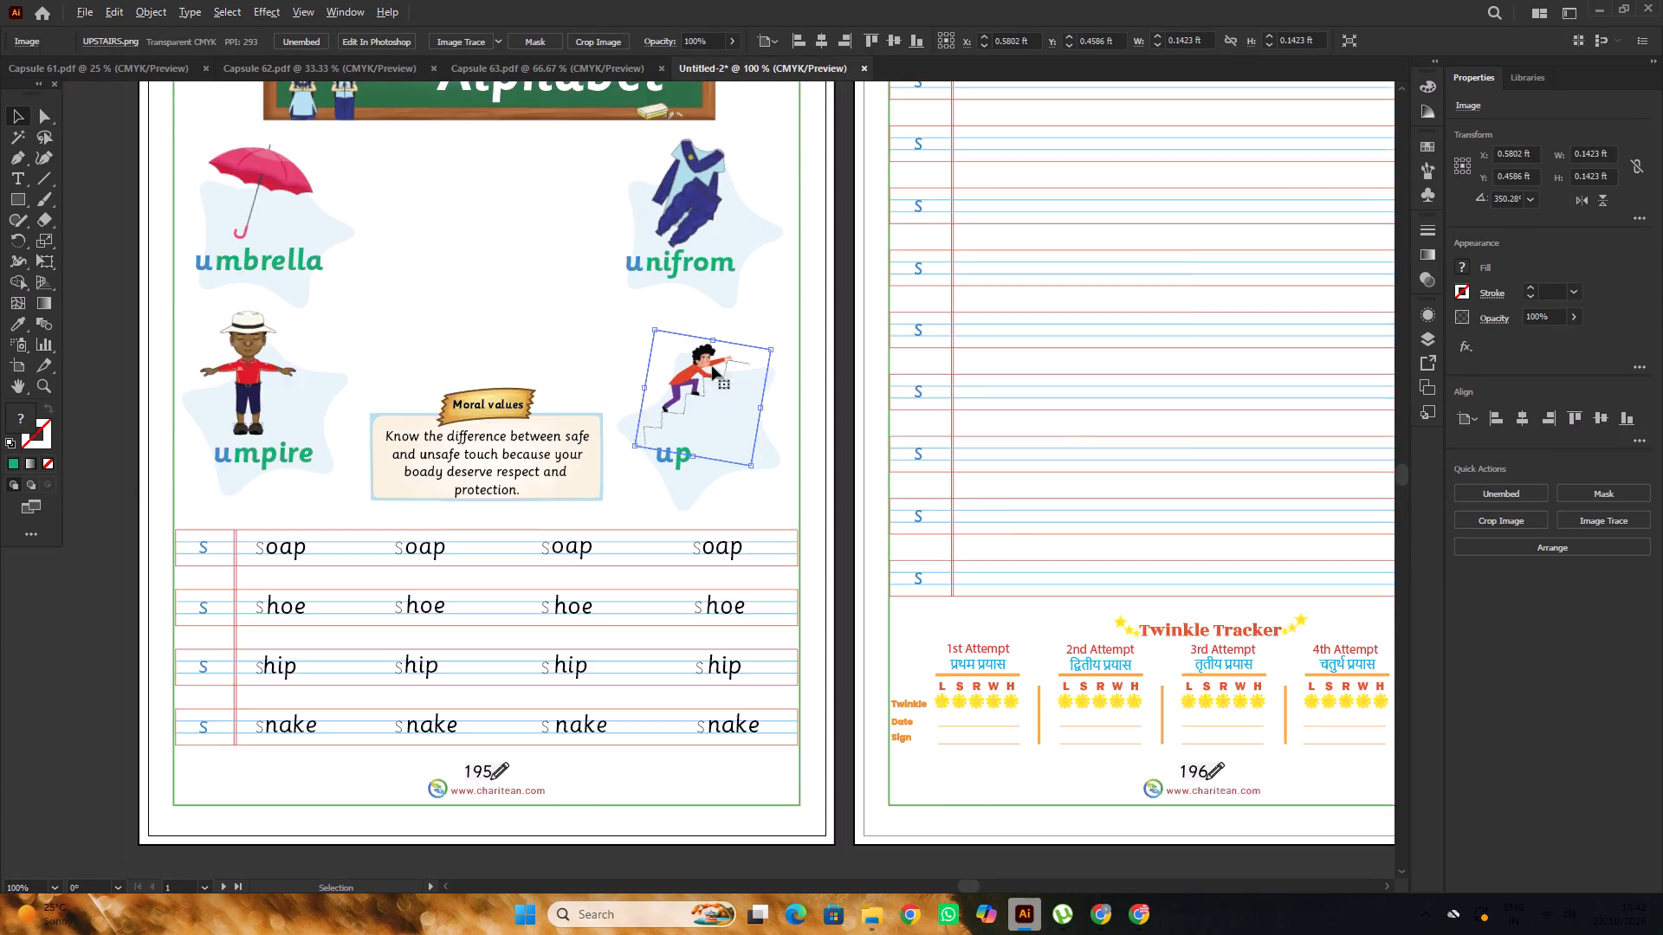
alt+scroll(712, 366, down, 2)
click(384, 307)
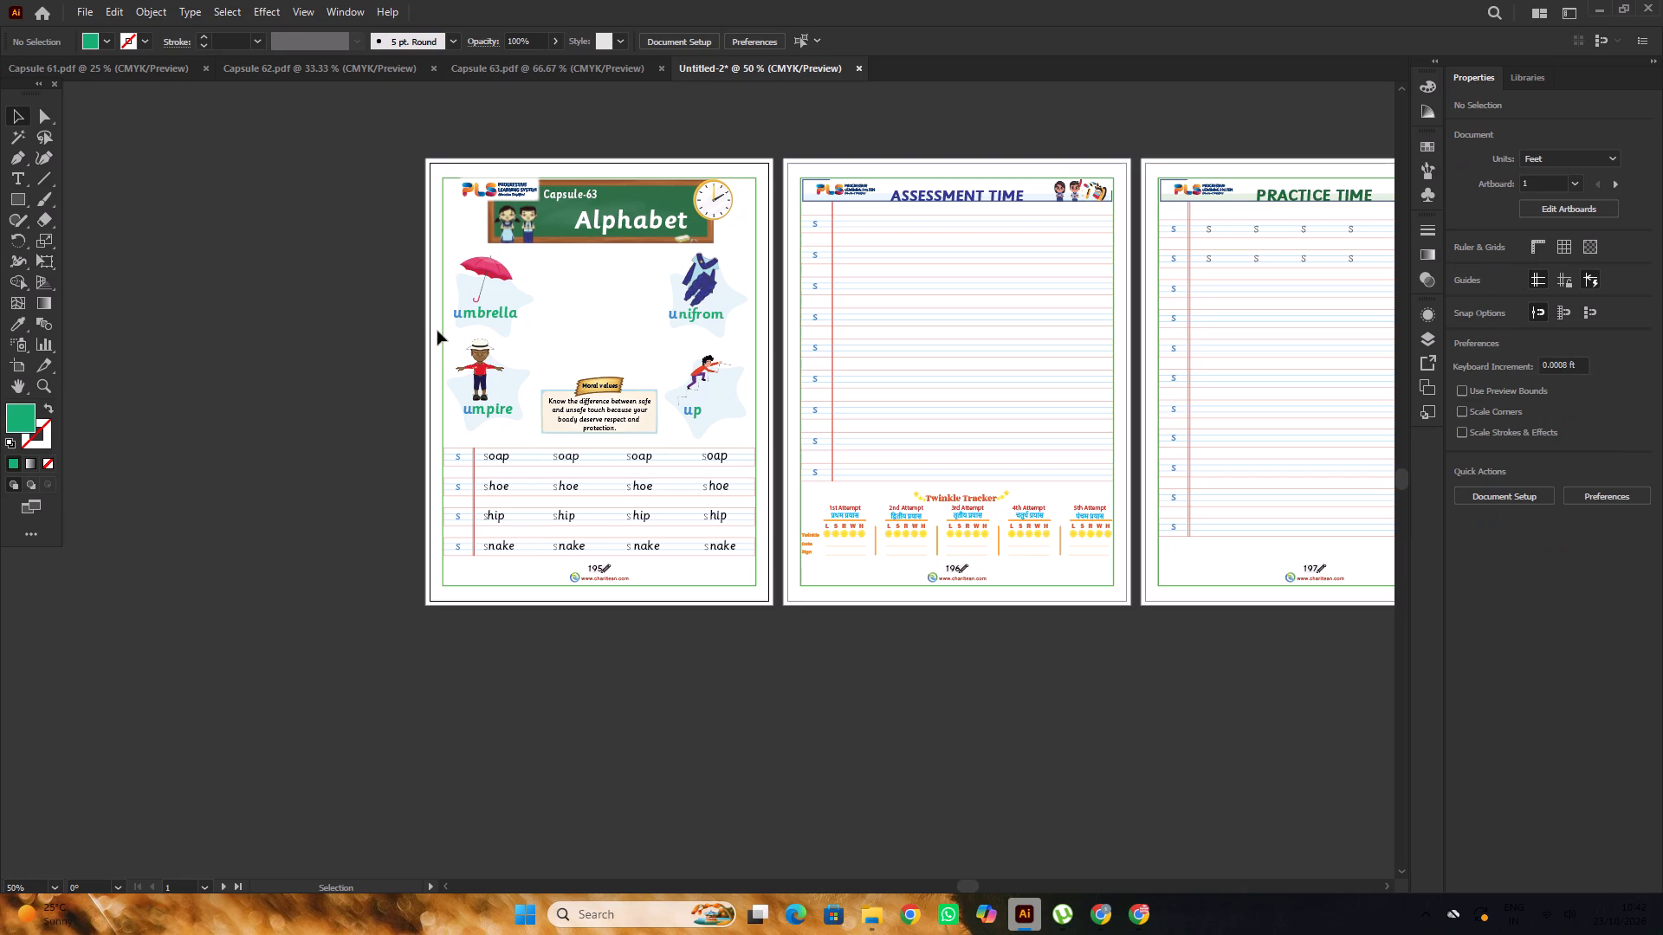
Switch to the Capsule 63.pdf document and lock the page-sized background rectangle on its first page.
click(554, 70)
scroll(607, 262, down, 3)
click(332, 253)
alt+scroll(504, 236, up, 2)
click(514, 203)
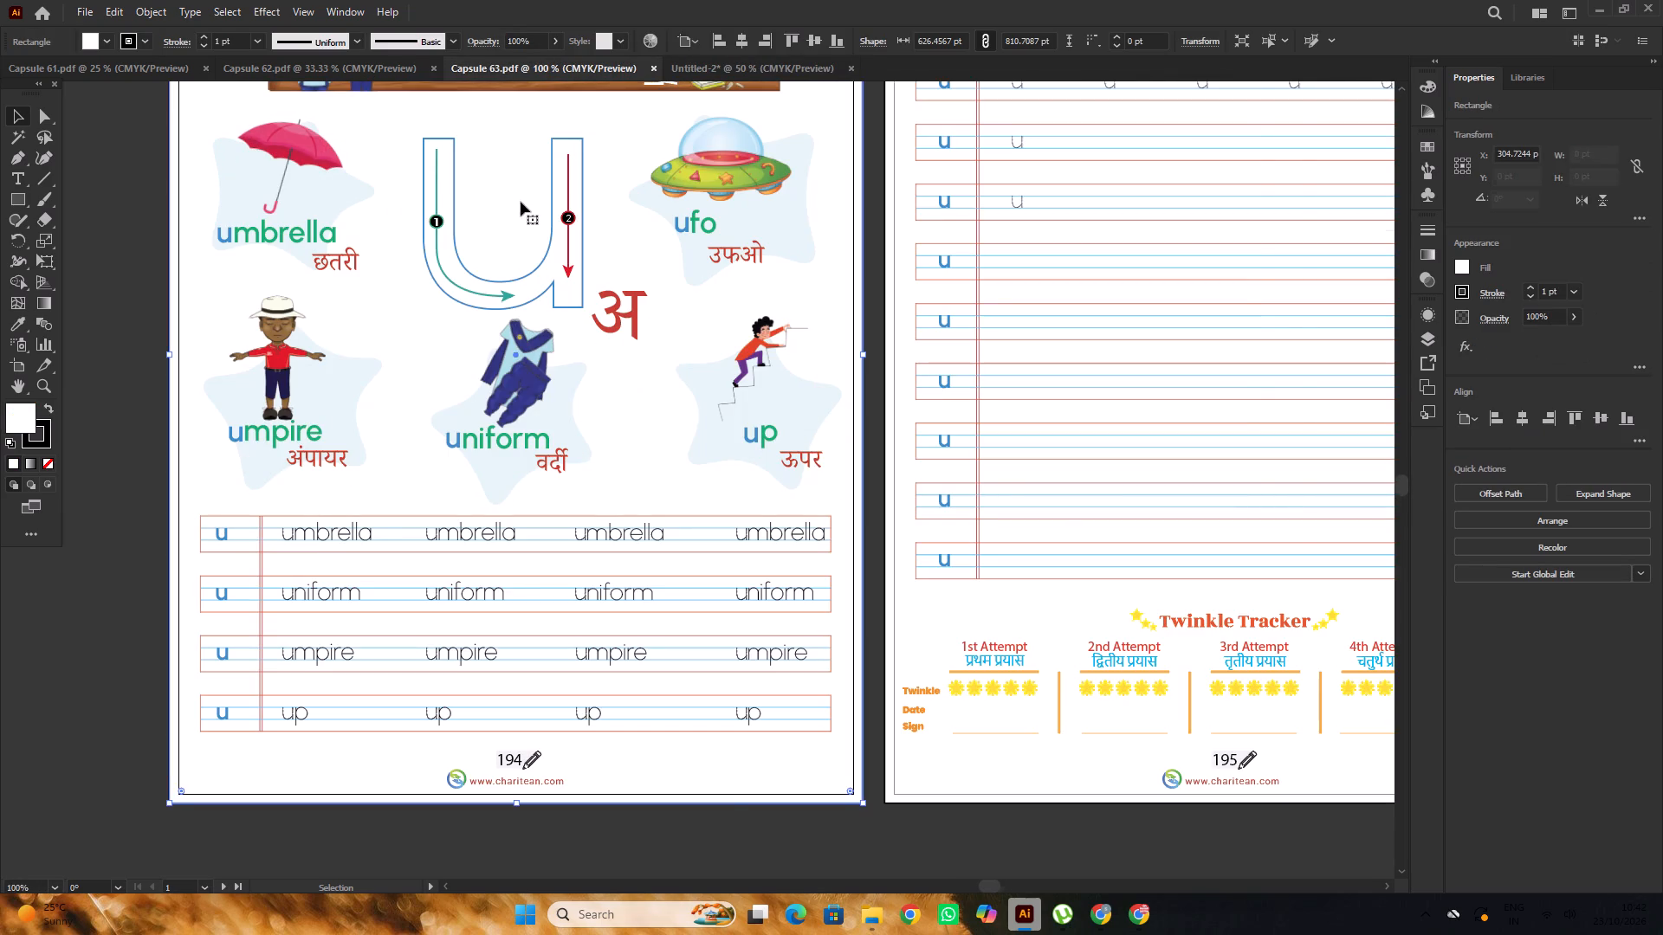
alt+scroll(521, 202, down, 2)
key(ctrl+2)
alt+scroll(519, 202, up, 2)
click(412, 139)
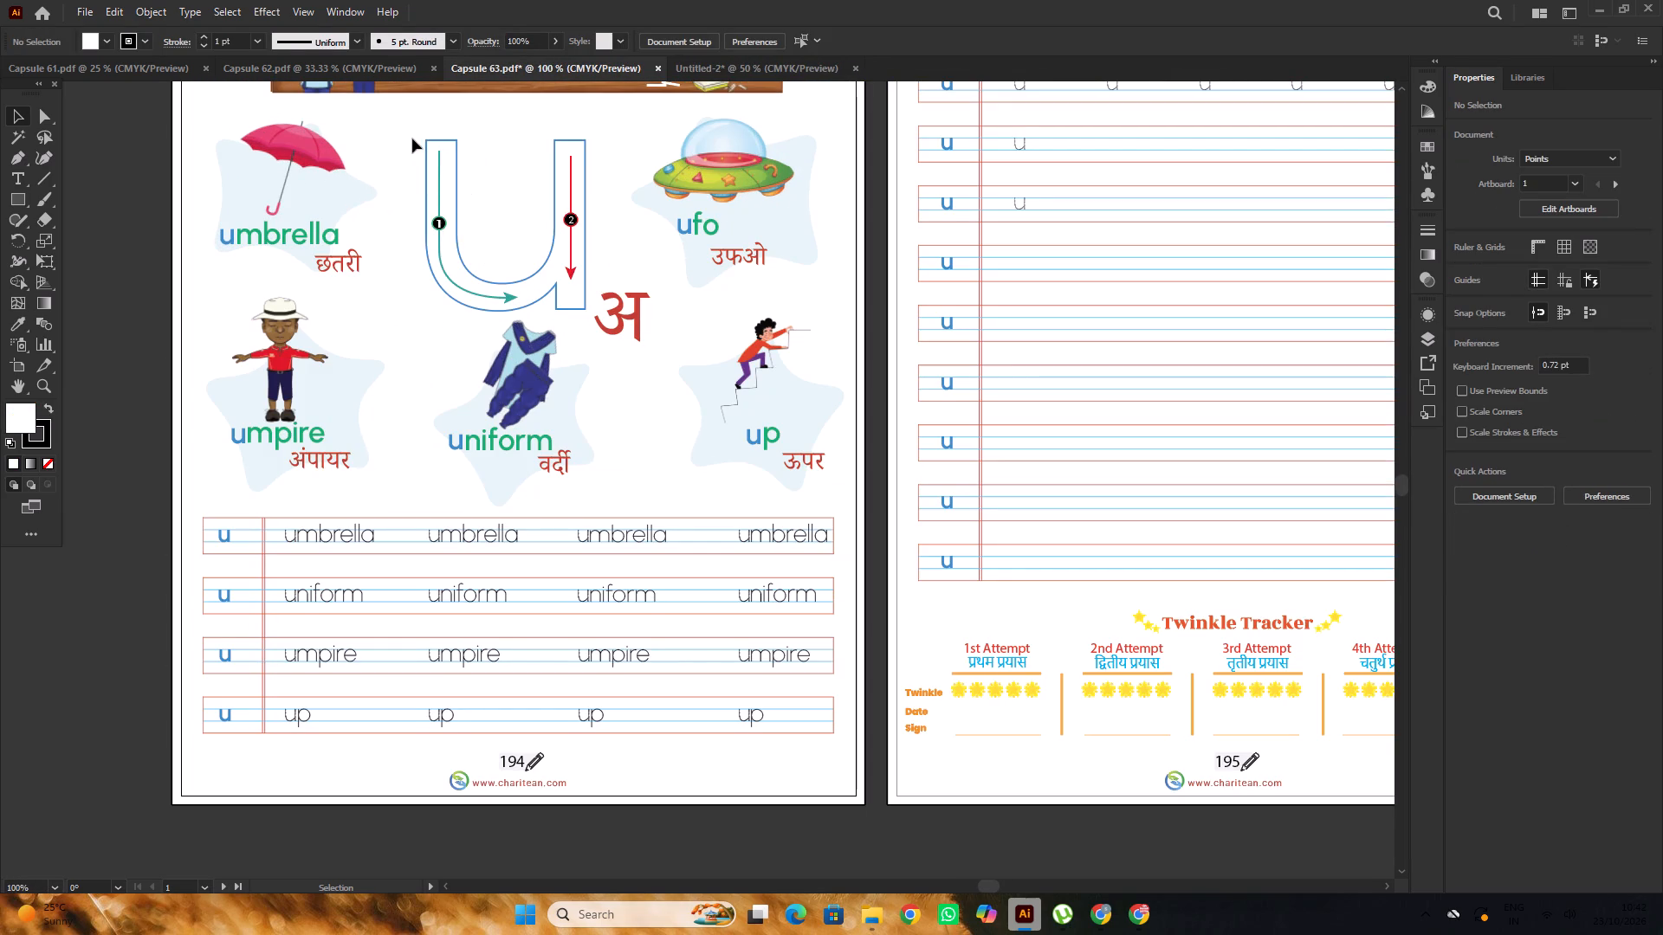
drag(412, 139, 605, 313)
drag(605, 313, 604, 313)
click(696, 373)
Move the uniform picture off the first page onto the empty canvas to its left.
alt+scroll(693, 358, down, 2)
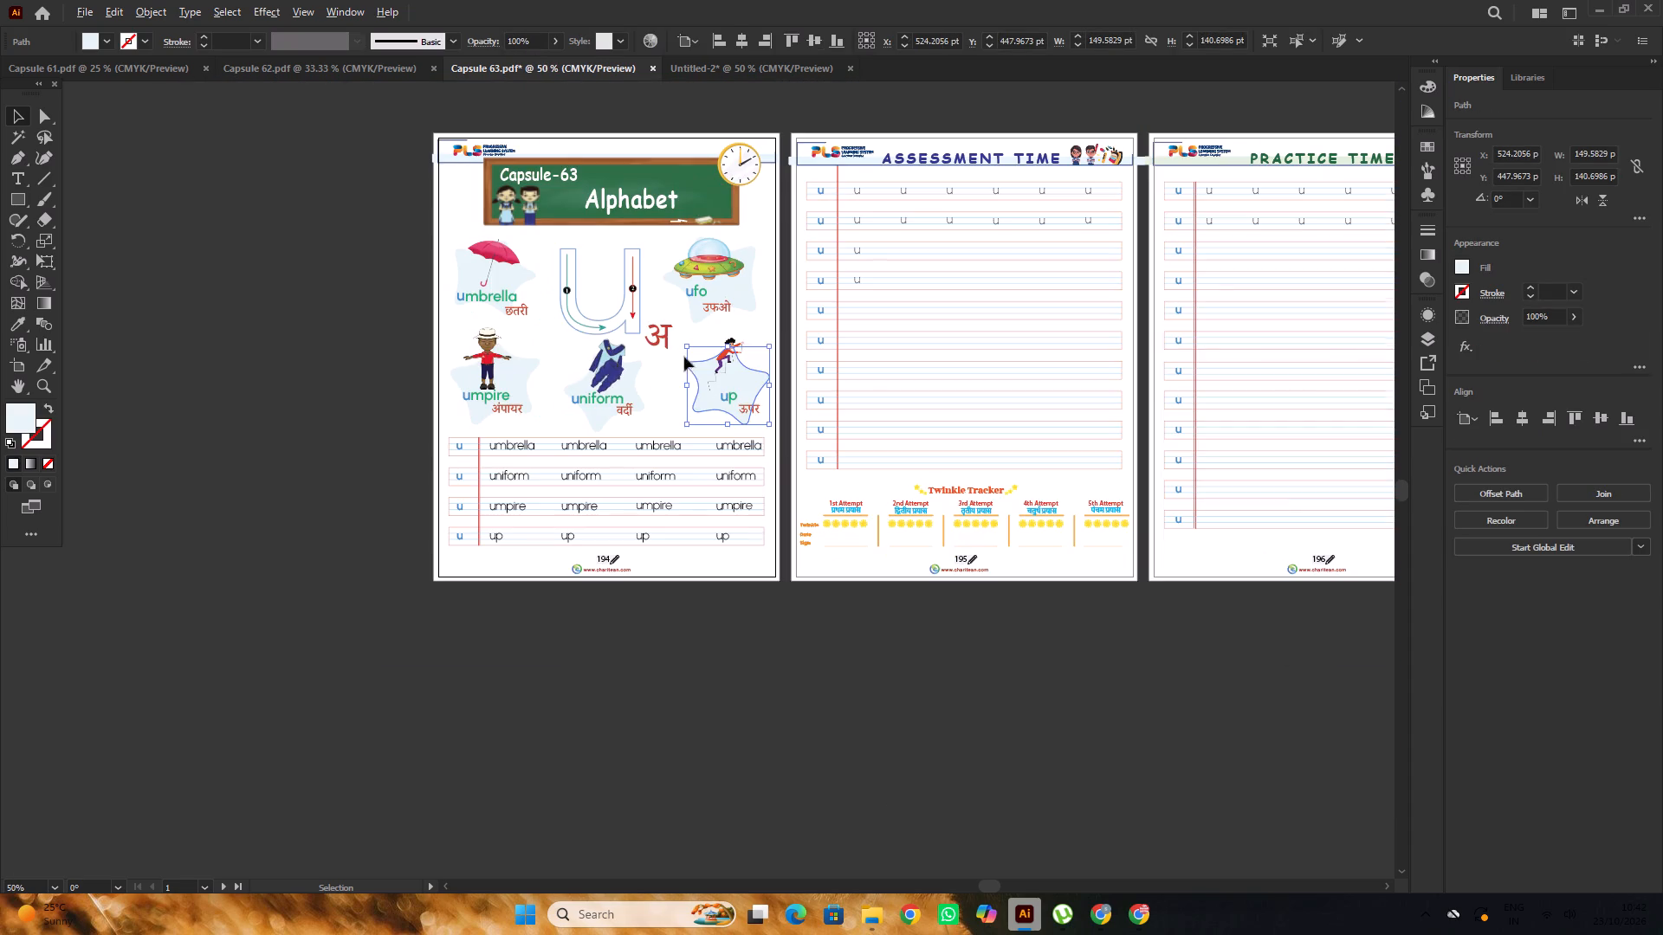
click(364, 296)
click(622, 365)
drag(618, 360, 351, 386)
click(391, 291)
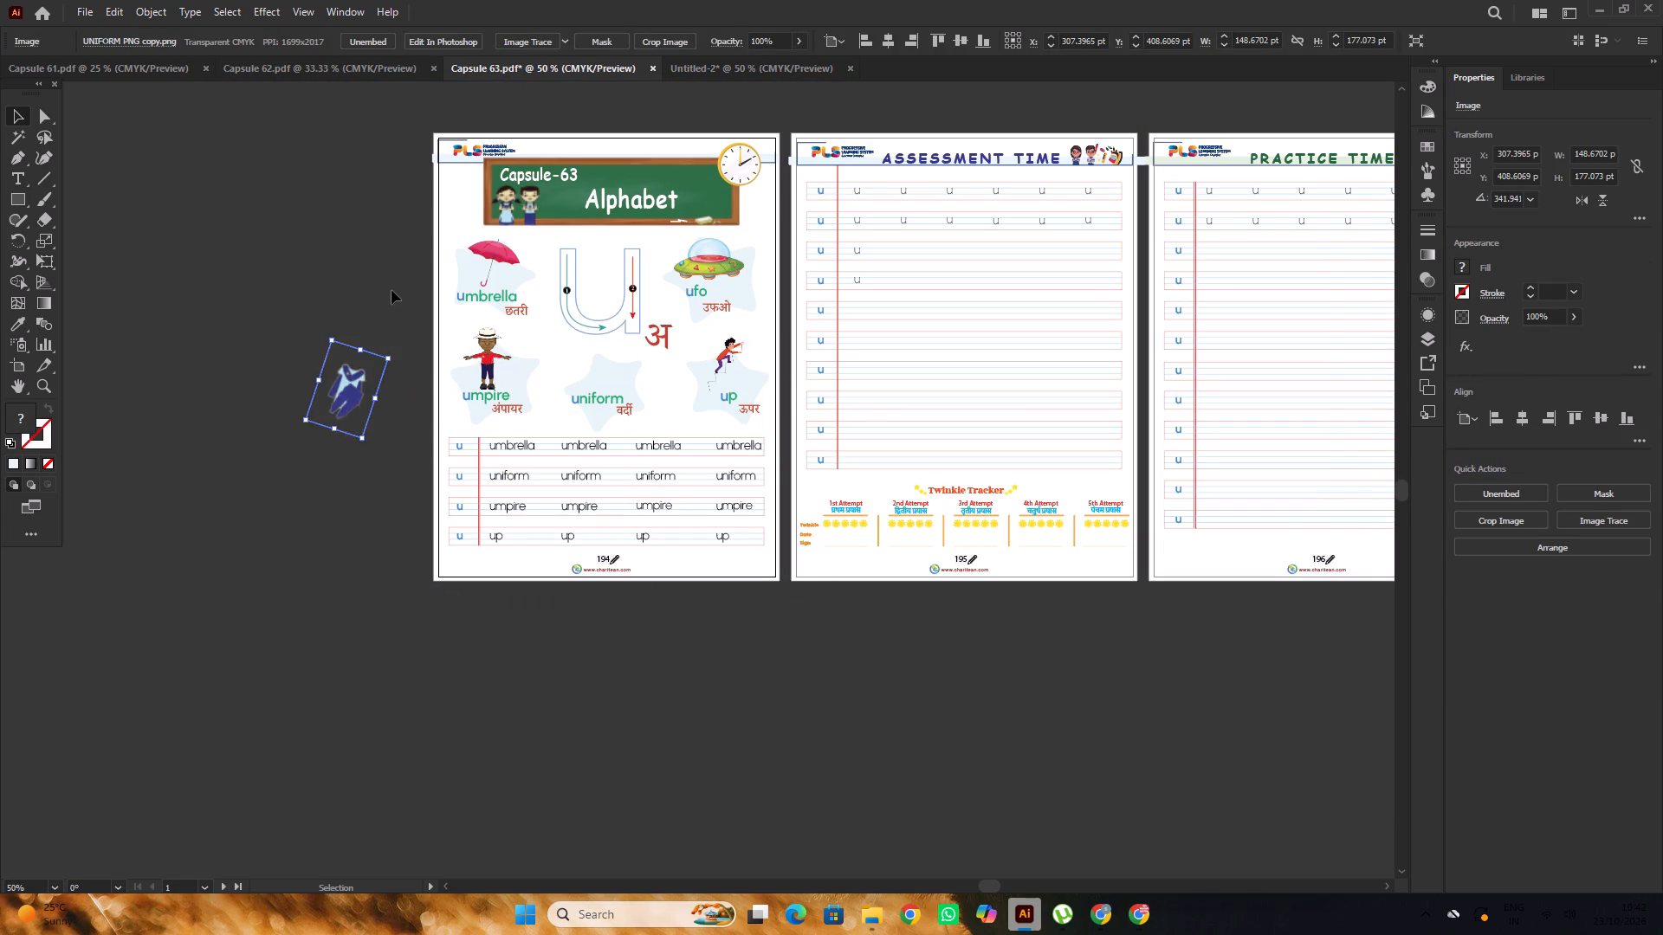
Lock the overlapping Alphabet header objects that extend down over the large tracing U.
alt+scroll(670, 256, up, 1)
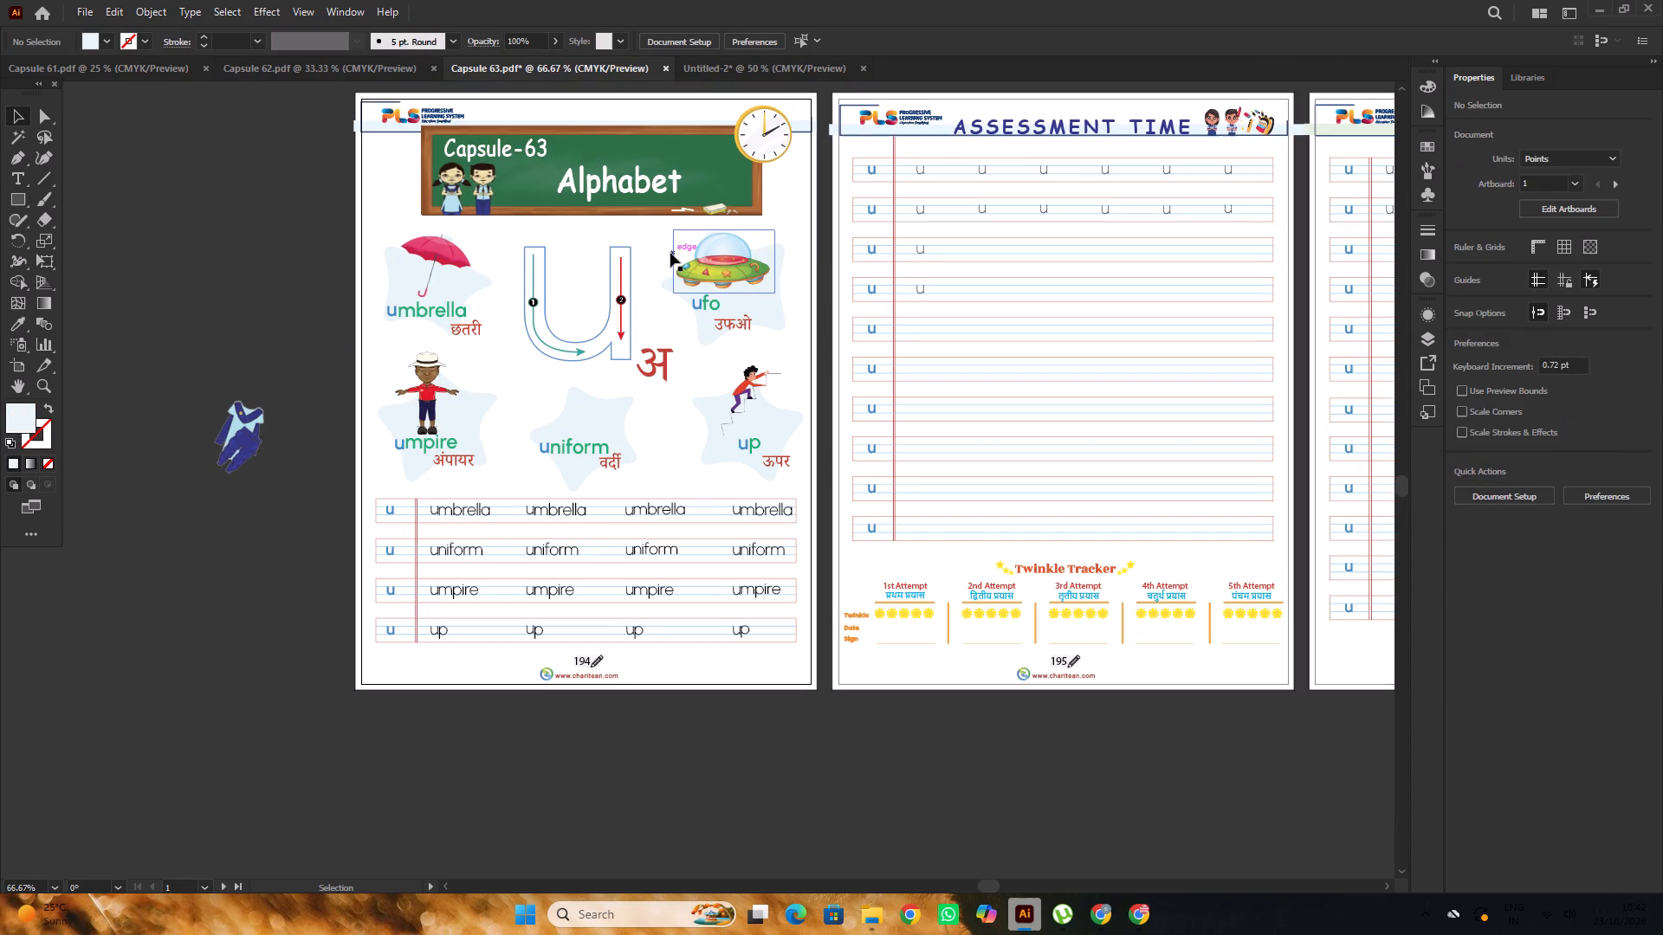
click(518, 236)
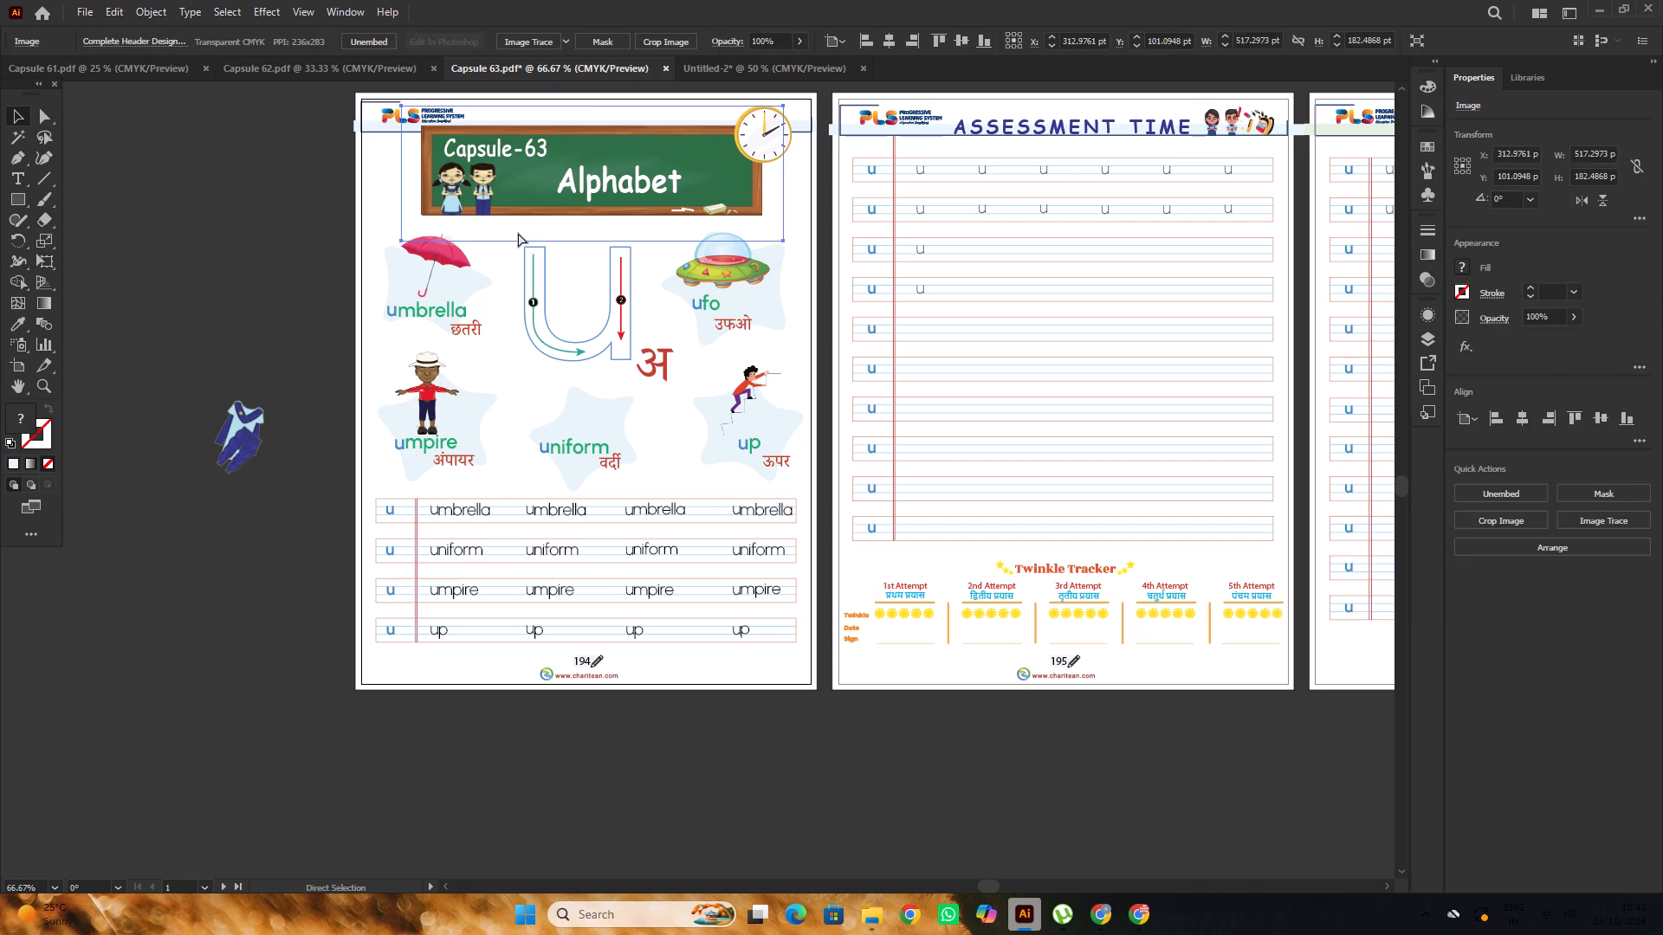
key(ctrl+2)
scroll(518, 233, down, 2)
alt+scroll(545, 212, up, 1)
click(568, 188)
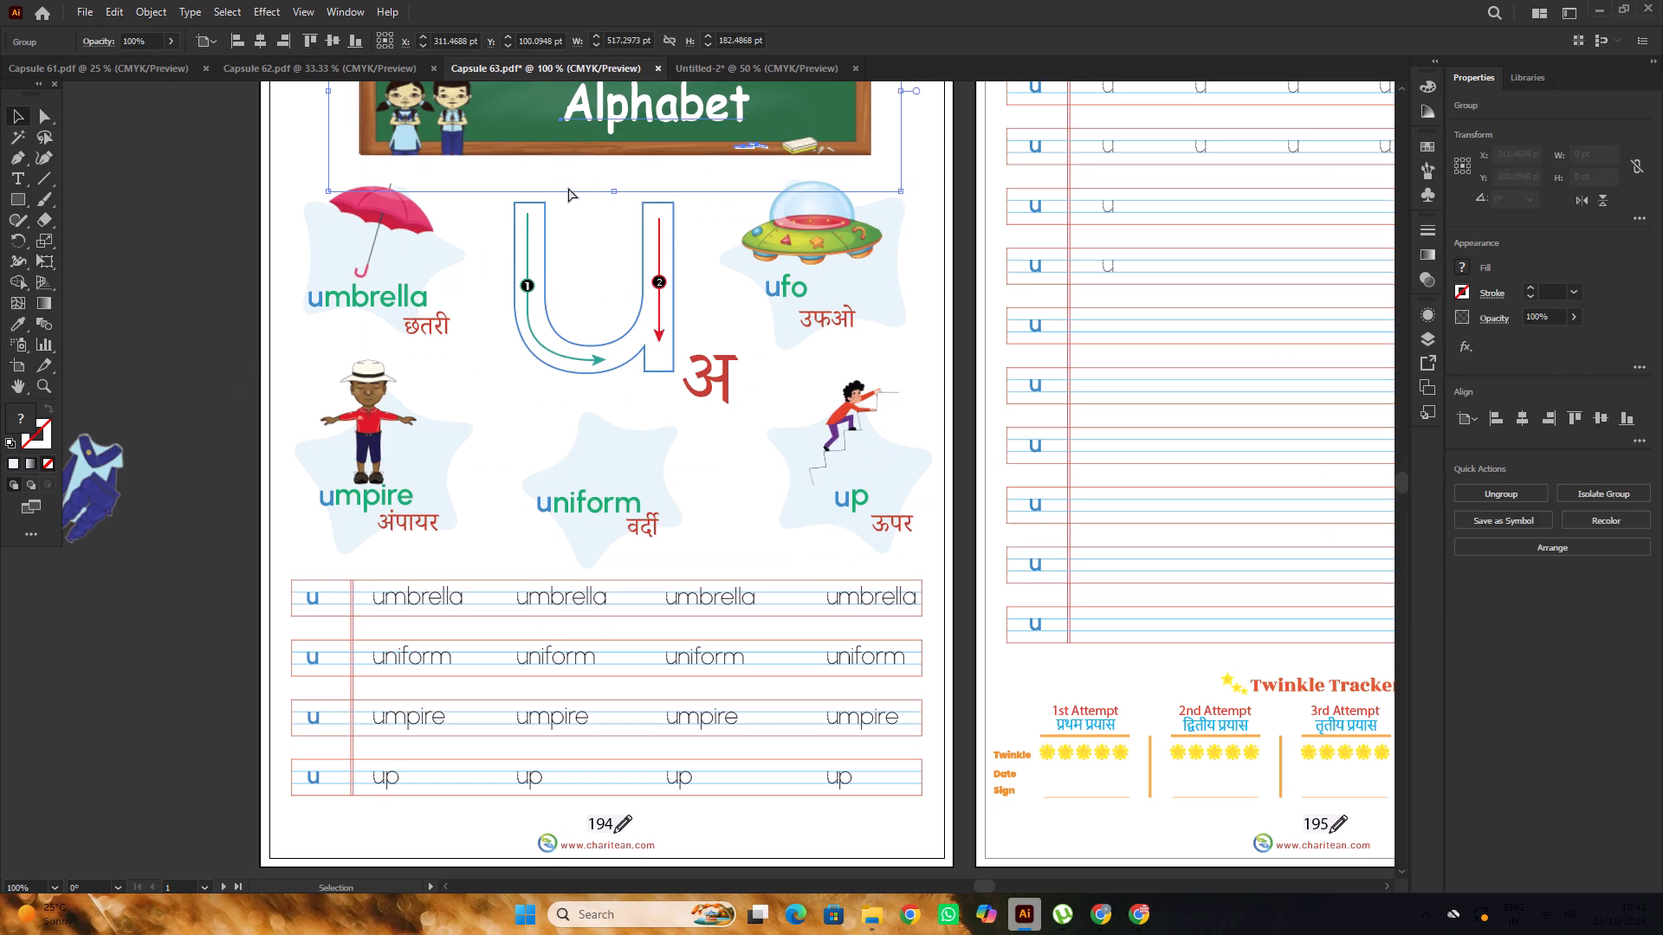
key(ctrl+2)
click(572, 192)
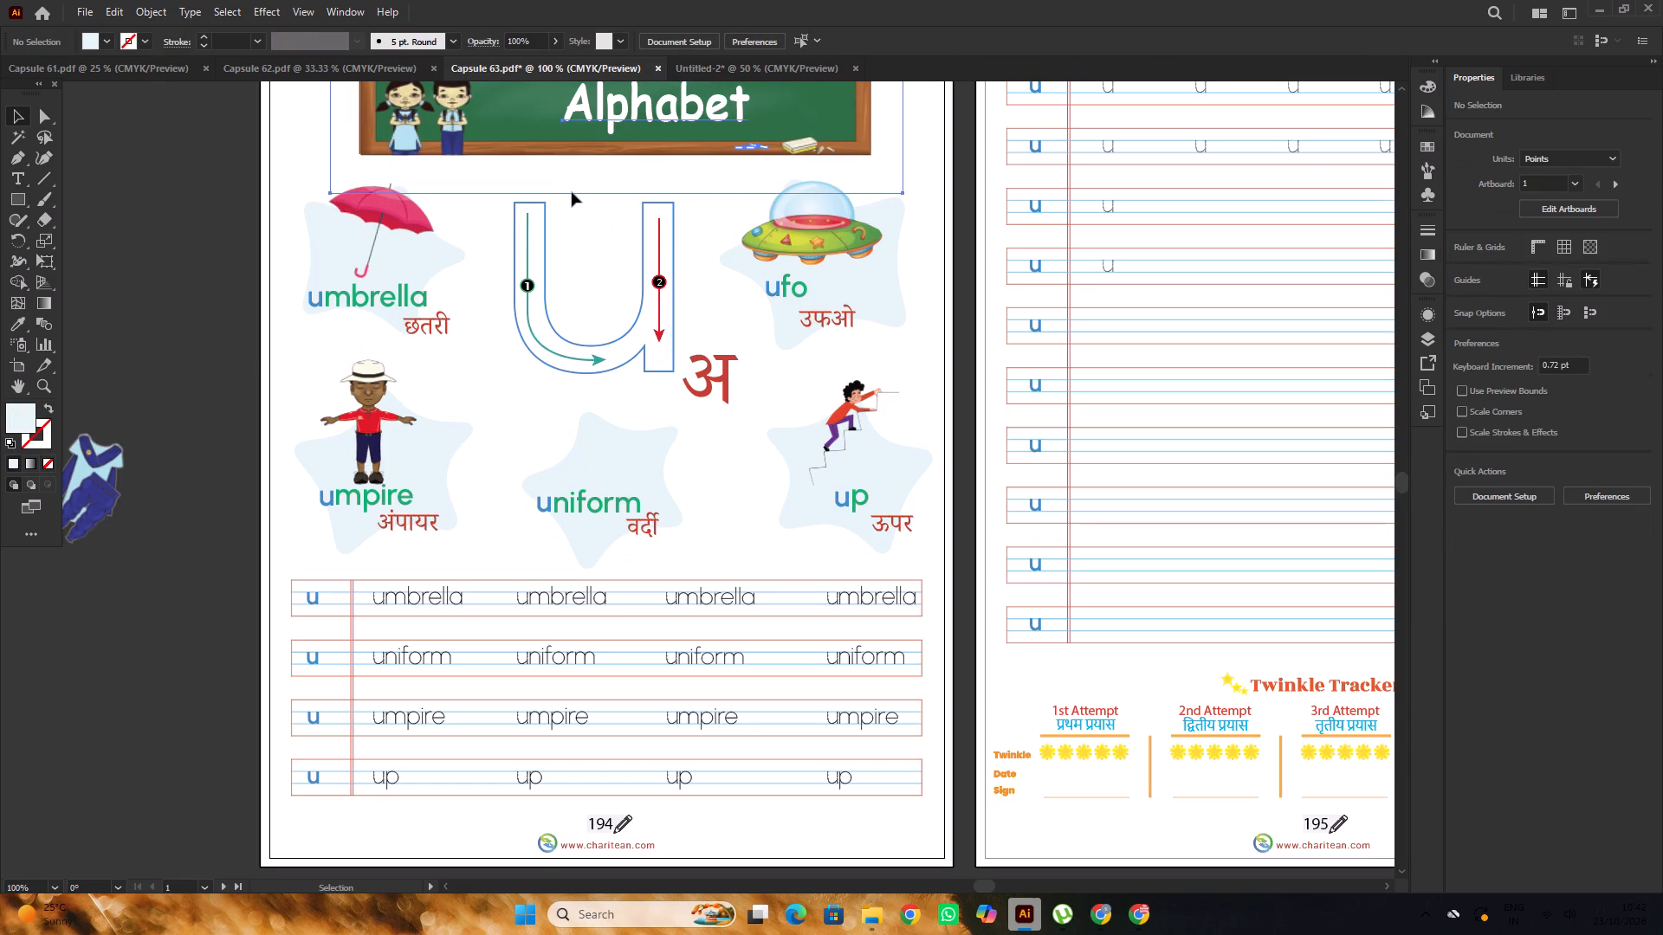
key(ctrl+2)
Copy the large tracing U with its arrows and the Hindi अ into the Untitled-2 document, between the pictures on the first page.
drag(501, 199, 659, 359)
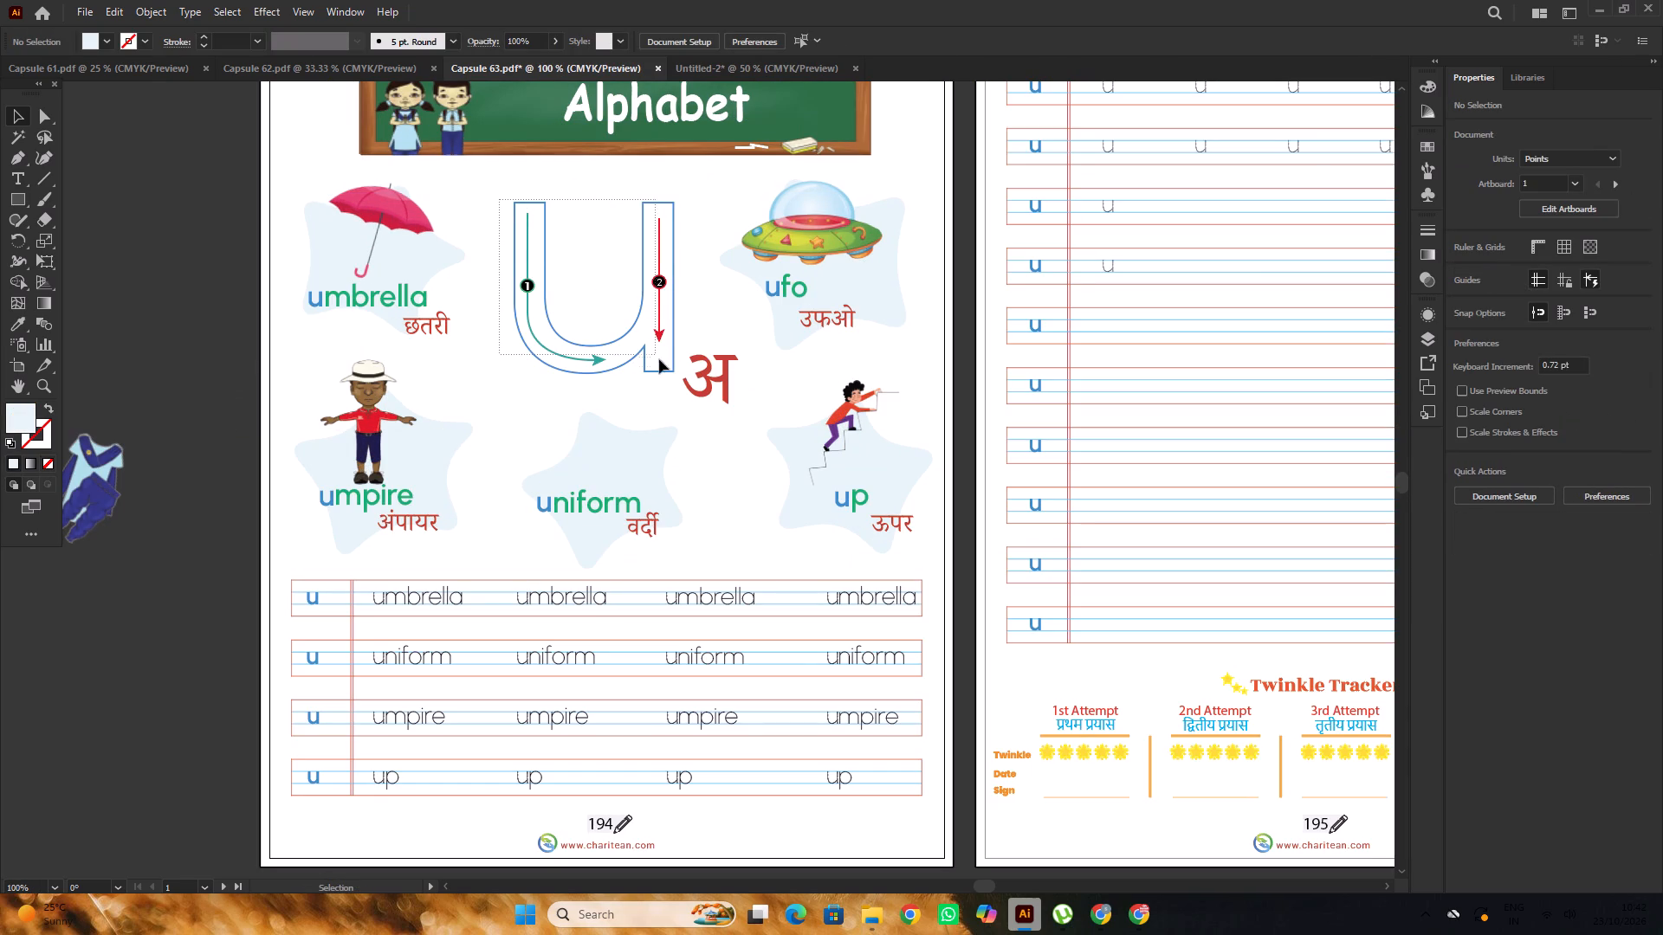
drag(659, 359, 699, 399)
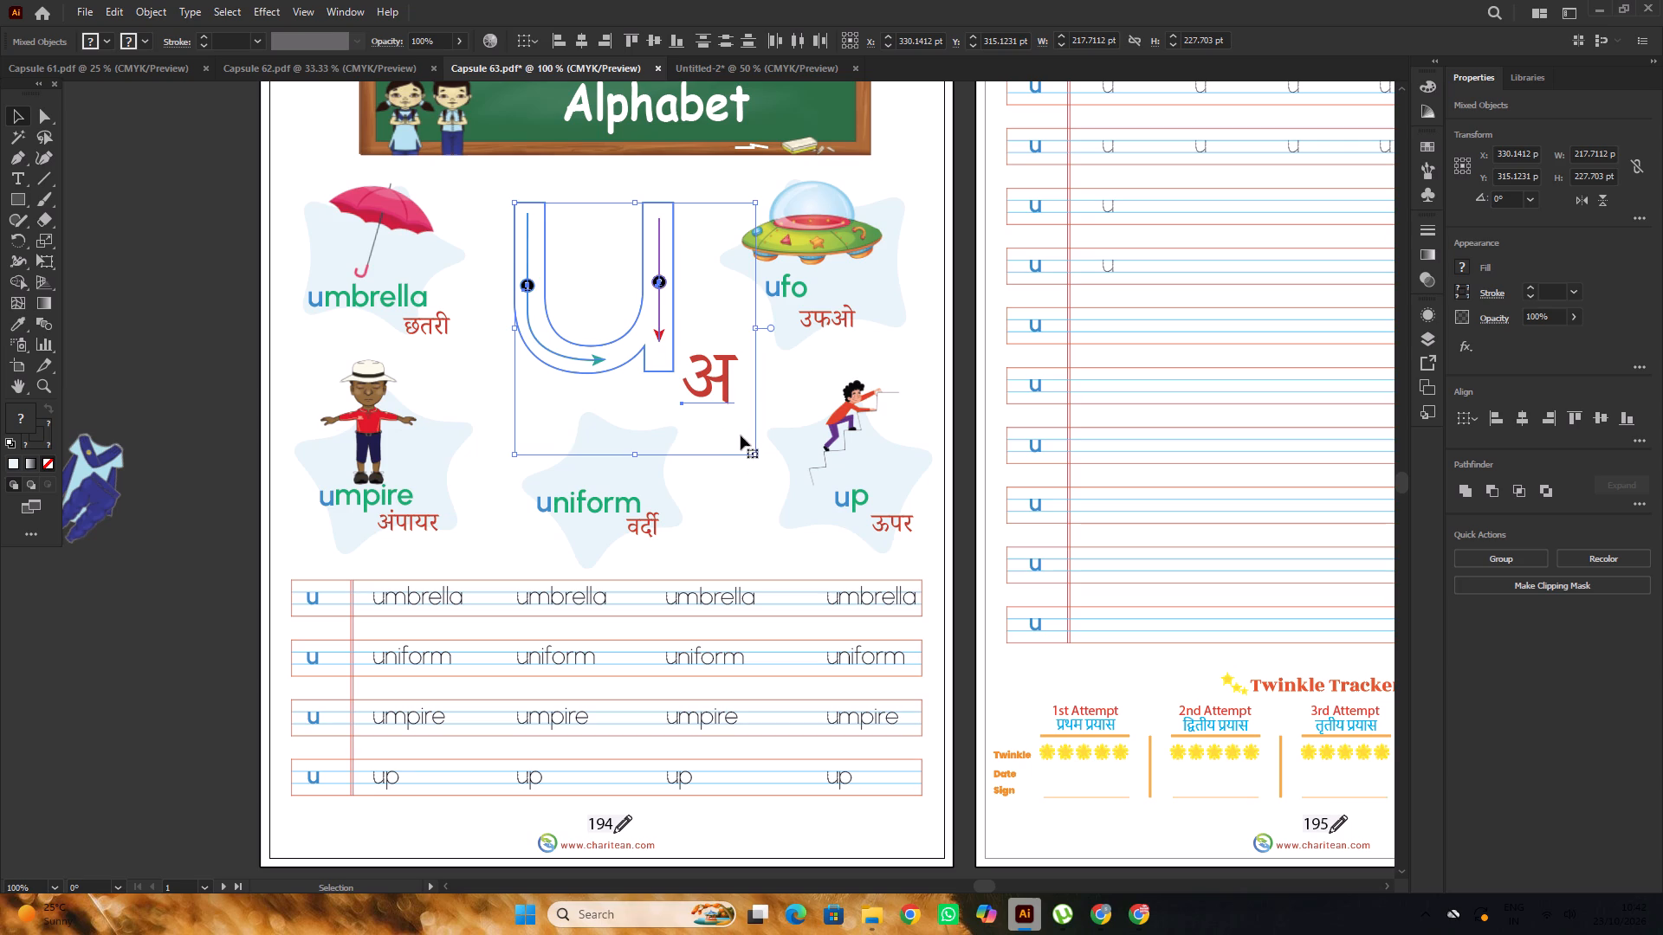
key(ctrl+c)
click(758, 60)
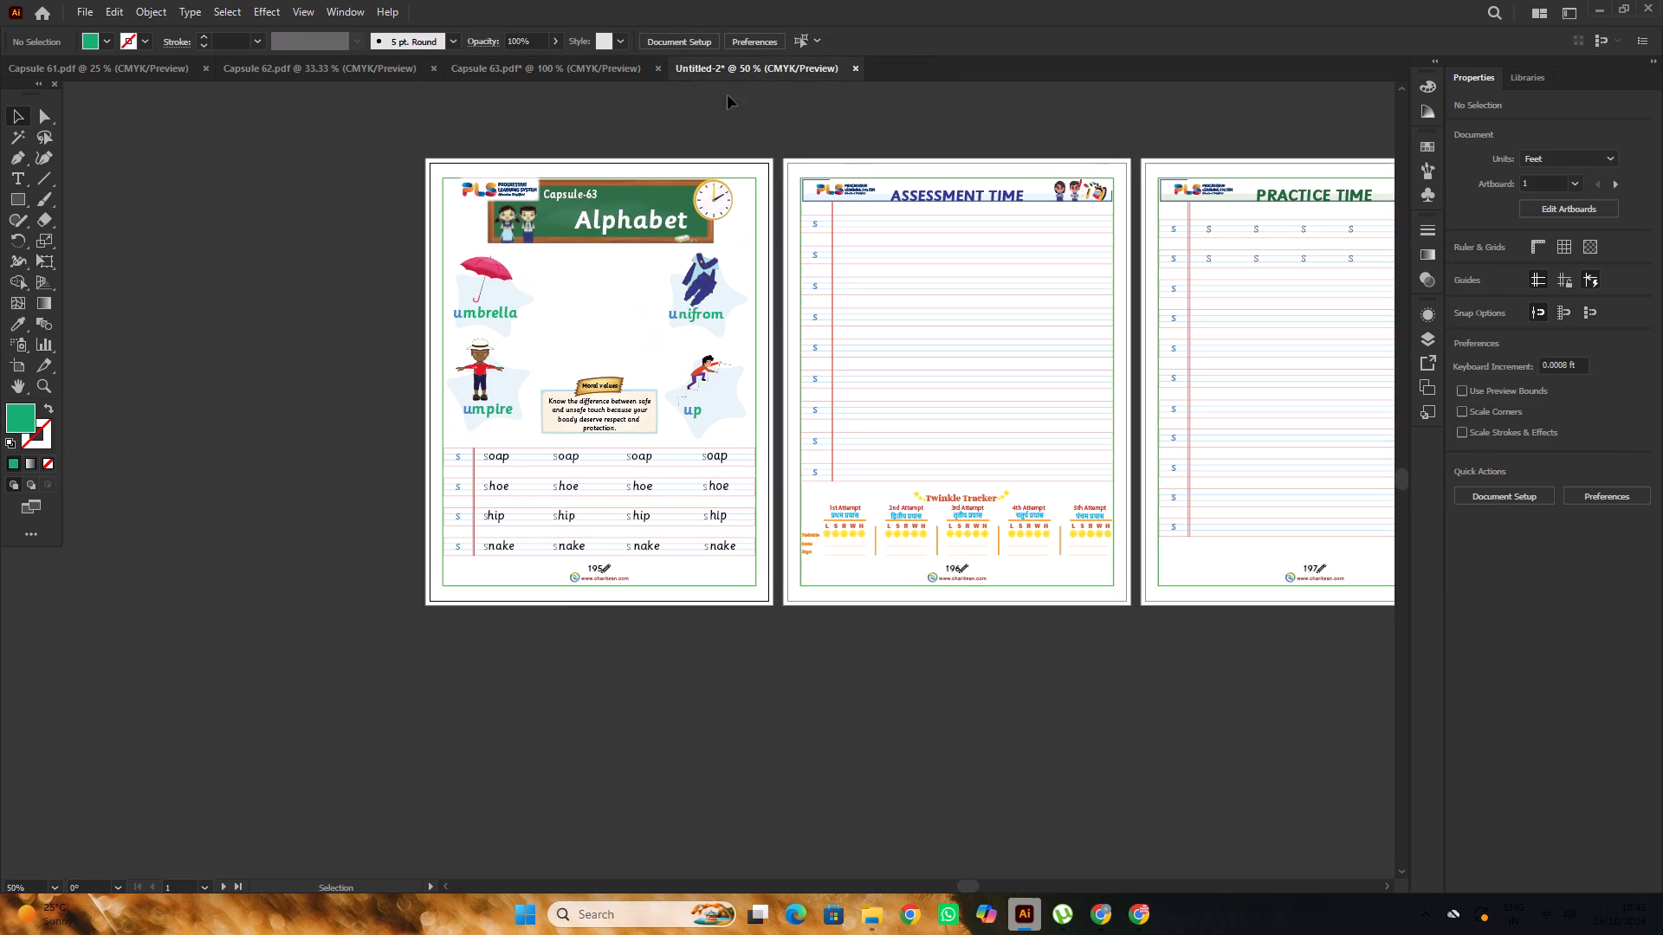
scroll(613, 255, down, 3)
alt+scroll(611, 255, up, 1)
click(601, 233)
key(ctrl+f)
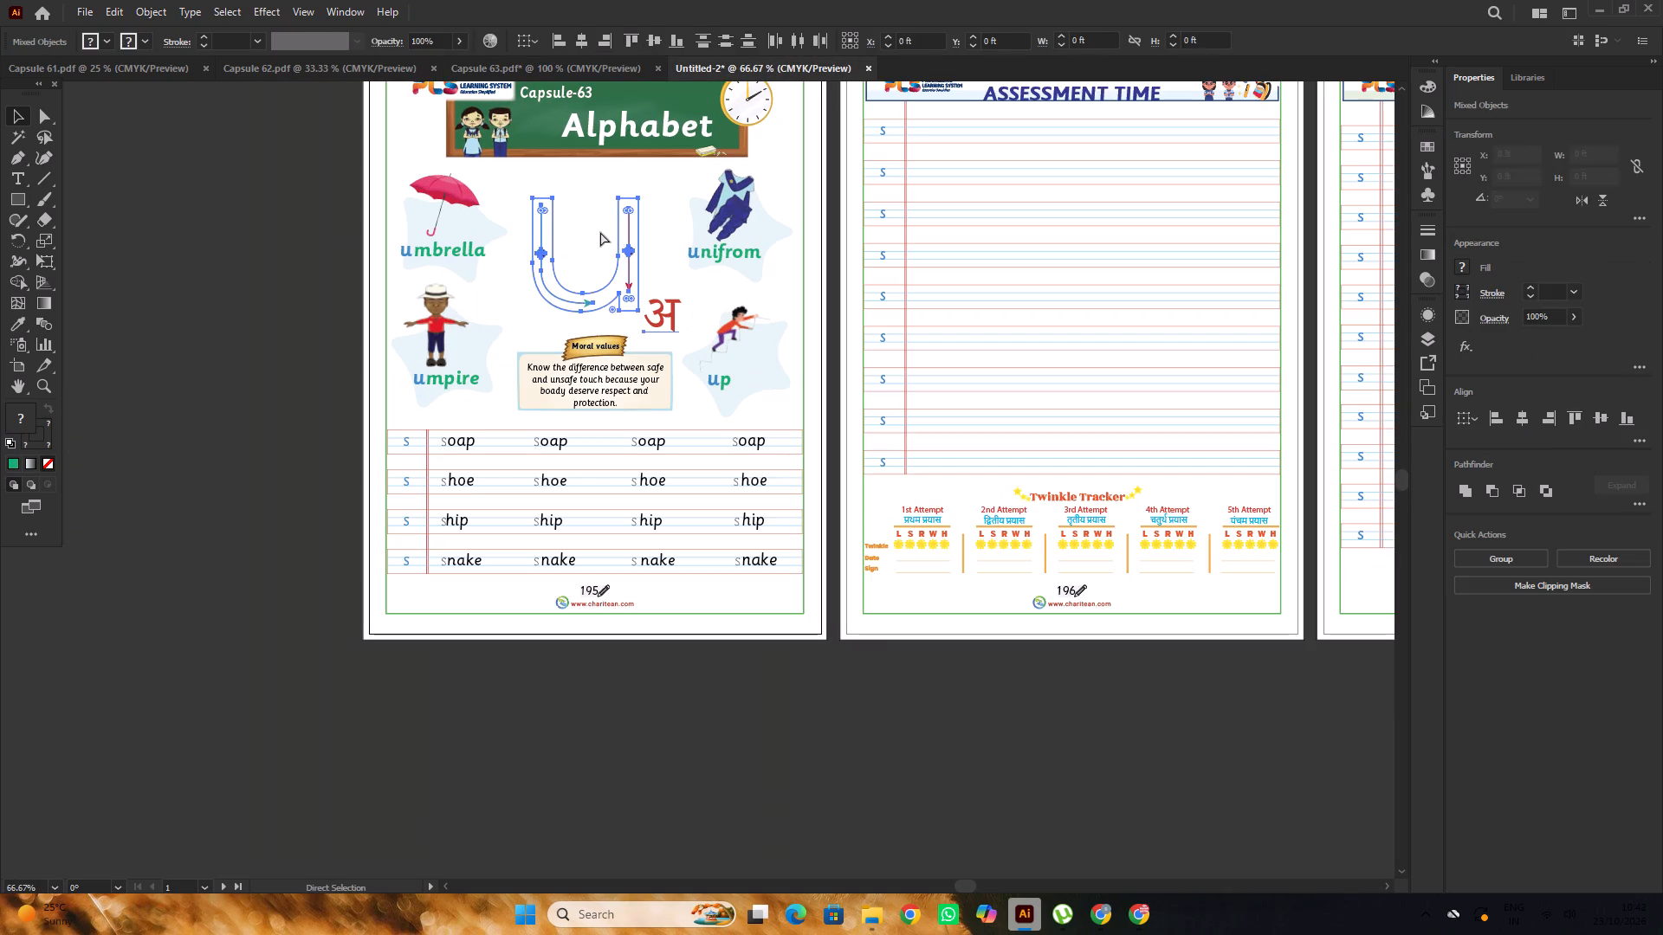
alt+scroll(617, 248, down, 2)
click(330, 217)
alt+scroll(577, 299, up, 2)
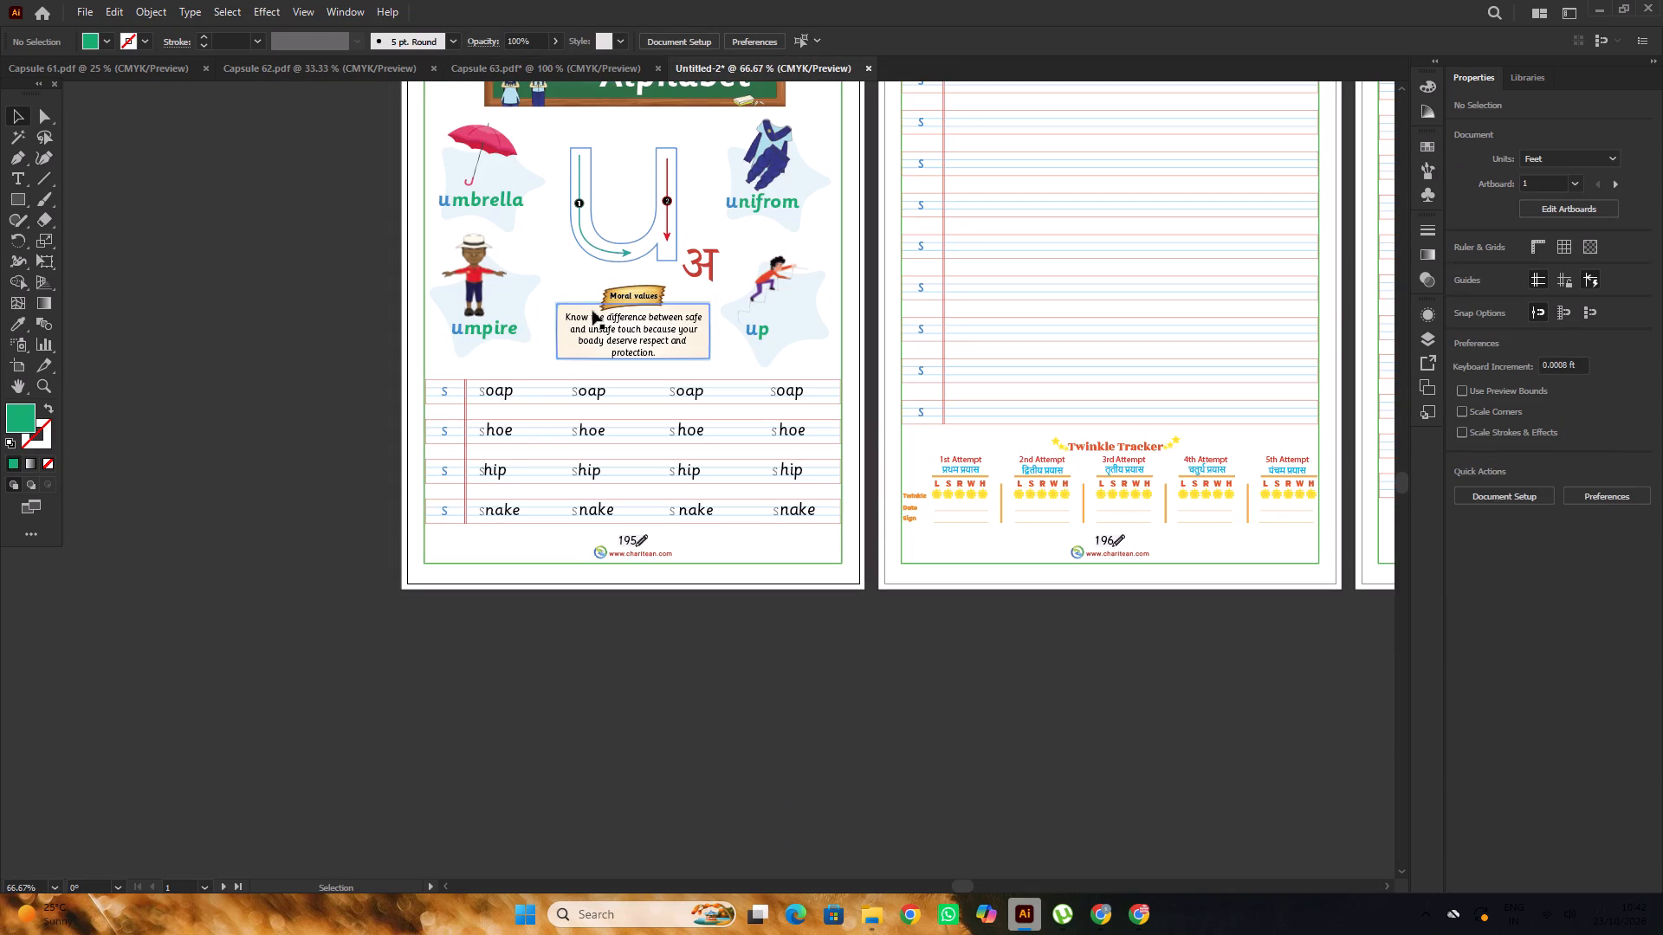
Left-align the Moral values paragraph inside its group and move it back within the cream box.
alt+scroll(596, 311, down, 1)
alt+scroll(608, 323, up, 3)
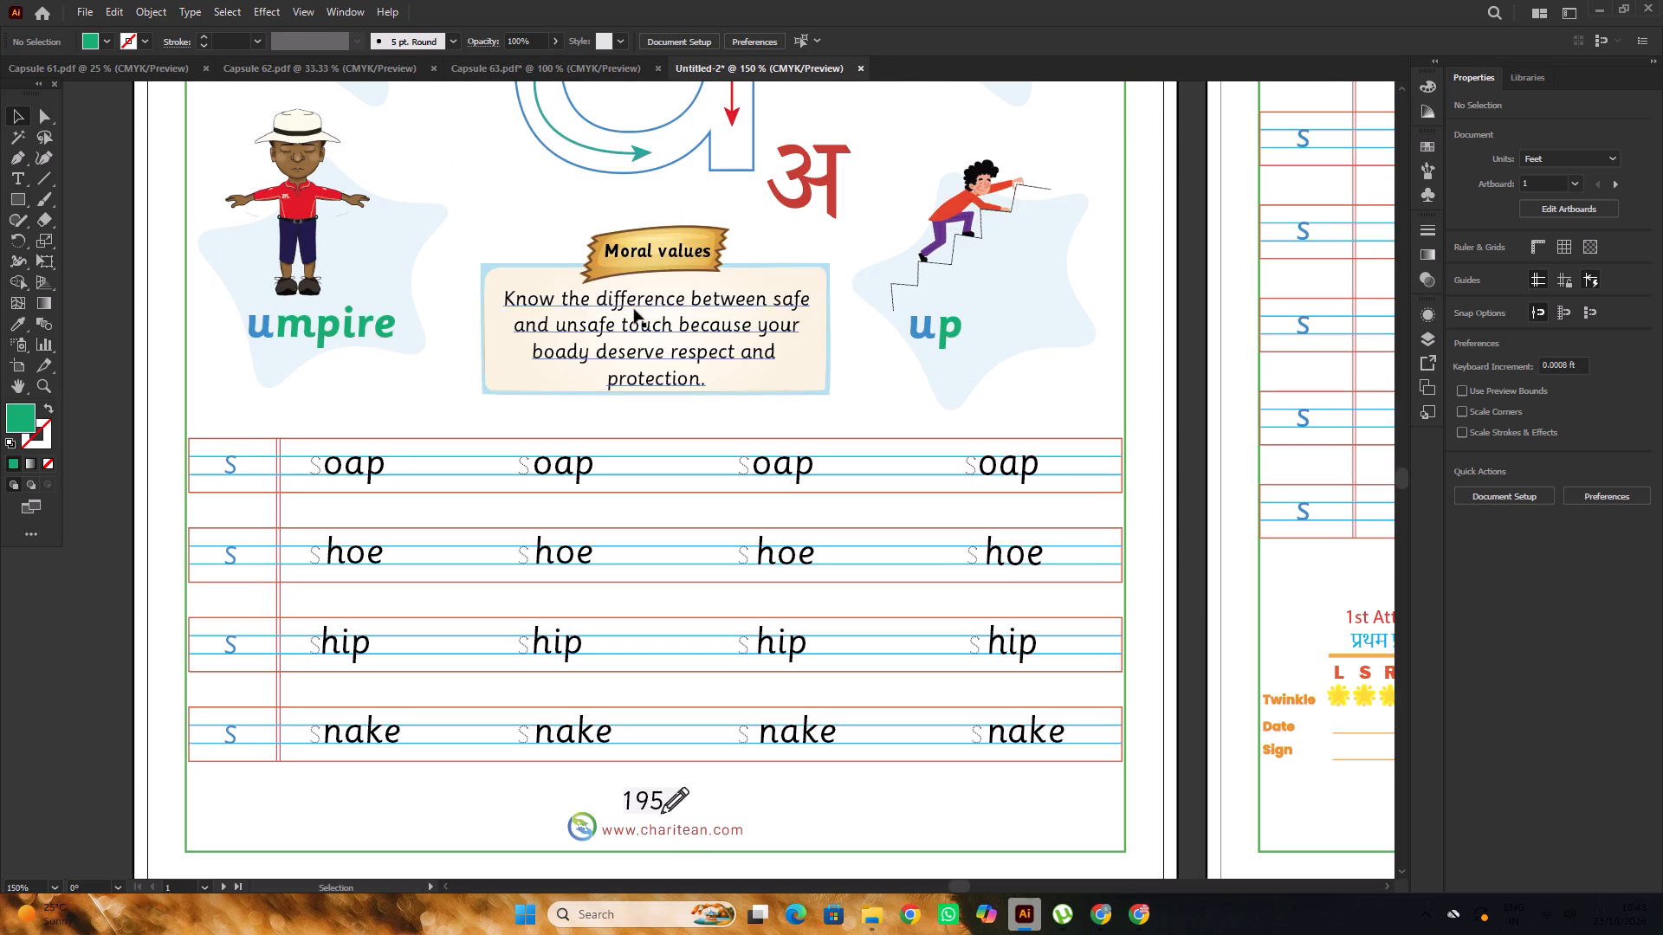
click(634, 309)
triple_click(690, 303)
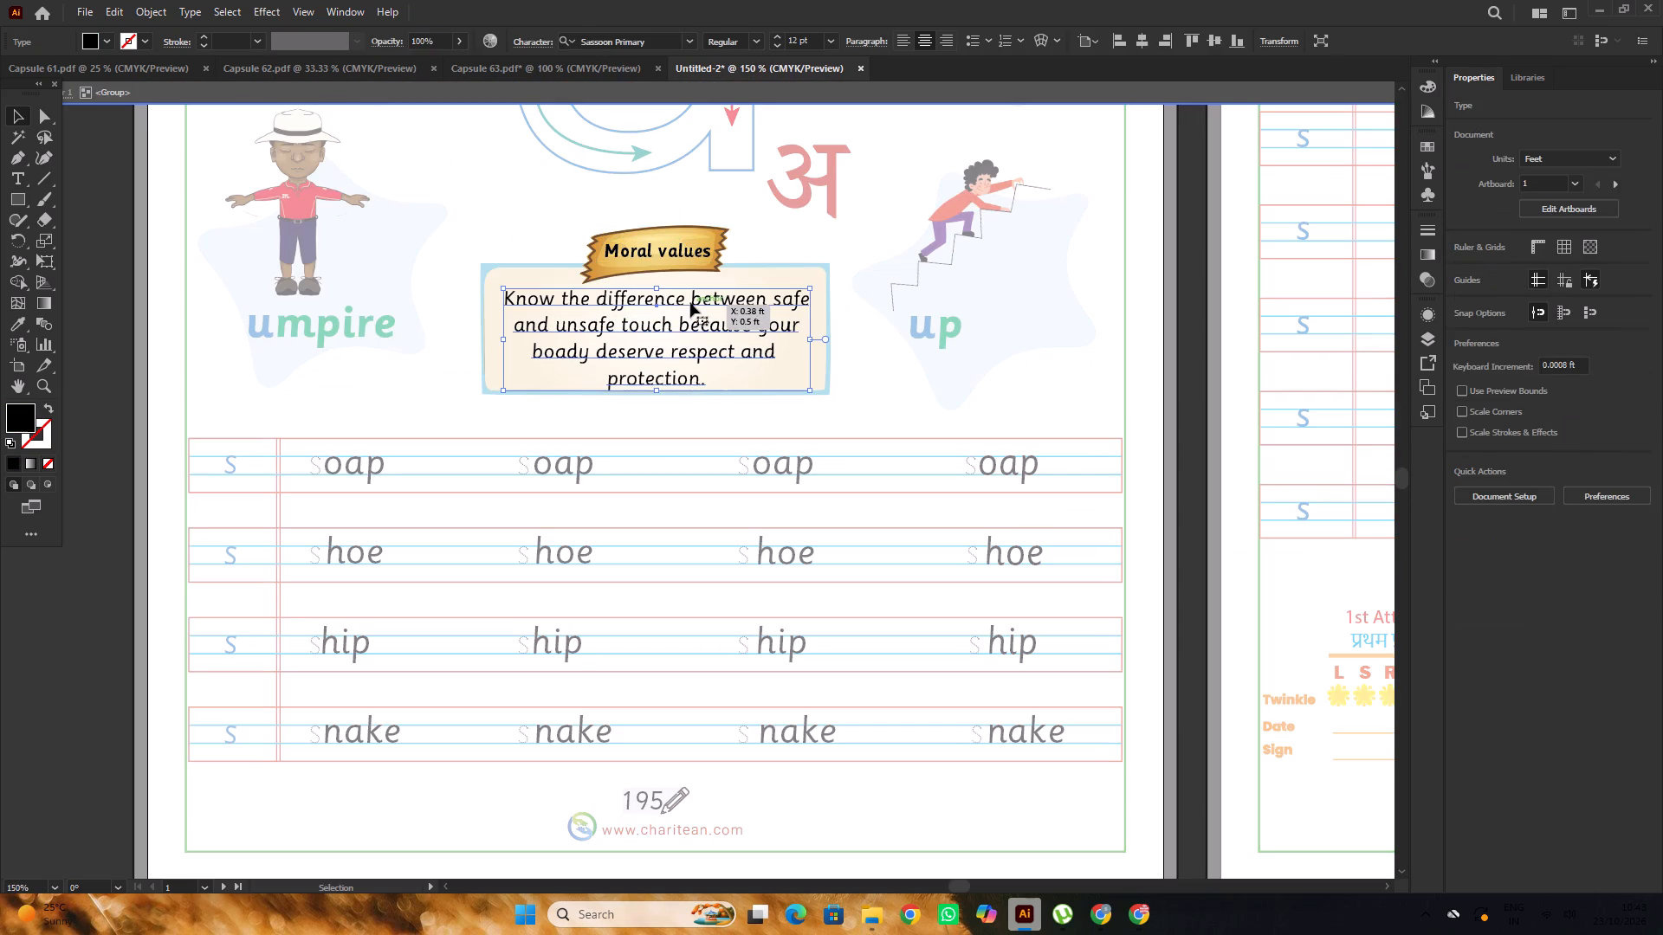
click(1465, 554)
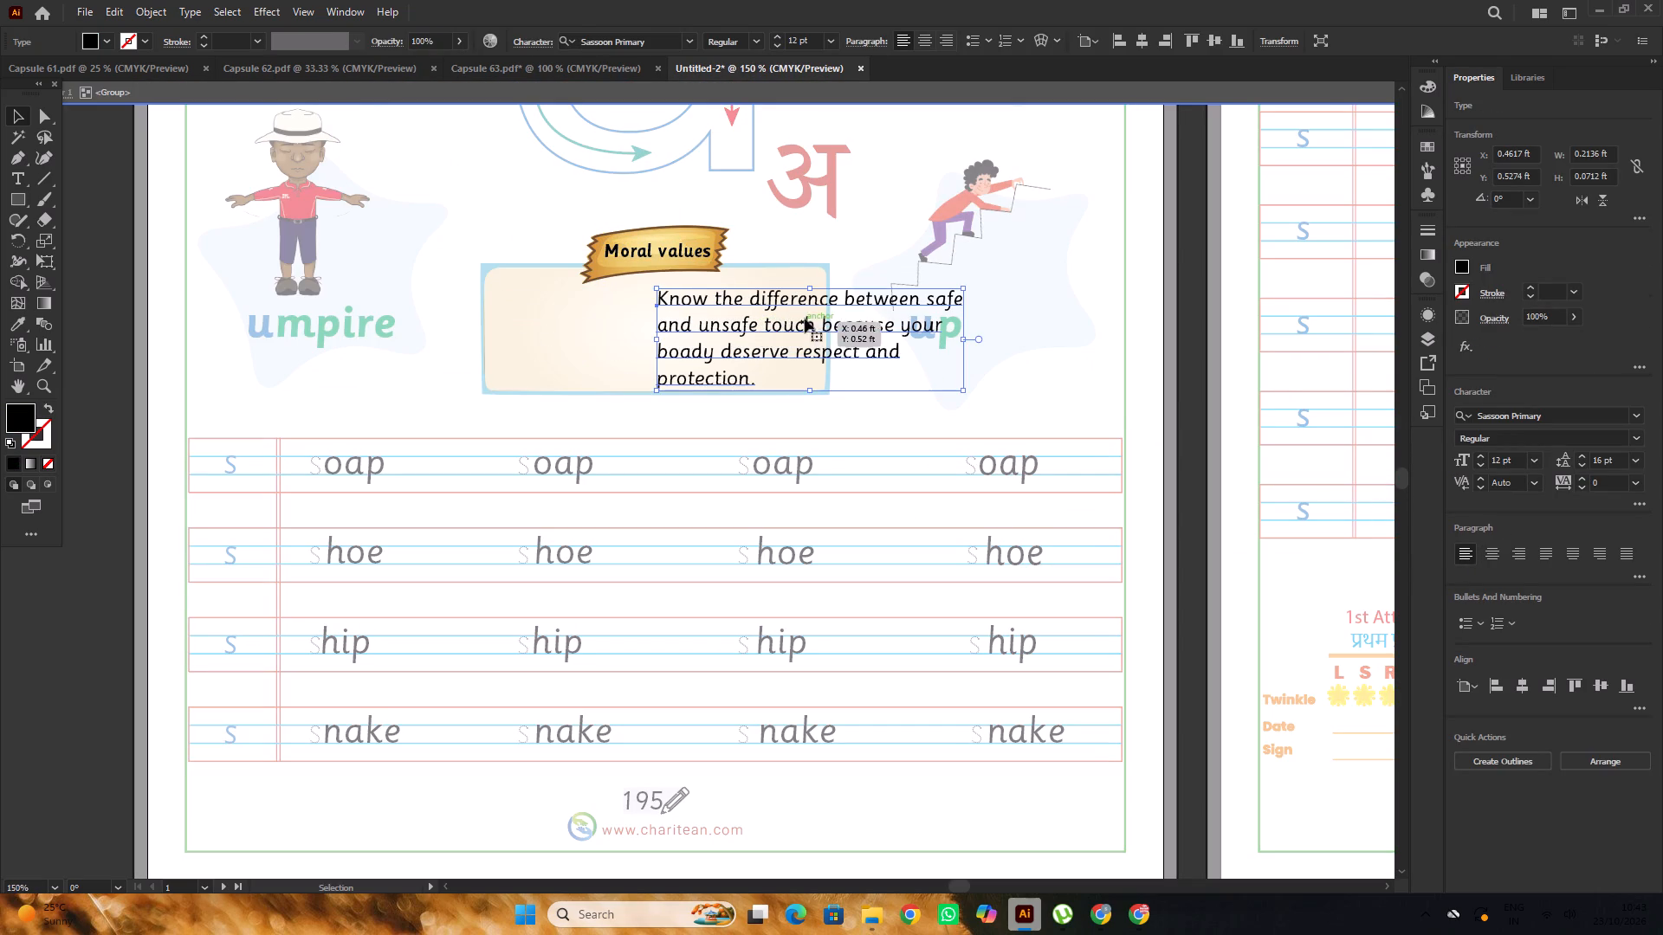
drag(807, 303, 649, 304)
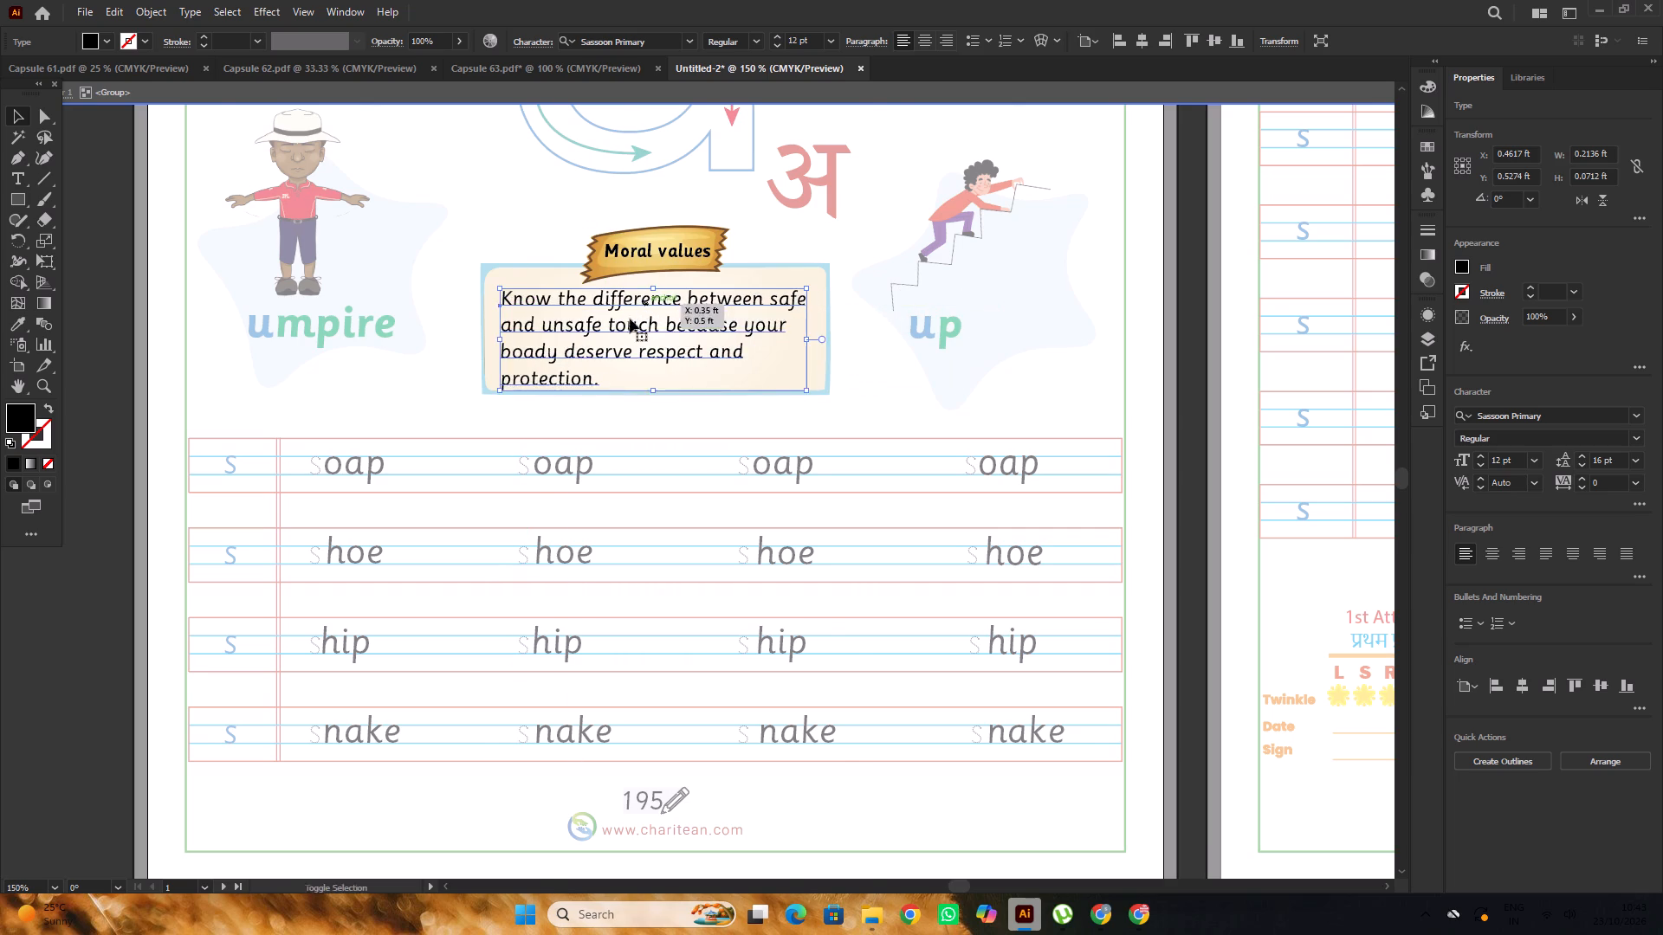
Replace the whole Moral values paragraph with "Carry and use a celan heand".
alt+scroll(624, 323, up, 1)
double_click(581, 299)
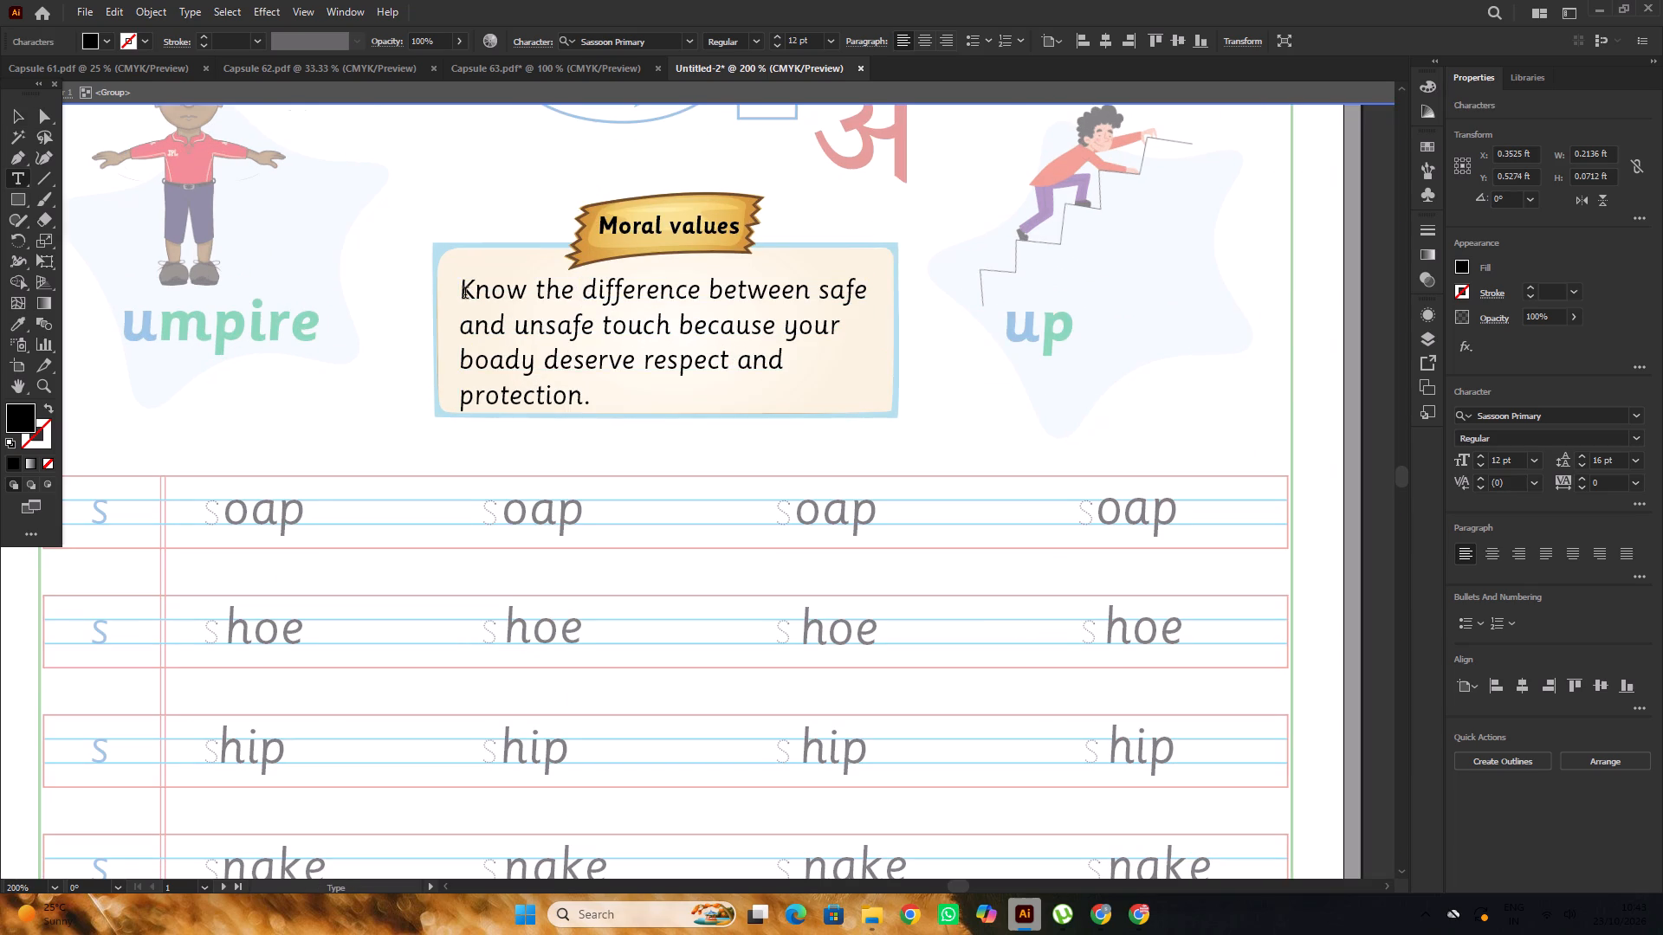
drag(465, 294, 788, 398)
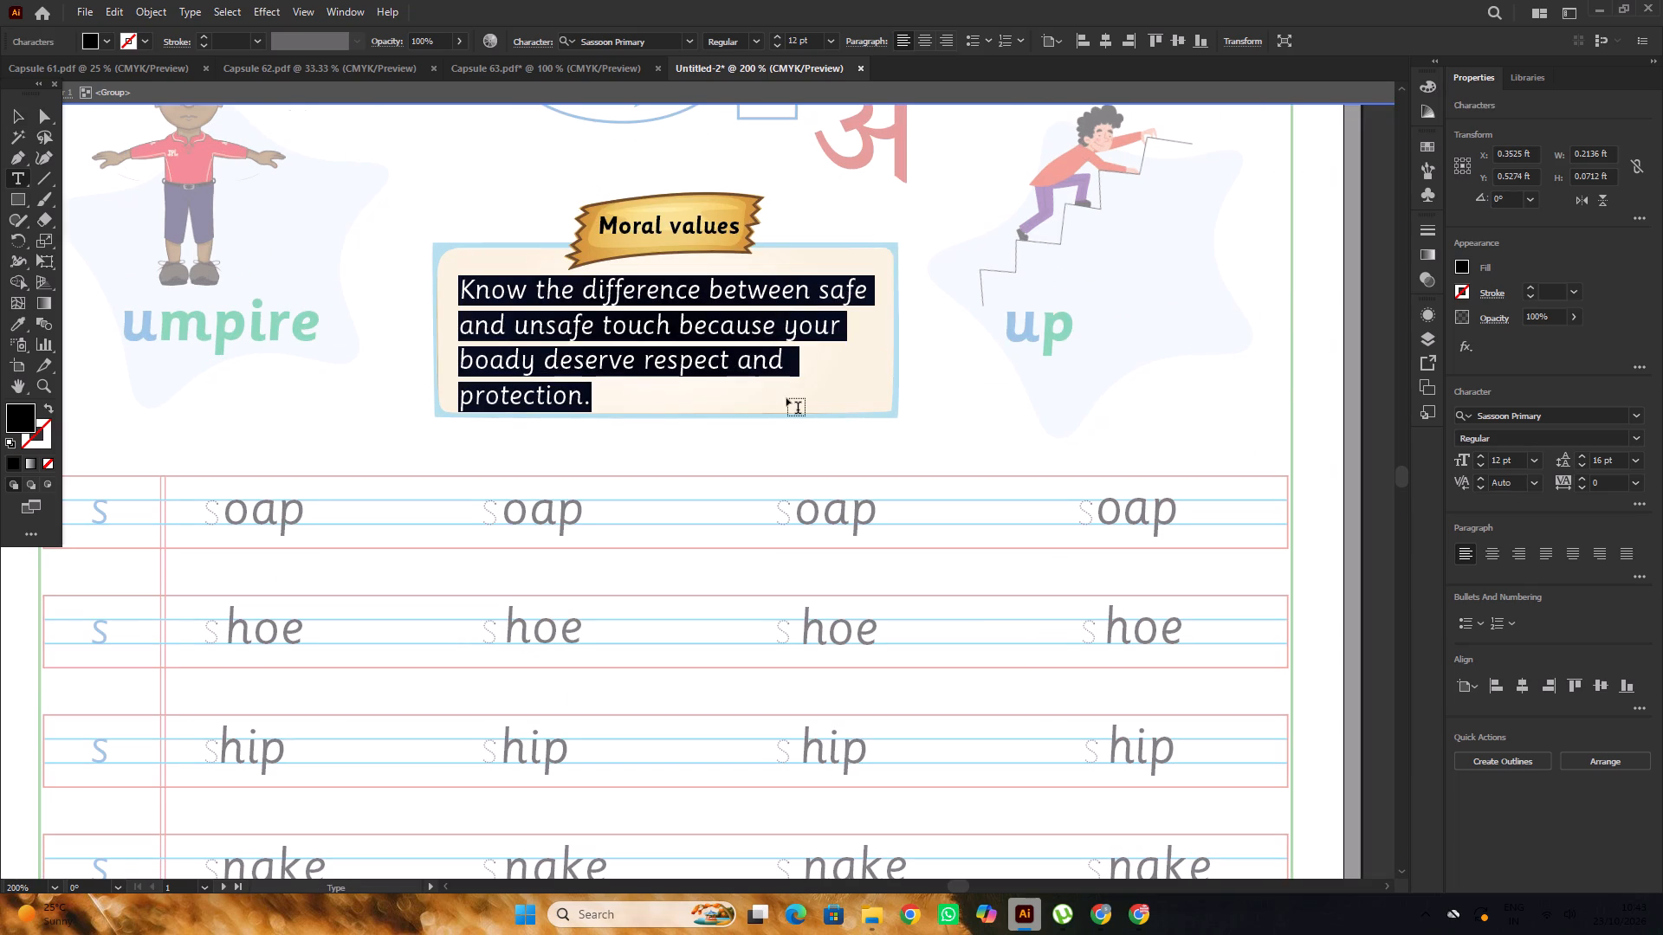
text(arr)
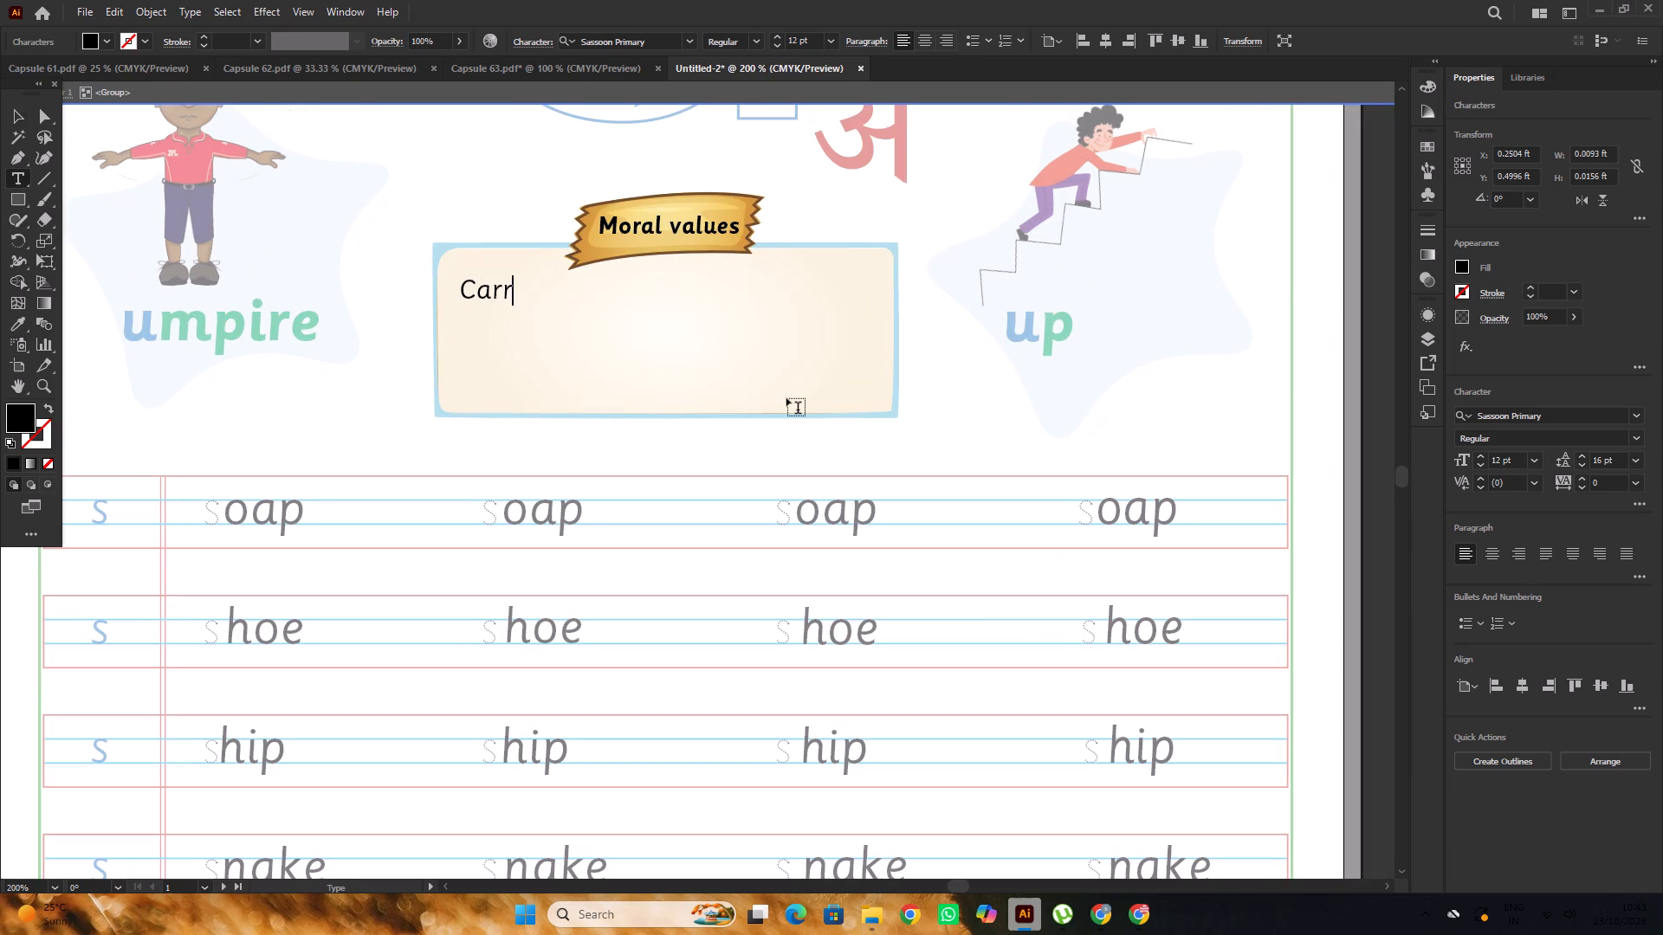
text(y)
key(space)
text(and use)
key(space)
text(a celan)
key(space)
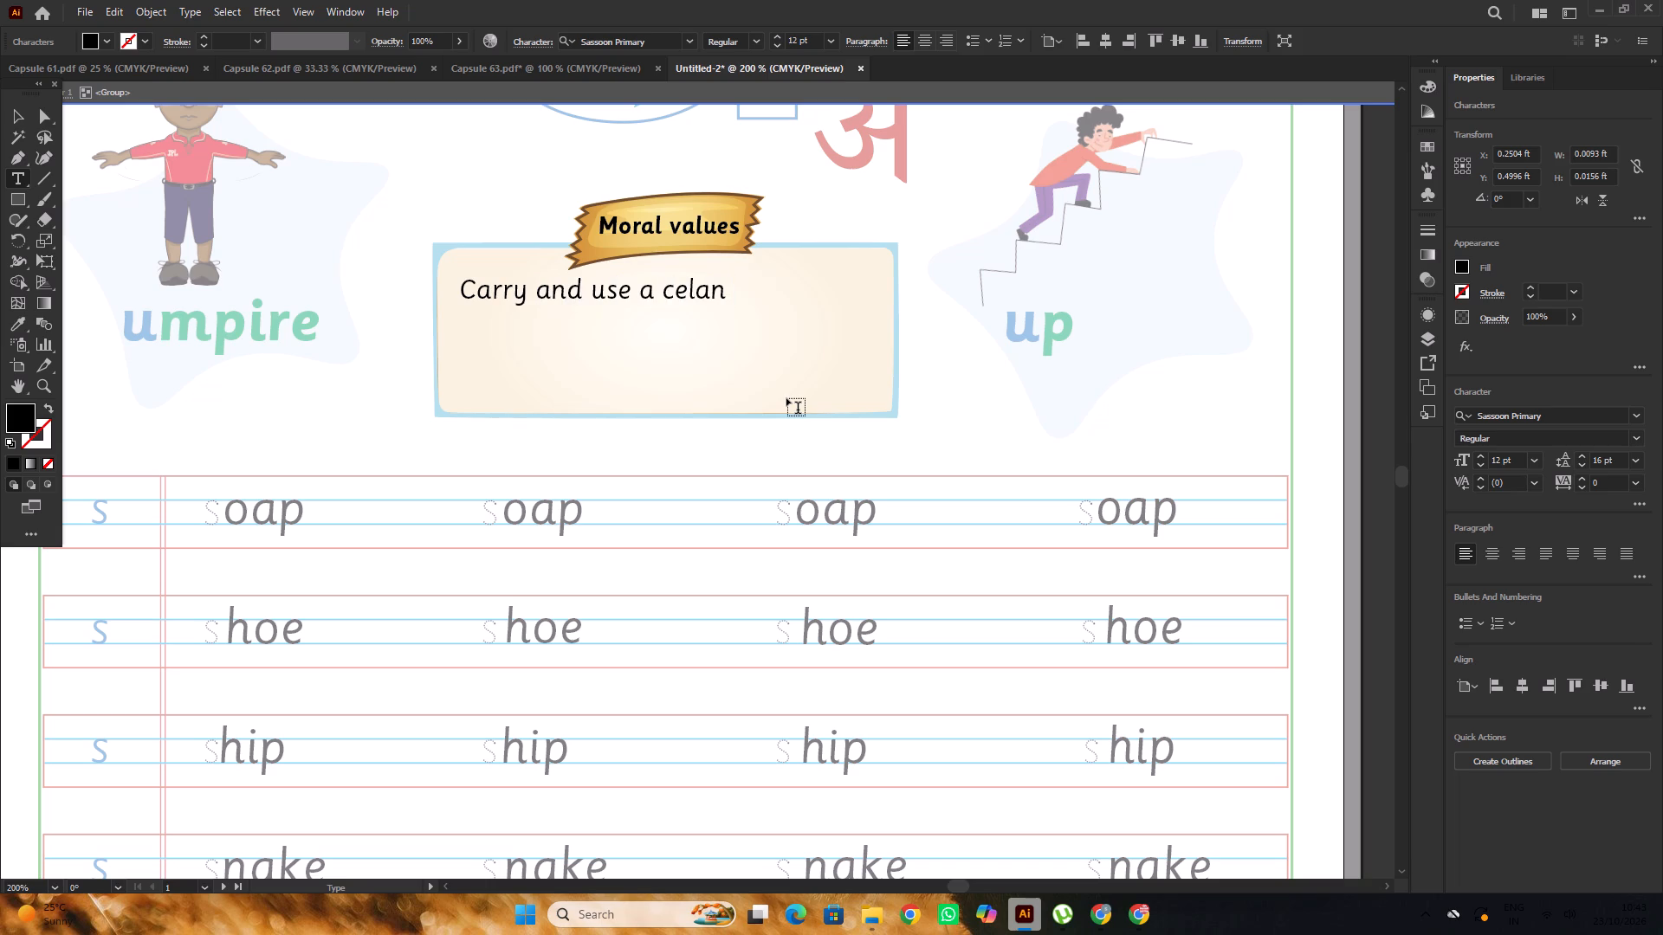
text(hea)
text(nd)
Switch to Chrome, look up the spelling of handkerchief with a "handkerchief meaning" search, close that tab and return to Illustrator.
click(1099, 902)
click(930, 0)
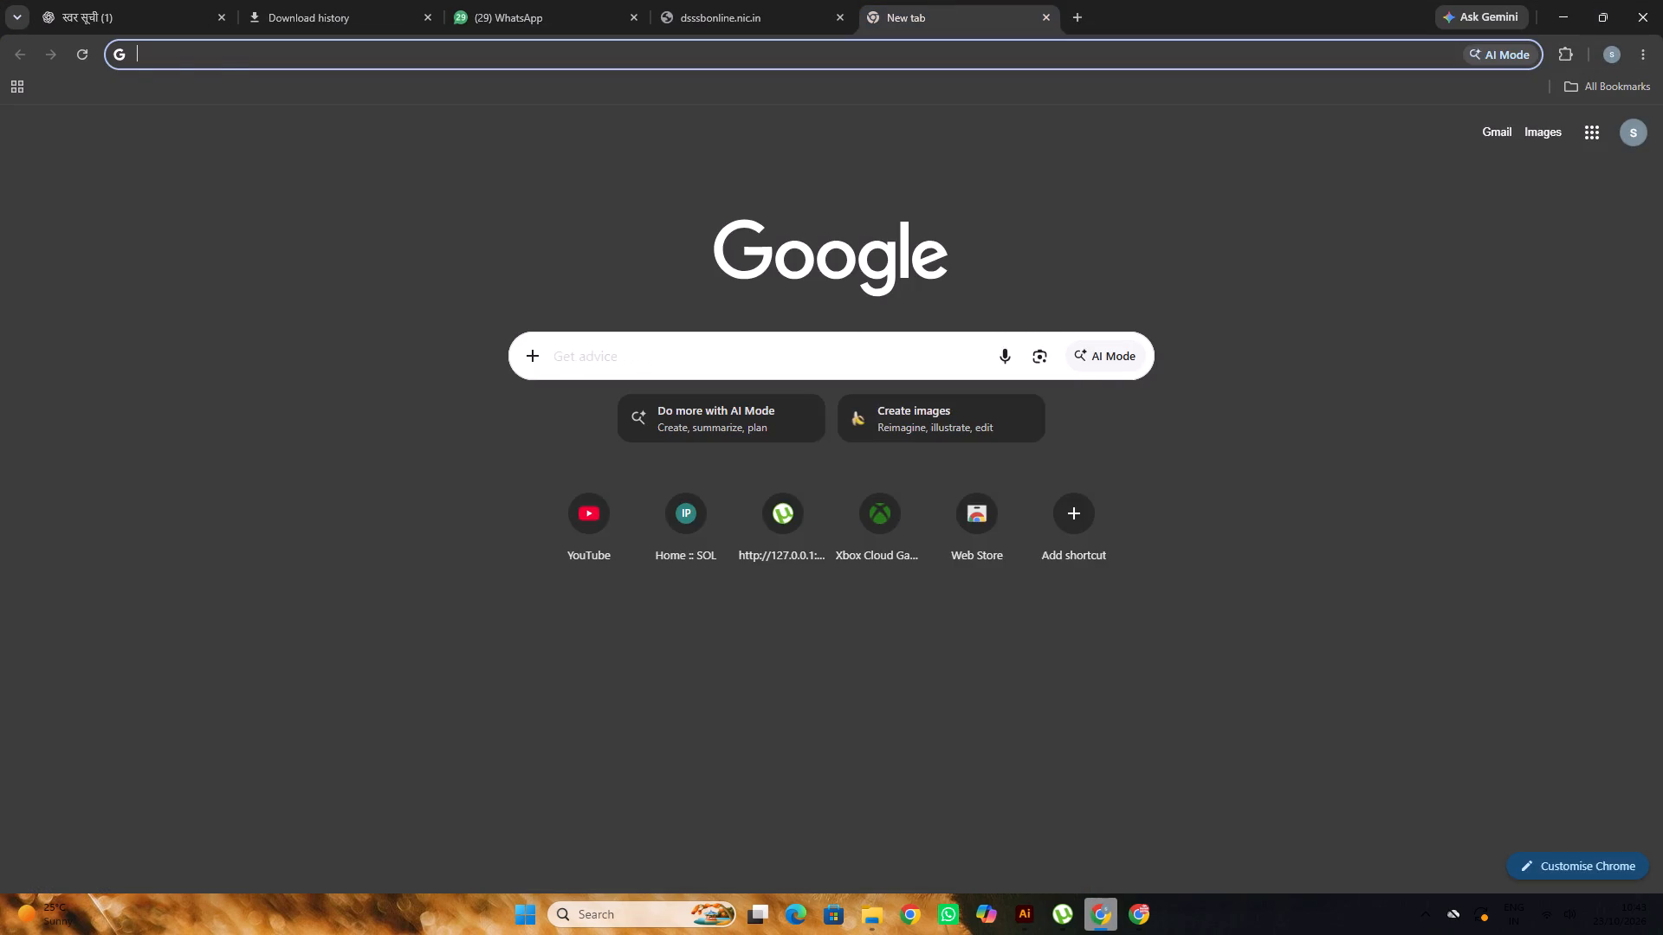
click(785, 348)
text(ha)
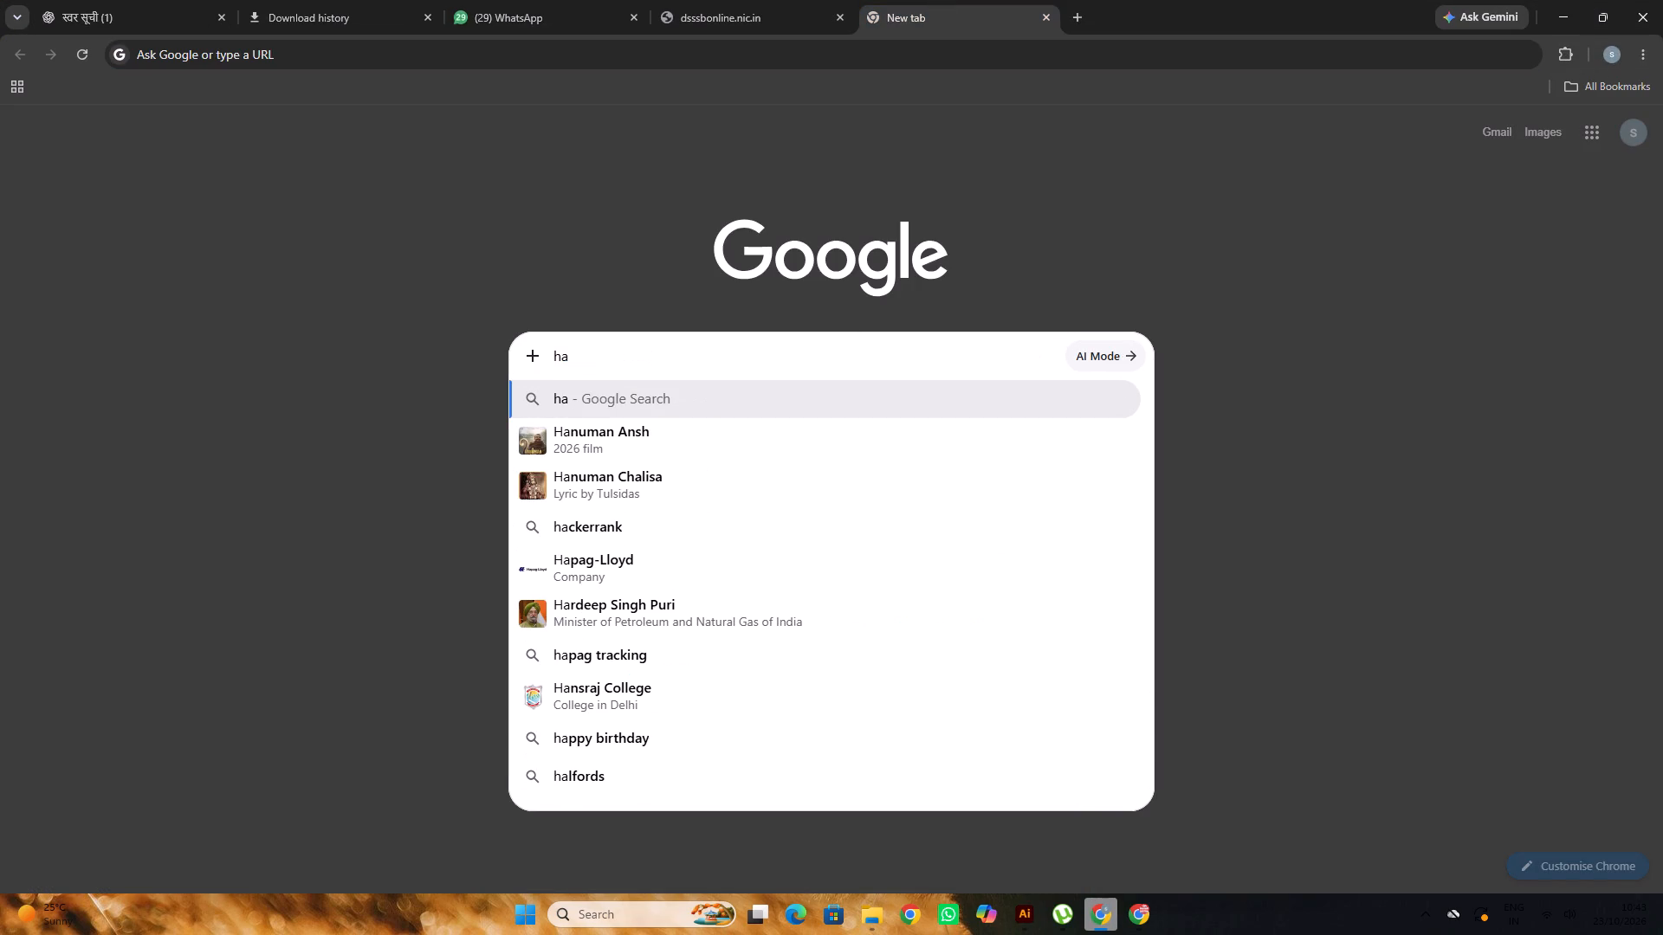
key(BackSpace)
key(e)
text(and)
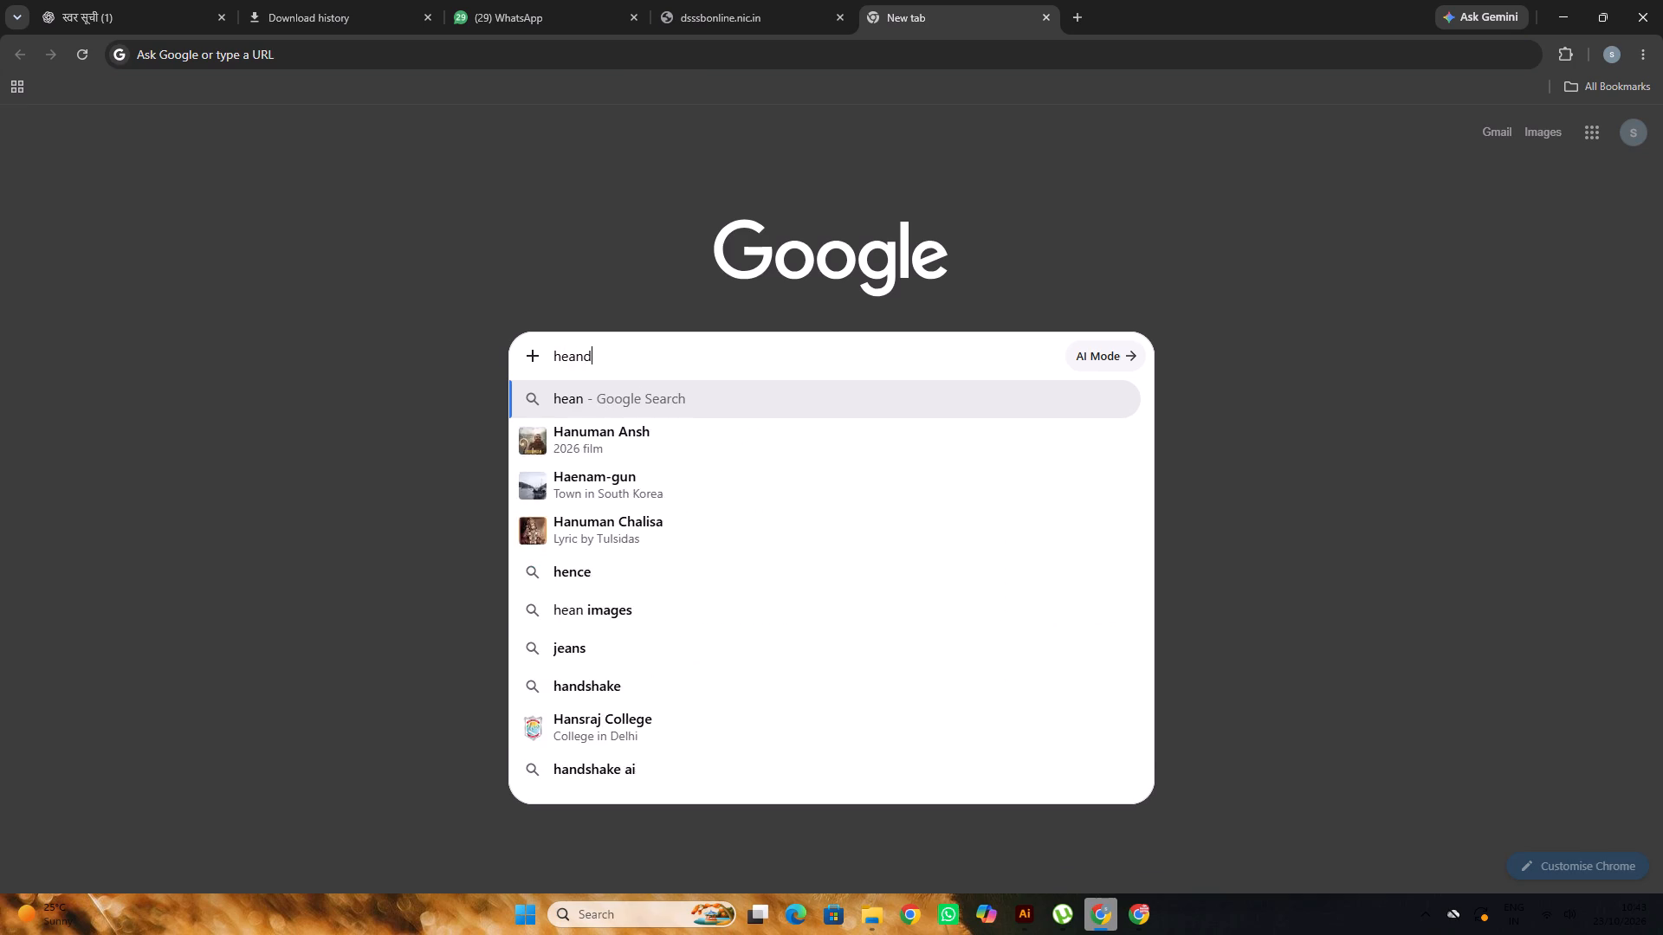
key(space)
key(BackSpace)
text(ker)
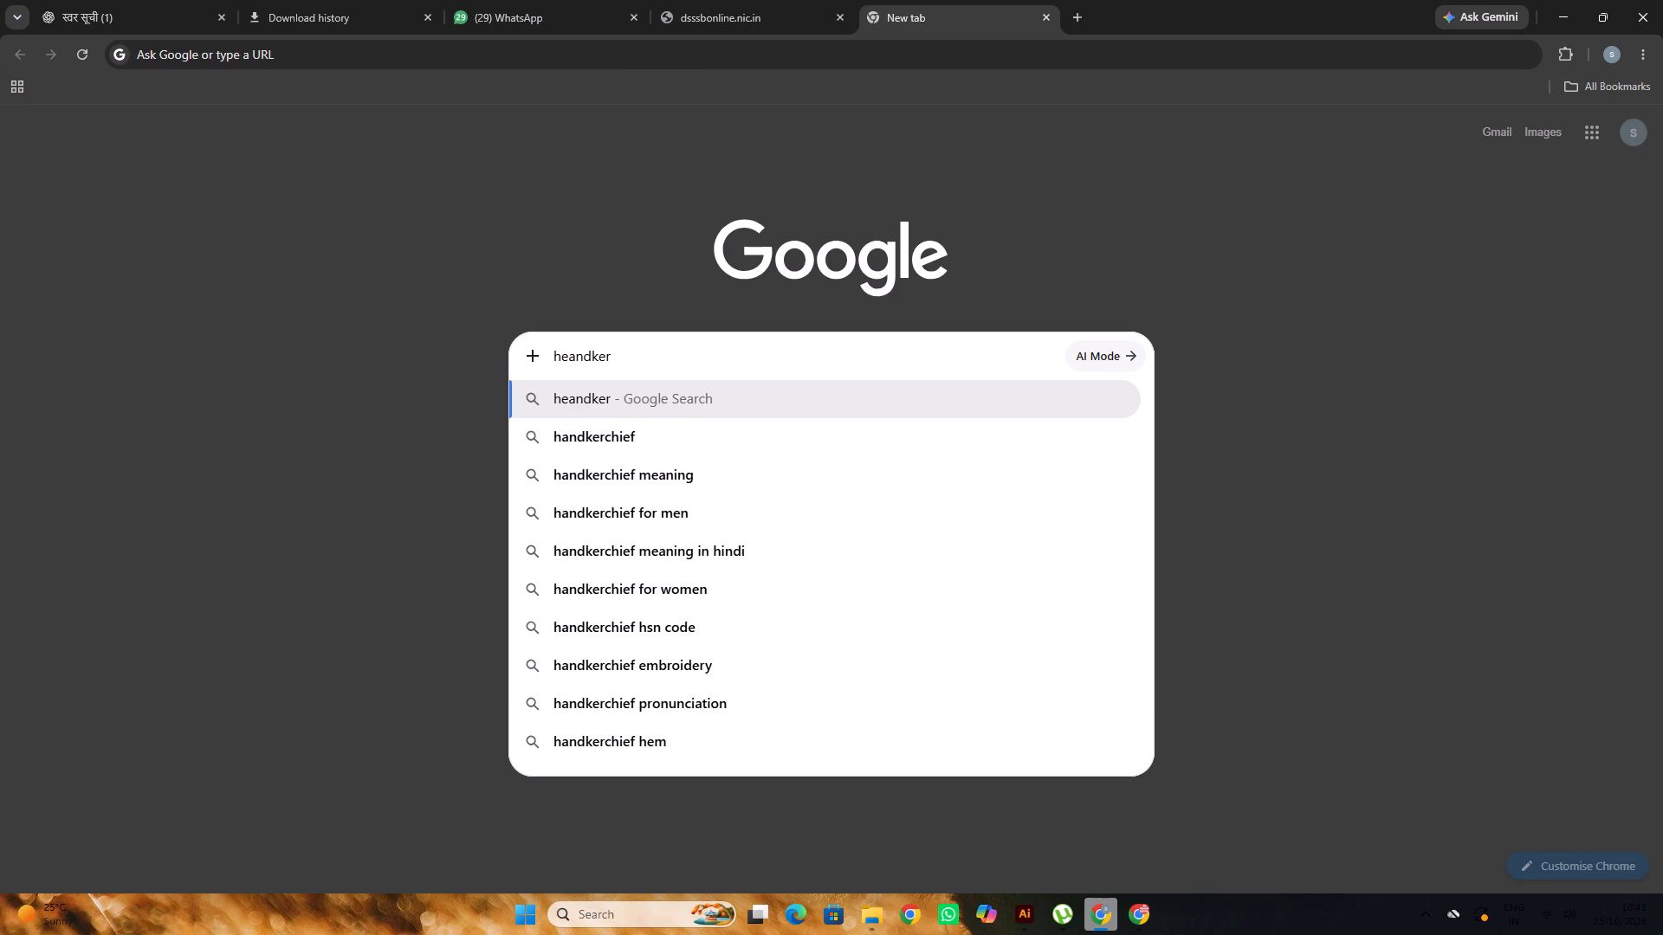
click(752, 465)
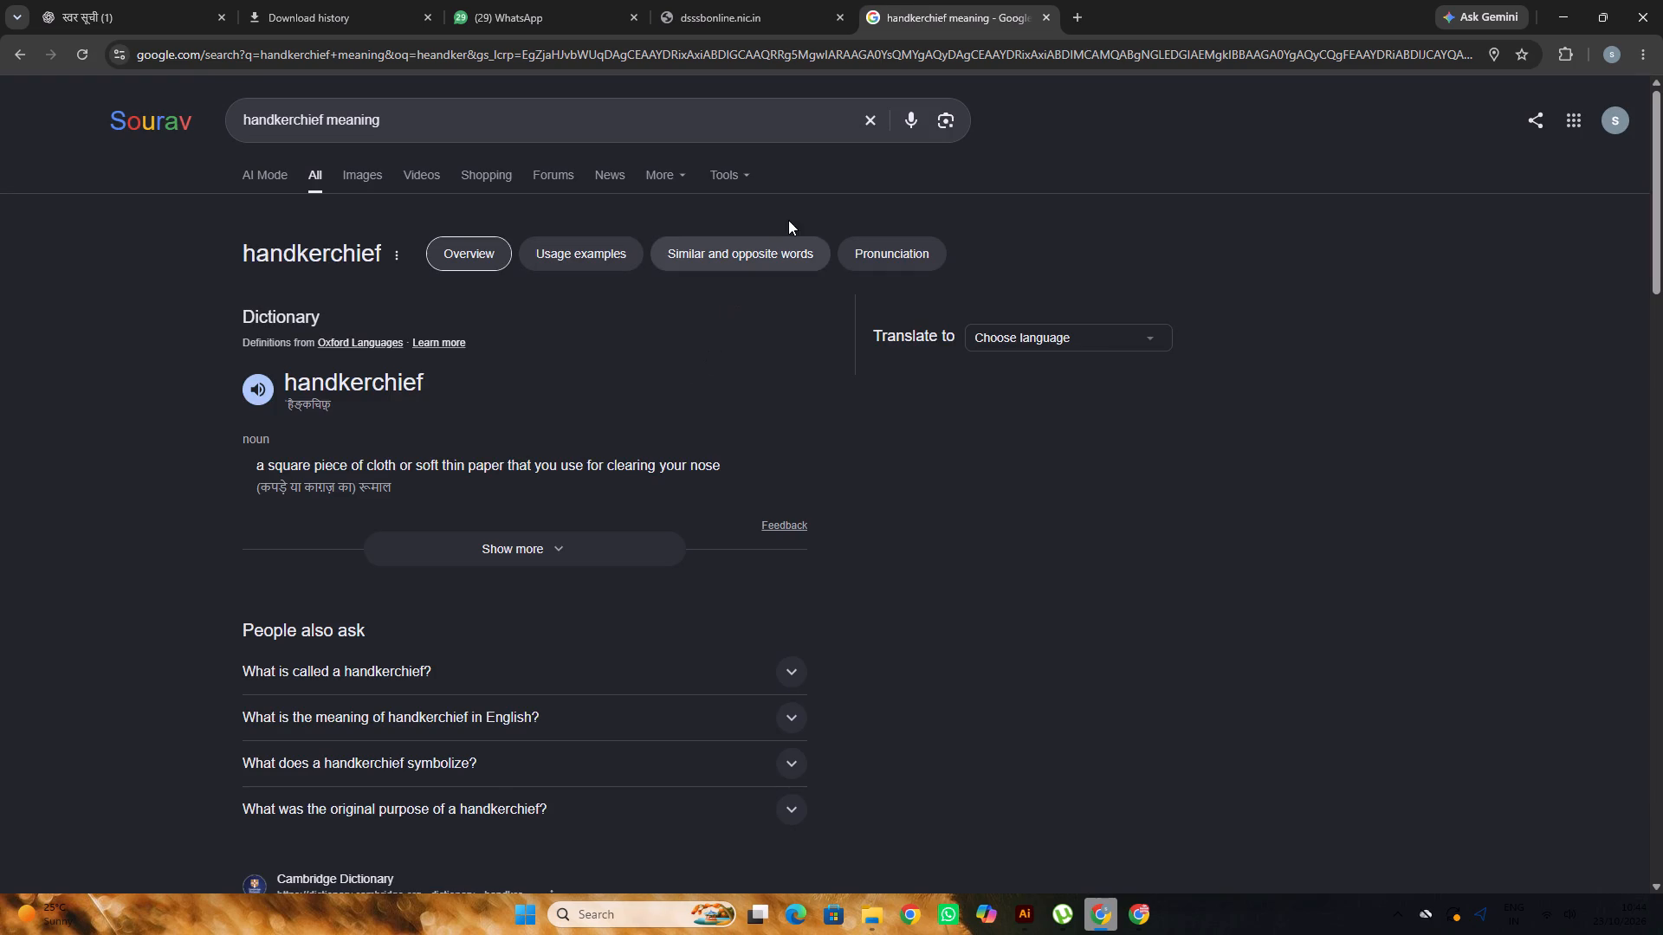
click(1051, 18)
click(1563, 5)
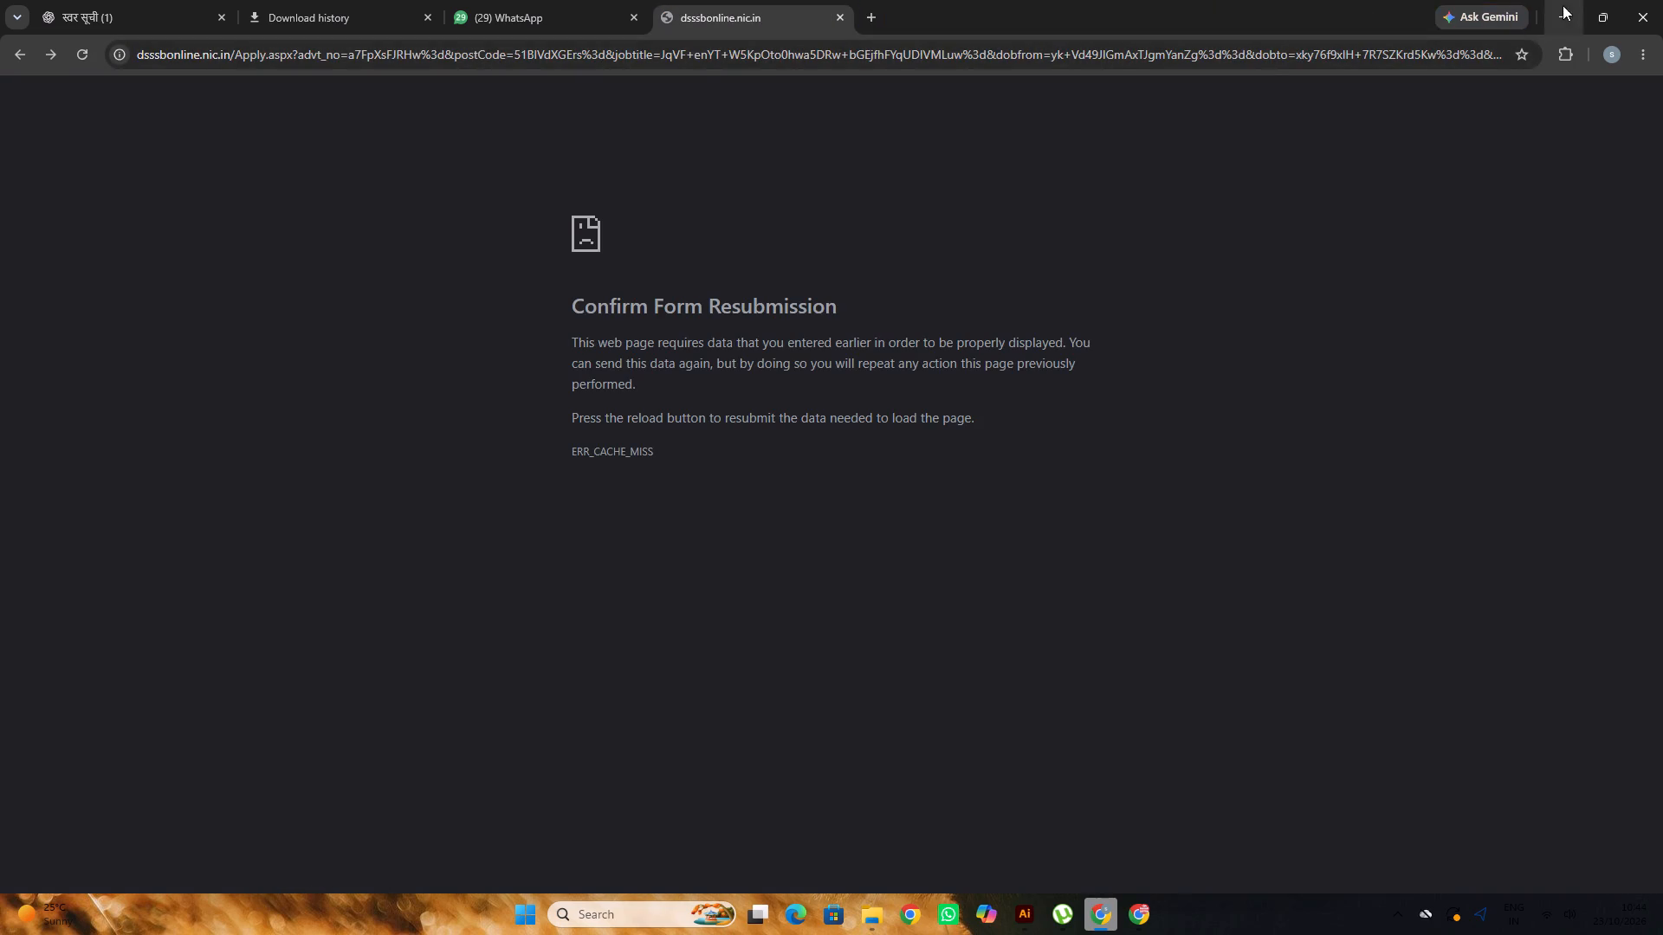
Correct the last word of the moral text to "handkerchief" and start a second line.
key(BackSpace)
key(BackSpace)
key(BackSpace)
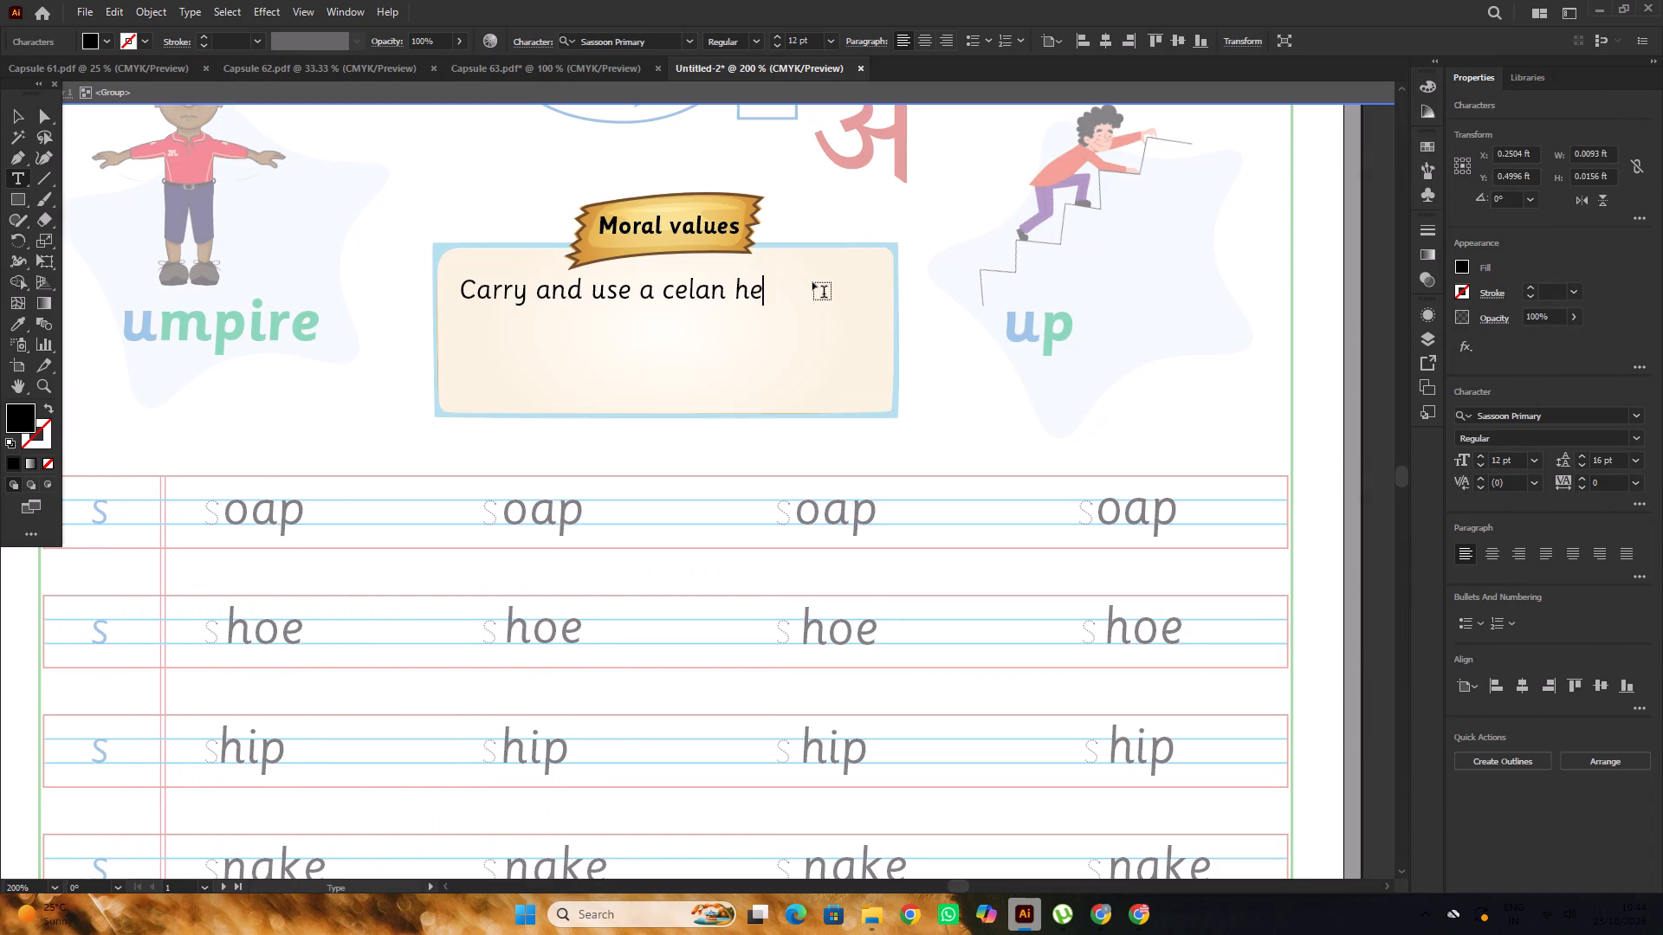
key(BackSpace)
text(and)
text(kerch)
text(ief)
key(Return)
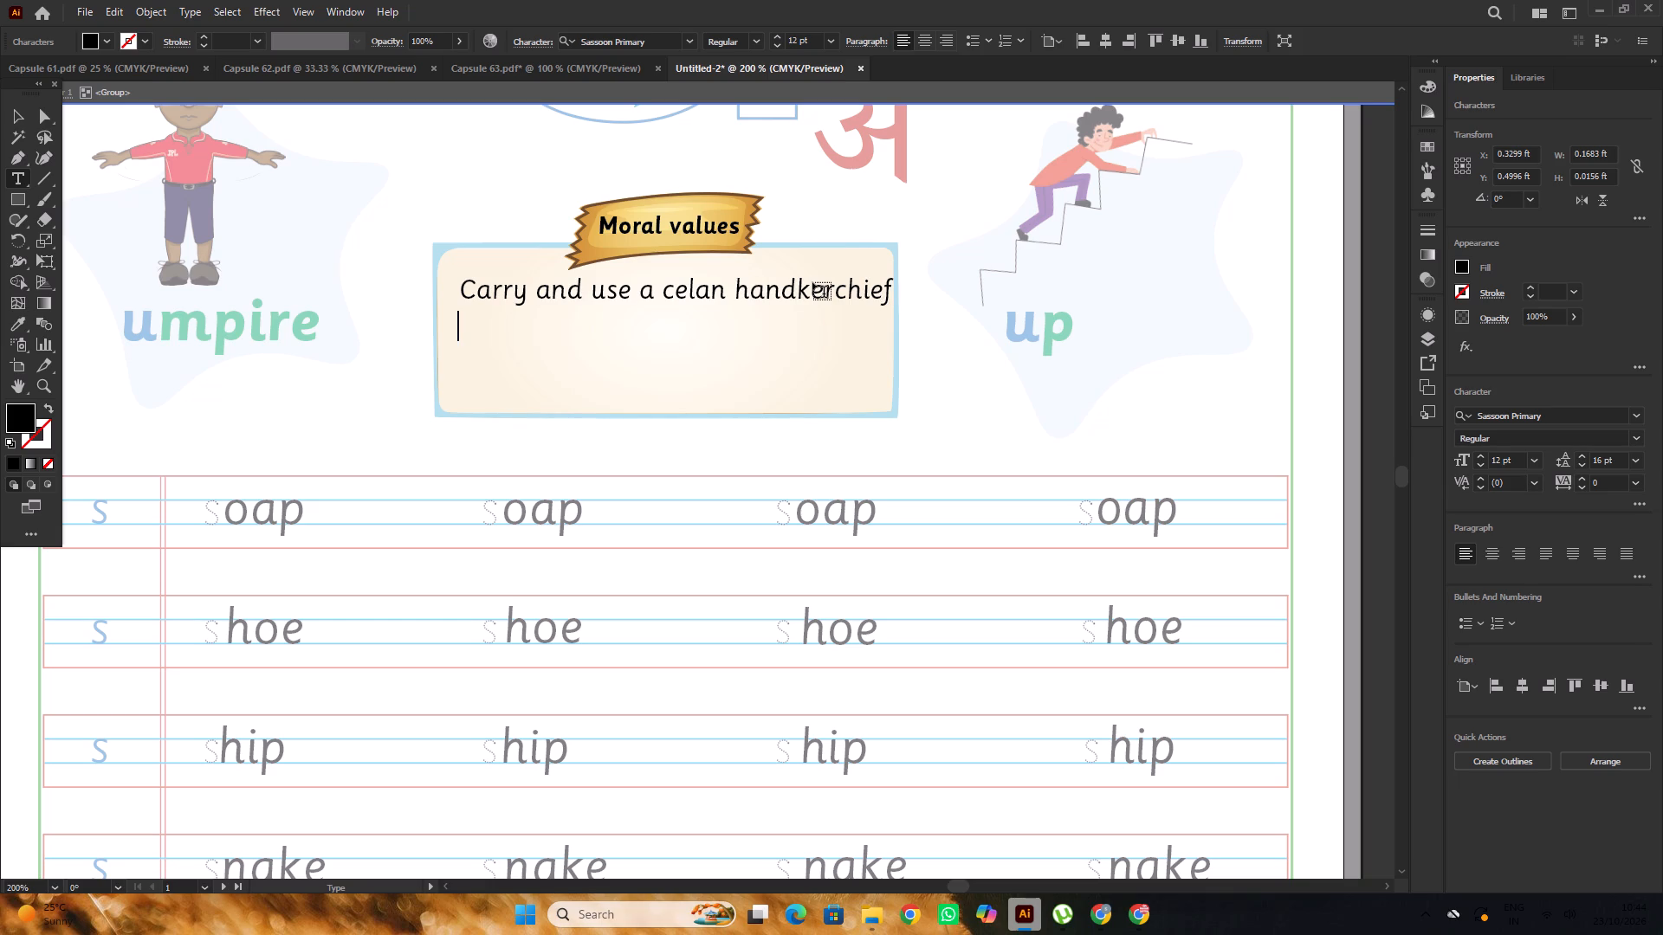
Enter "because good hygiene protects you" as the second line of the moral text and start a third line.
text(because)
key(space)
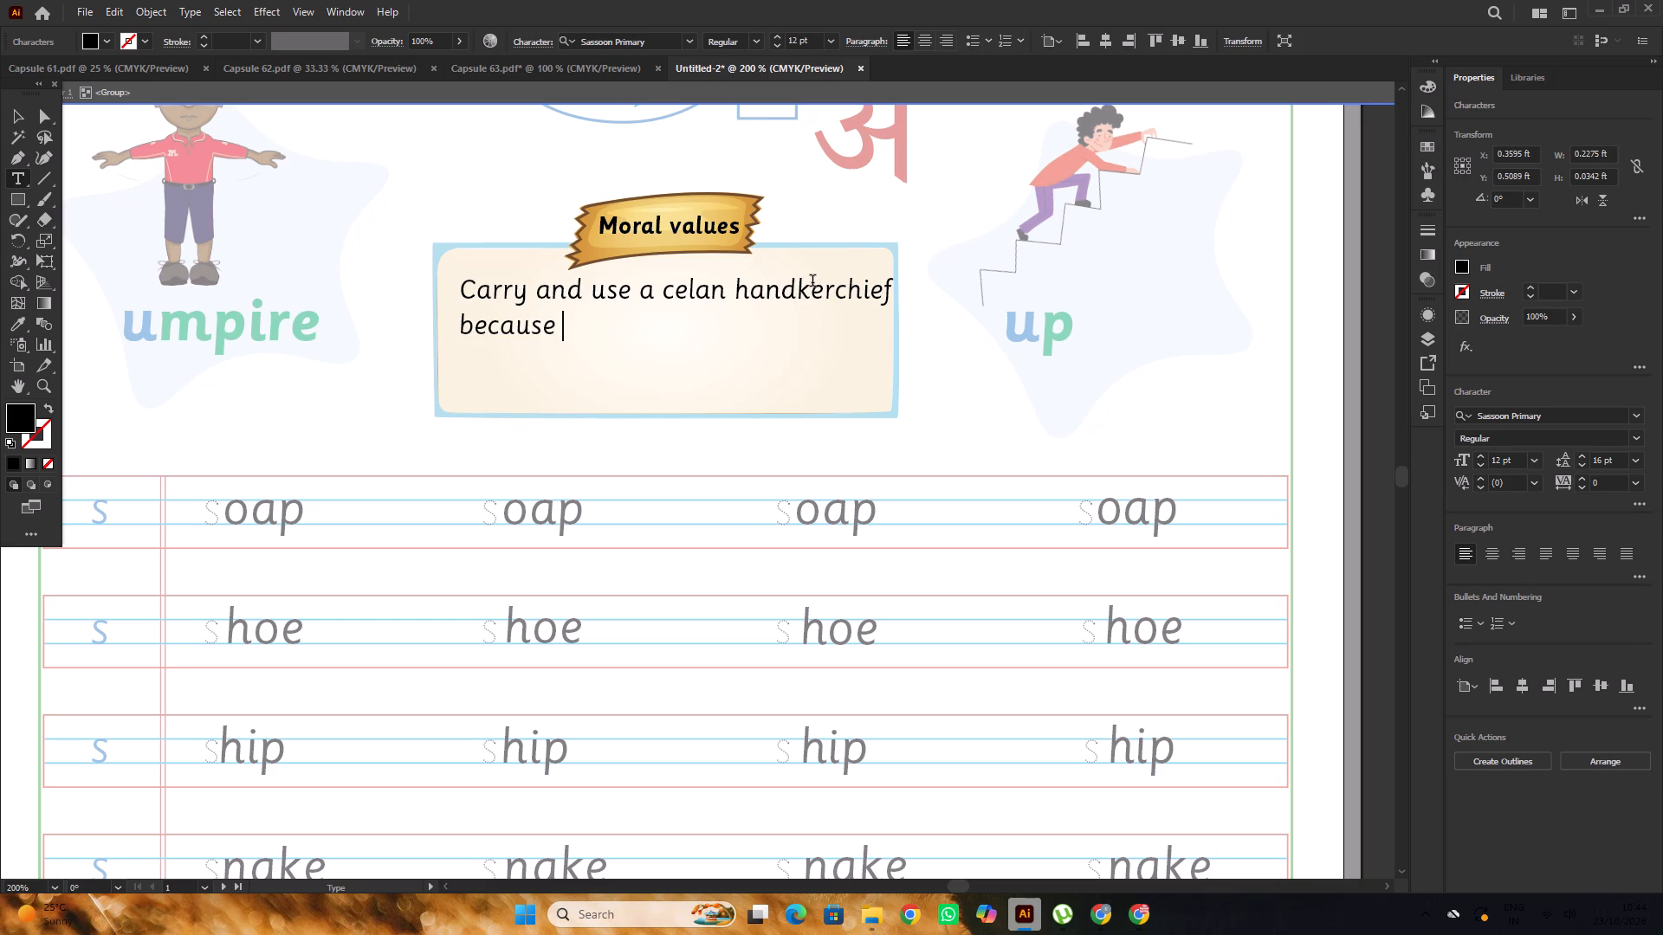
text(good)
key(space)
text(hy)
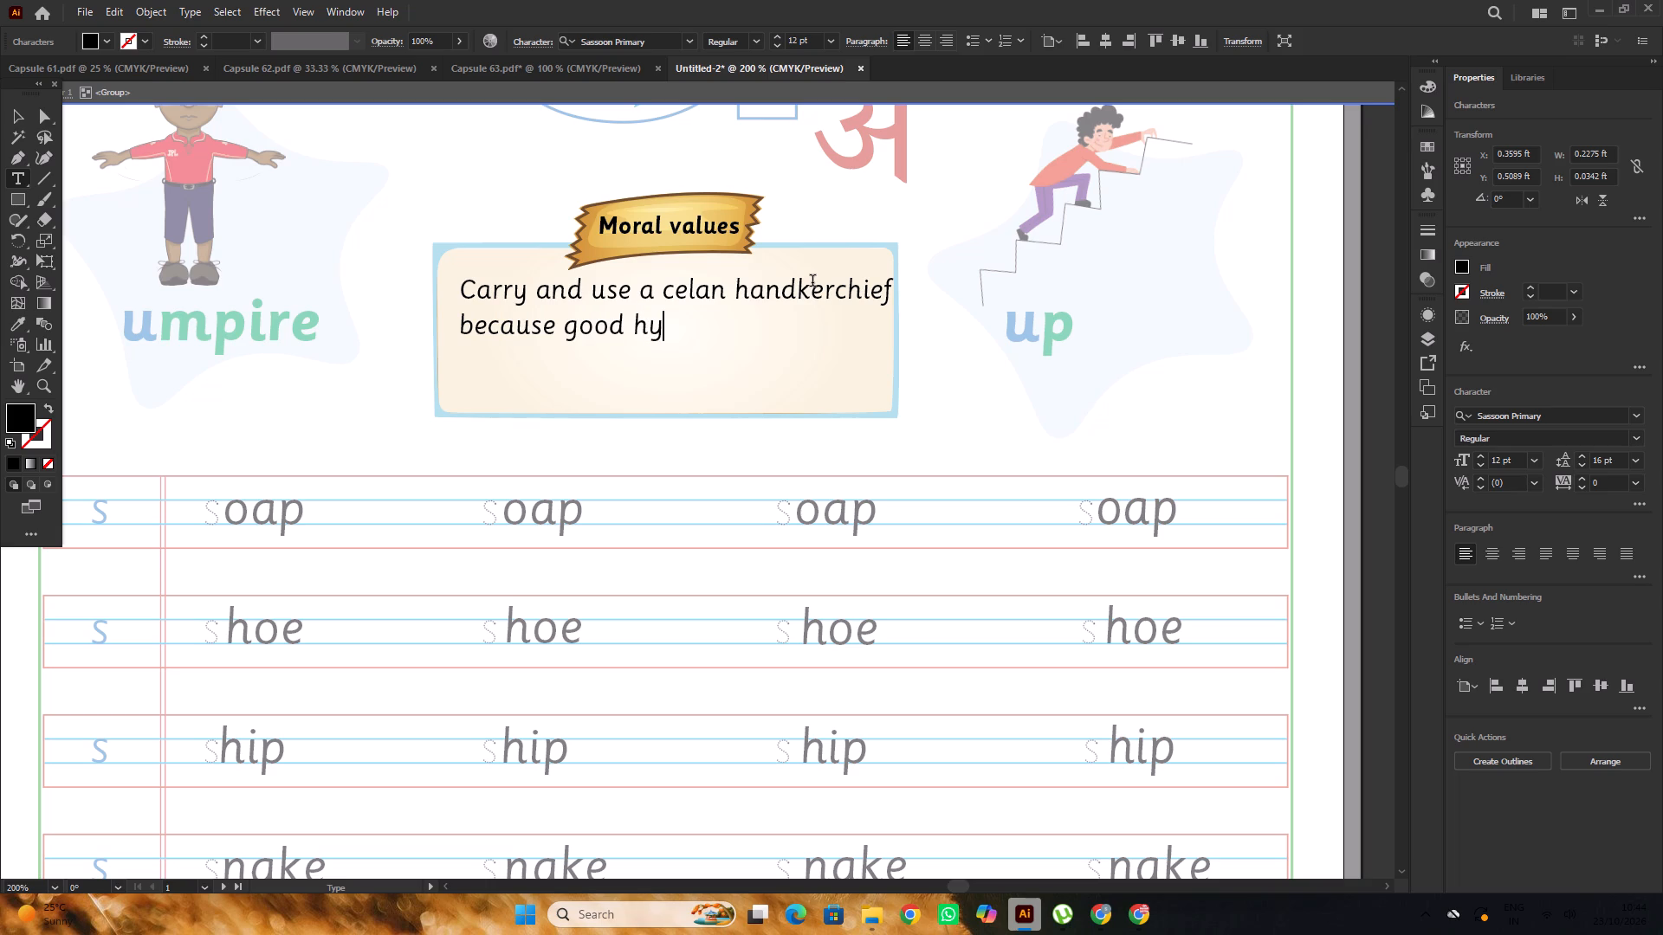
text(gie)
key(n)
key(e)
key(space)
text(protect)
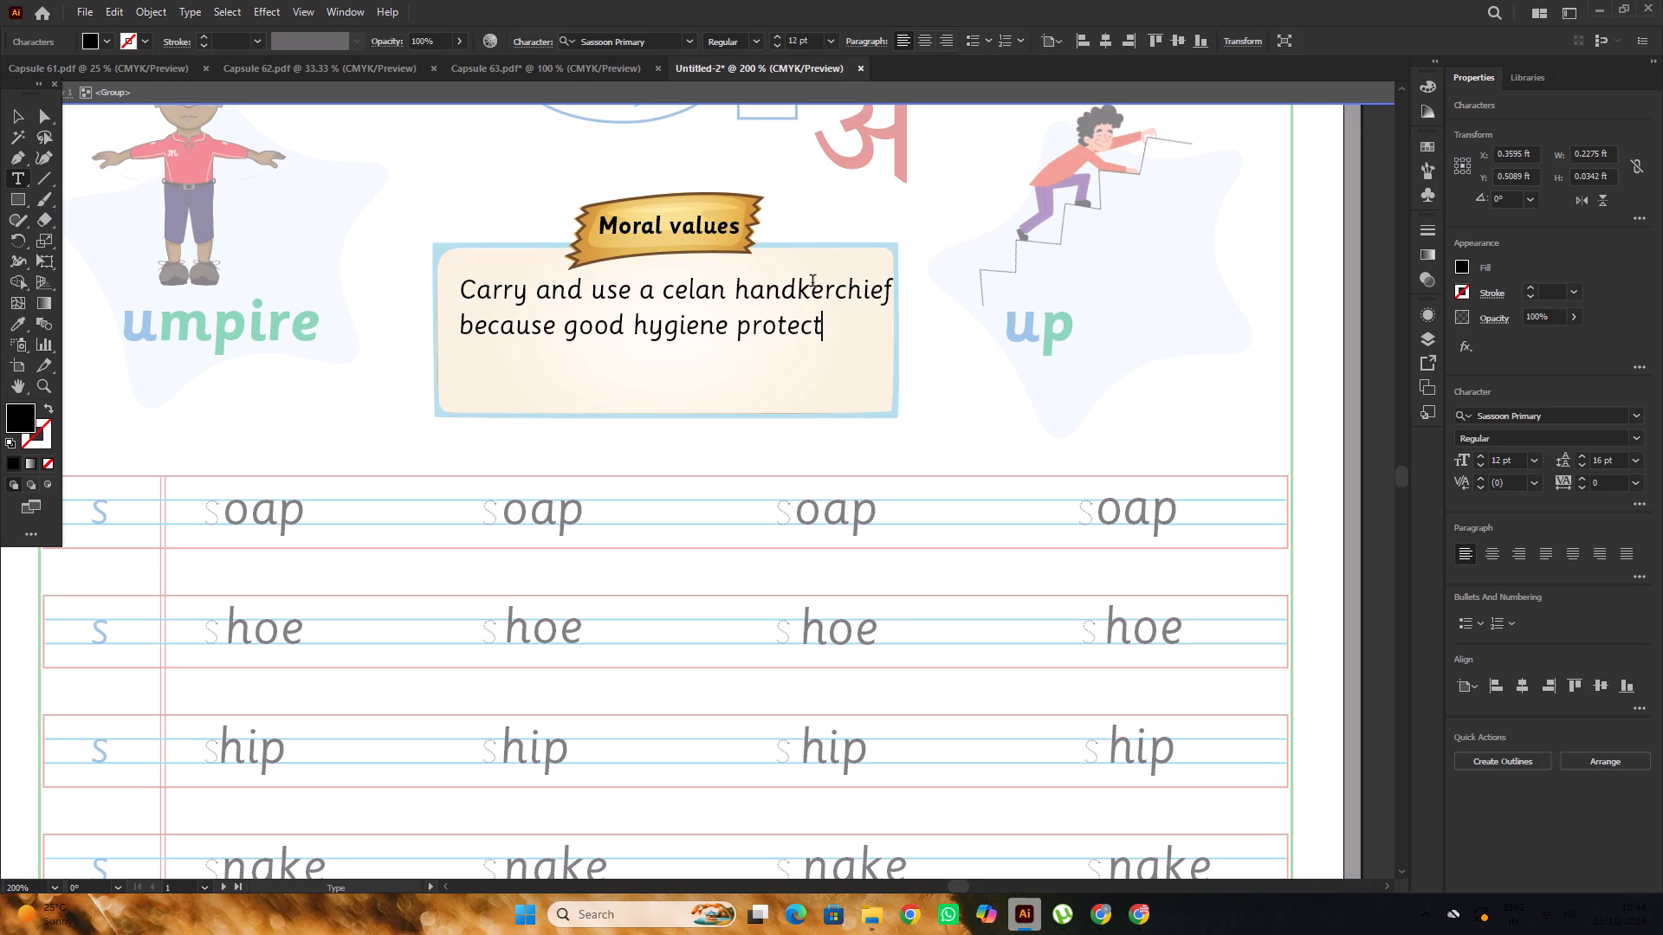
key(s)
key(space)
text(you)
key(Return)
Enter "and those around you." as the third line of the moral text and finish text editing.
text(and those)
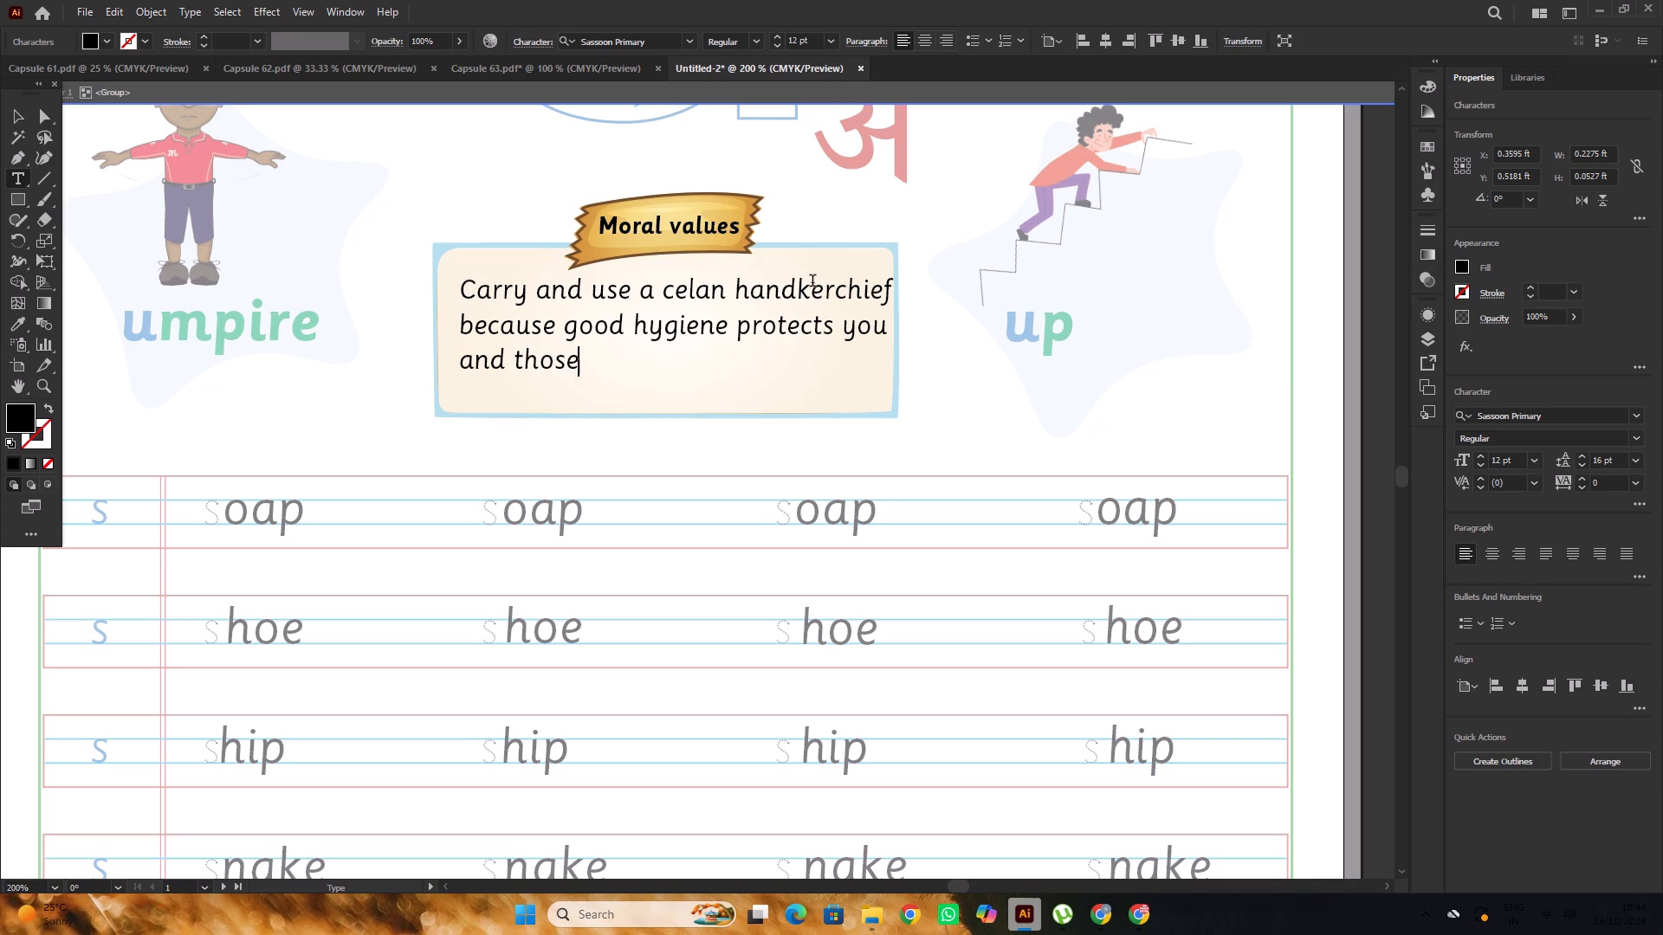
key(space)
text(around)
key(space)
text(you)
key(period)
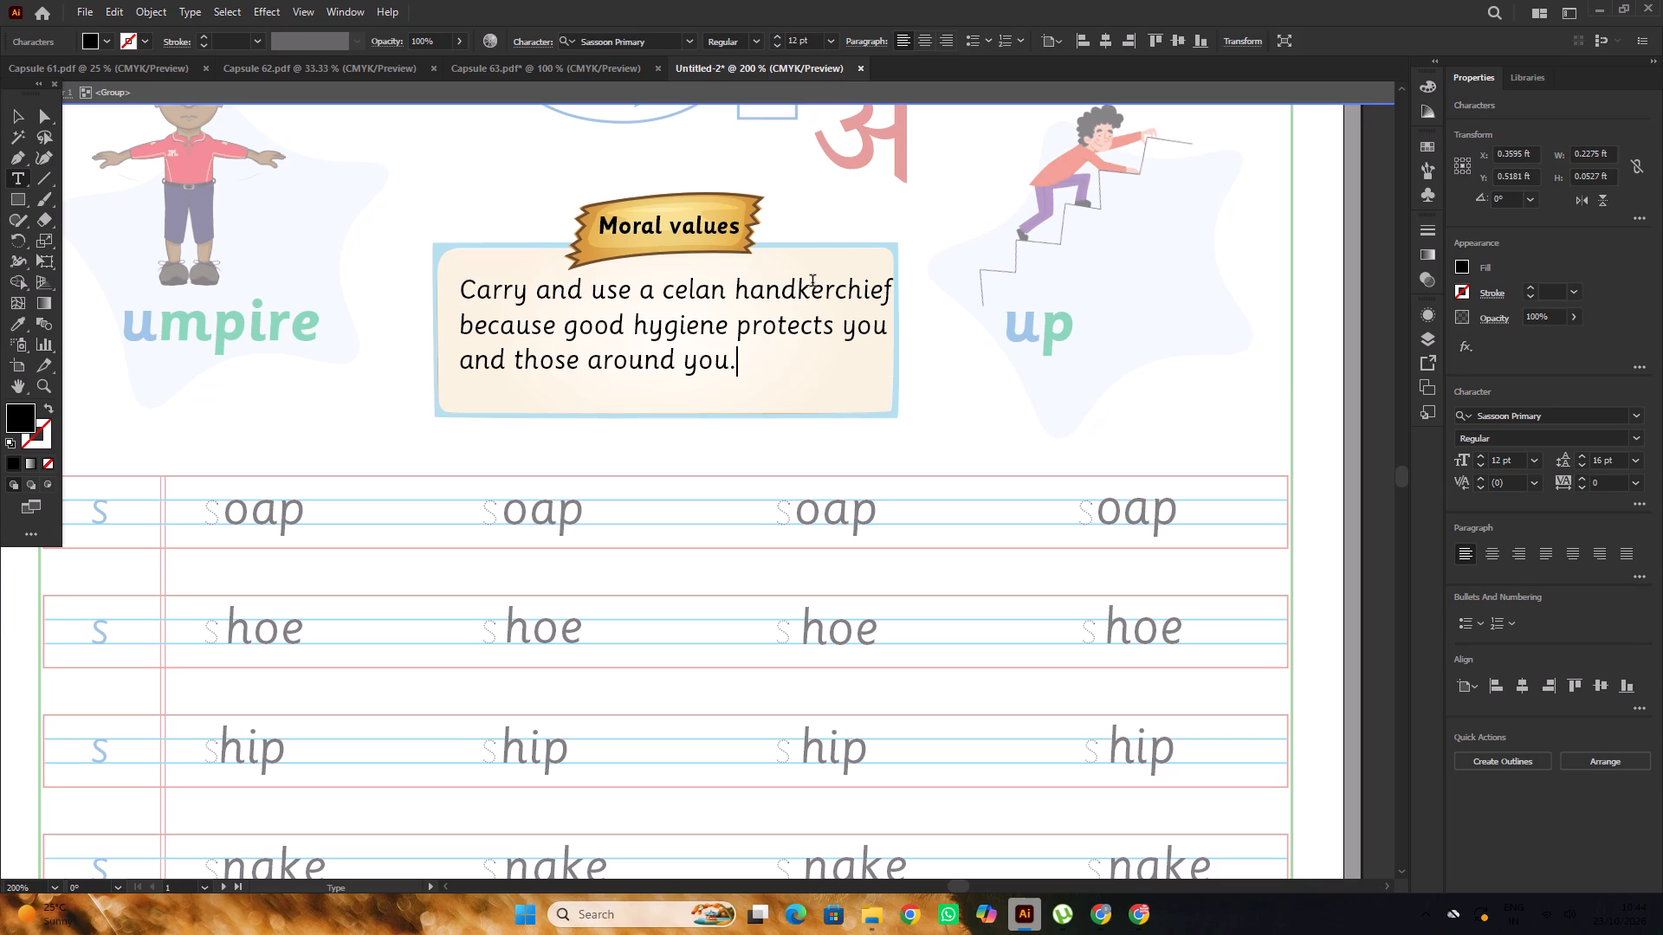
click(8, 110)
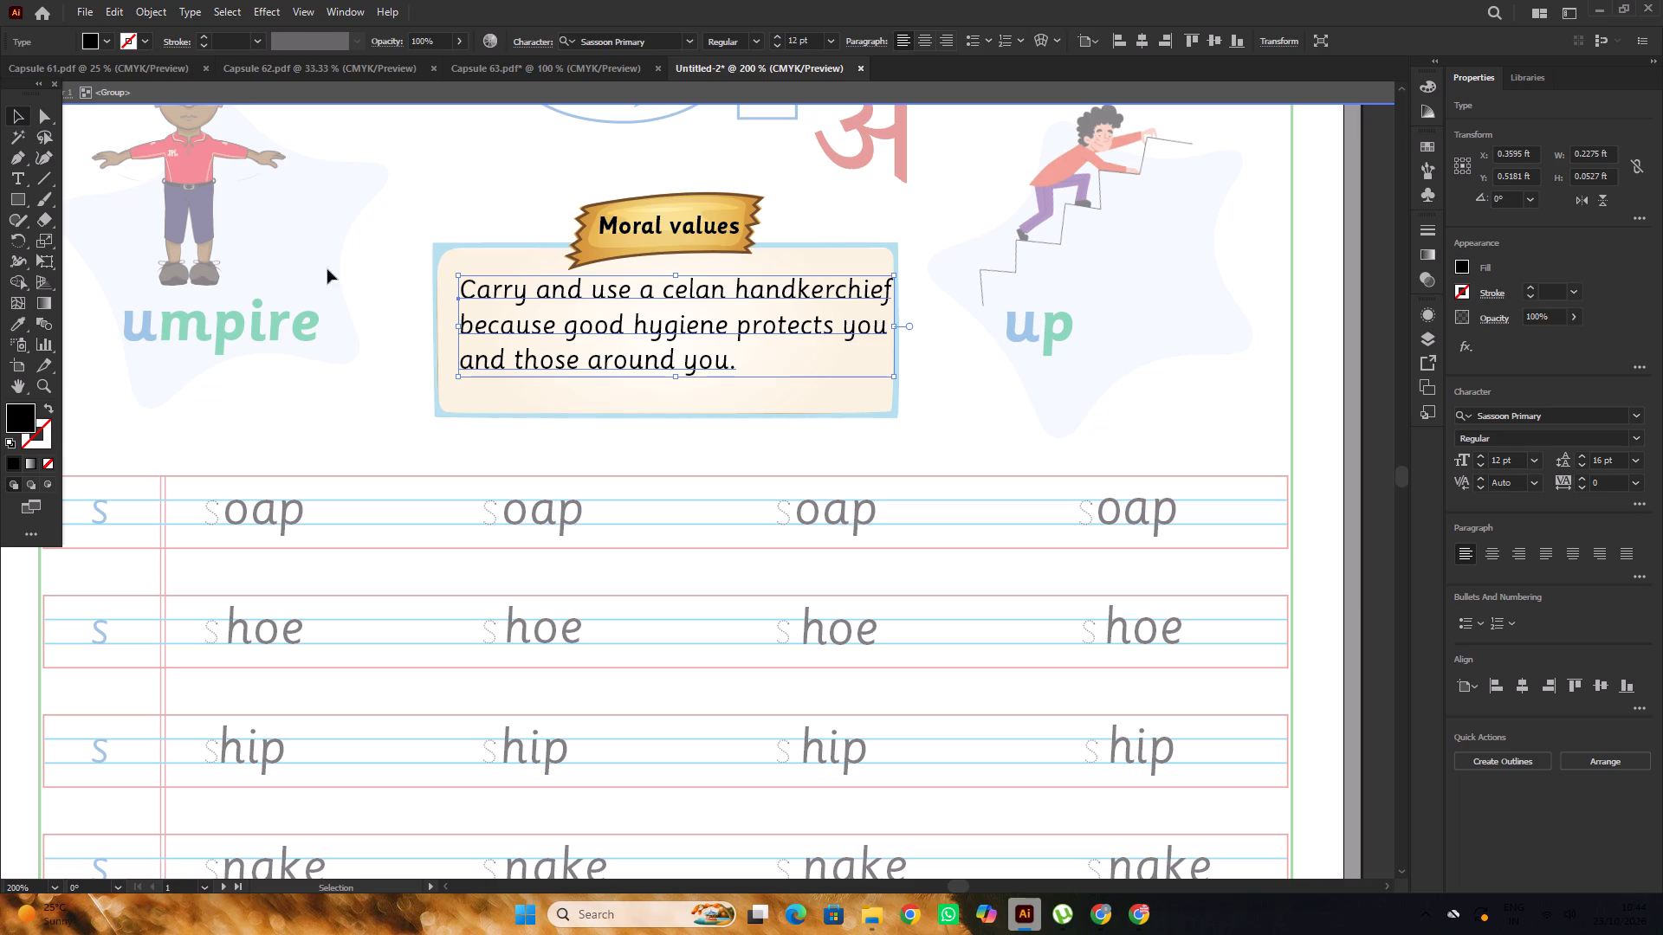
Centre the moral text's lines, set their leading to 18 pt, and position the text centrally inside the Moral values box.
click(1528, 687)
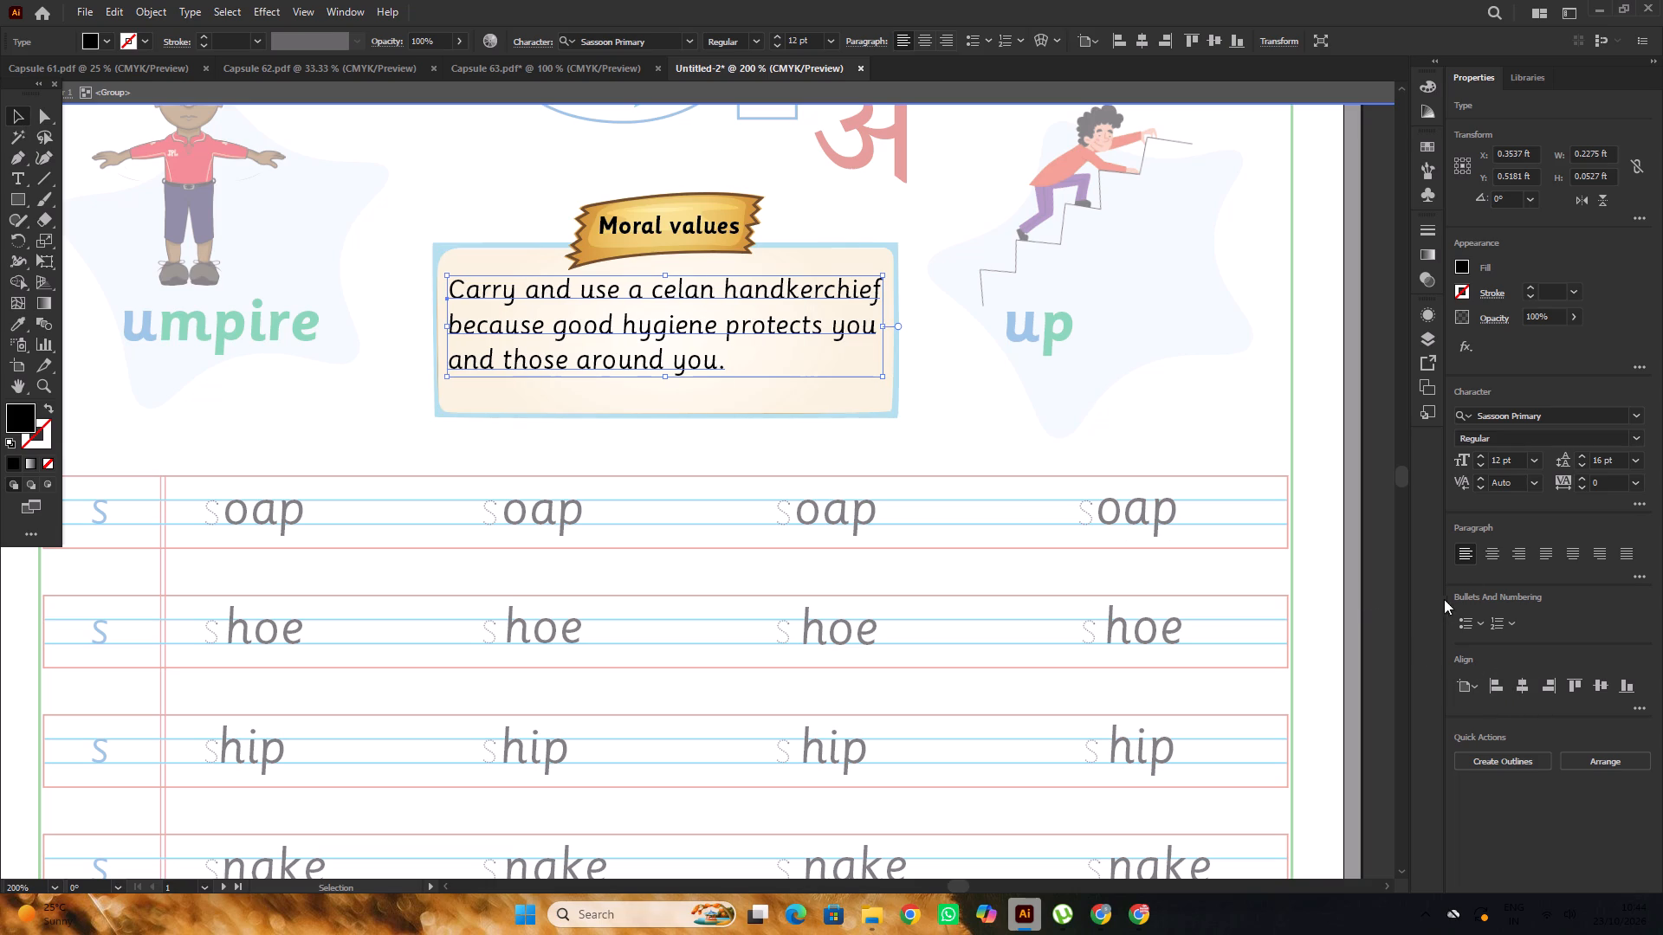
double_click(1582, 455)
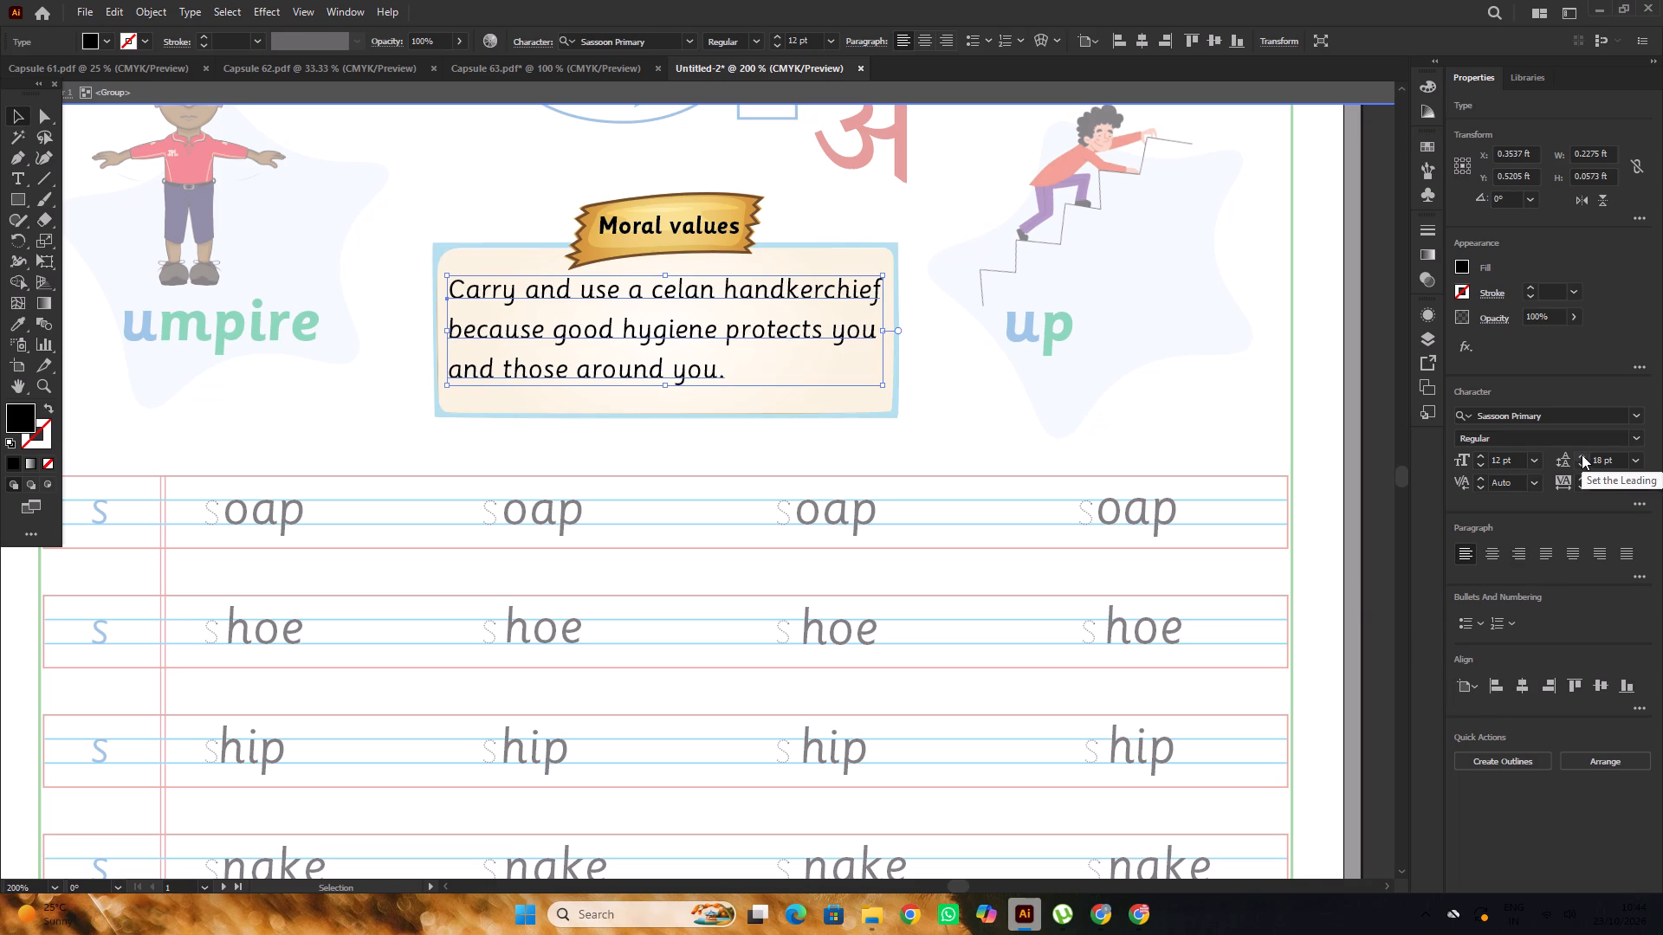
click(1495, 556)
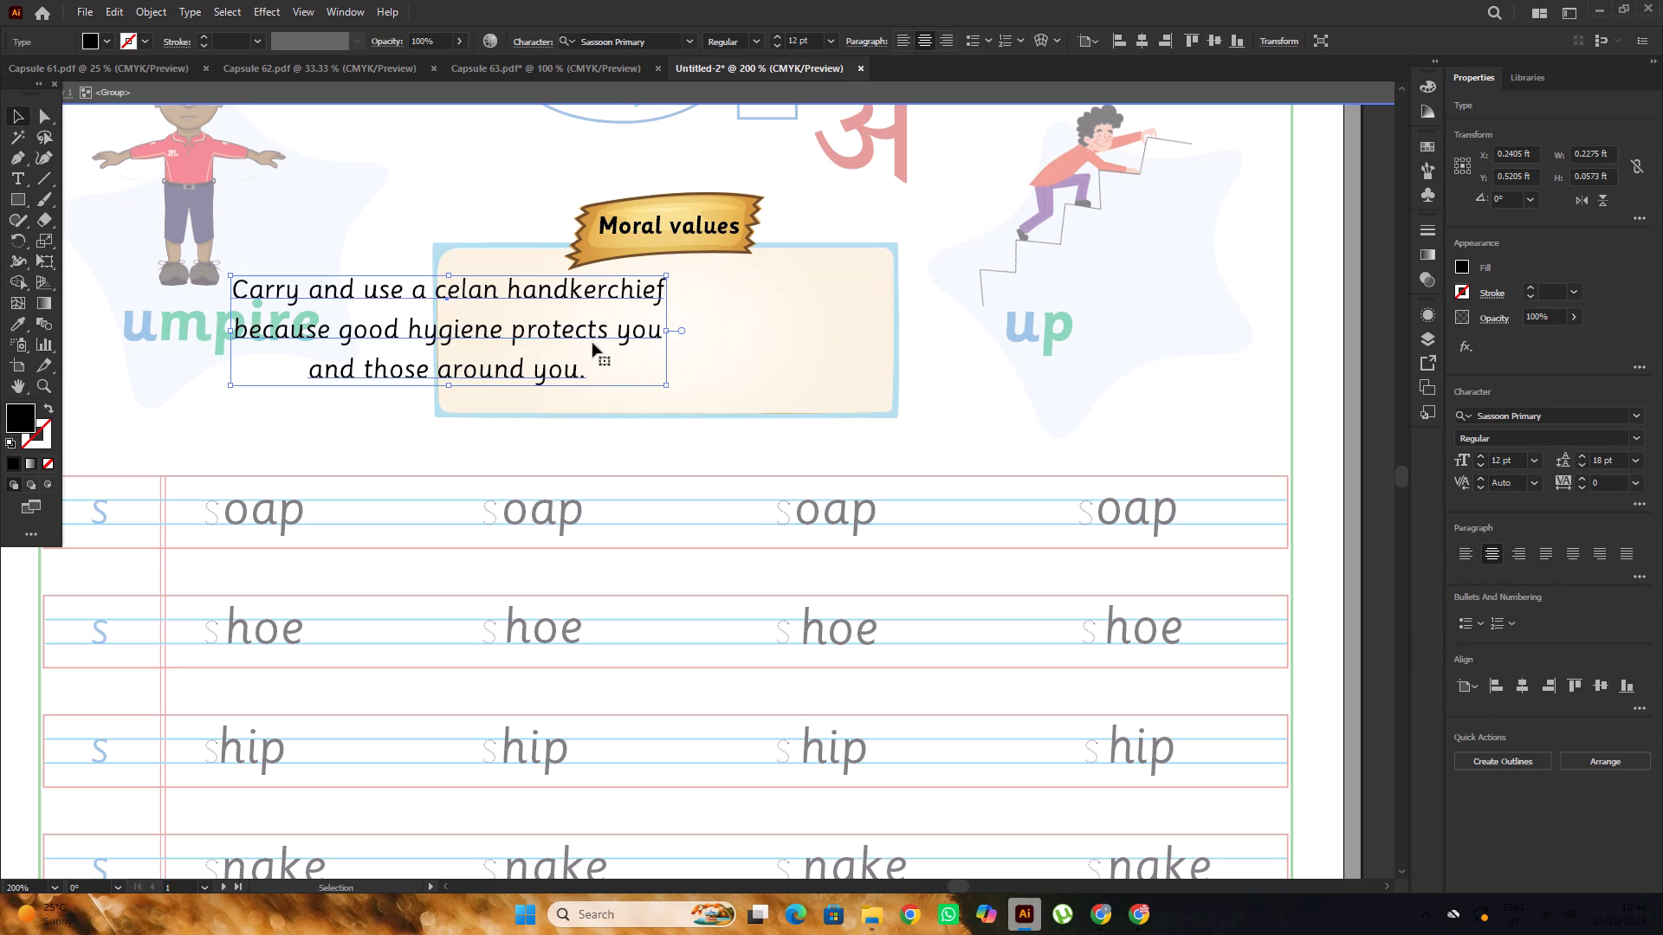
drag(584, 330, 798, 339)
alt+scroll(705, 315, down, 5)
triple_click(463, 297)
click(463, 297)
Lock the green page border and delete the four letter s practice rows for soap, shoe, ship and snake.
key(space)
key(space)
drag(464, 295, 390, 316)
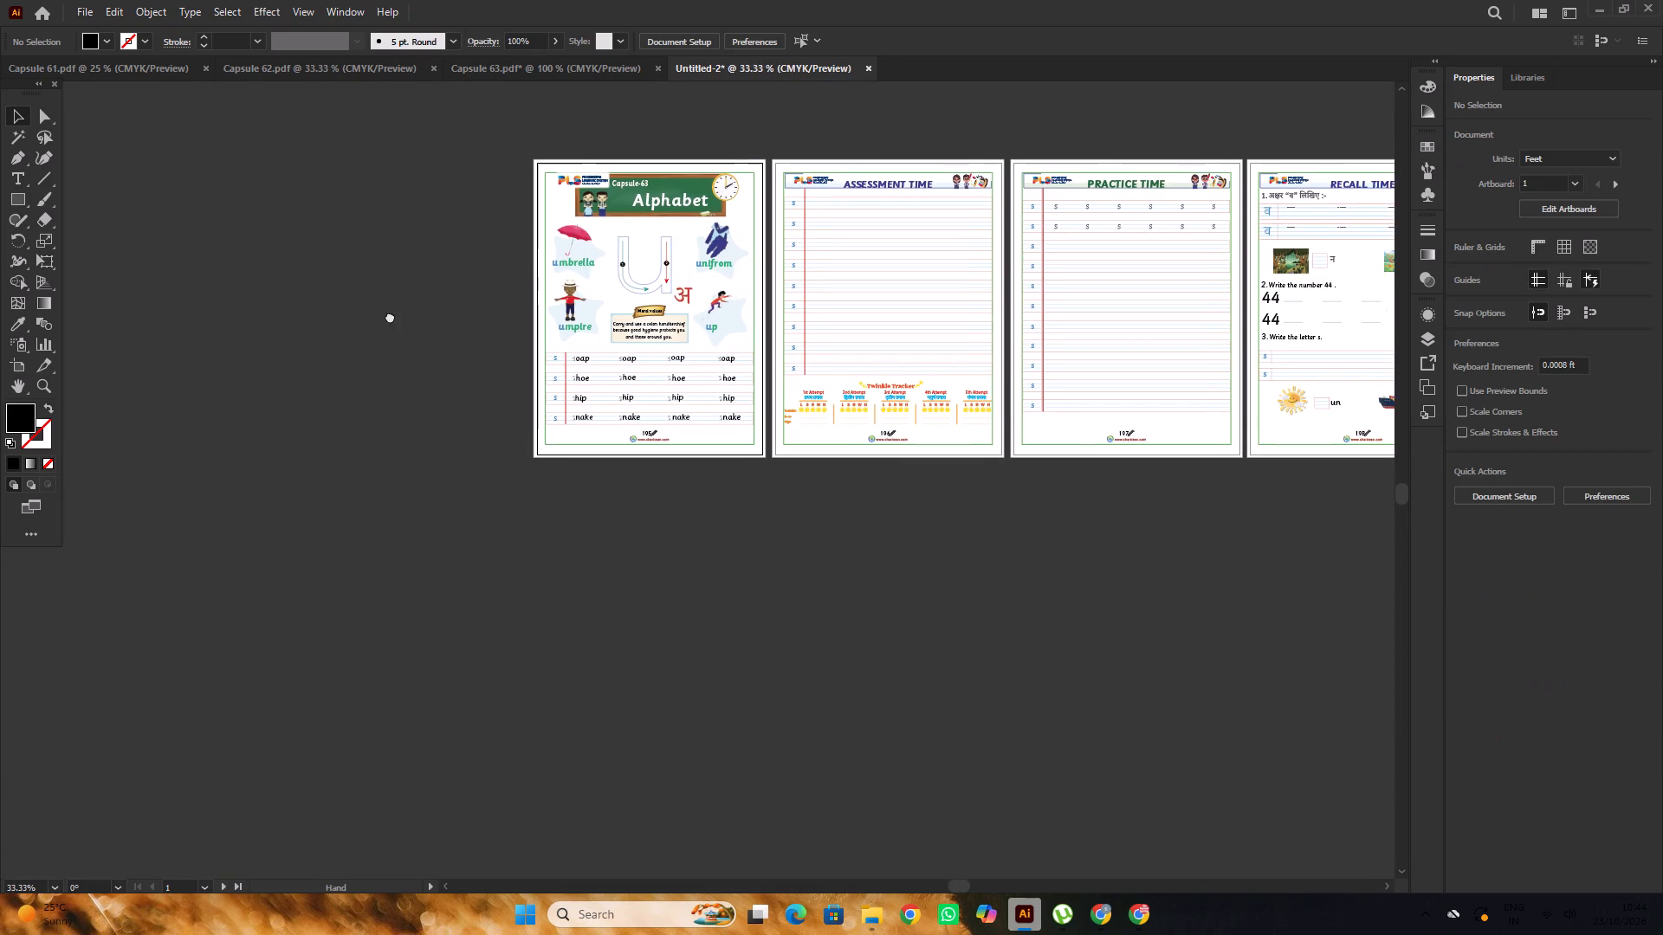
drag(390, 316, 387, 316)
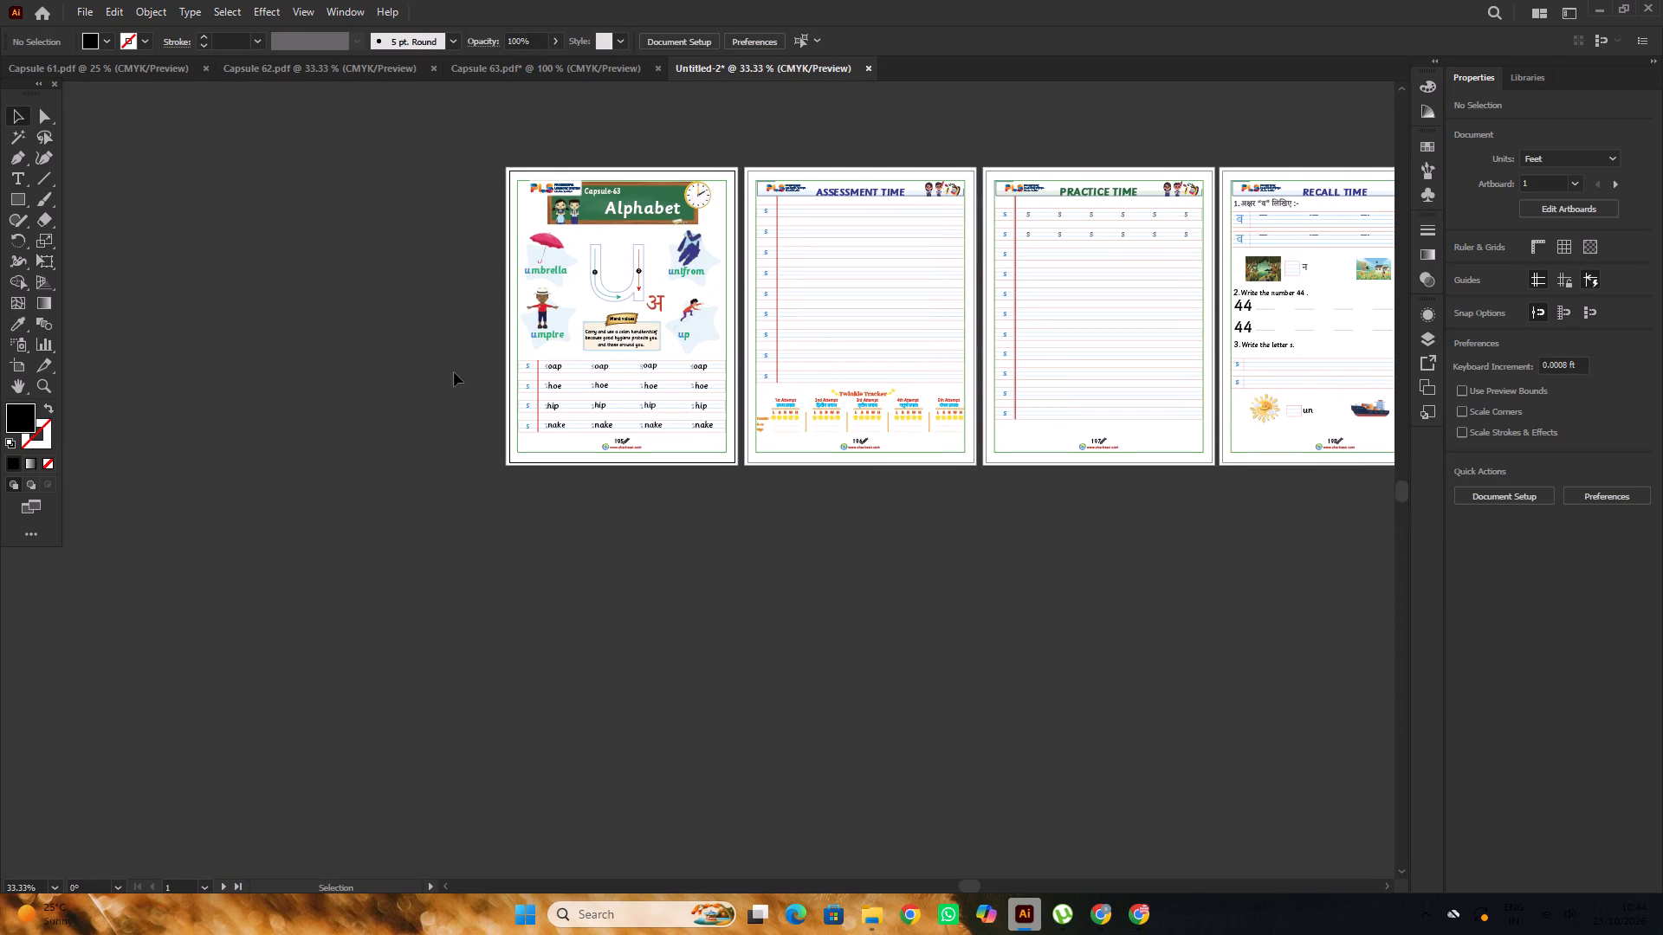
scroll(455, 371, down, 5)
alt+scroll(648, 314, up, 5)
scroll(641, 321, up, 2)
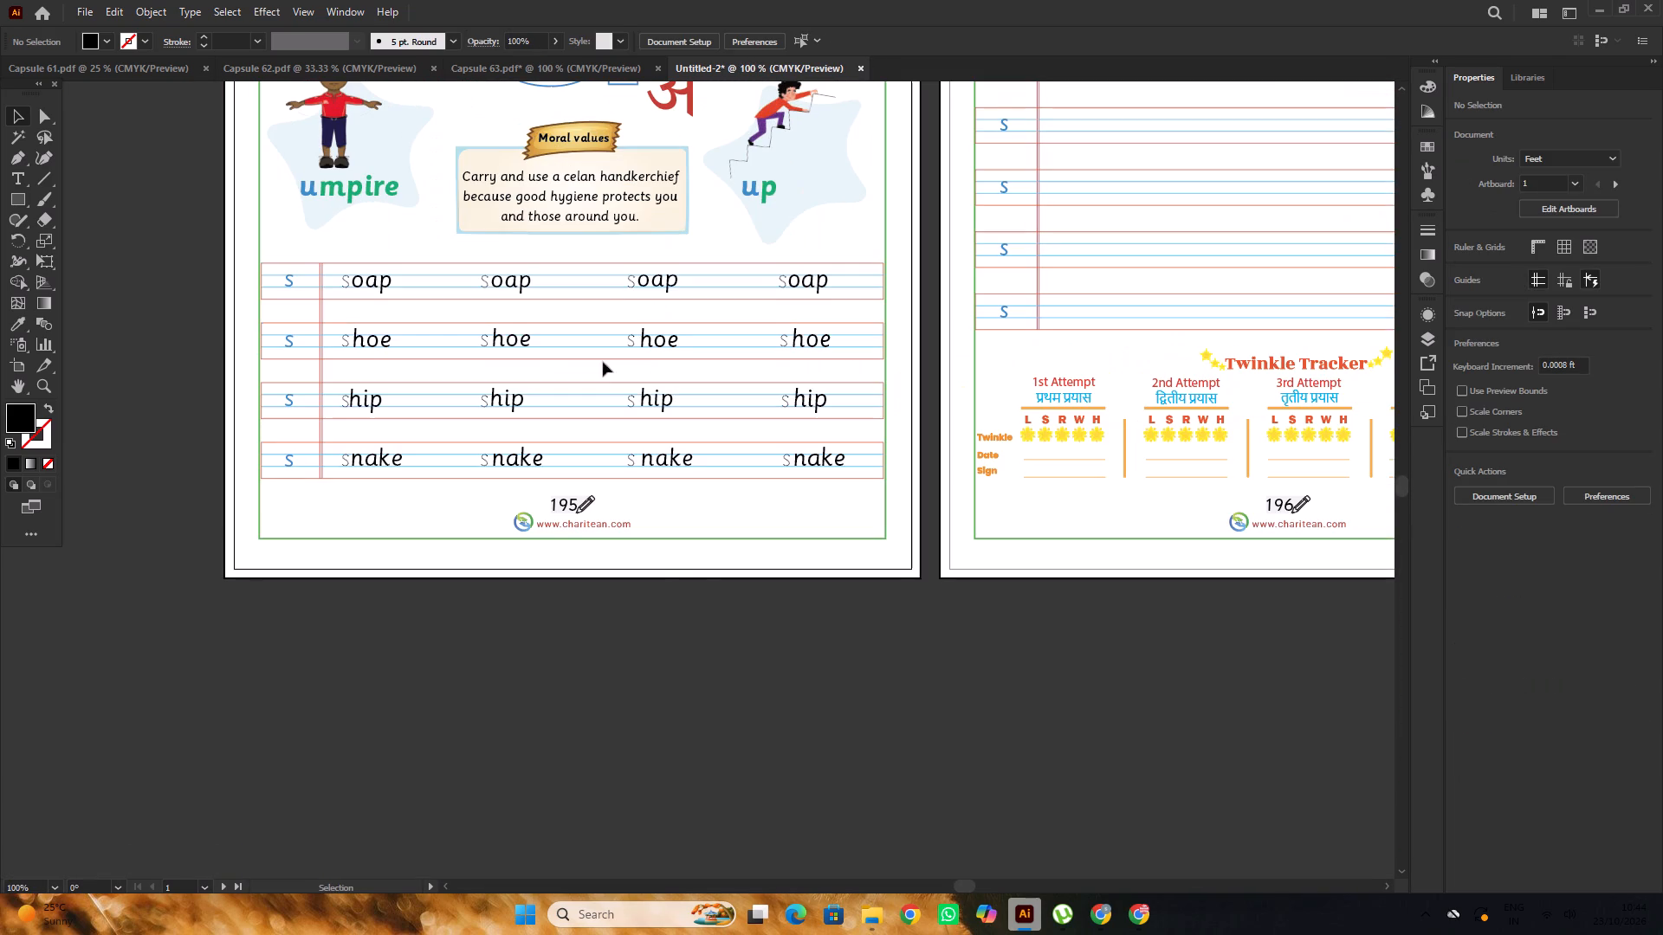
click(696, 540)
key(ctrl+2)
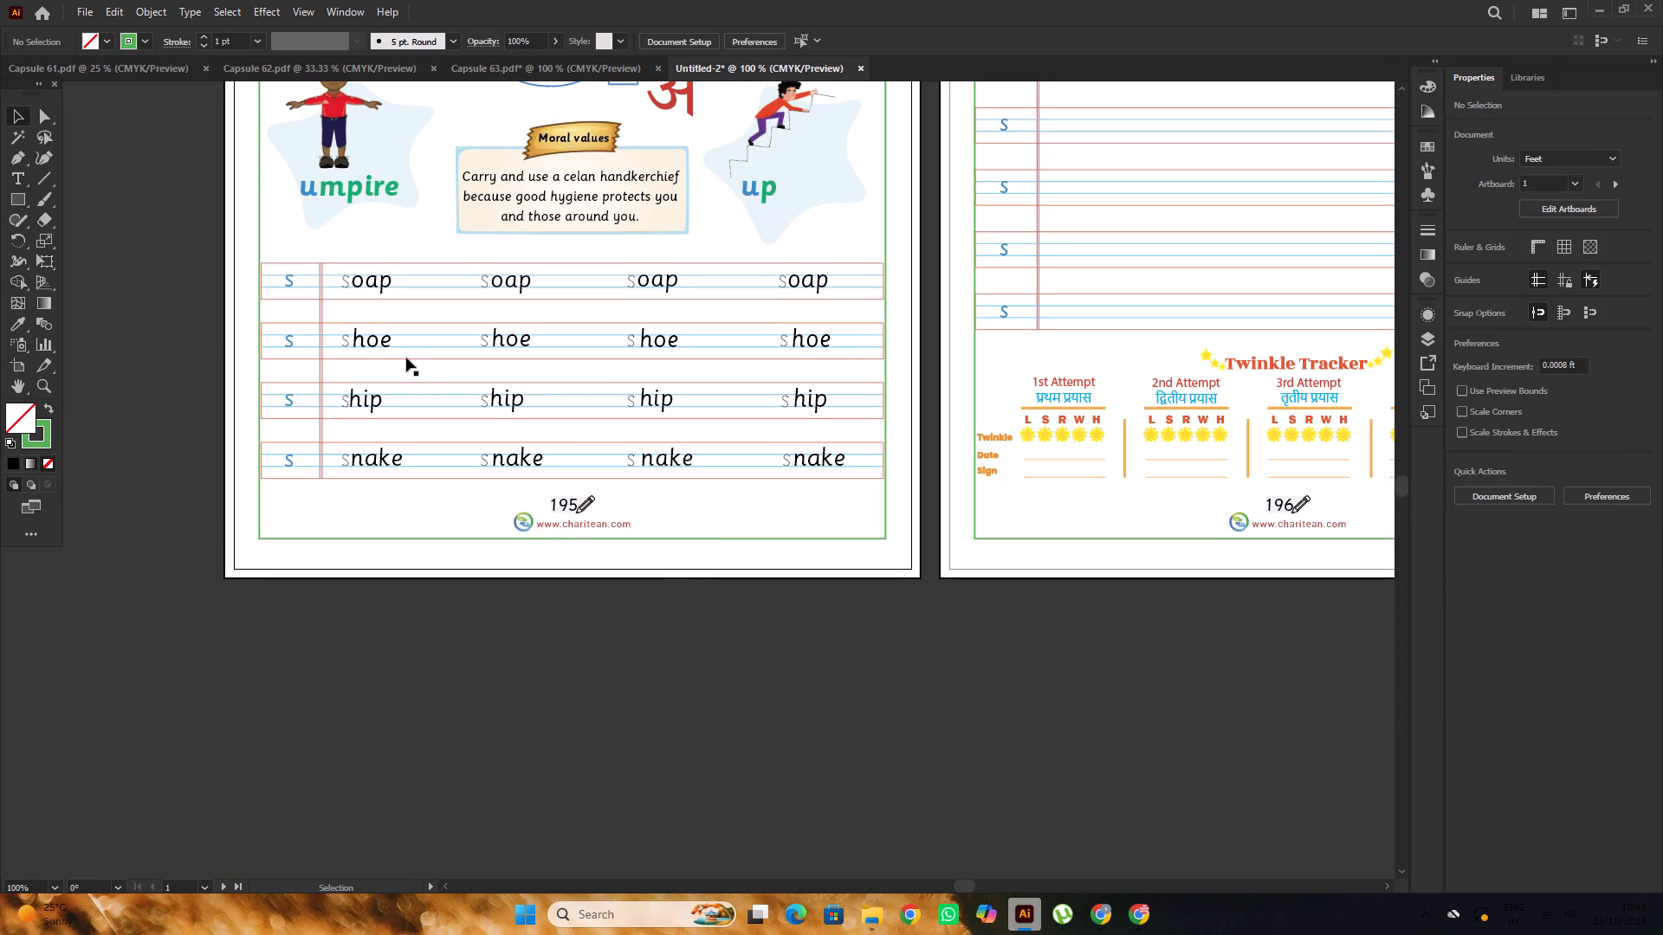
drag(249, 268, 883, 479)
key(Delete)
Switch to the Capsule 63 document and copy its four practice rows for umbrella, uniform, umpire and up.
scroll(857, 443, up, 5)
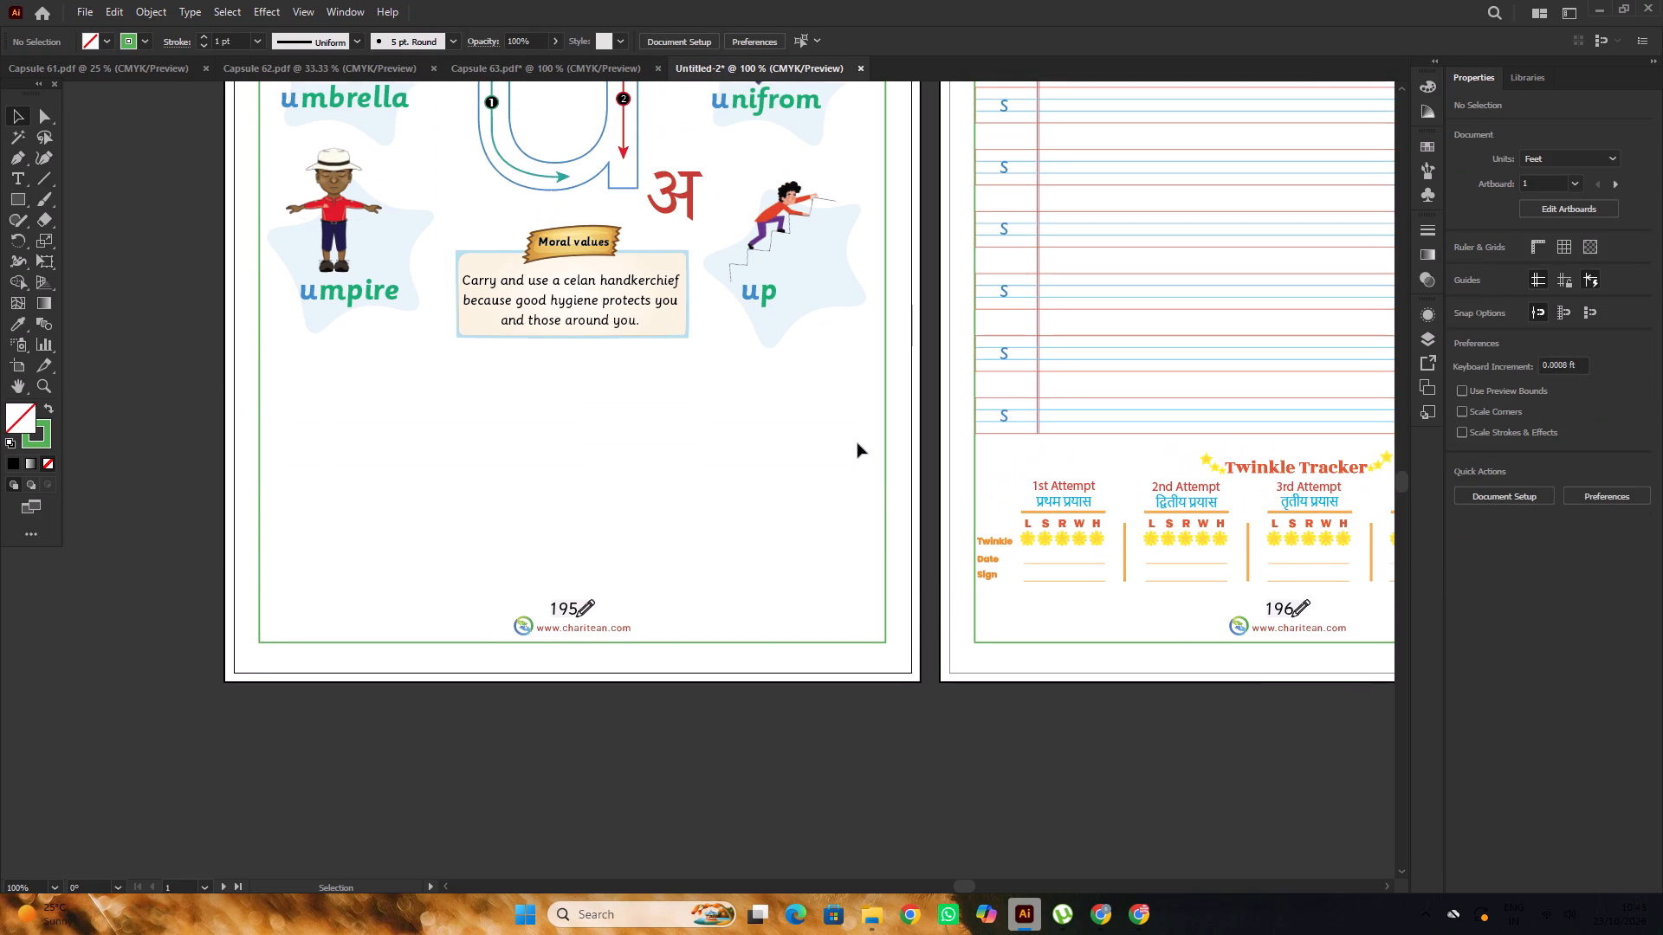
alt+scroll(656, 338, down, 1)
click(590, 70)
alt+scroll(629, 233, down, 2)
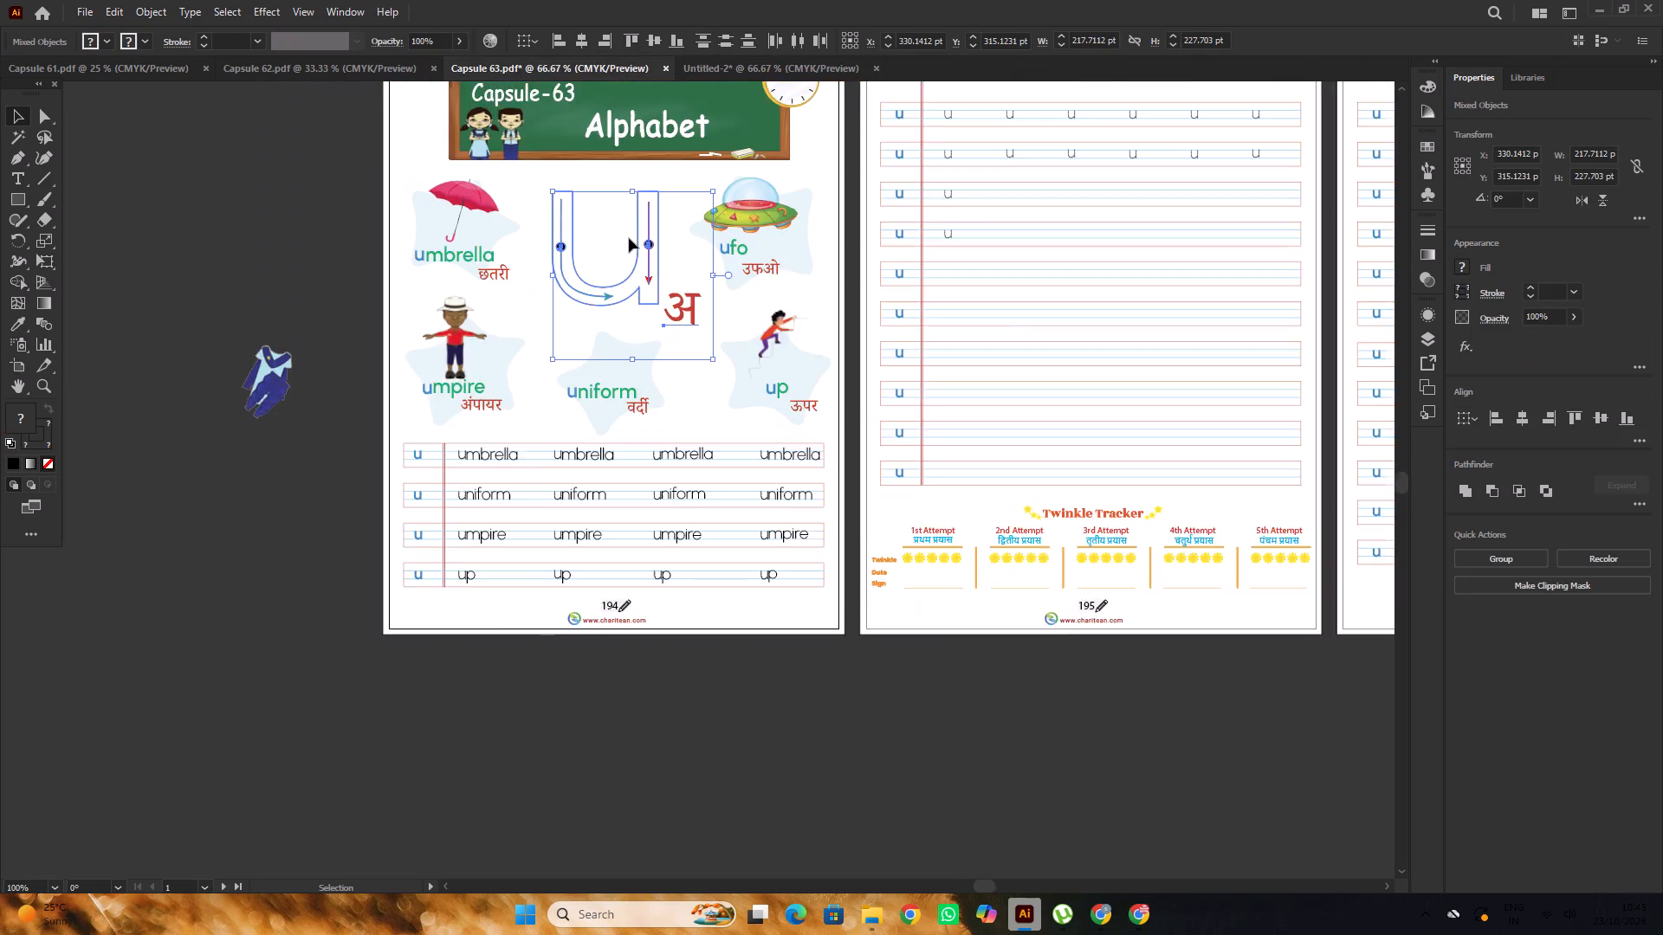
alt+scroll(629, 238, down, 2)
click(385, 191)
scroll(385, 191, down, 8)
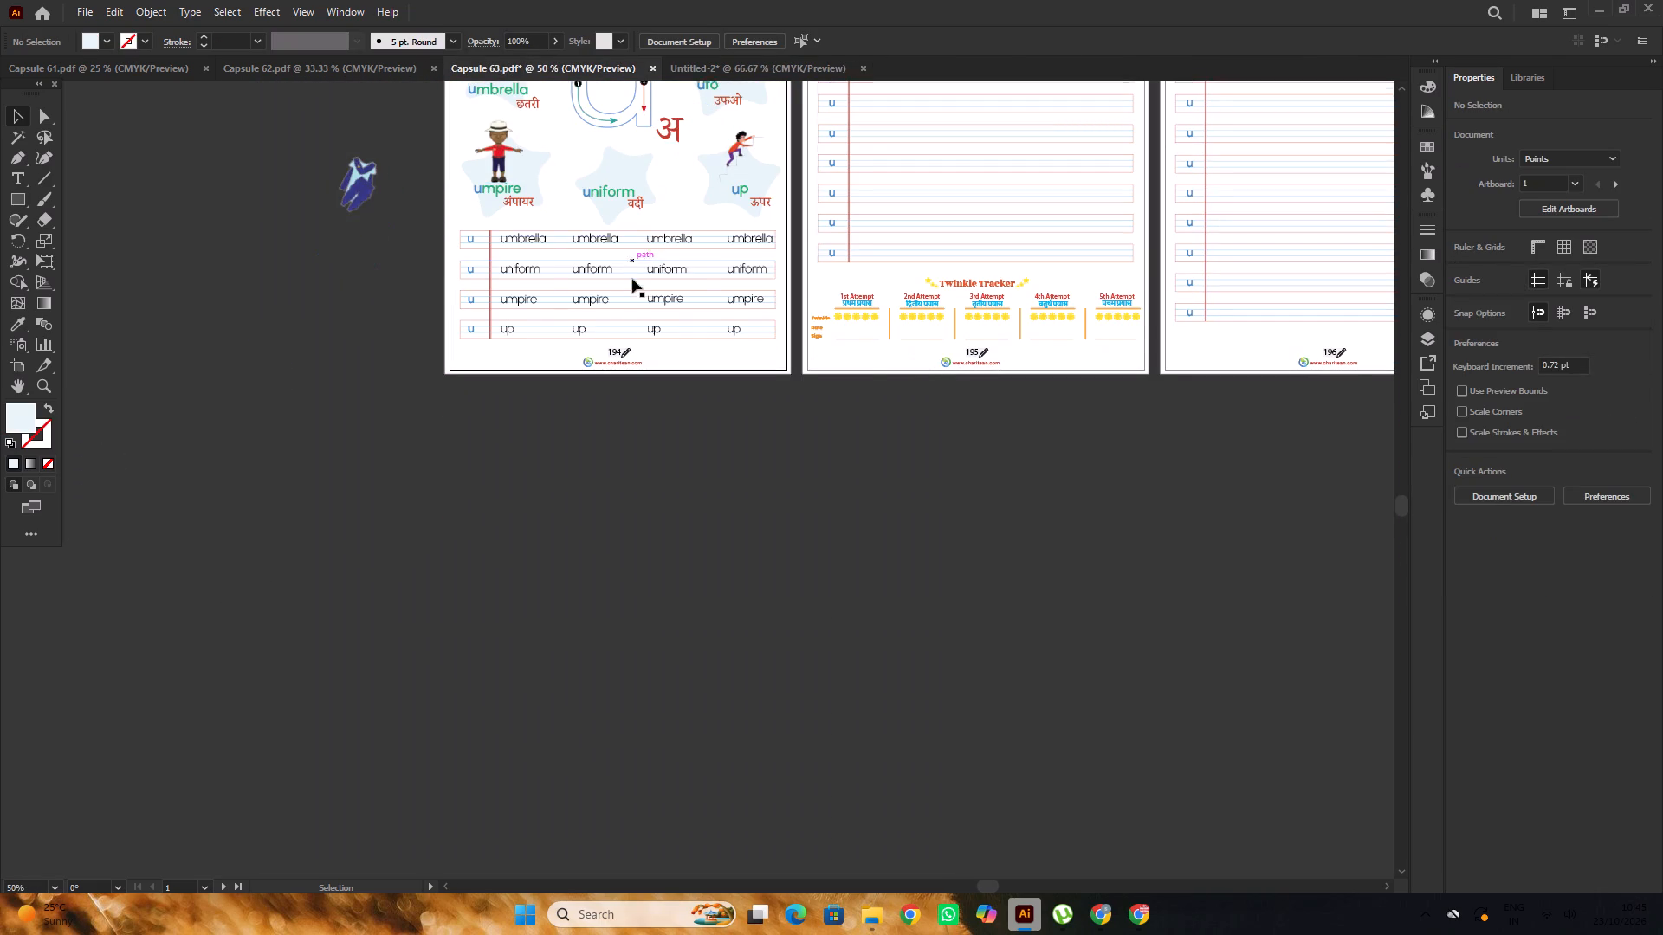
alt+scroll(631, 248, up, 2)
drag(281, 177, 928, 390)
key(ctrl+c)
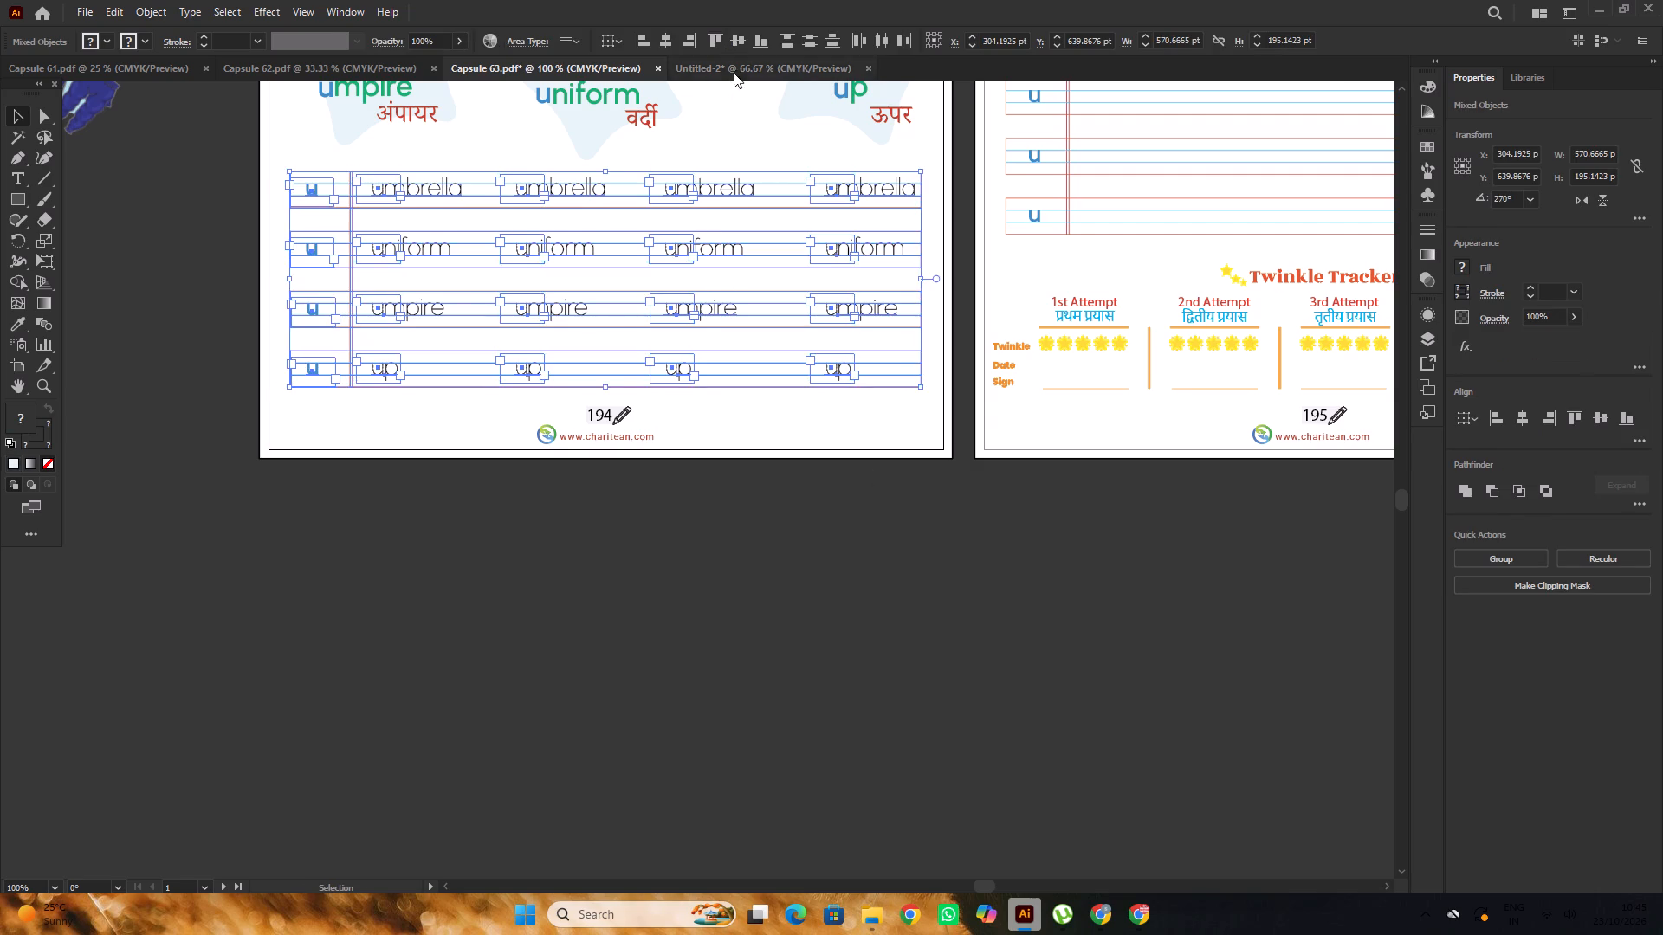
Paste the rows into the Untitled-2 worksheet above the page number 195 and narrow them to about 0.65 ft to fit the border.
click(734, 73)
scroll(598, 380, down, 4)
alt+scroll(616, 339, up, 1)
click(616, 339)
key(ctrl+f)
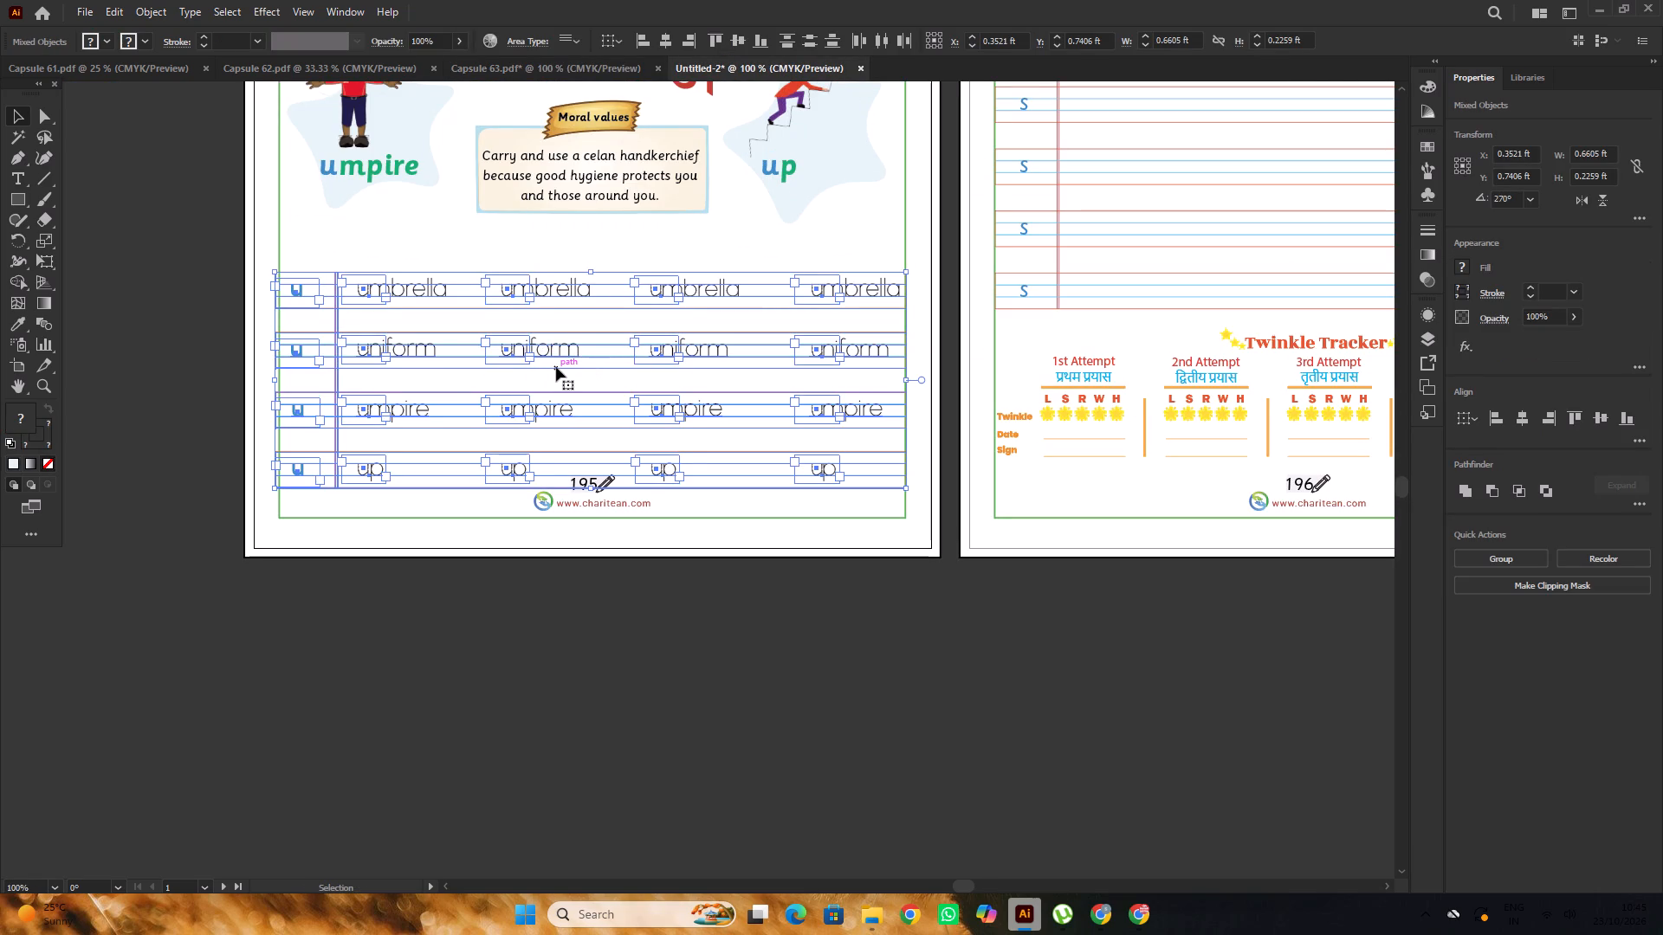
drag(556, 367, 563, 339)
alt+scroll(935, 358, up, 2)
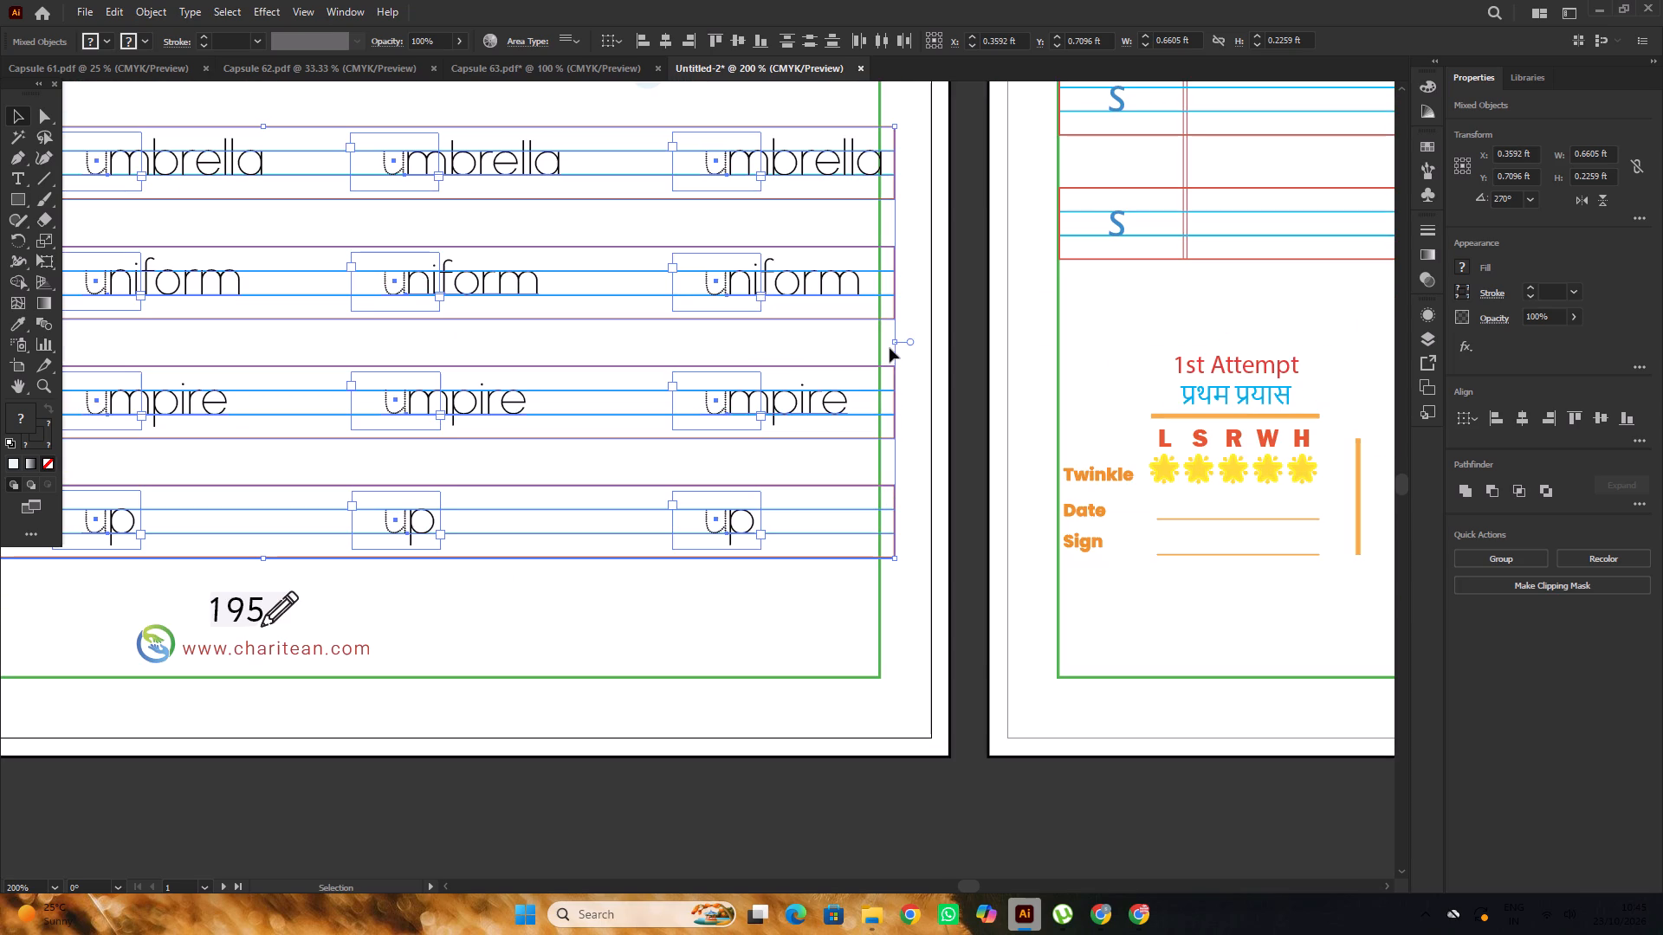
drag(896, 342, 874, 344)
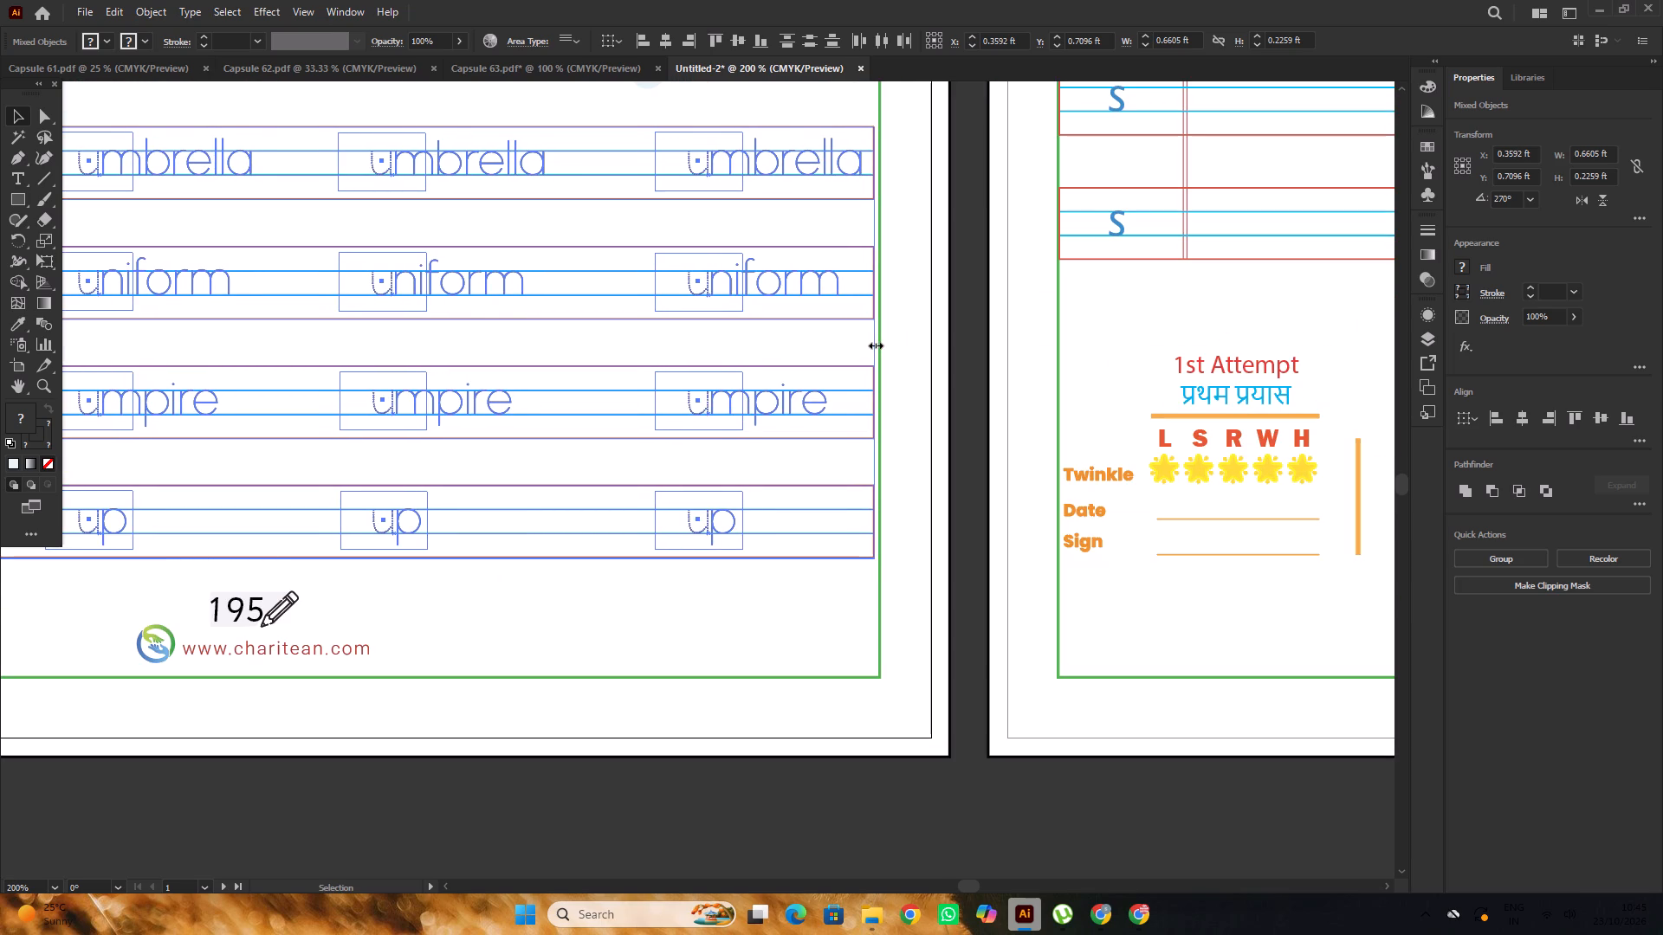
drag(874, 344, 875, 344)
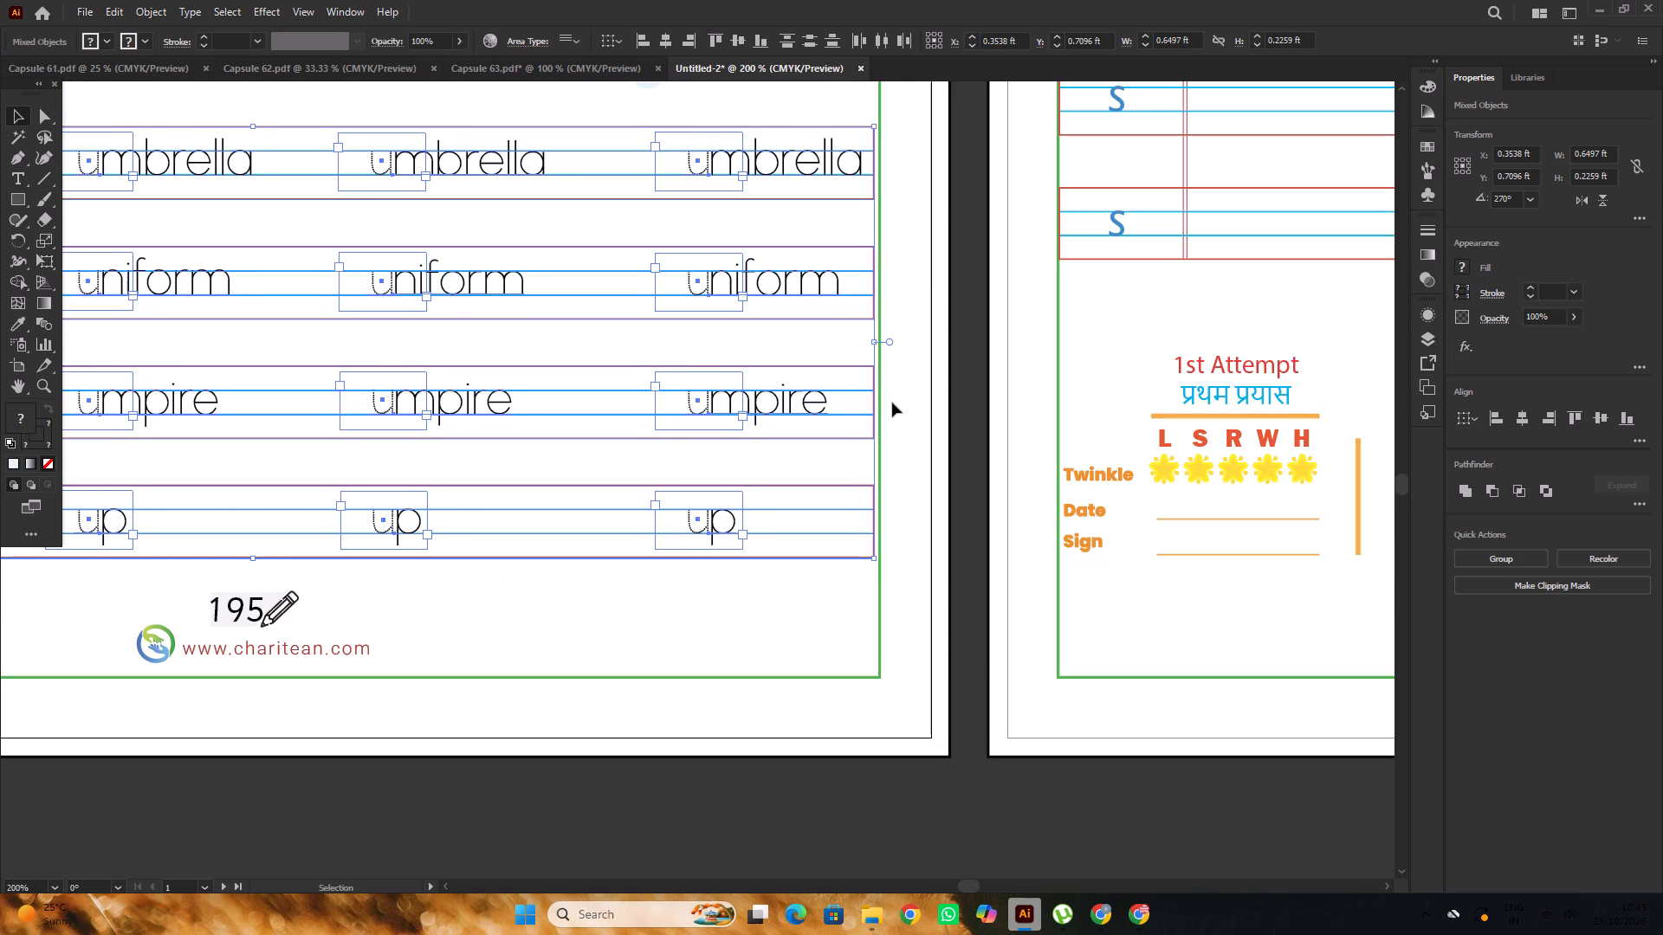
click(892, 403)
Change the font of the blue letter u in the umbrella row to Sassoon Primary.
alt+scroll(892, 403, down, 2)
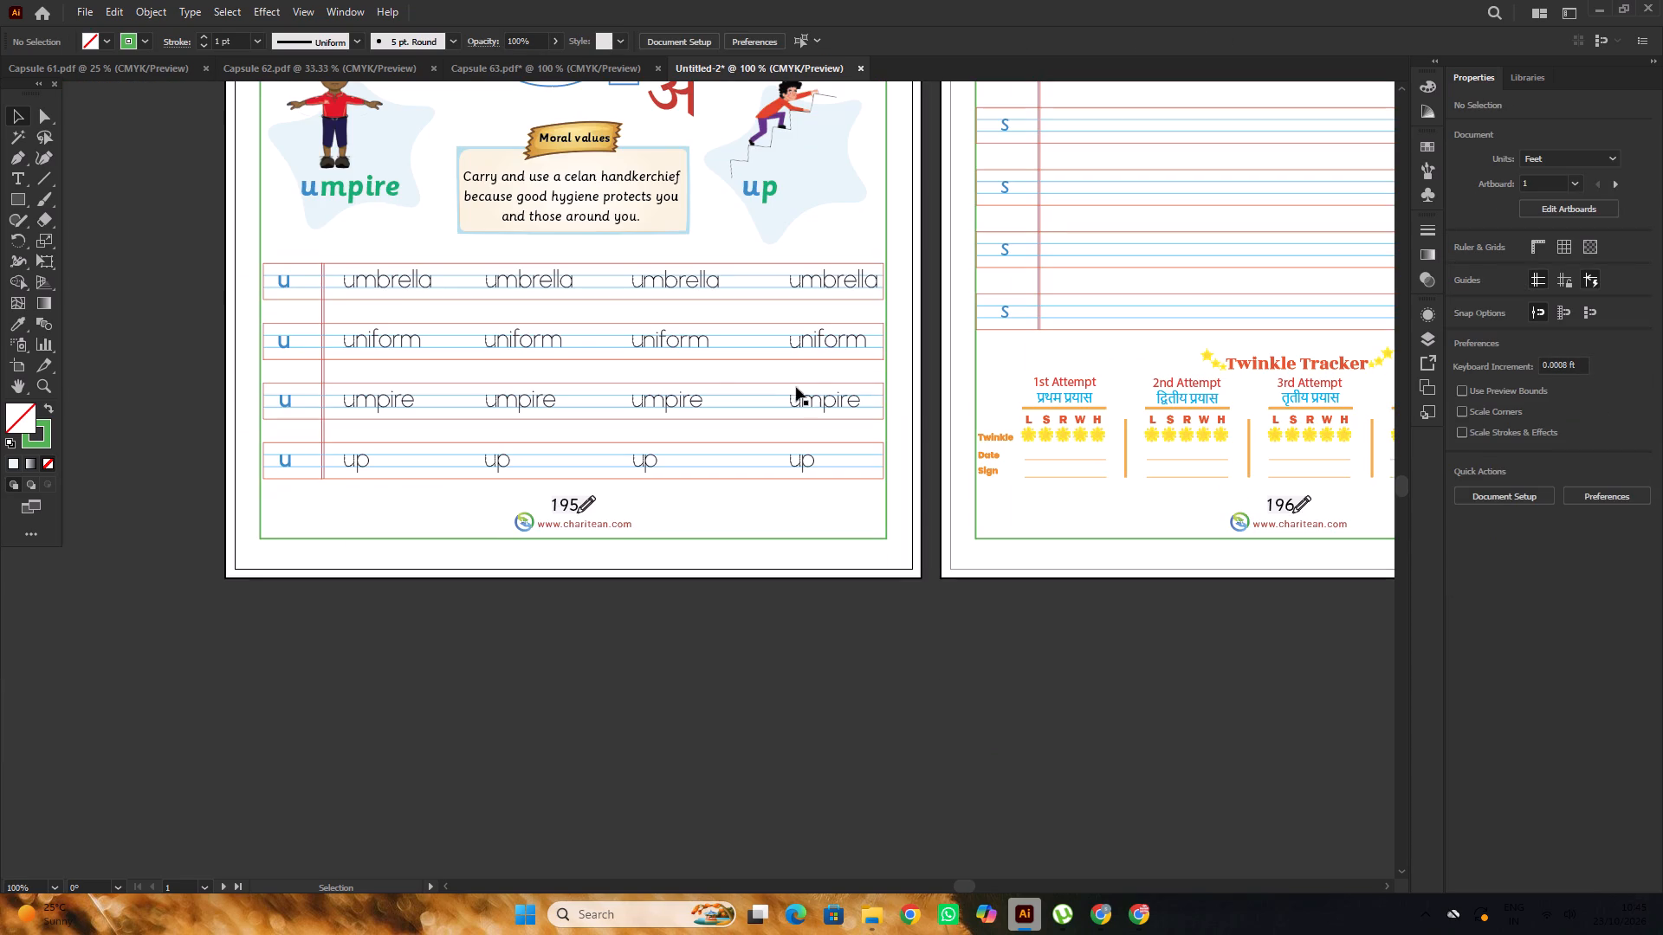
alt+scroll(650, 346, down, 2)
scroll(650, 347, up, 7)
scroll(650, 345, down, 4)
alt+scroll(509, 370, up, 2)
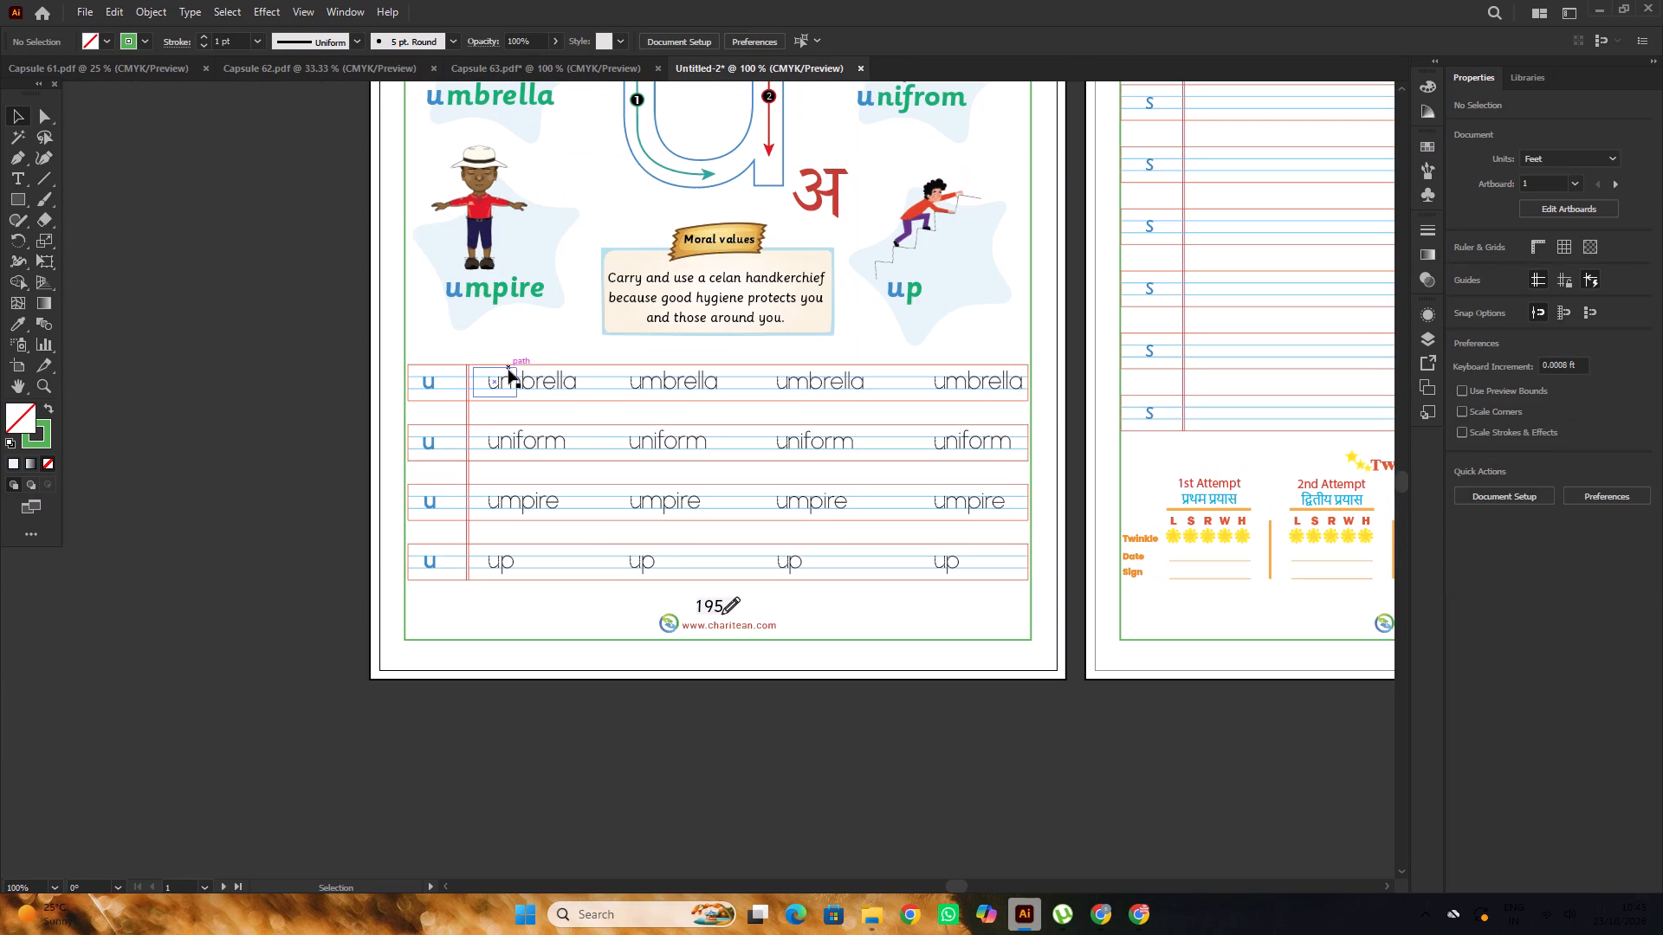
alt+scroll(510, 366, down, 3)
alt+scroll(501, 370, up, 2)
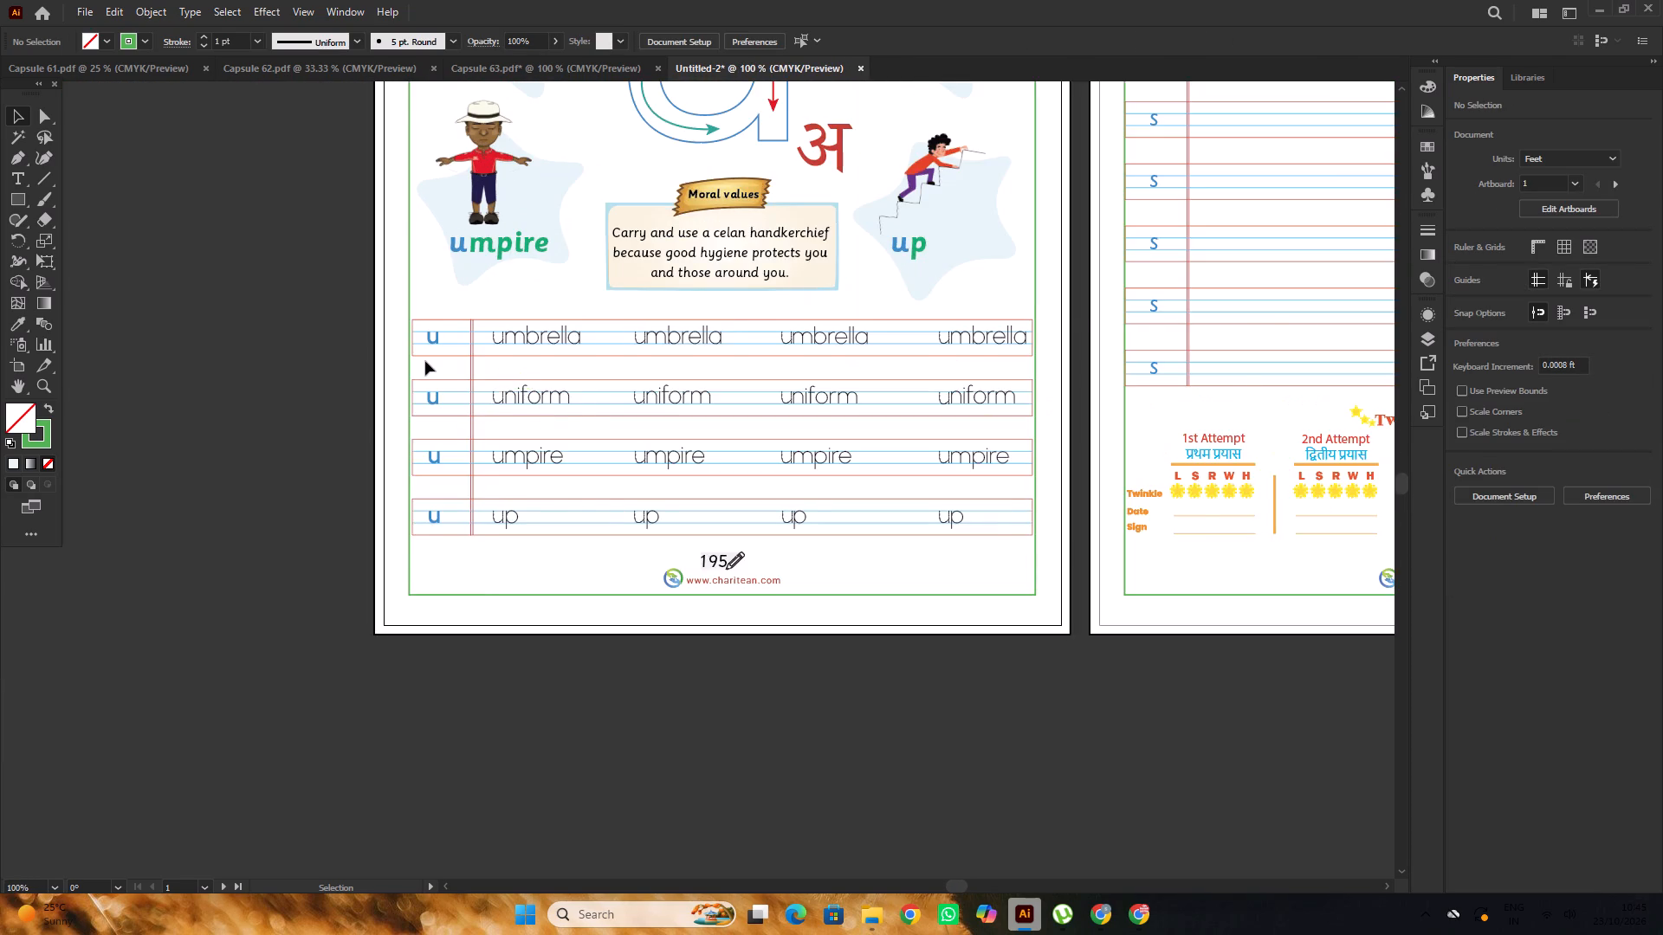
alt+scroll(425, 361, up, 1)
click(438, 326)
double_click(443, 328)
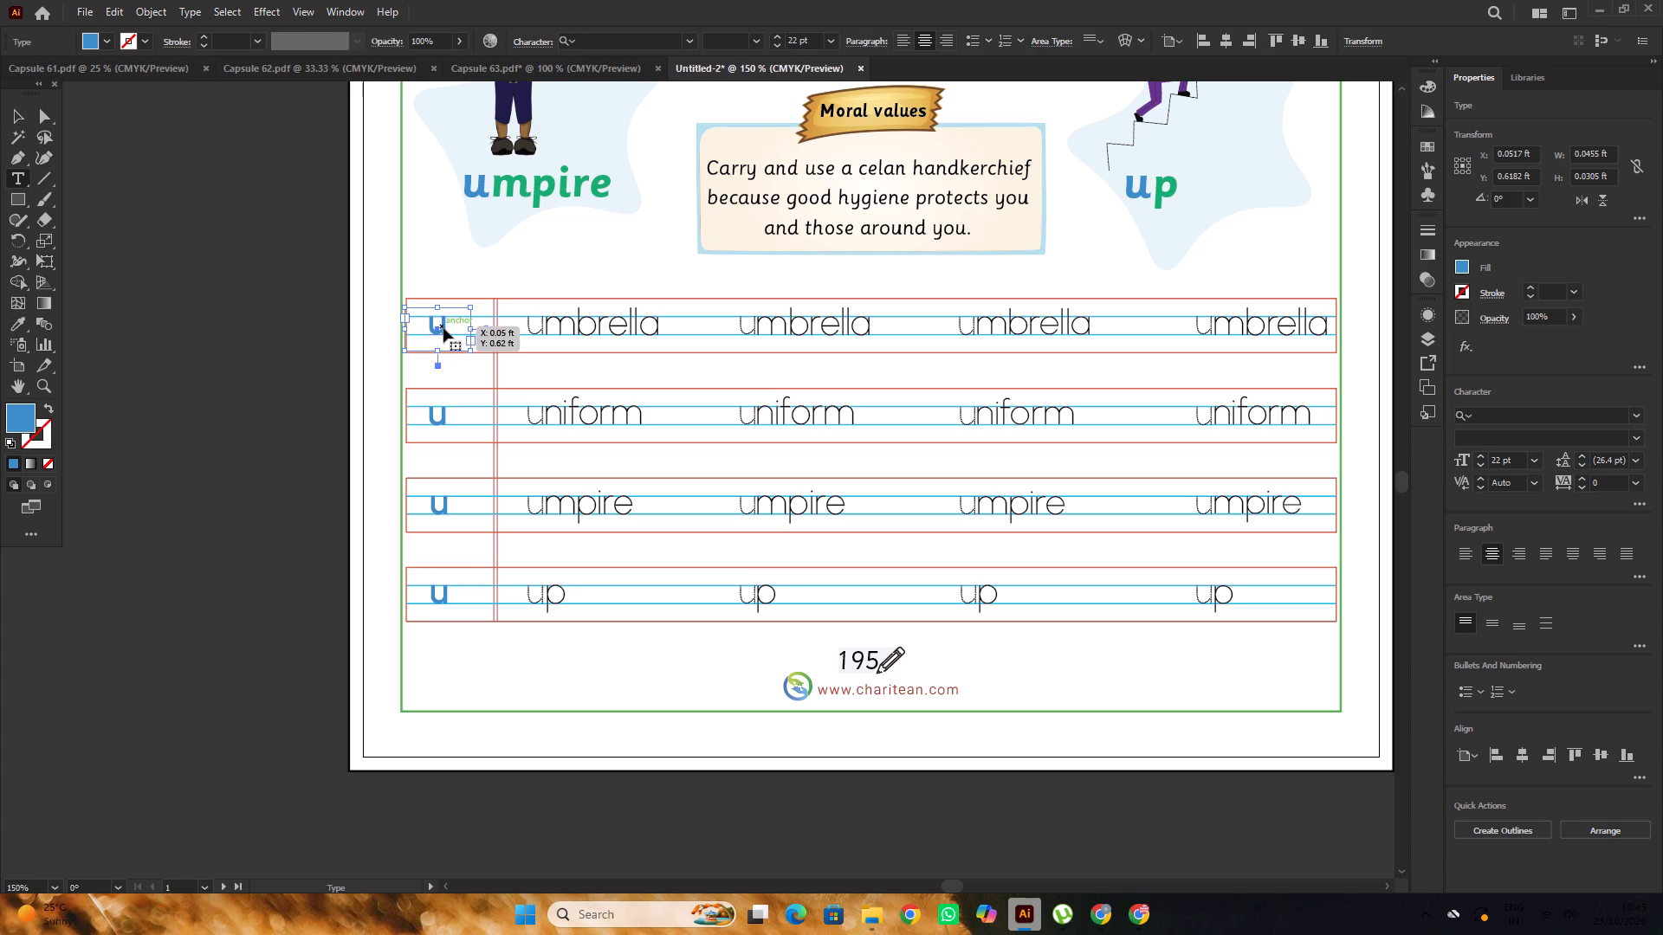
drag(443, 324, 429, 333)
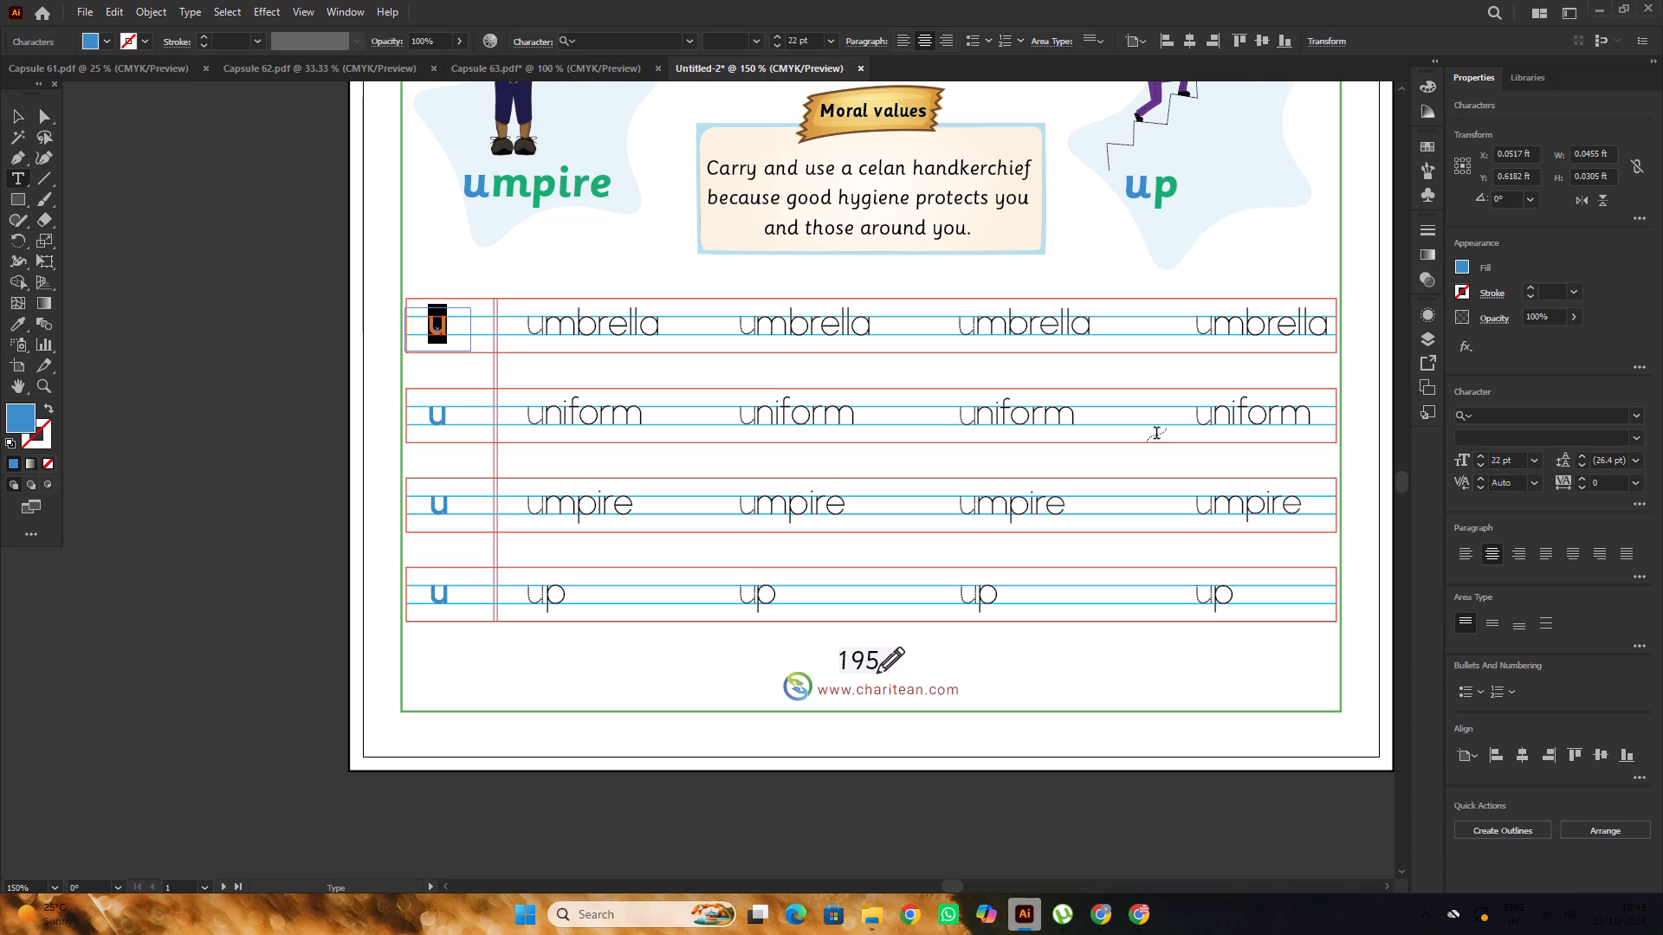
click(1485, 419)
key(s)
text(as)
key(s)
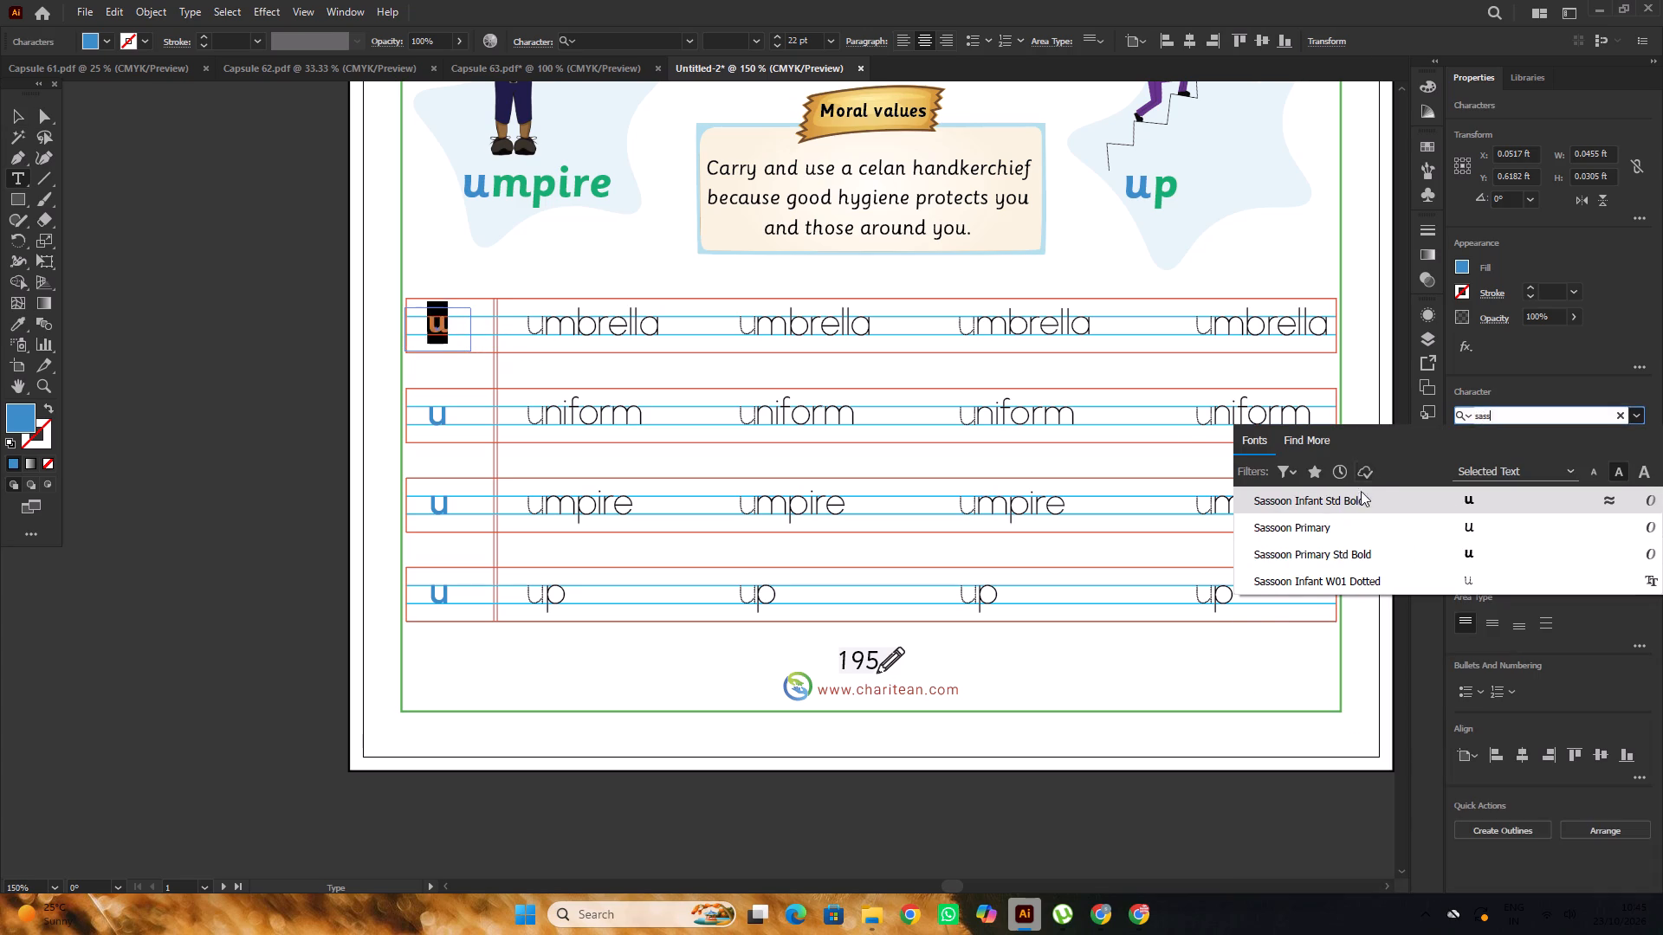
click(1347, 526)
click(16, 120)
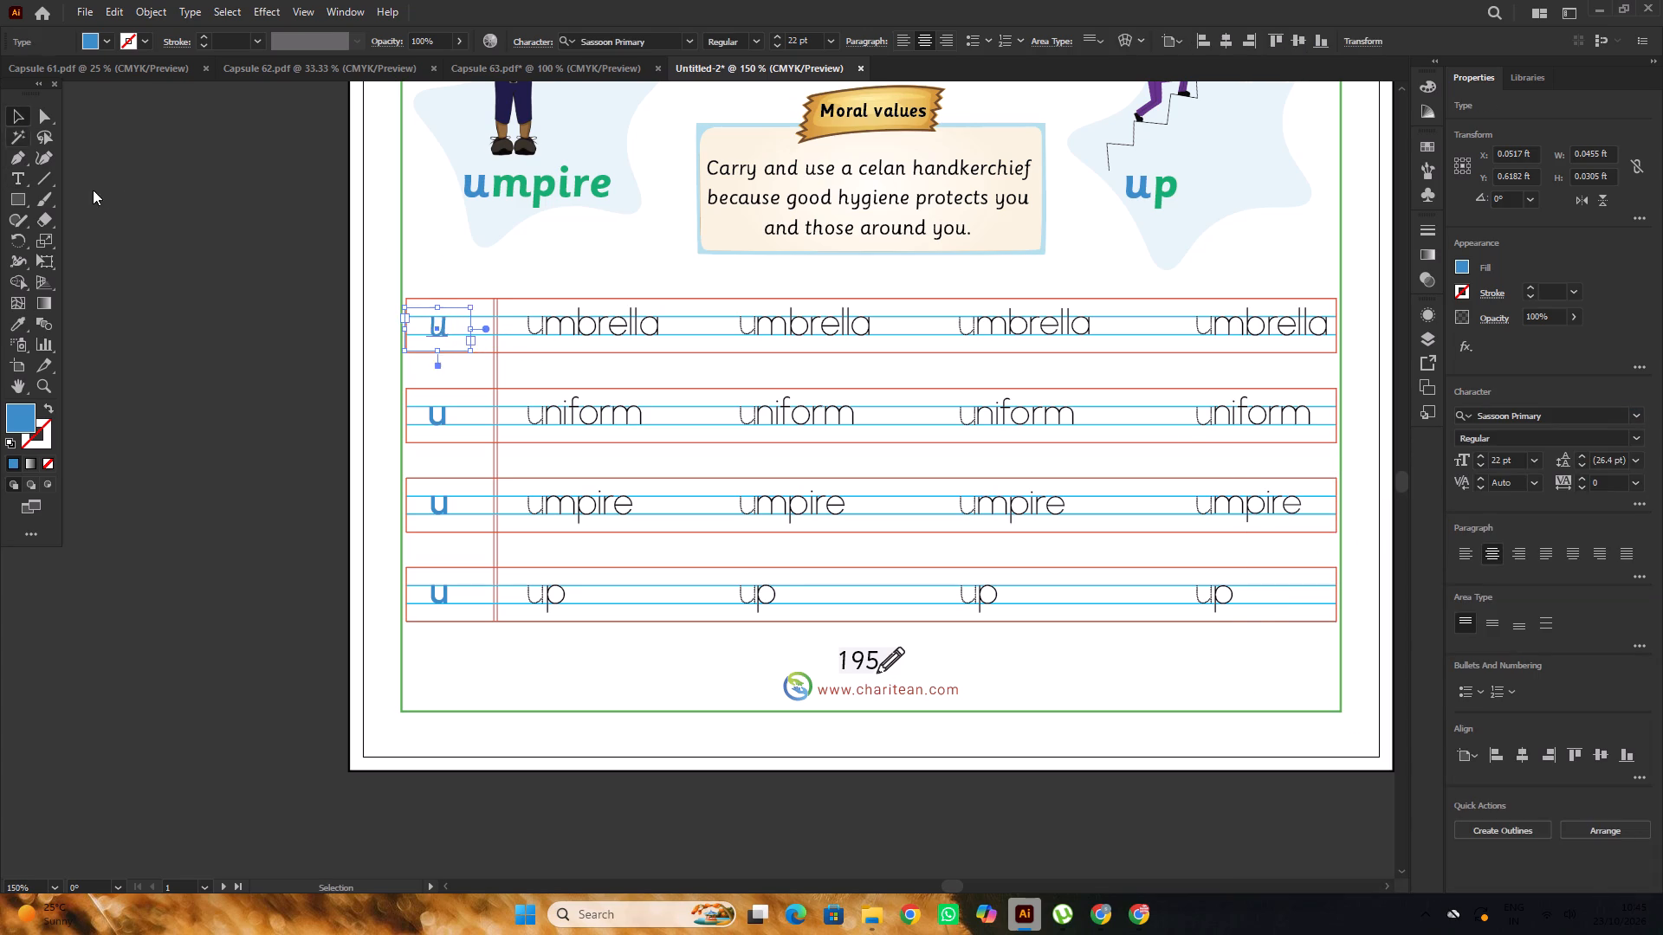
click(129, 229)
Delete the blue u letters from the uniform, umpire and up rows.
click(437, 415)
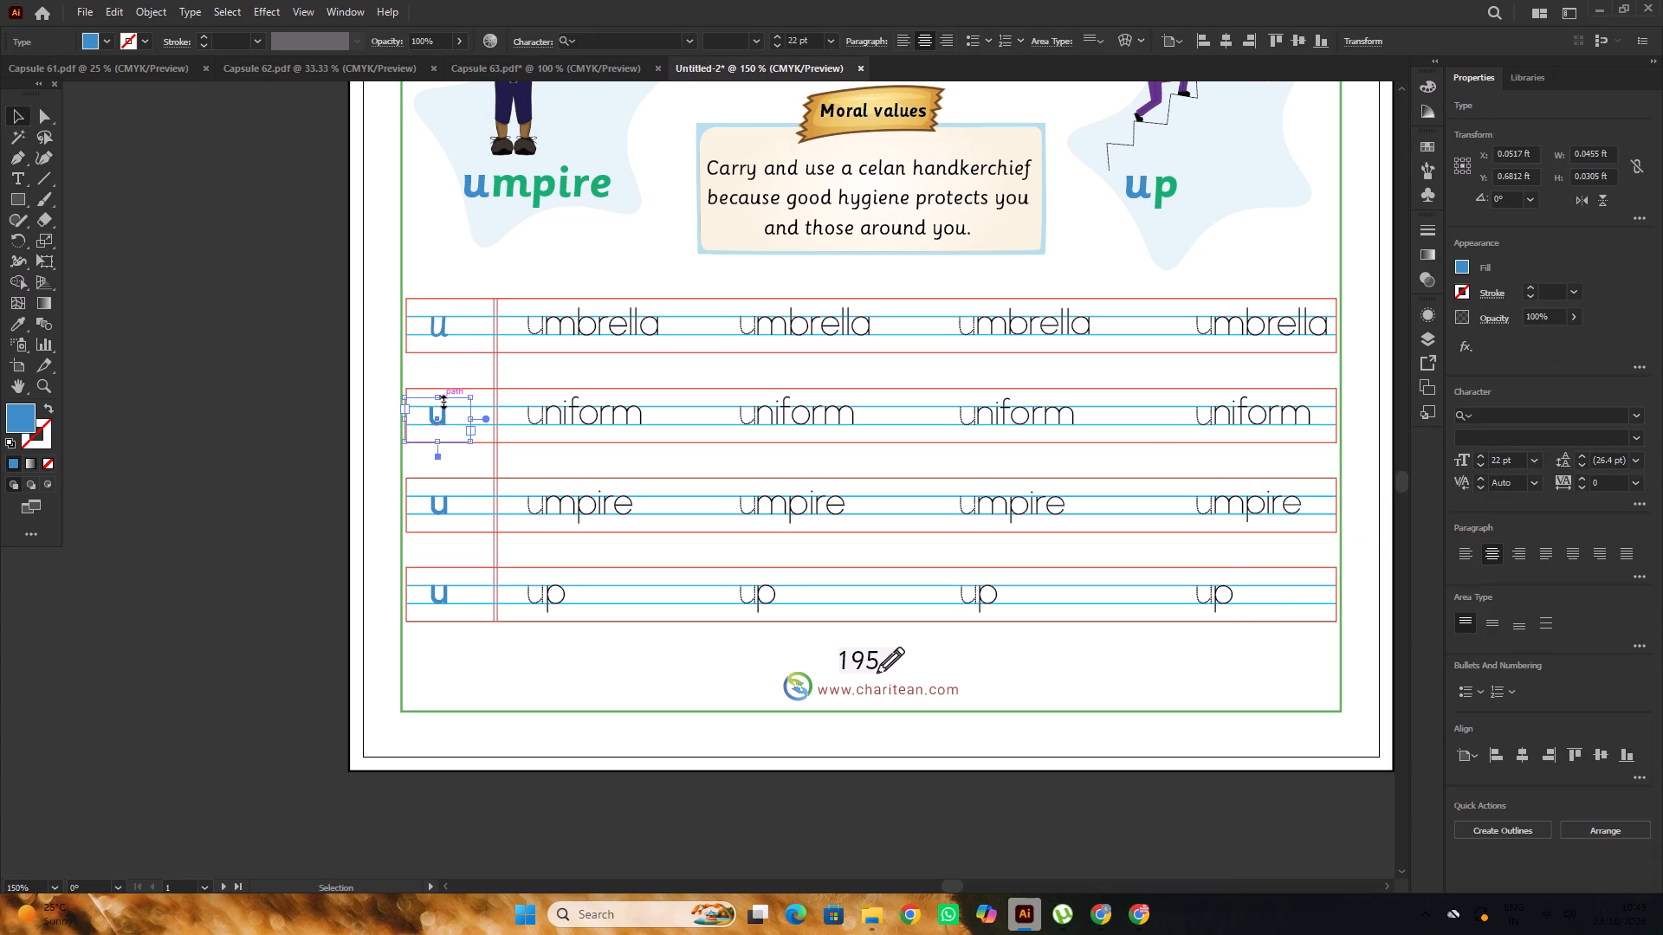
key(Delete)
click(442, 509)
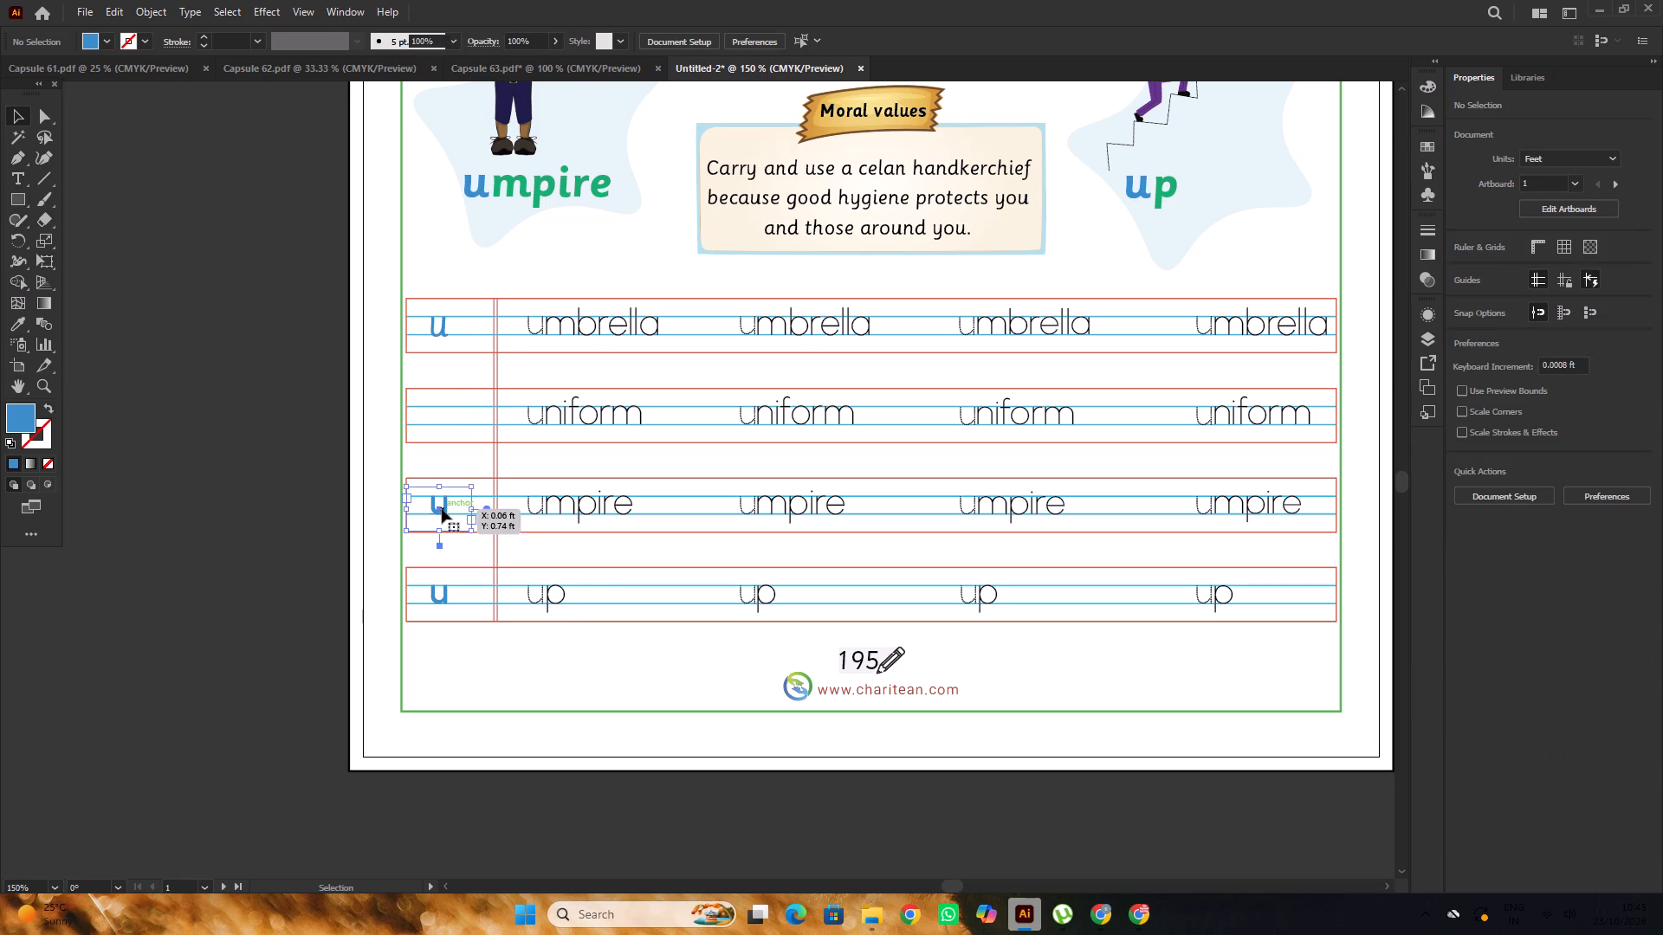
key(Delete)
click(442, 580)
key(Delete)
Shrink the umbrella row's blue u text frame to about 0.043 by 0.029 ft and move it off the page onto the empty canvas.
scroll(428, 424, up, 4)
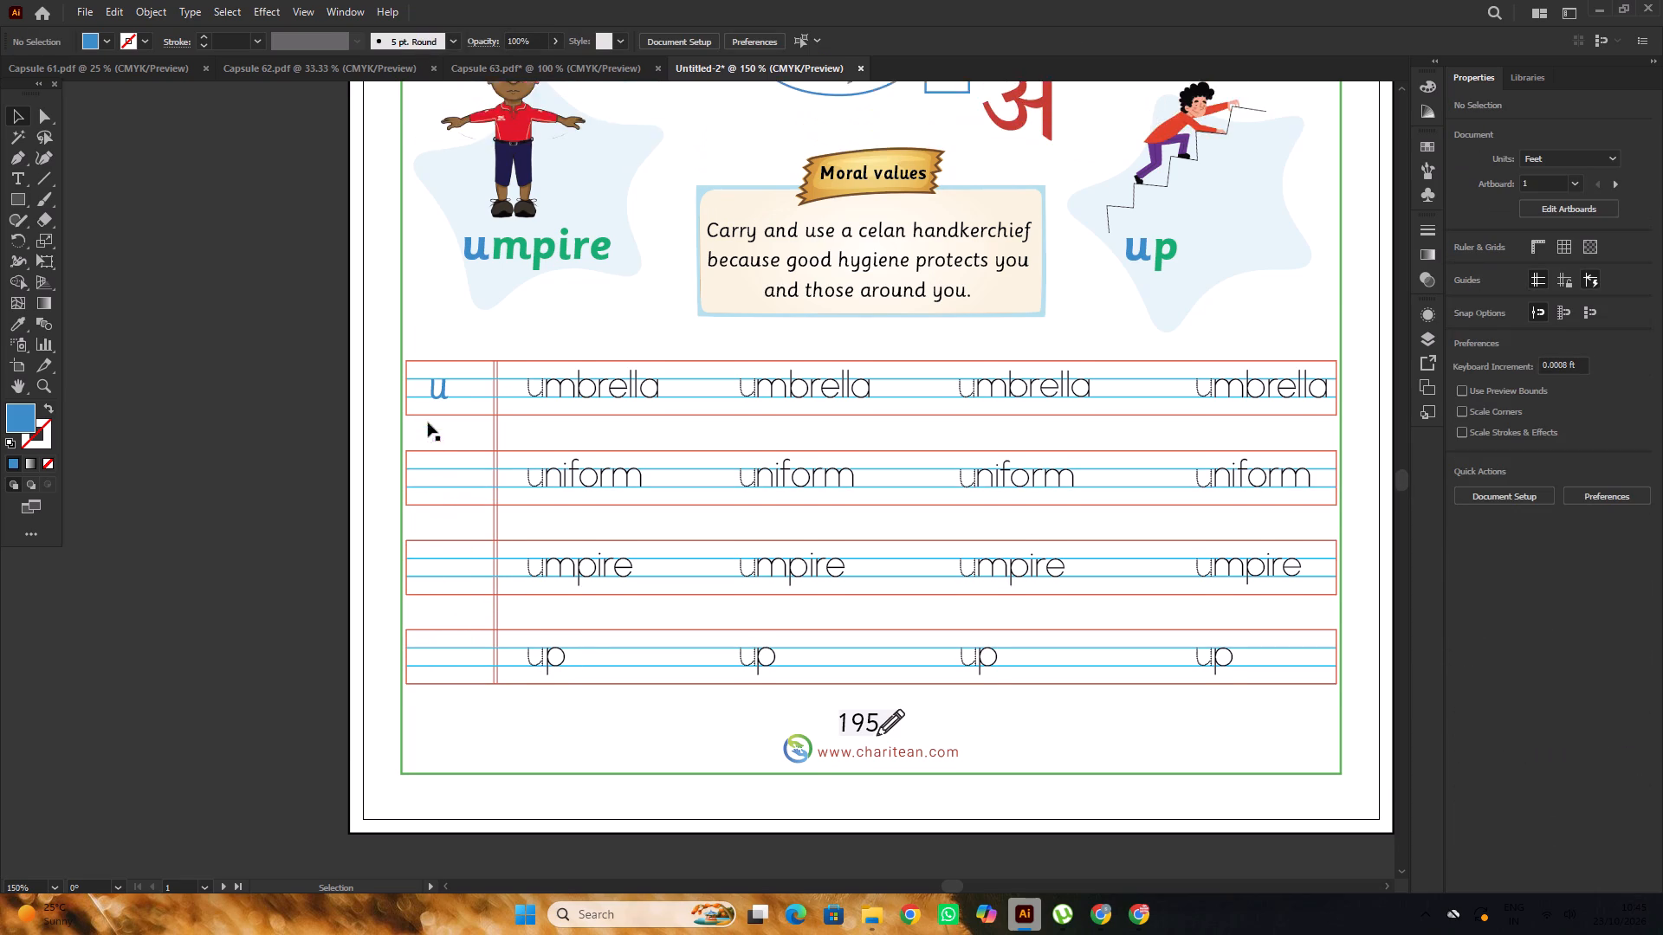
alt+scroll(438, 401, up, 5)
drag(456, 443, 471, 439)
alt+scroll(471, 438, down, 1)
alt+scroll(476, 469, up, 2)
shift+drag(611, 564, 610, 550)
alt+scroll(513, 436, down, 4)
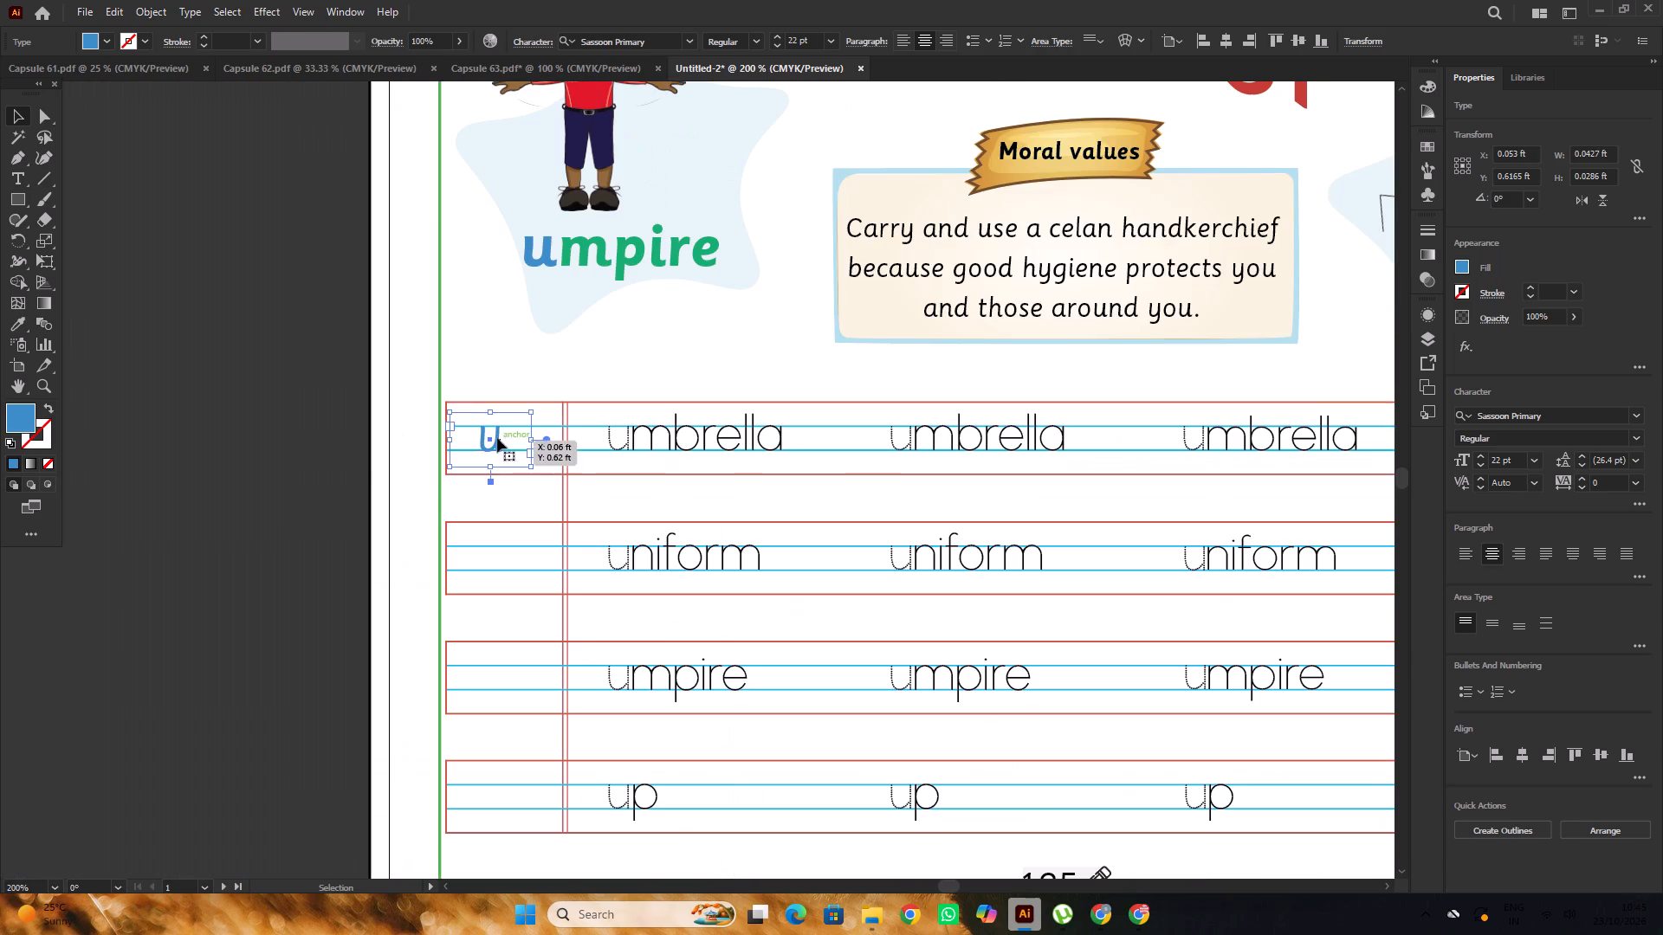
drag(497, 438, 225, 461)
click(269, 393)
Add a new point text "u" on the empty canvas beside the page.
alt+scroll(303, 375, down, 2)
click(34, 174)
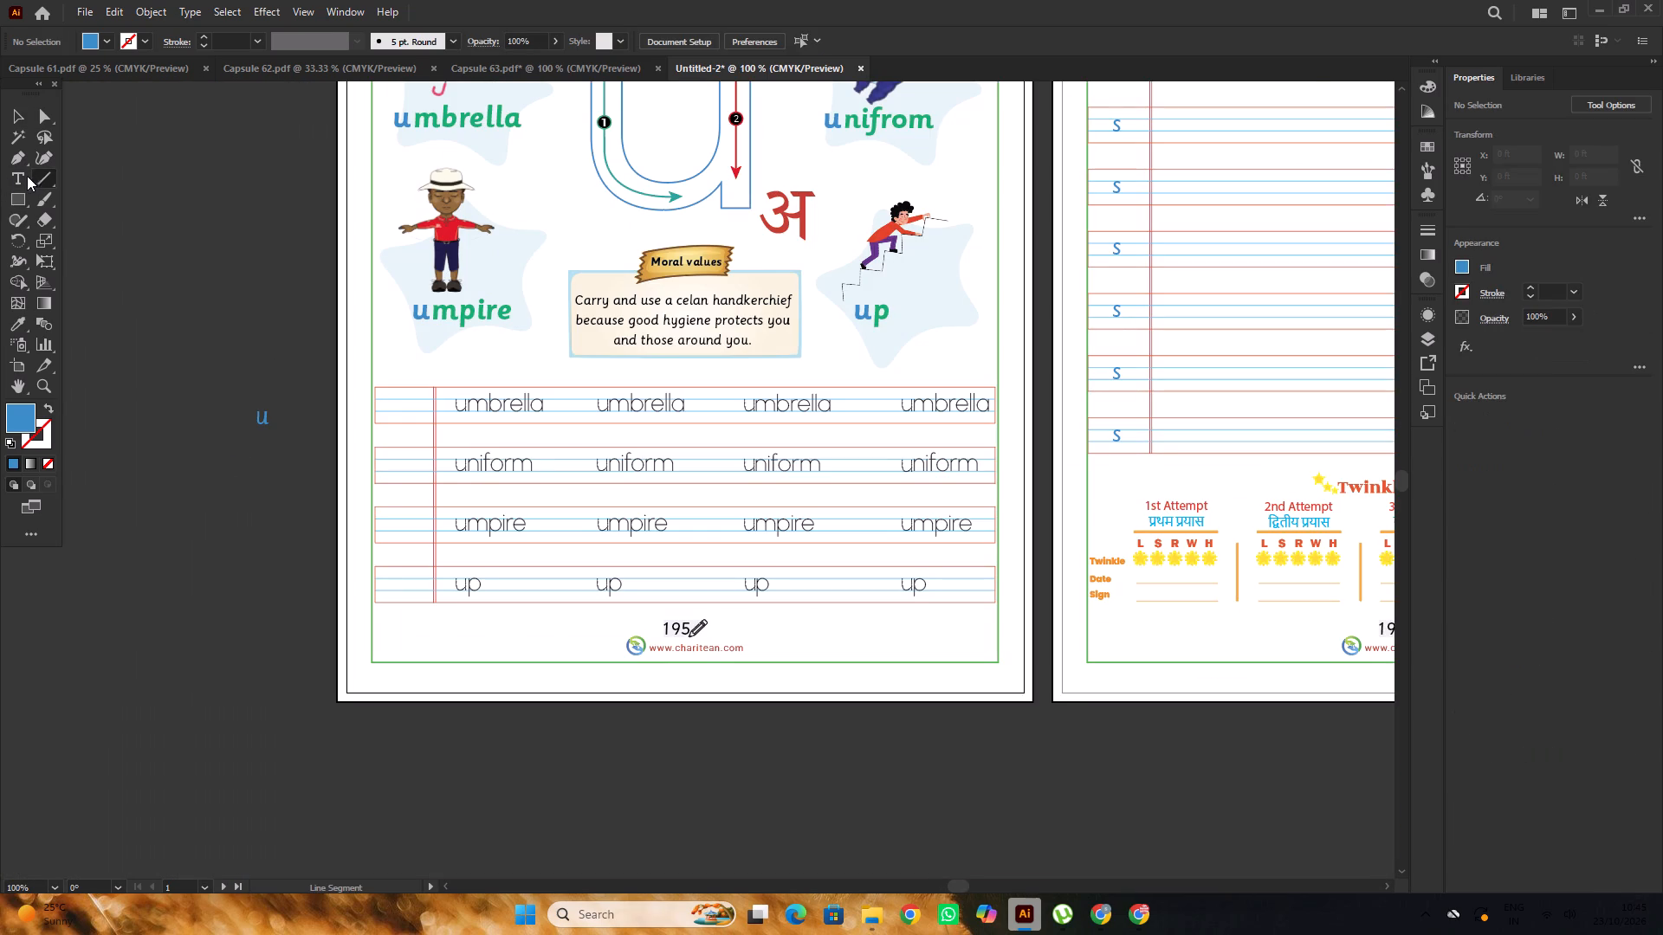
click(23, 177)
click(237, 281)
alt+scroll(242, 289, up, 1)
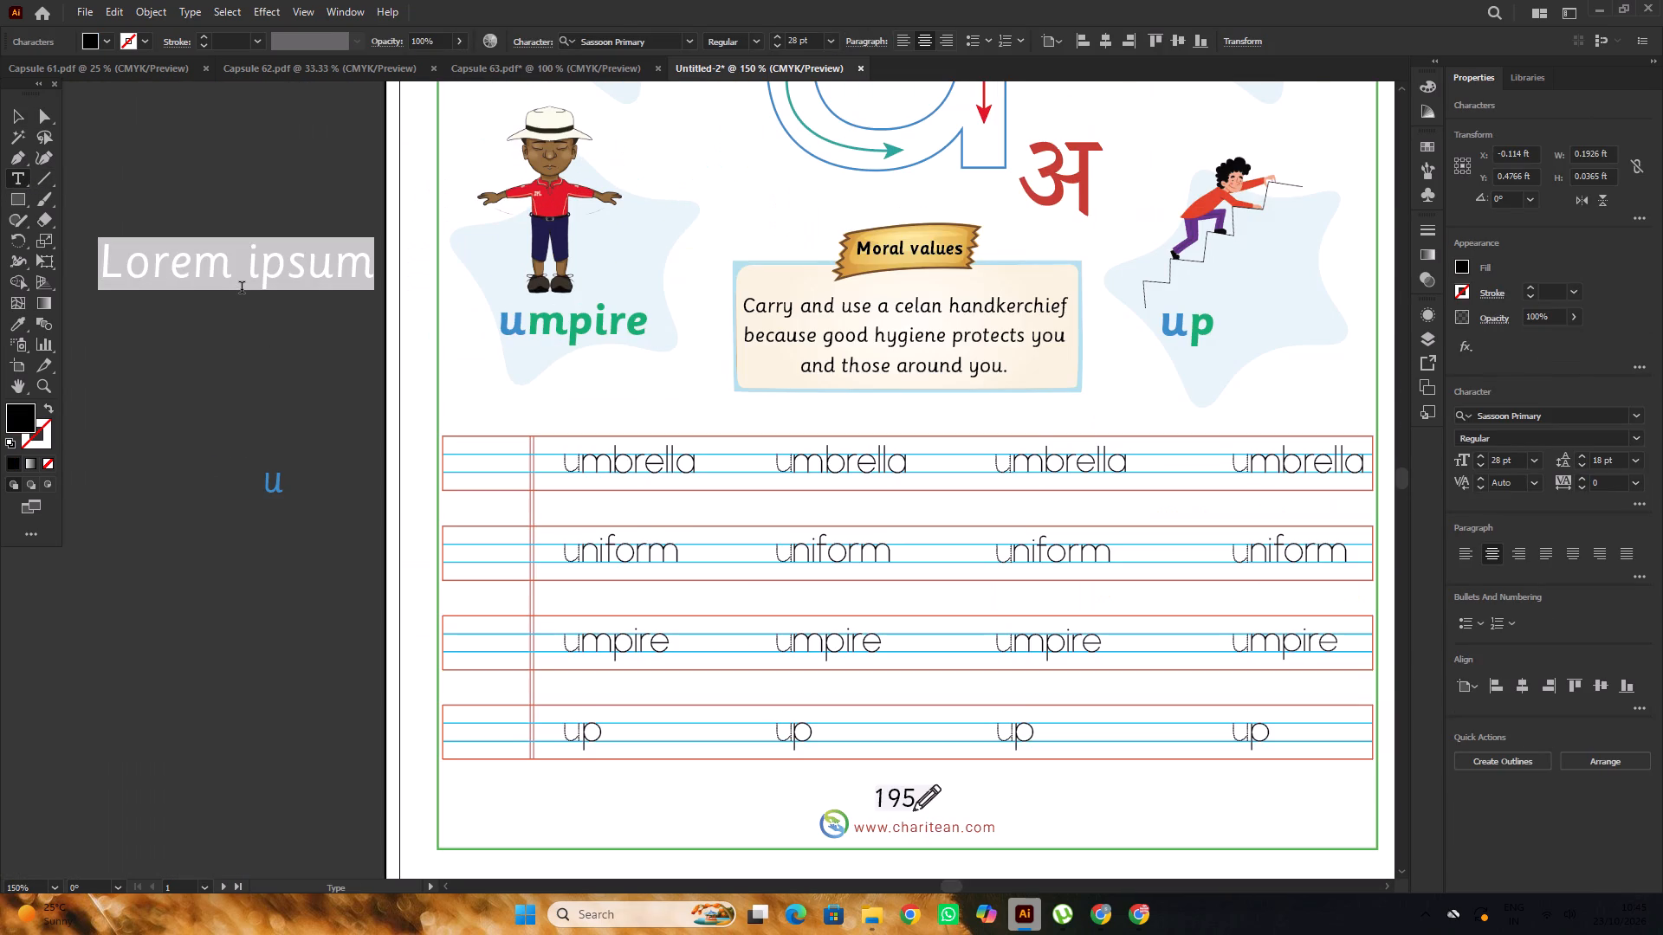
key(u)
click(21, 117)
click(203, 369)
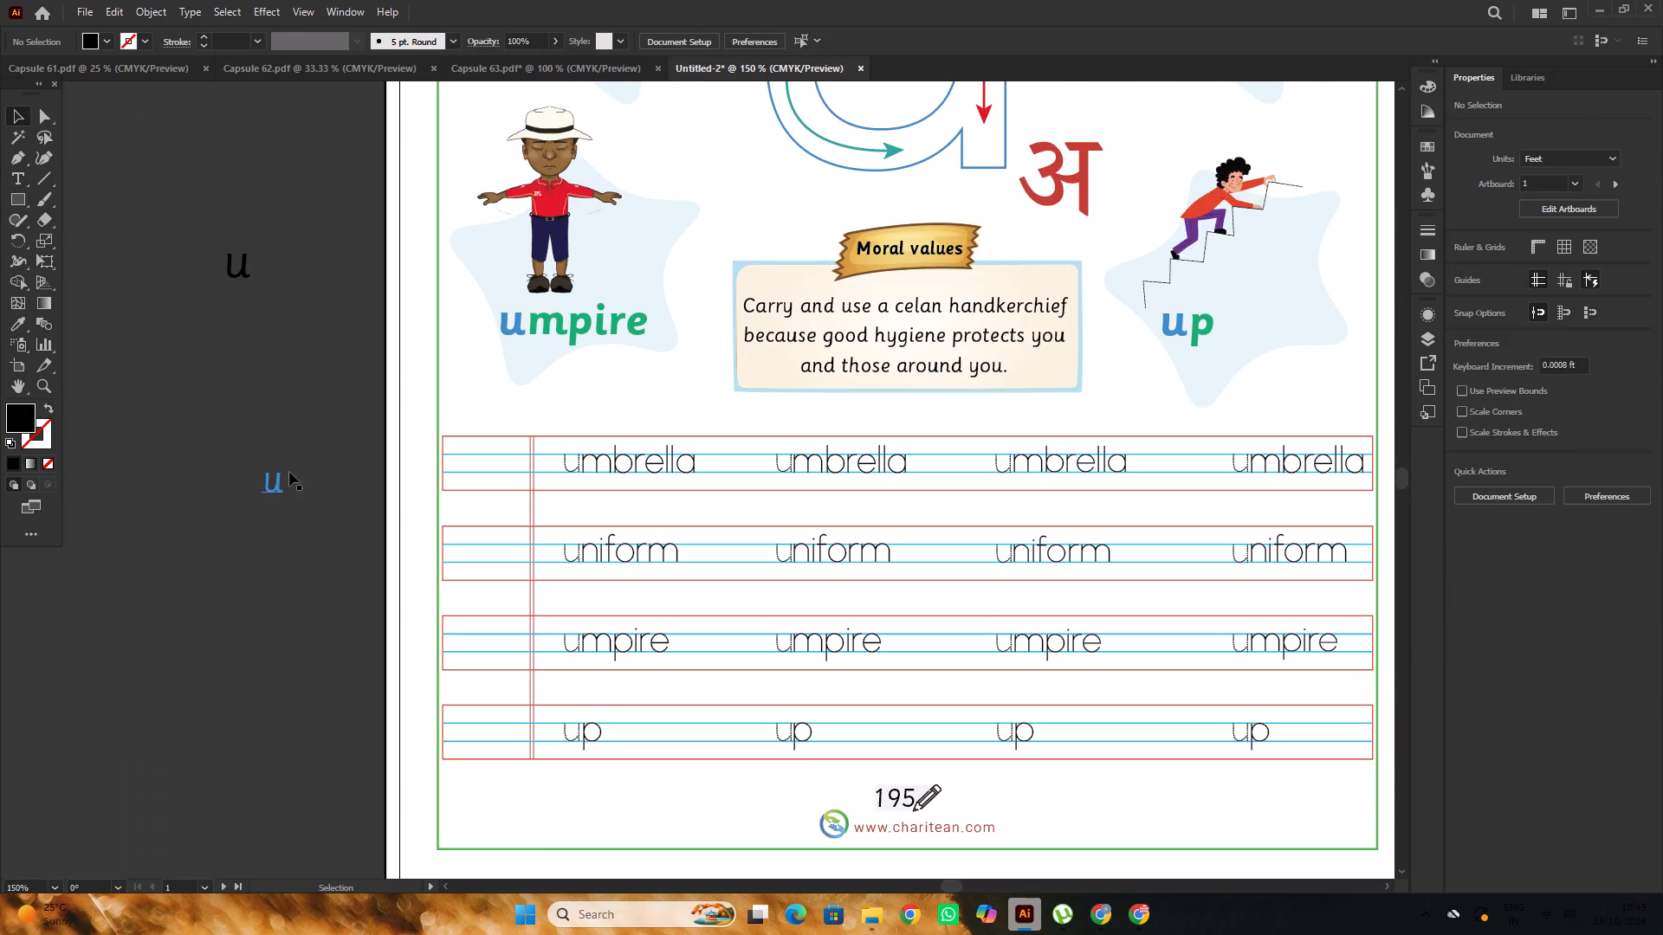
Match the new u to the blue 22 pt style of the other off-page u with the Eyedropper.
click(278, 479)
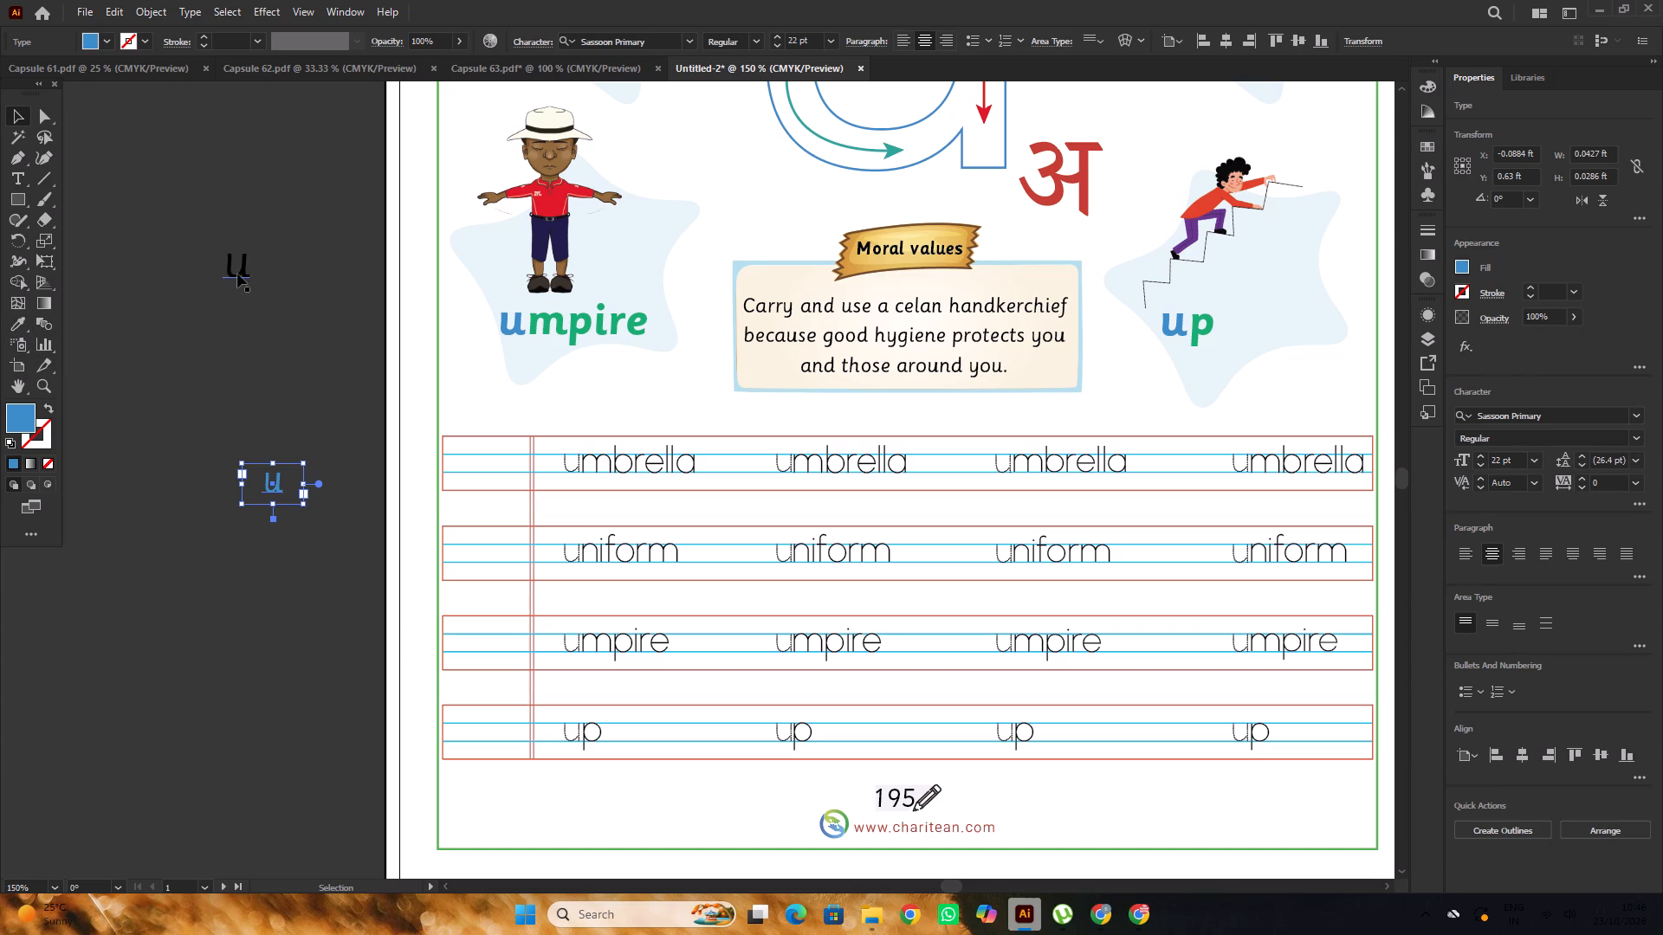
click(238, 273)
click(25, 323)
click(279, 474)
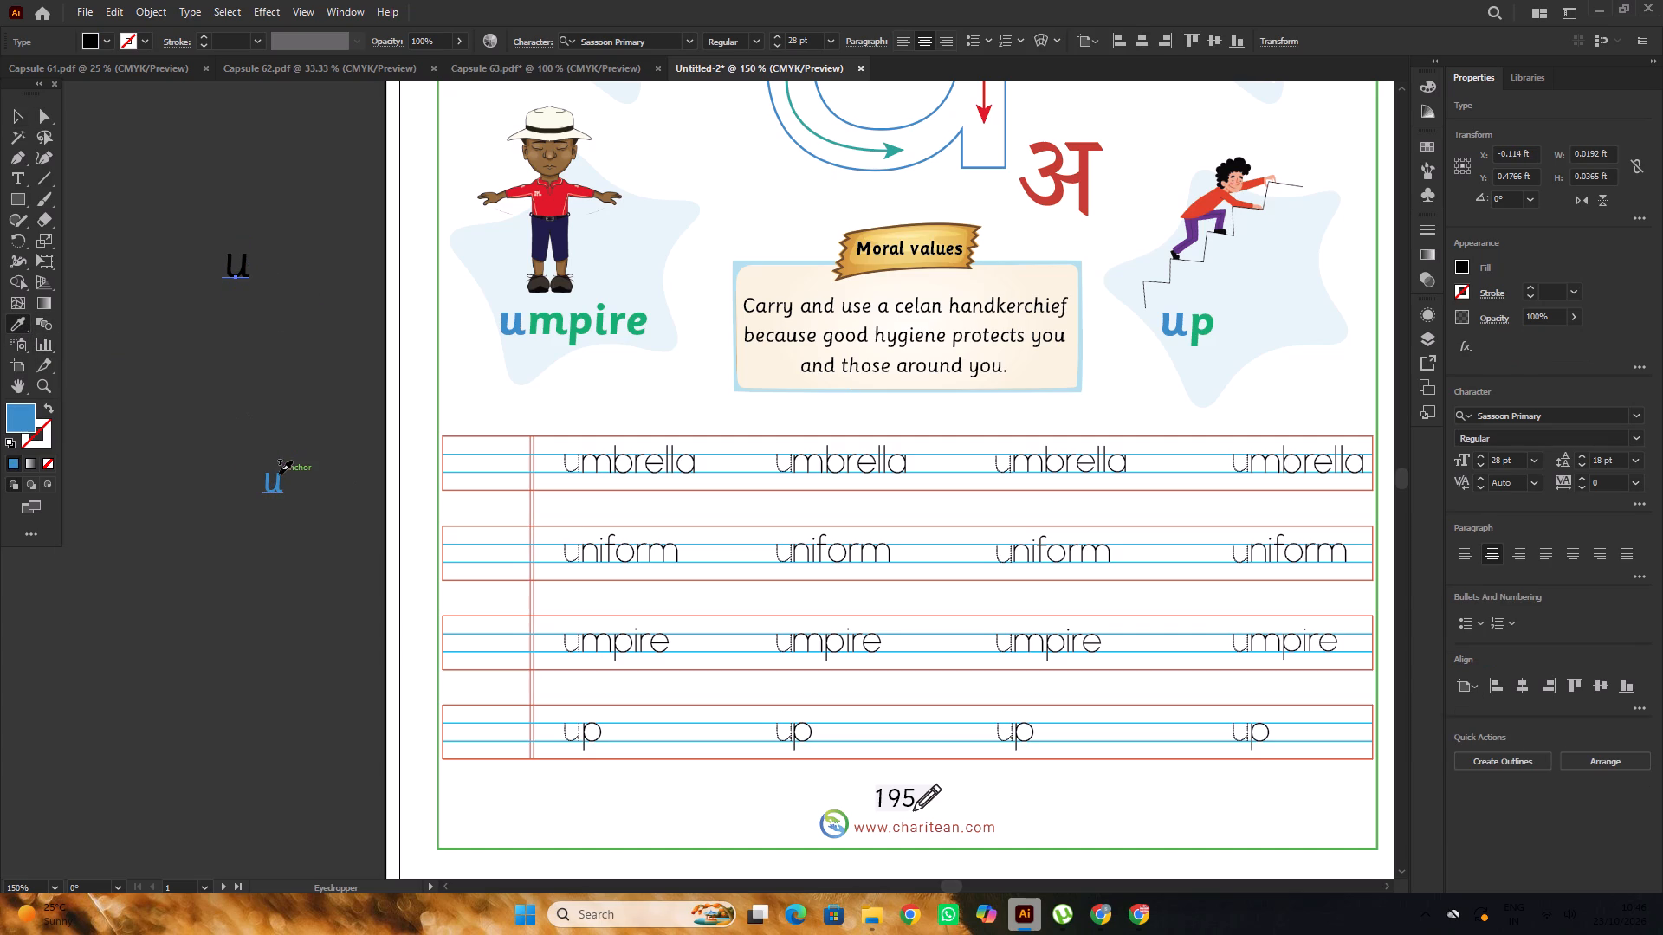
click(9, 117)
click(188, 283)
Place the new blue u in the first cell of the umbrella row and copy it straight down into the uniform row.
drag(236, 274, 447, 451)
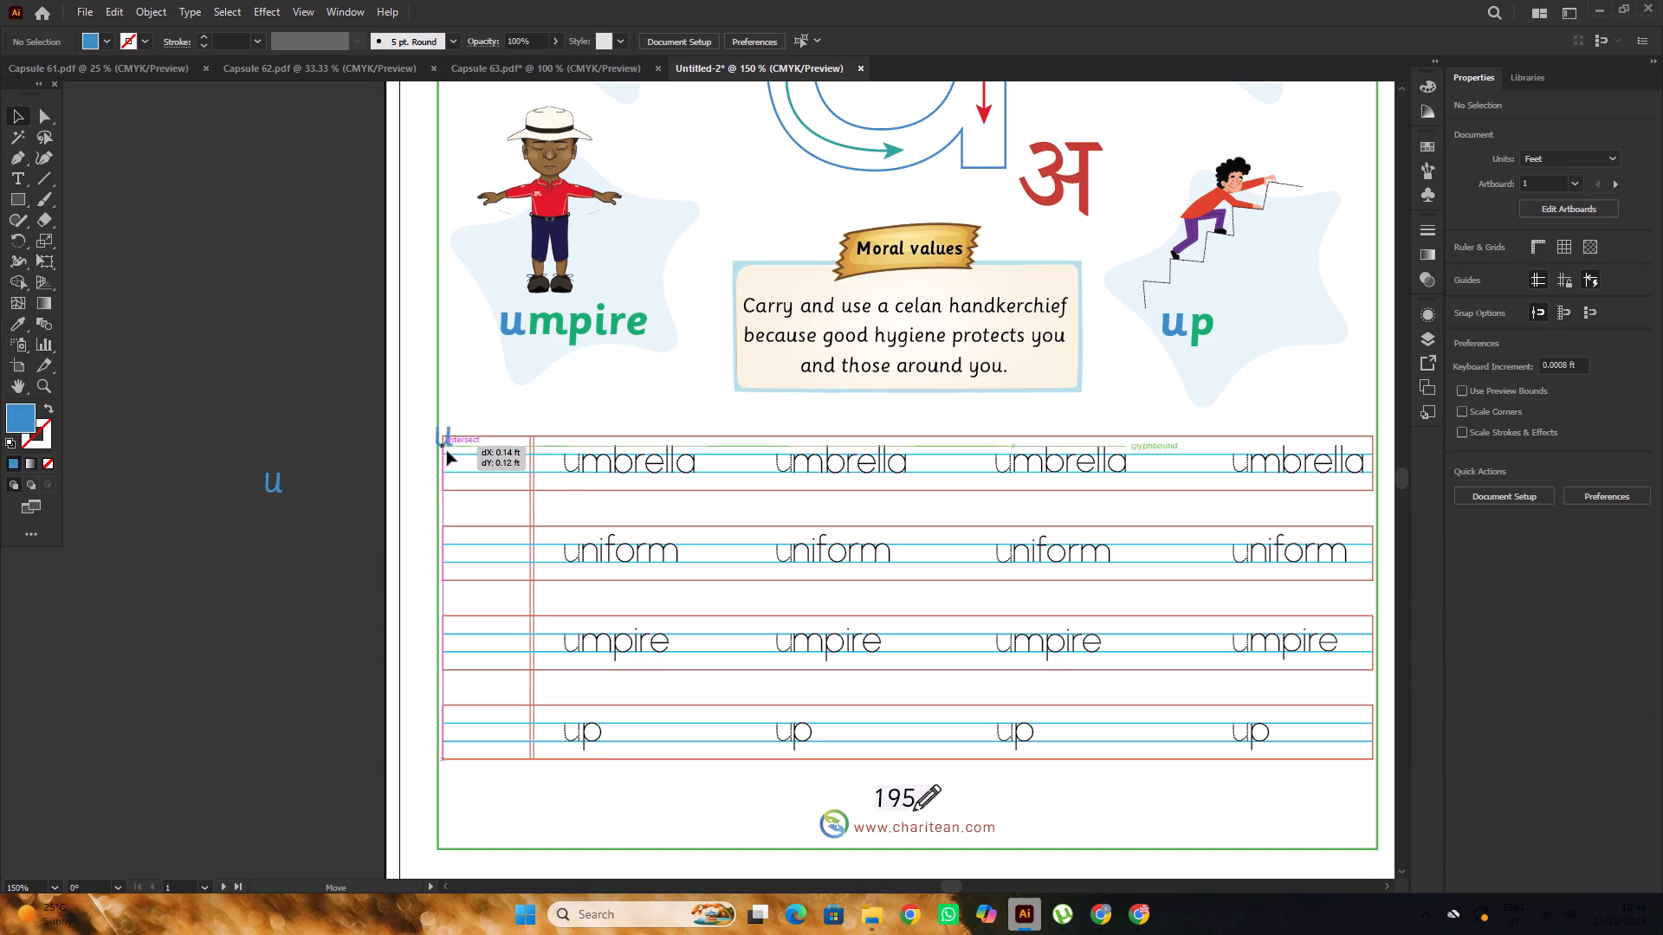
drag(447, 451, 481, 471)
alt+scroll(452, 470, up, 5)
alt+scroll(326, 350, down, 8)
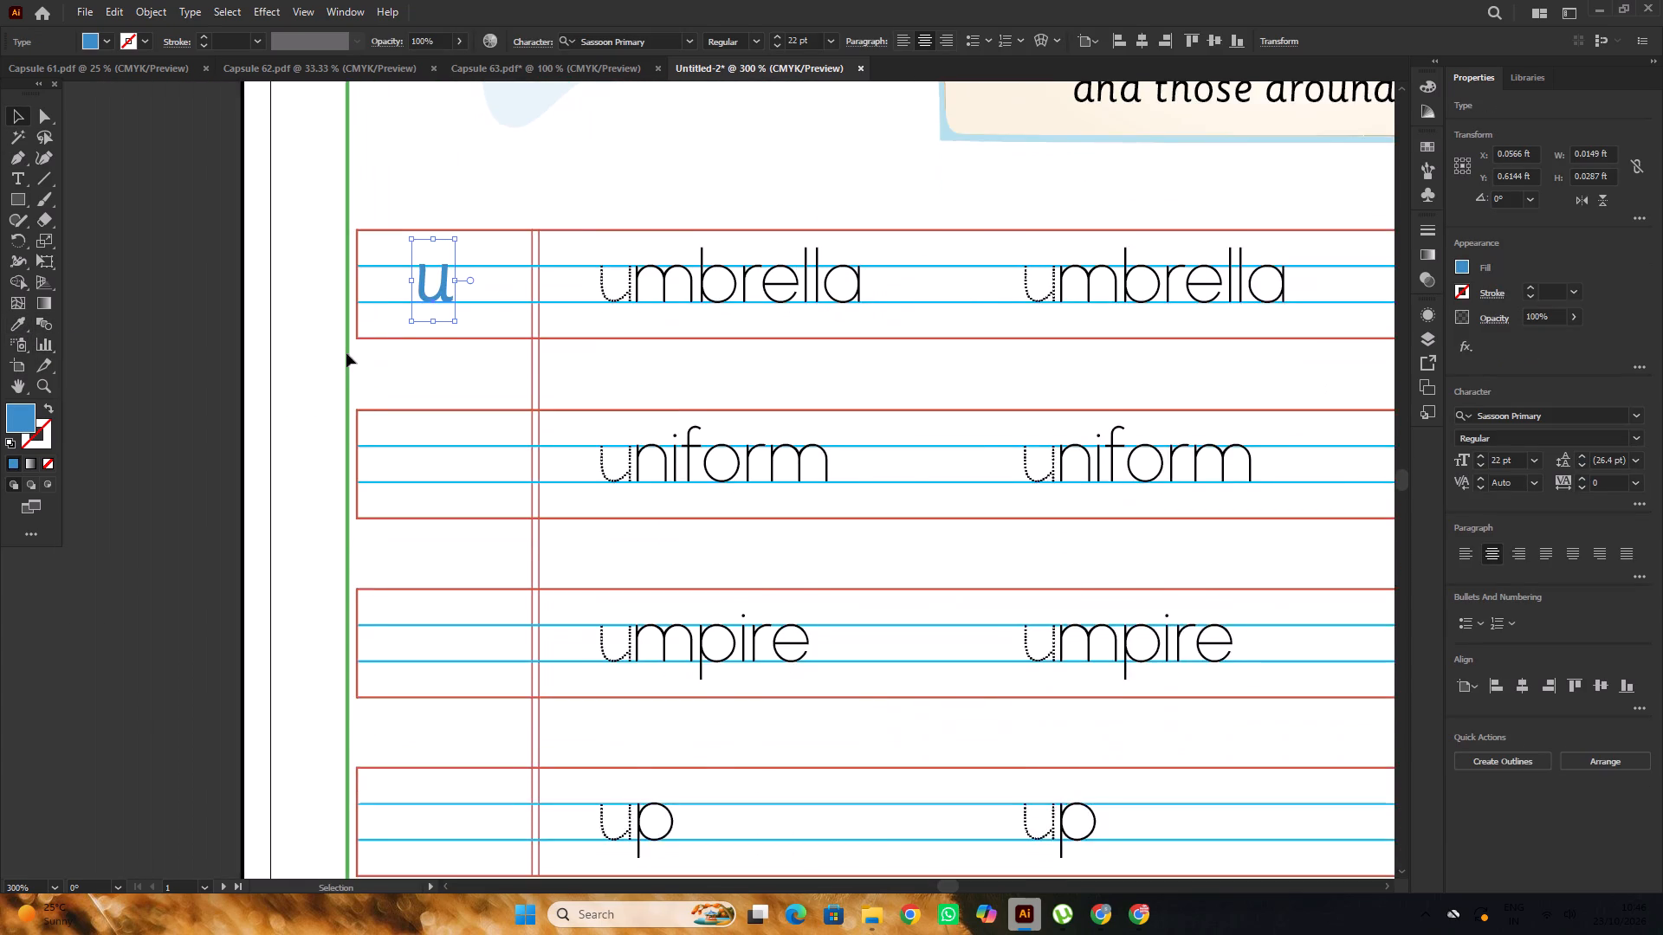
alt+scroll(362, 342, up, 1)
alt+drag(471, 276, 469, 513)
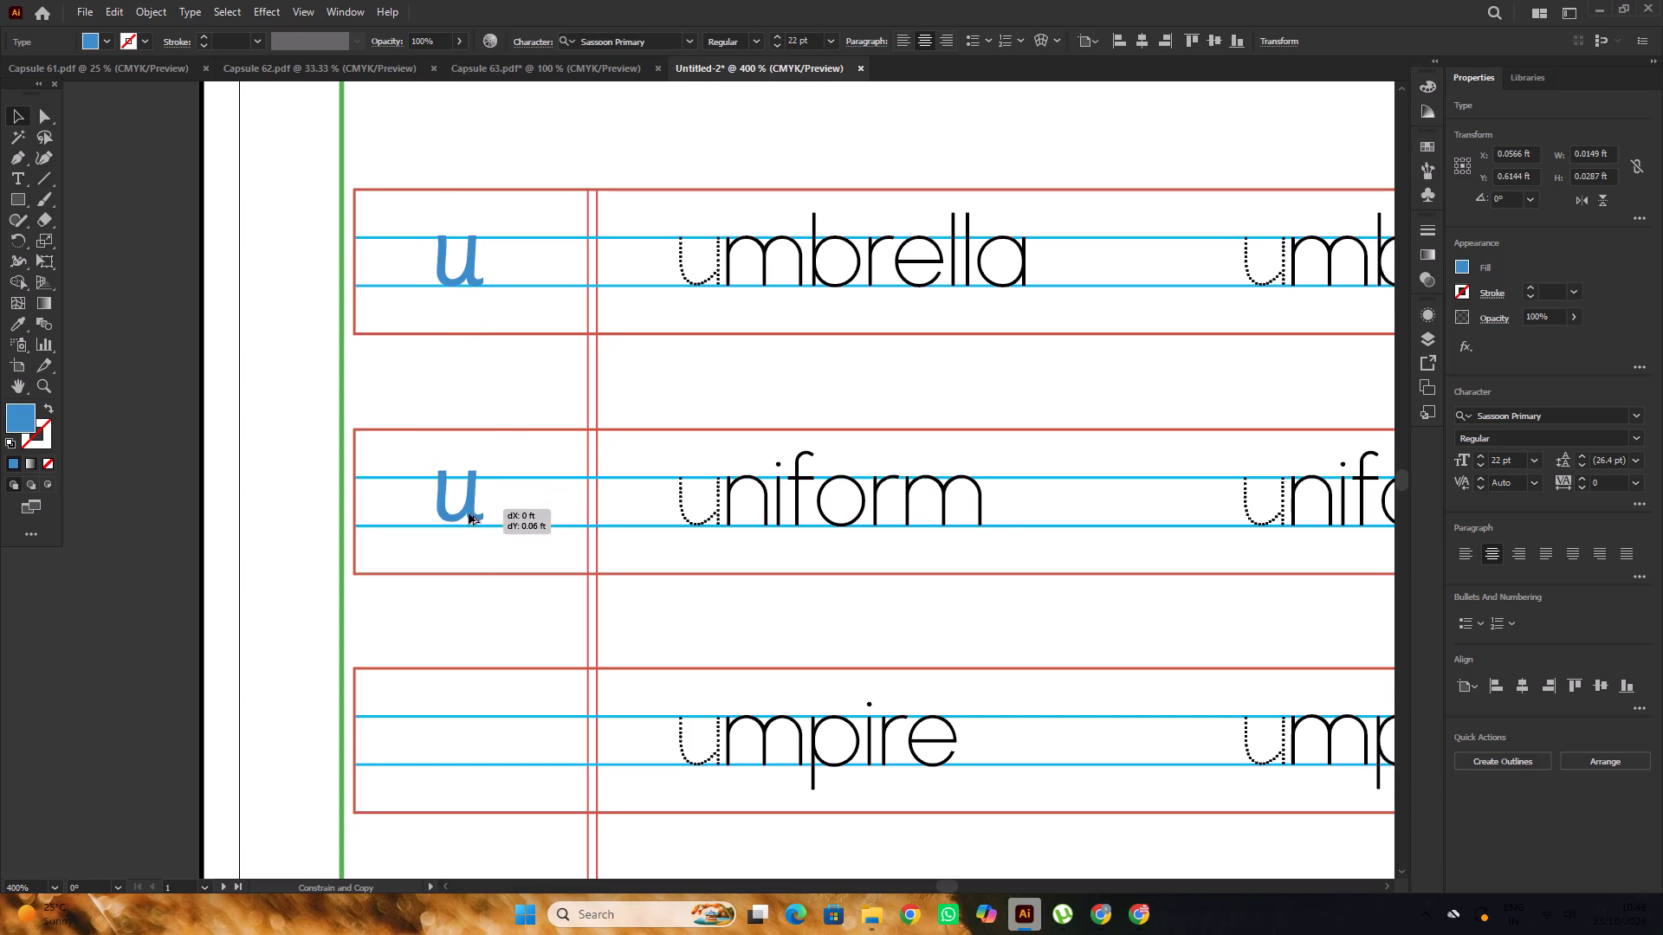
alt+drag(469, 513, 469, 516)
alt+scroll(447, 433, down, 3)
click(316, 355)
scroll(317, 352, down, 6)
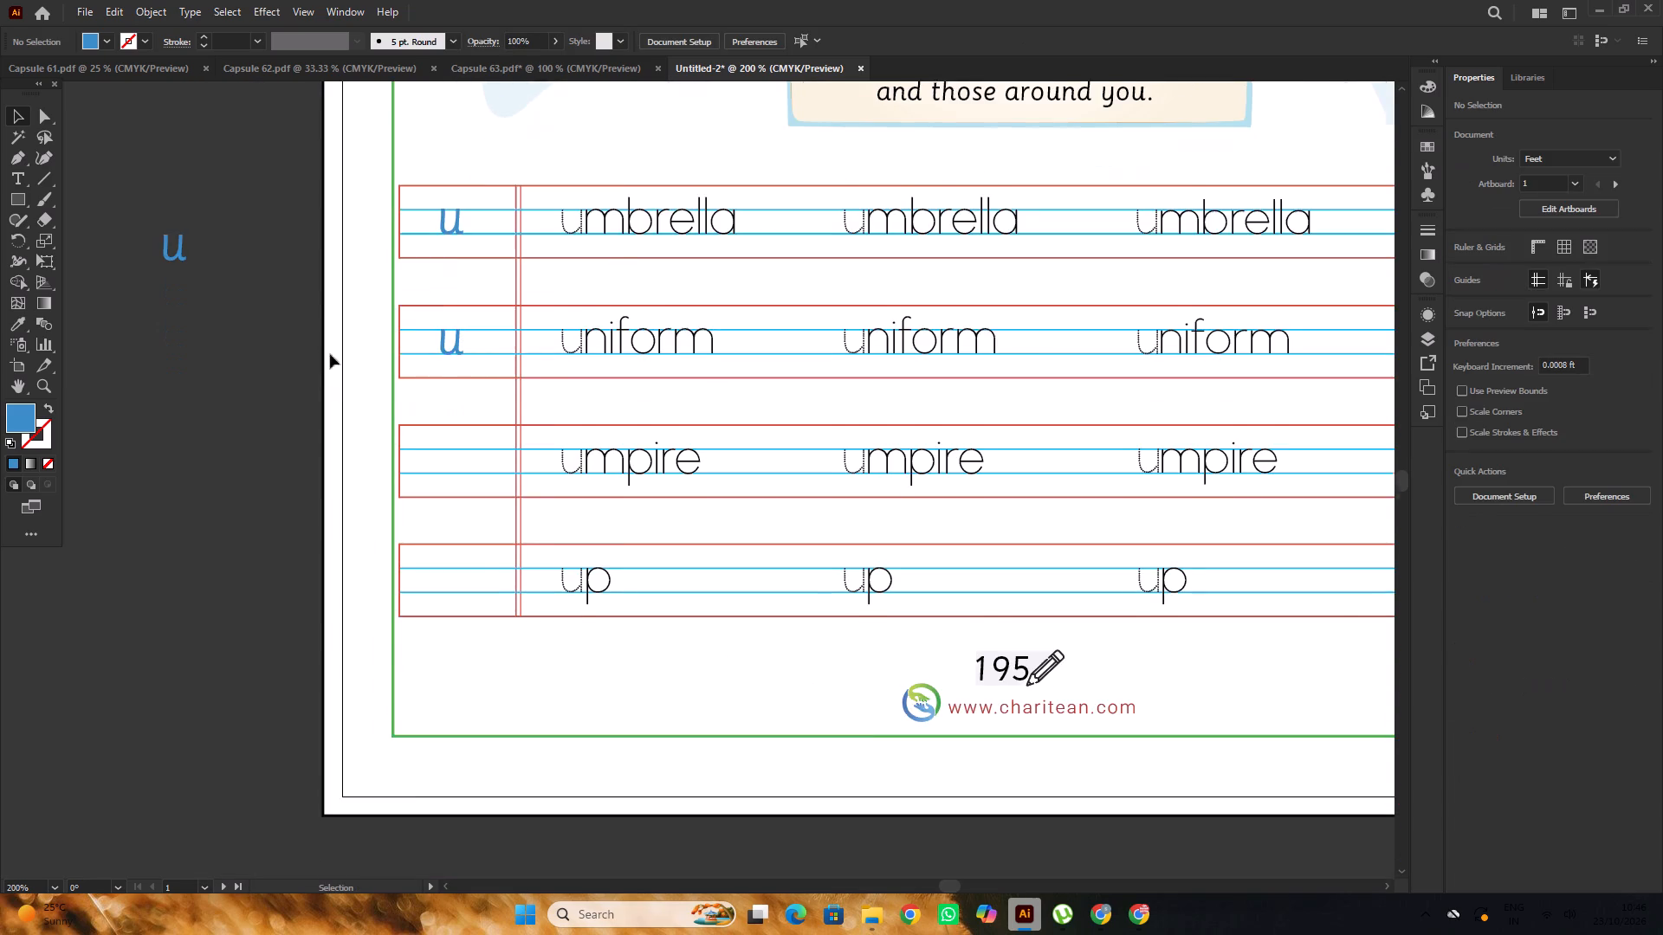
Copy the blue u from the uniform row straight down into the first cells of the umpire and up rows.
alt+scroll(440, 355, up, 1)
alt+drag(464, 325, 463, 502)
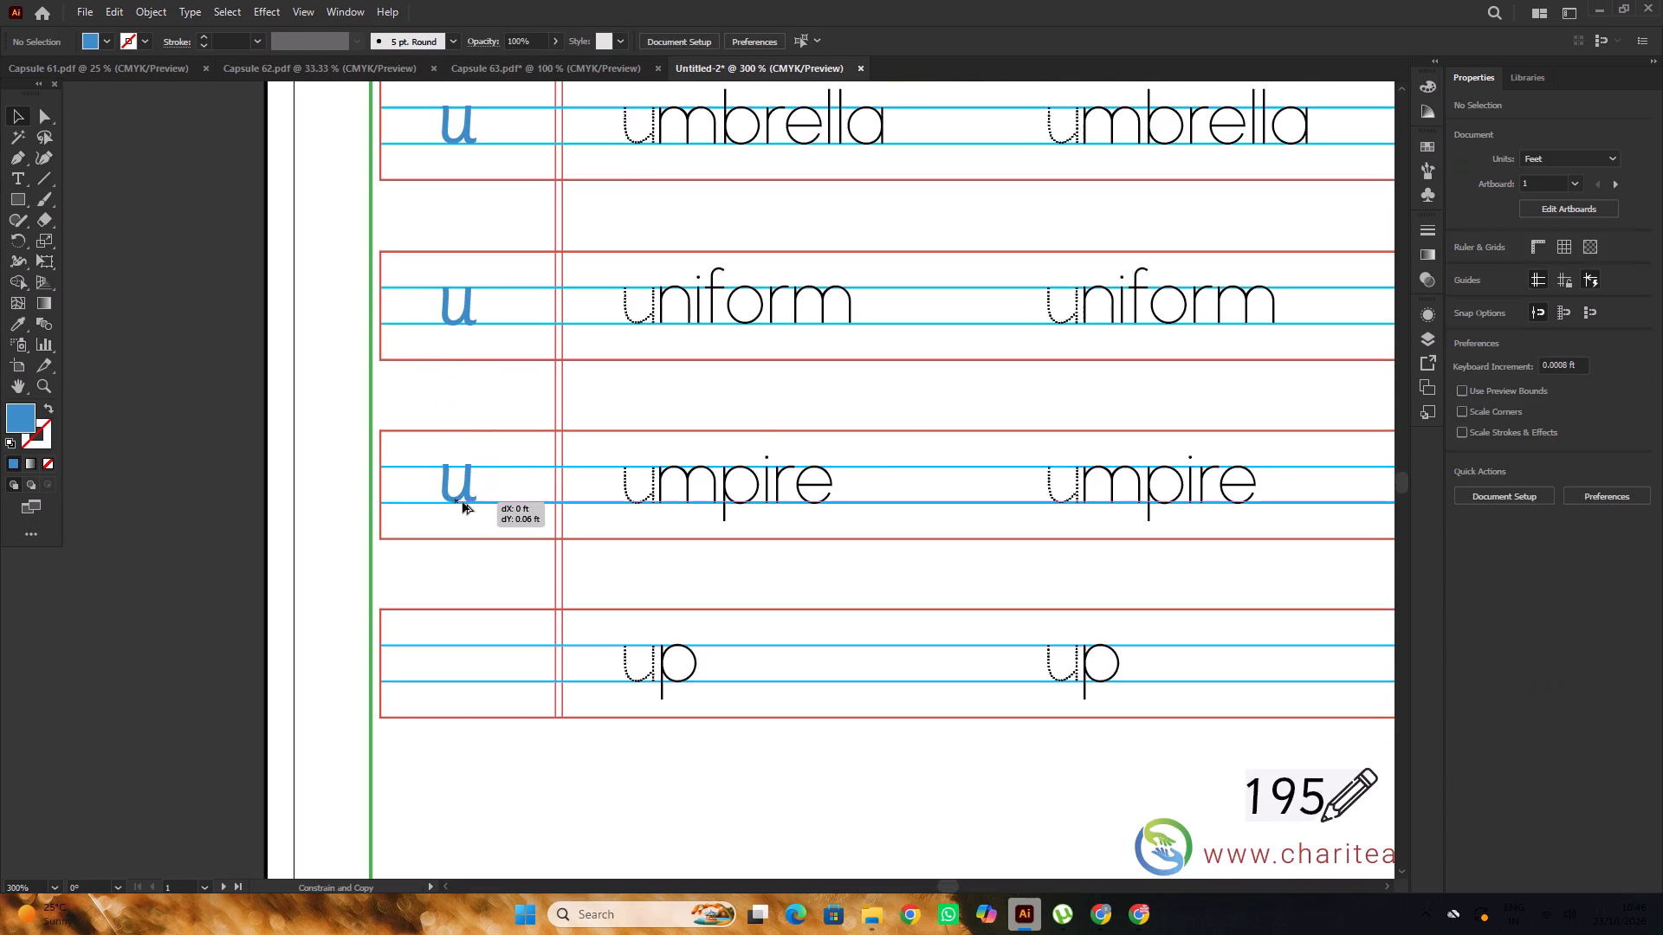
alt+drag(463, 502, 463, 505)
click(219, 317)
scroll(207, 296, down, 6)
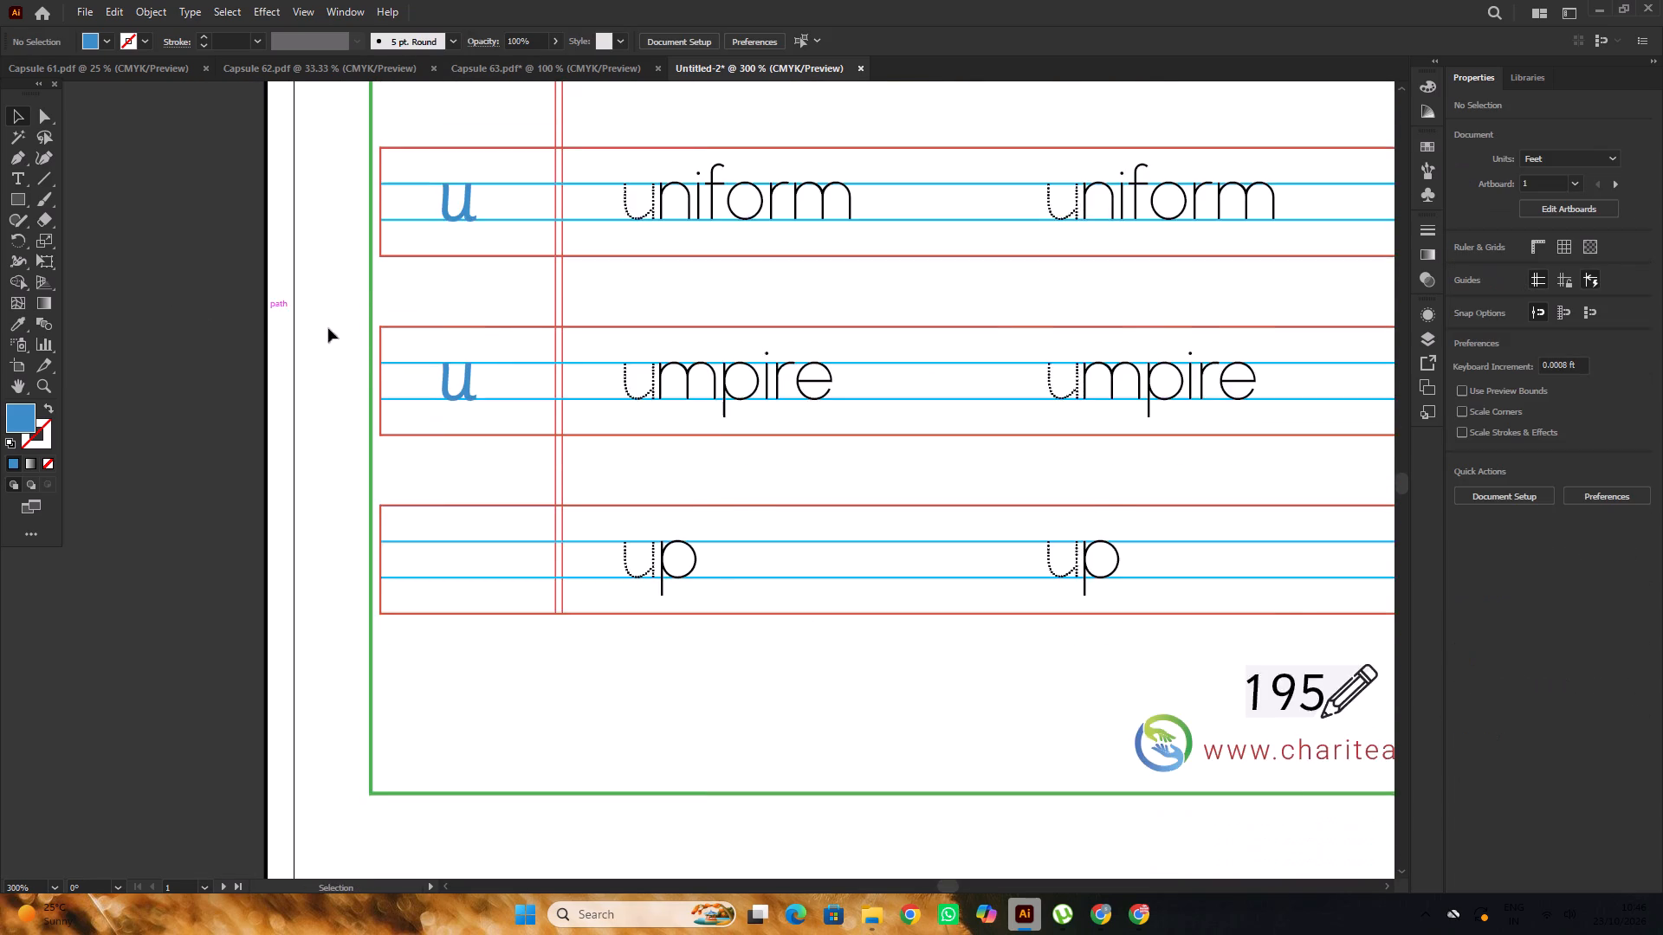
scroll(328, 328, down, 4)
alt+scroll(441, 319, up, 1)
alt+drag(476, 282, 470, 519)
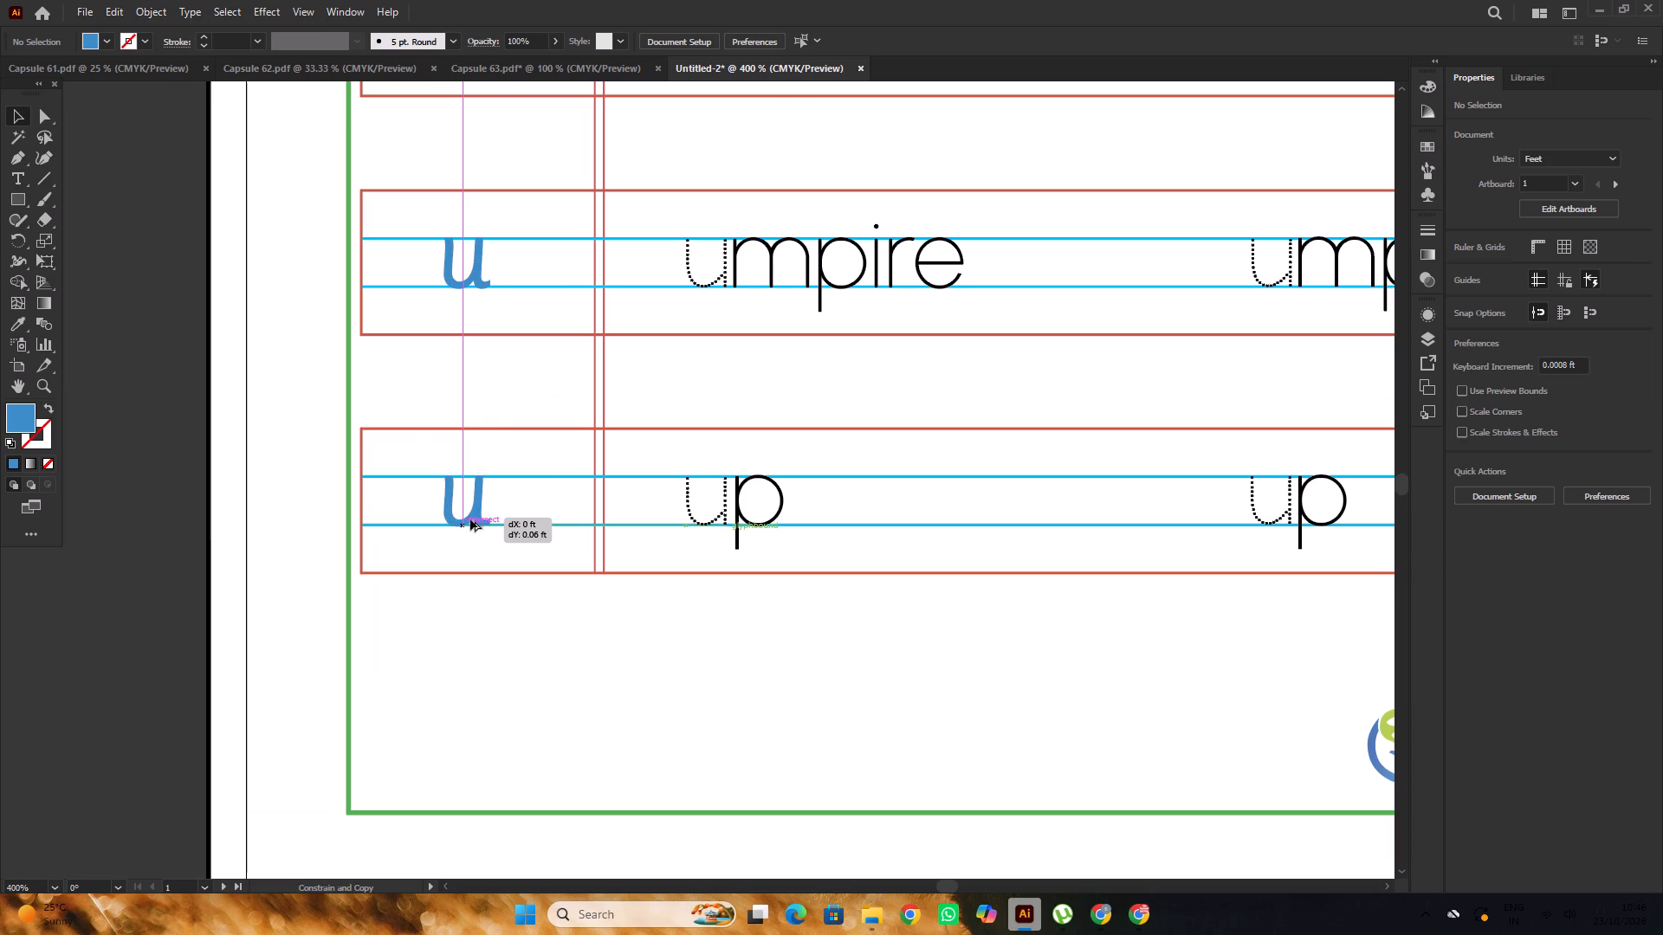
alt+drag(470, 519, 470, 518)
alt+scroll(340, 371, down, 2)
click(214, 315)
Delete the dotted u at the start of the first word in all four practice rows.
scroll(214, 315, up, 2)
alt+scroll(214, 315, down, 1)
scroll(213, 315, up, 1)
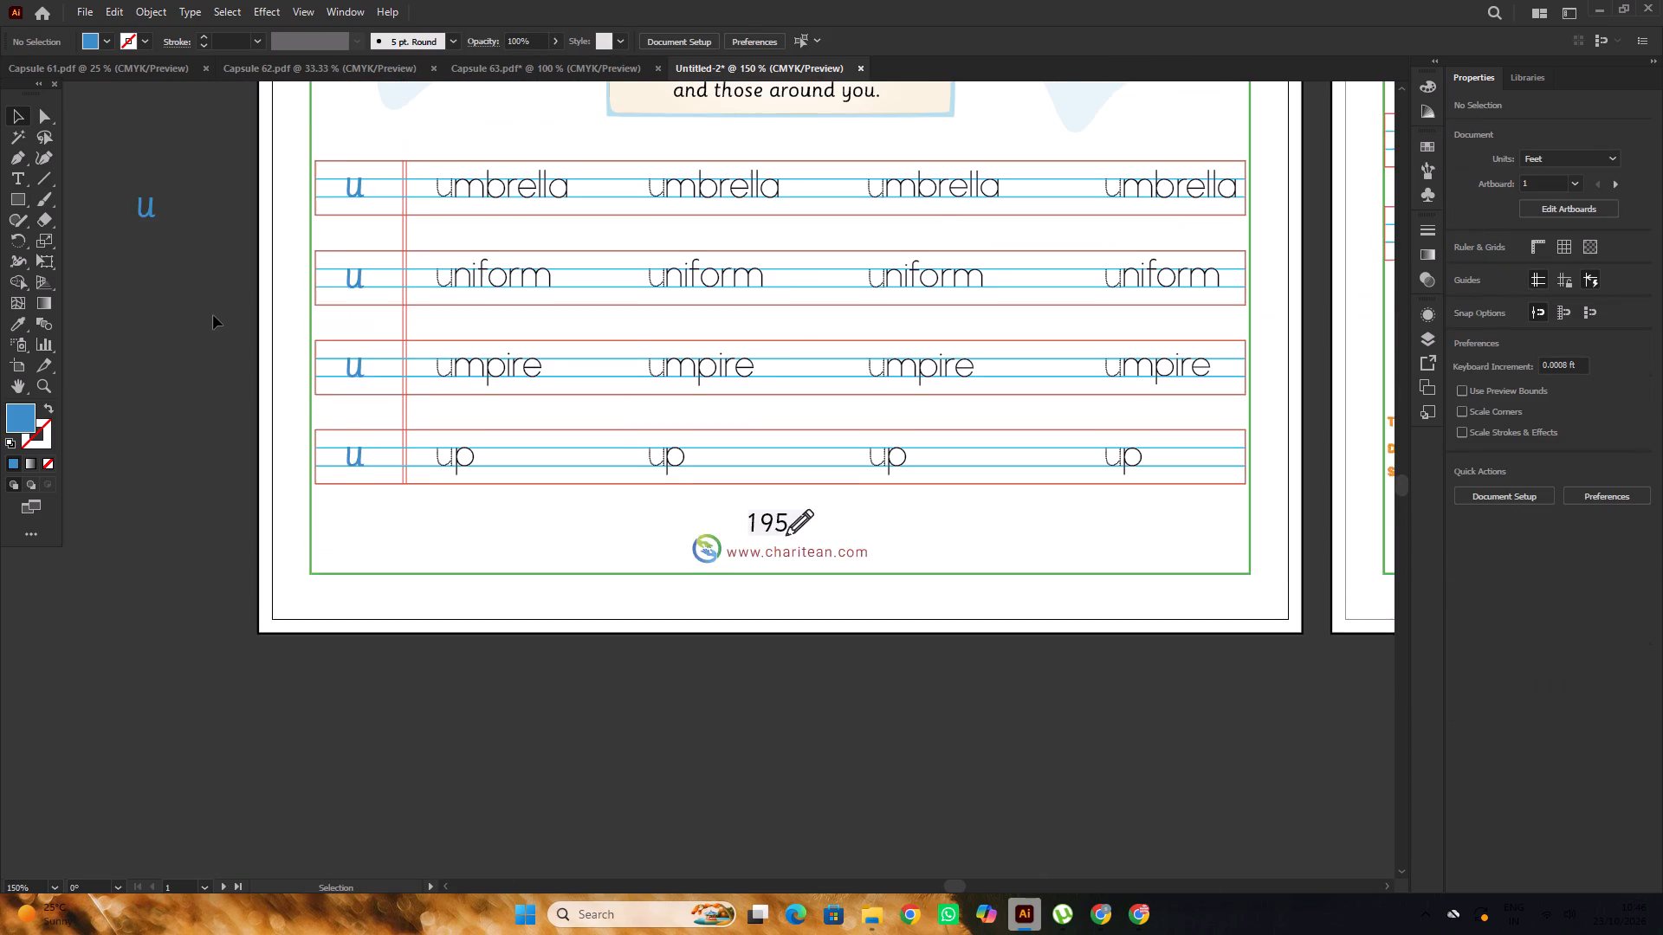
scroll(213, 315, up, 1)
scroll(491, 270, up, 2)
alt+scroll(450, 264, up, 2)
click(440, 250)
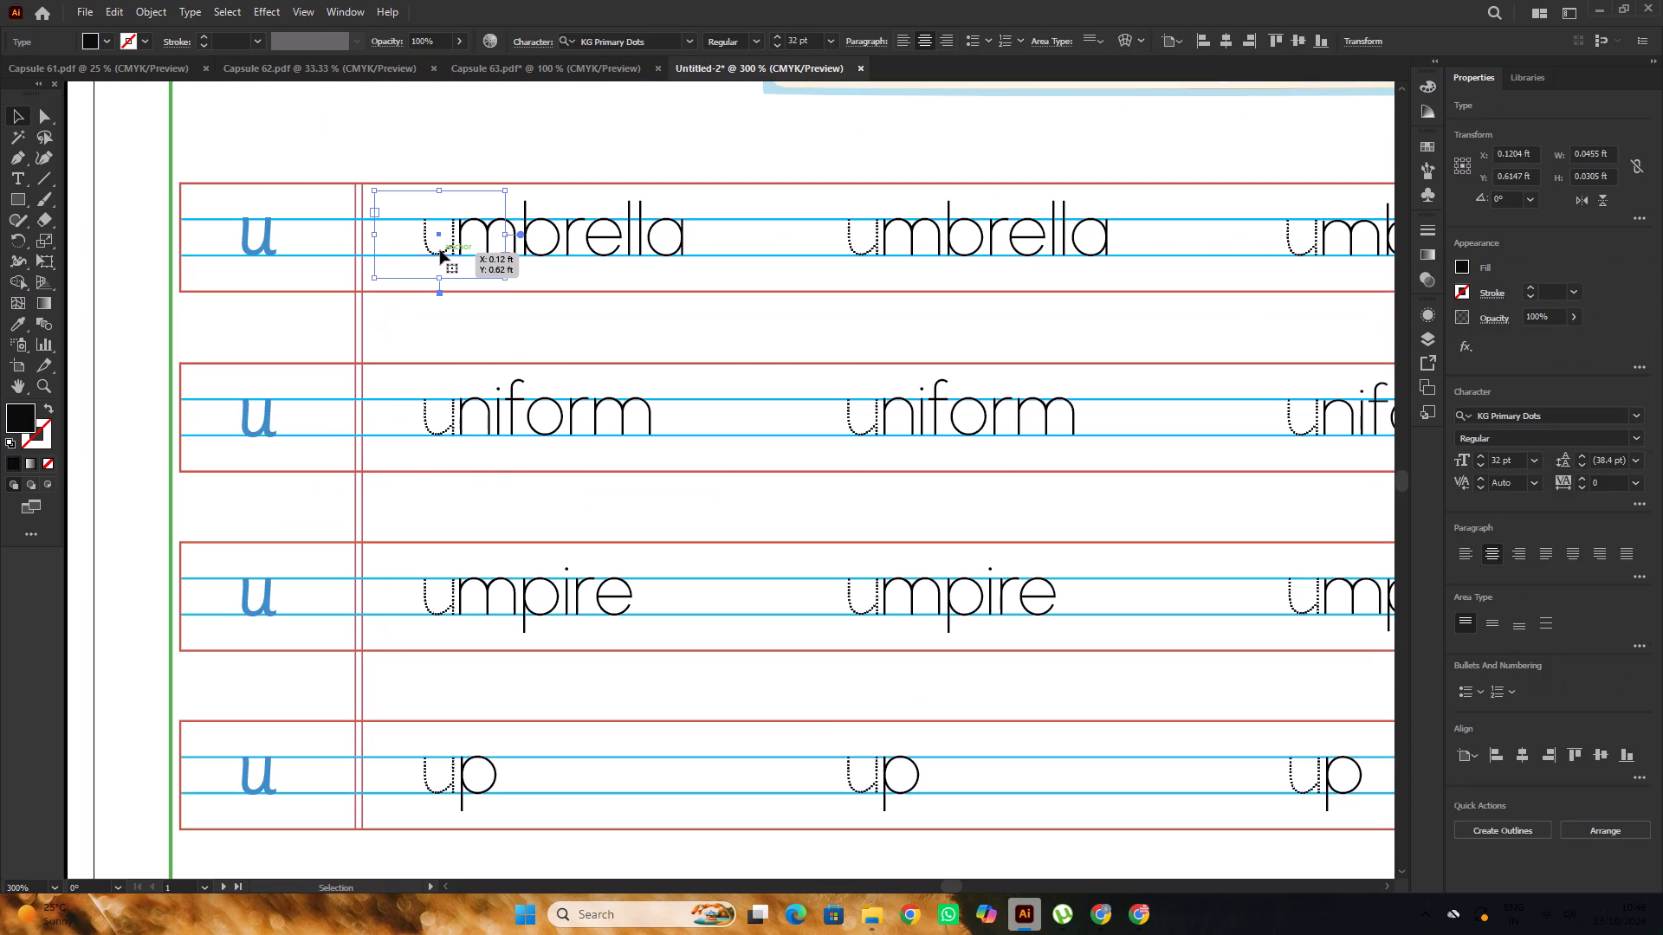
alt+scroll(440, 250, down, 2)
shift+click(438, 343)
shift+click(438, 429)
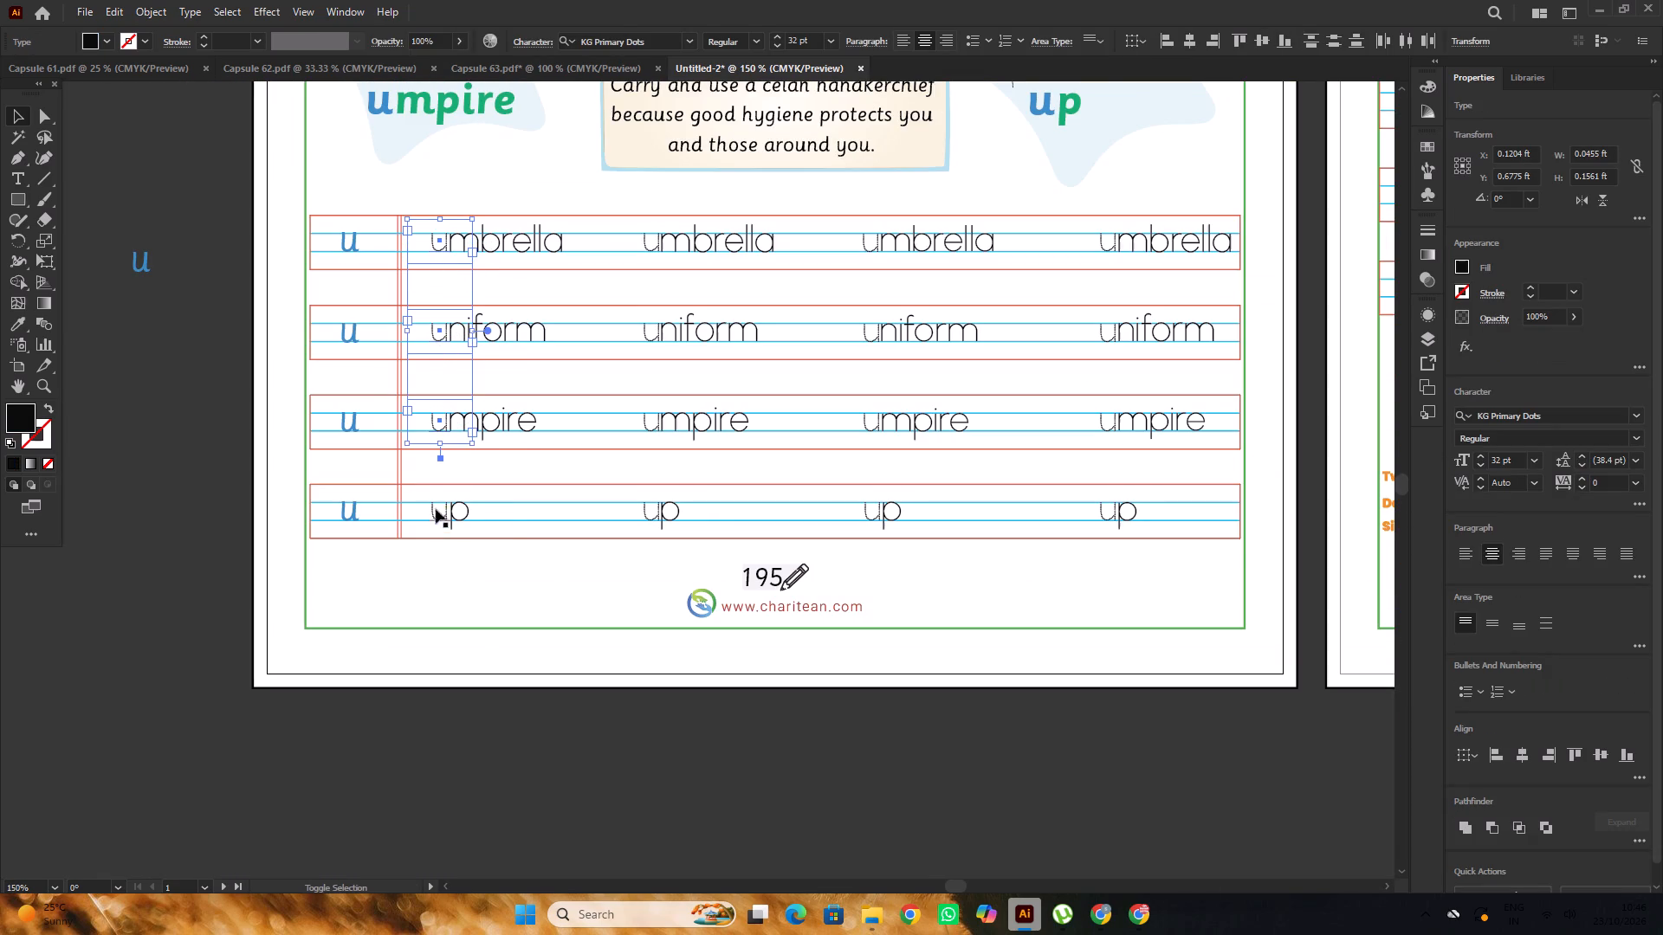
shift+click(434, 514)
key(Delete)
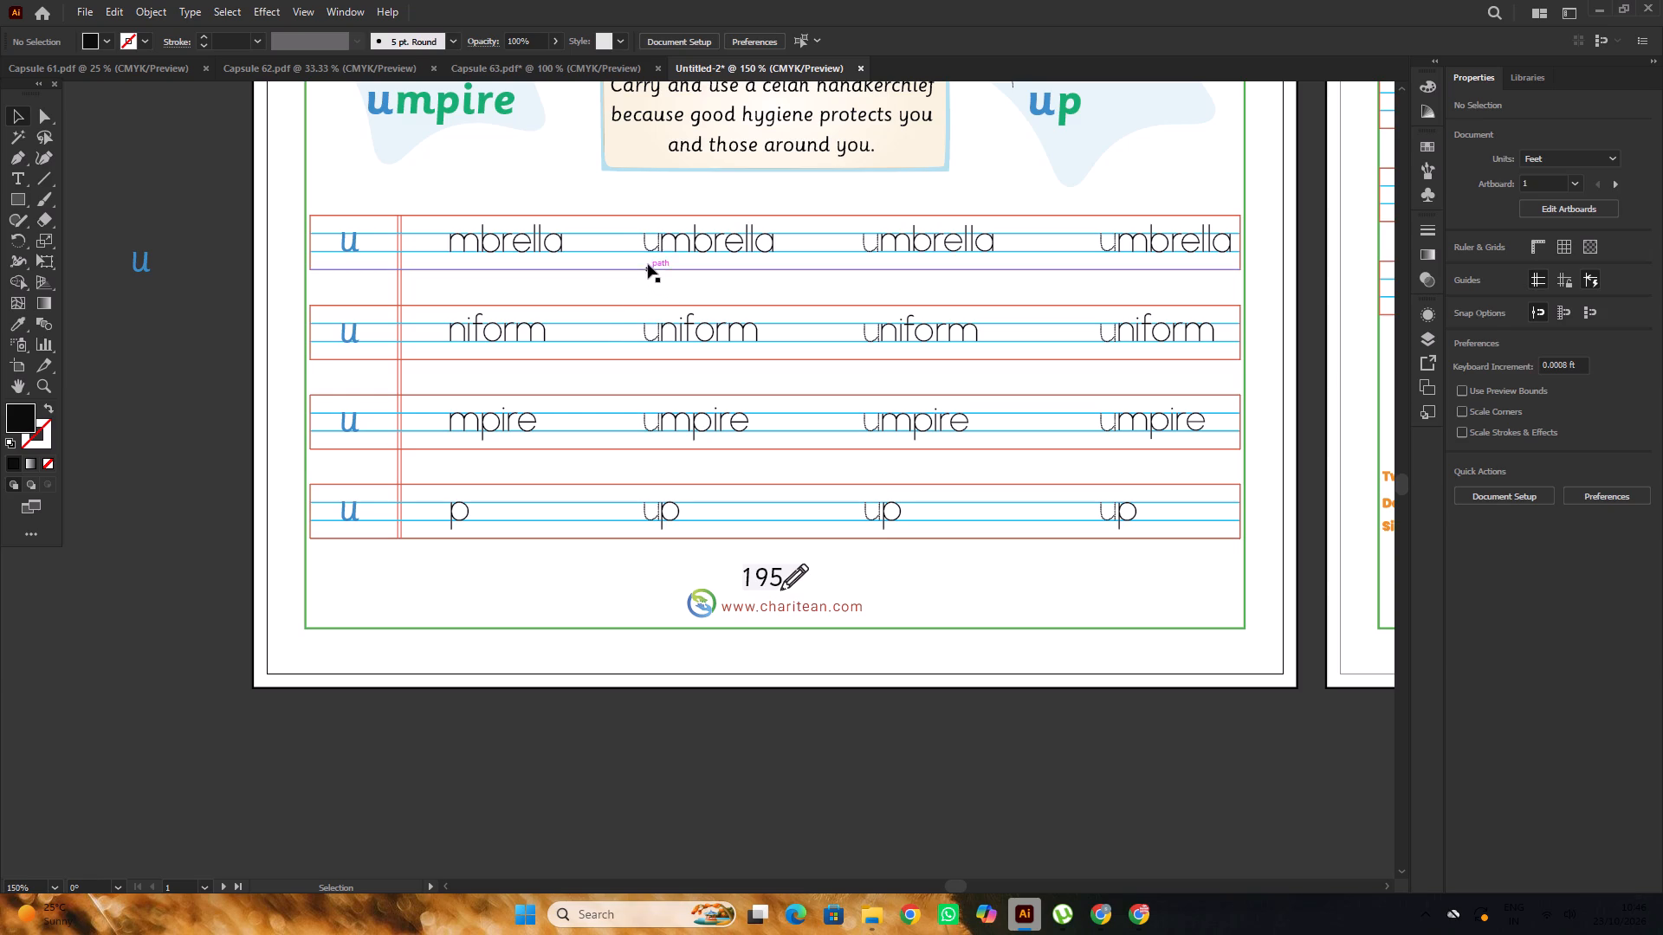
Delete the dotted u at the start of the second word in each of the four practice rows.
click(648, 257)
key(Delete)
click(649, 339)
key(Delete)
click(647, 427)
key(Delete)
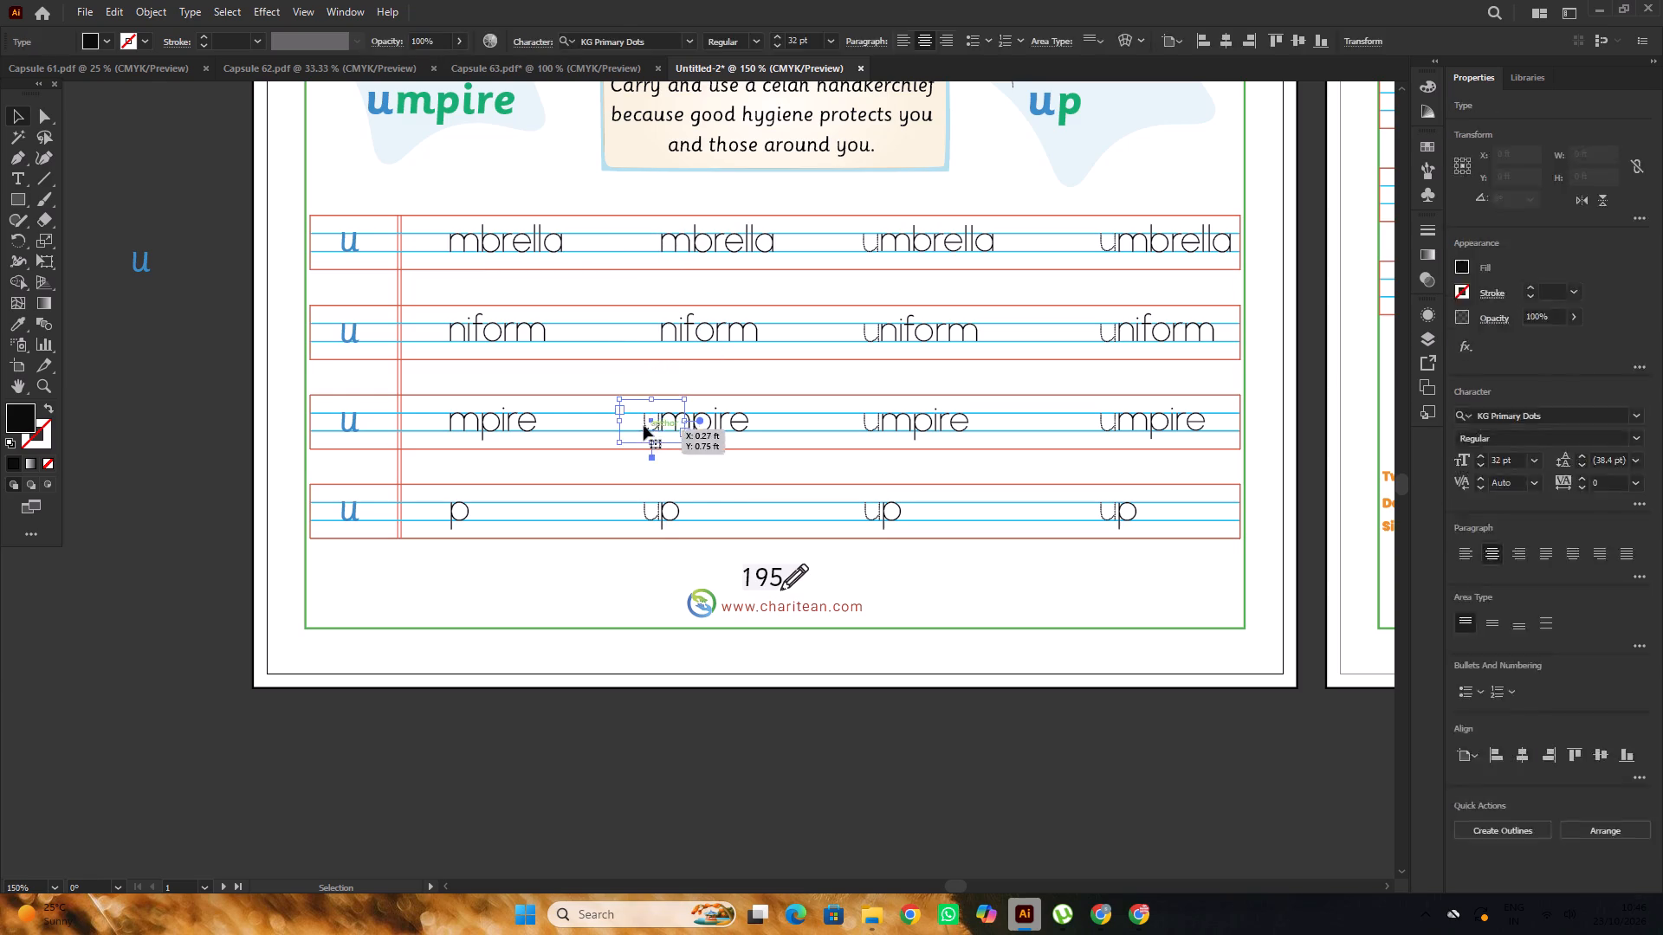
click(650, 519)
key(Delete)
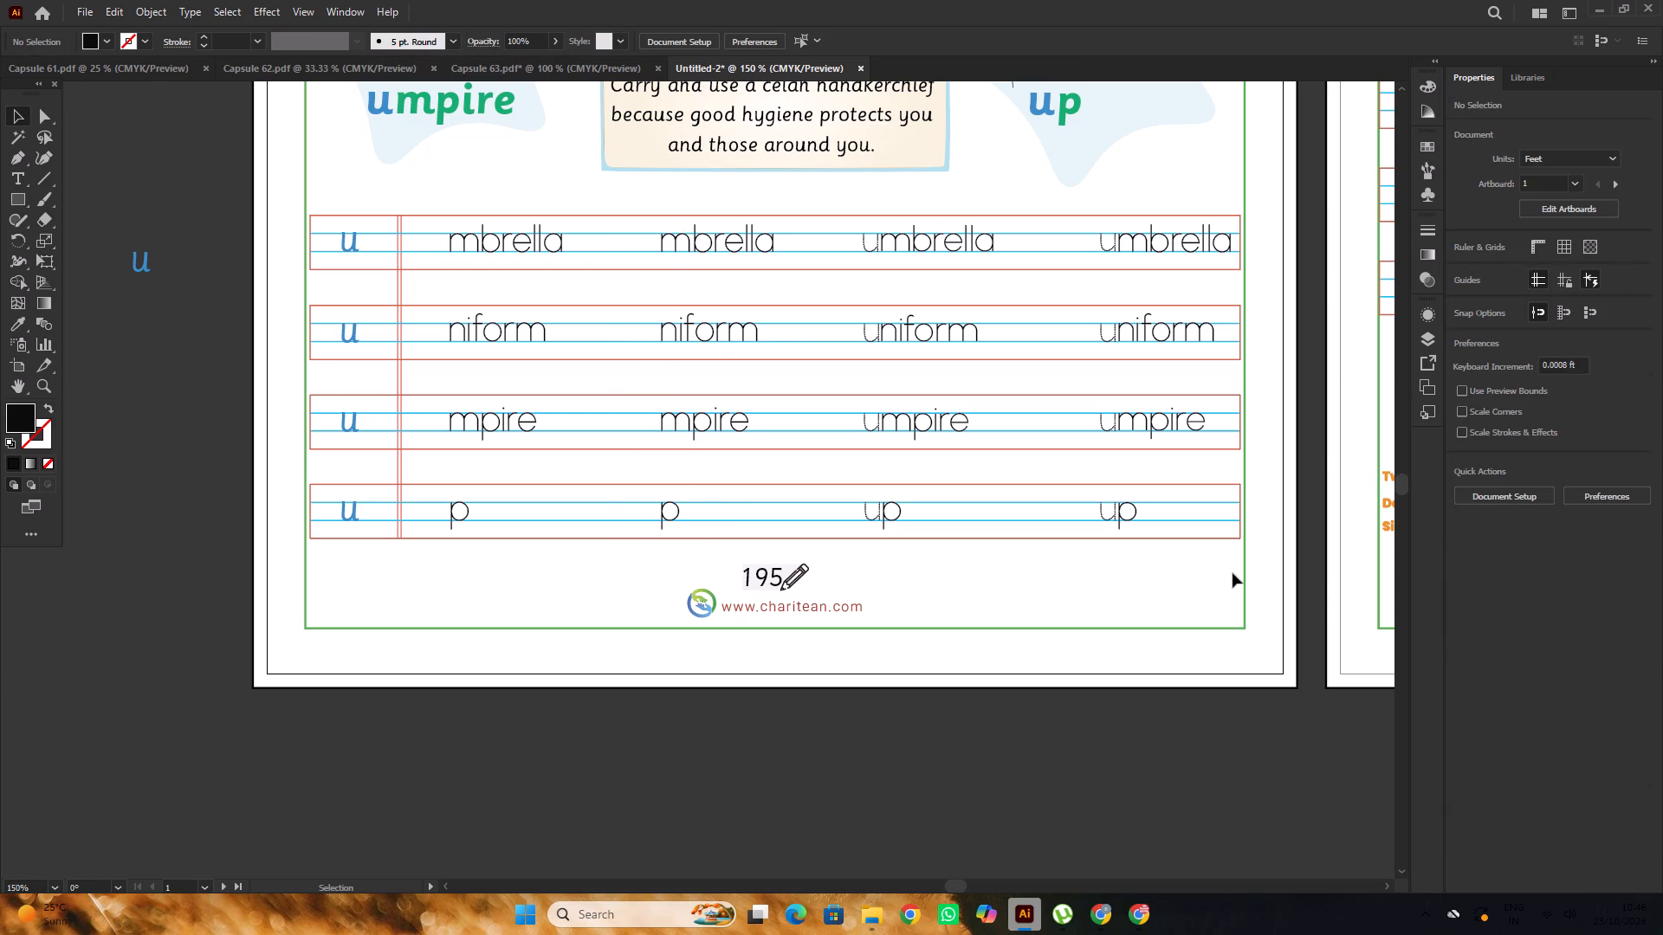
Delete the dotted u at the start of the third word in each of the four practice rows.
click(869, 248)
key(Delete)
click(865, 339)
key(Delete)
click(868, 429)
key(Delete)
click(871, 519)
key(Delete)
Delete the dotted u at the start of the fourth word in each of the four practice rows.
click(1103, 250)
key(Delete)
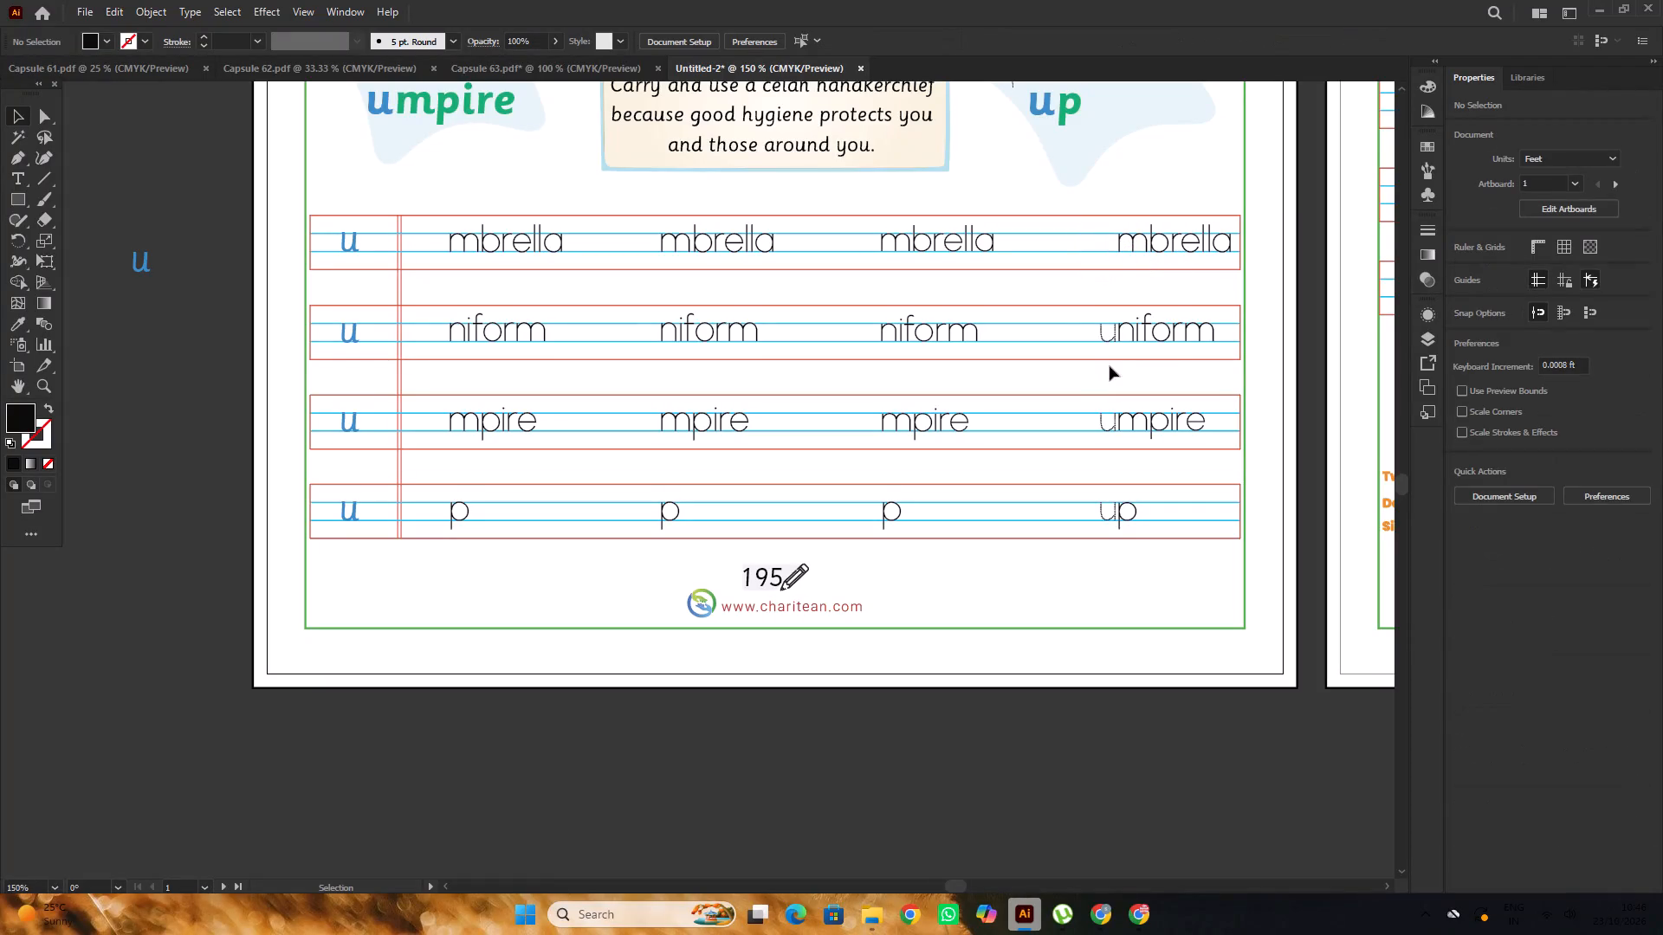
click(1109, 342)
key(Delete)
click(1105, 432)
key(Delete)
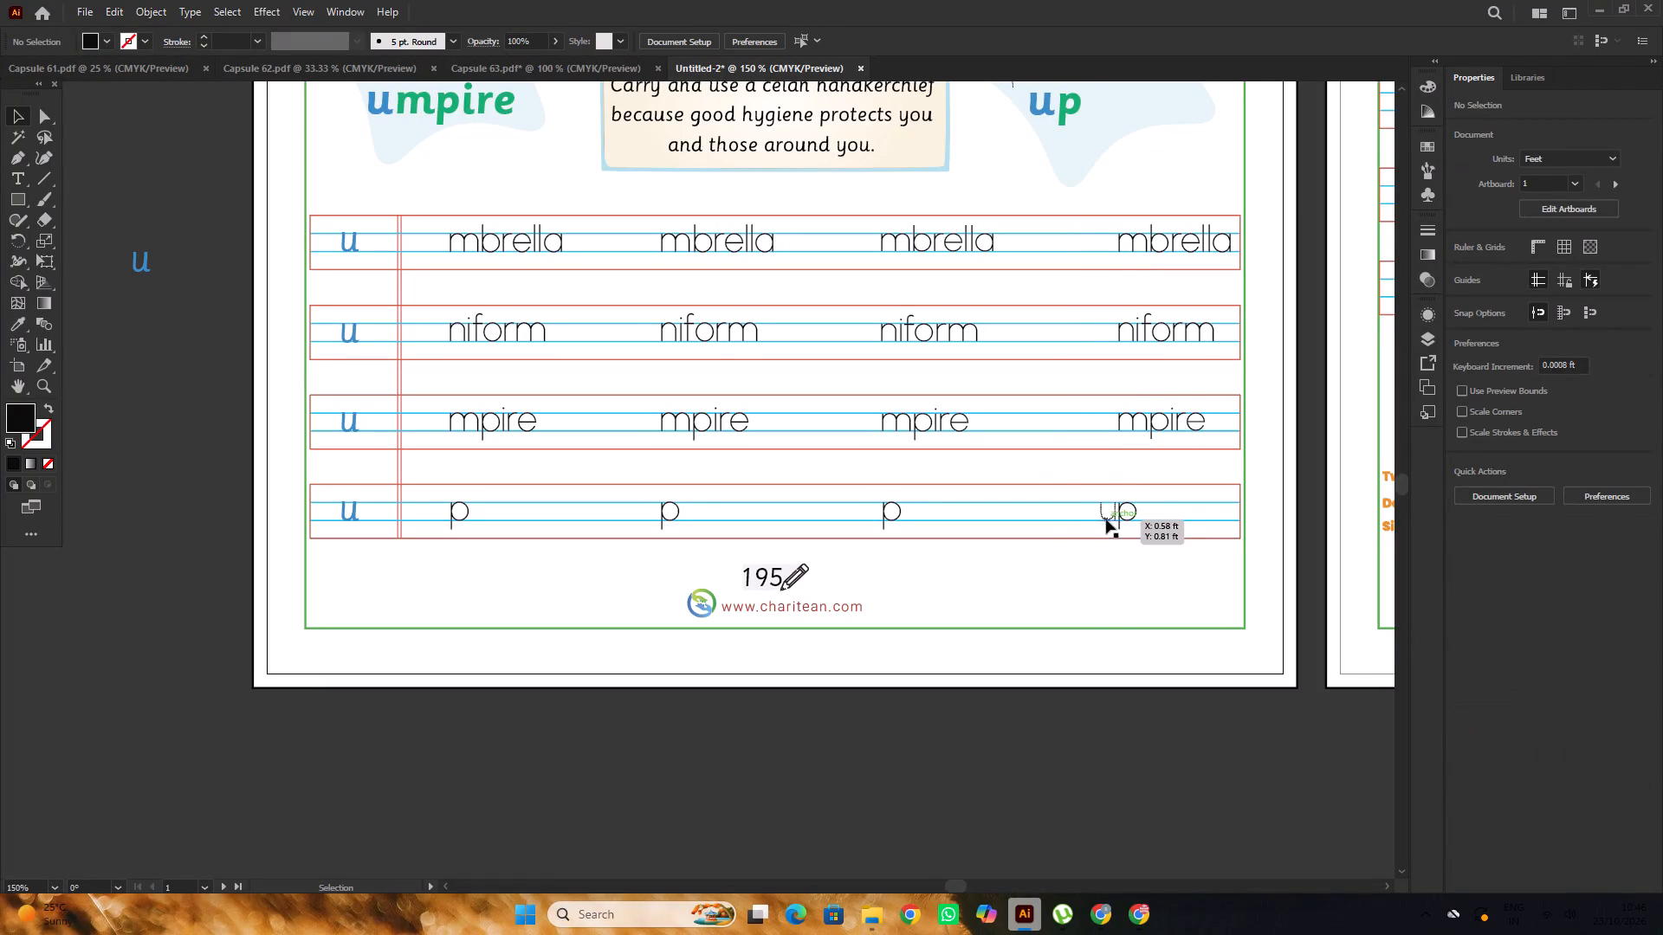
click(1106, 519)
key(Delete)
click(527, 257)
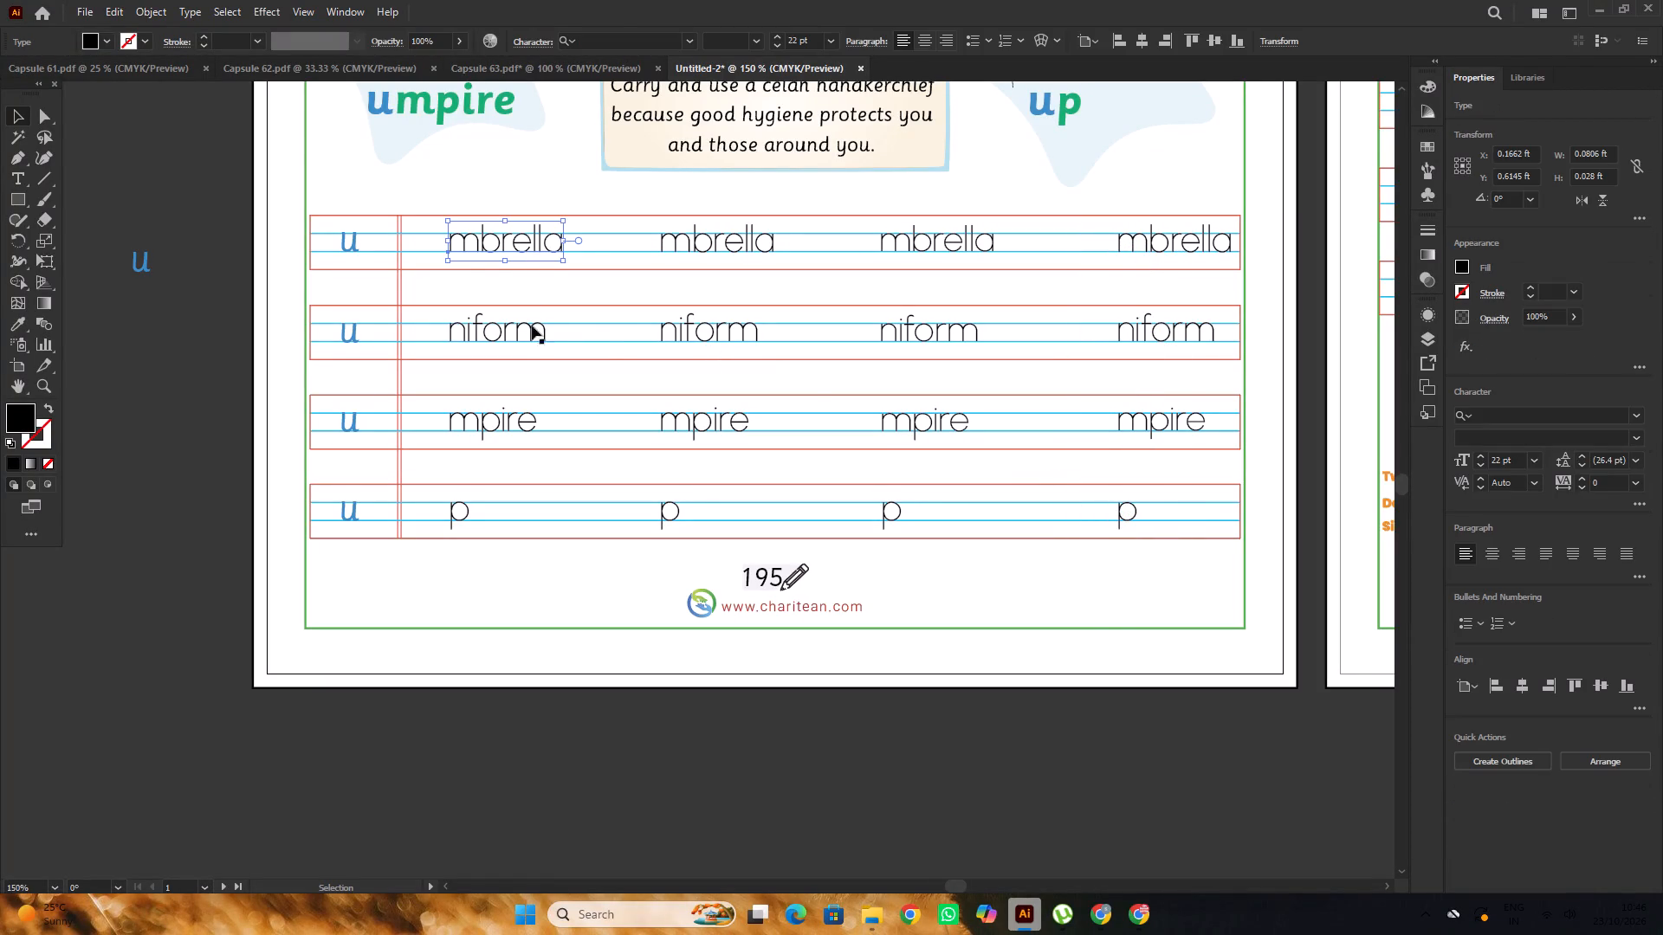
click(207, 287)
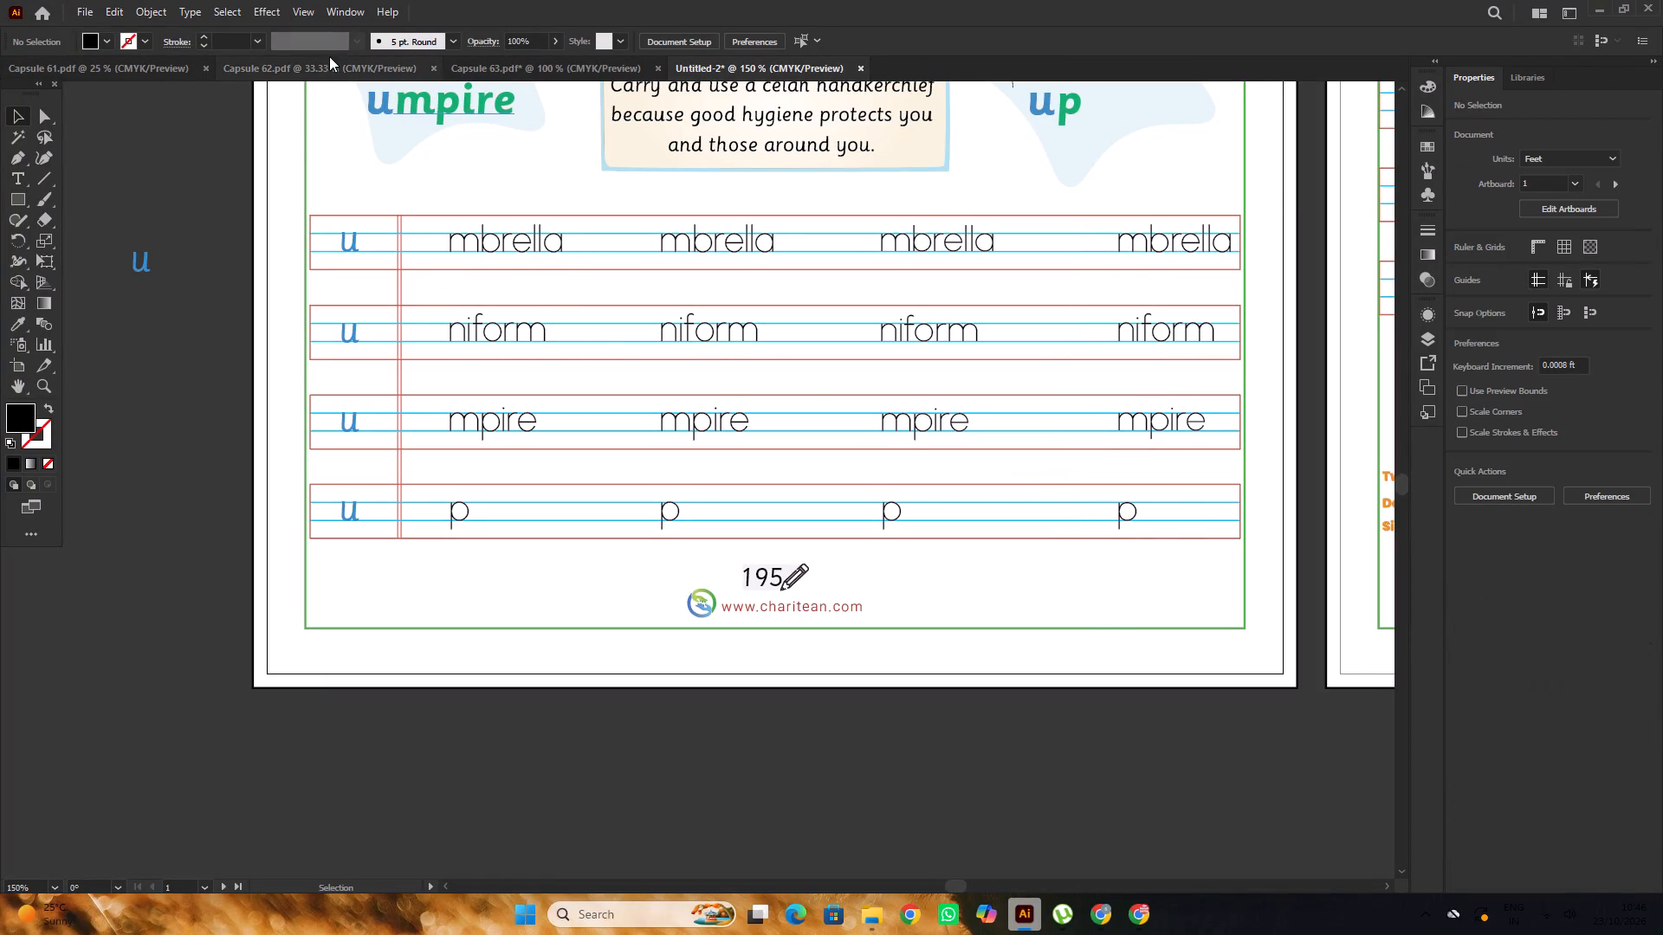
Copy a dotted 46 from the Capsule 62 number page and paste it into the letter U worksheet.
click(319, 69)
alt+scroll(505, 403, up, 2)
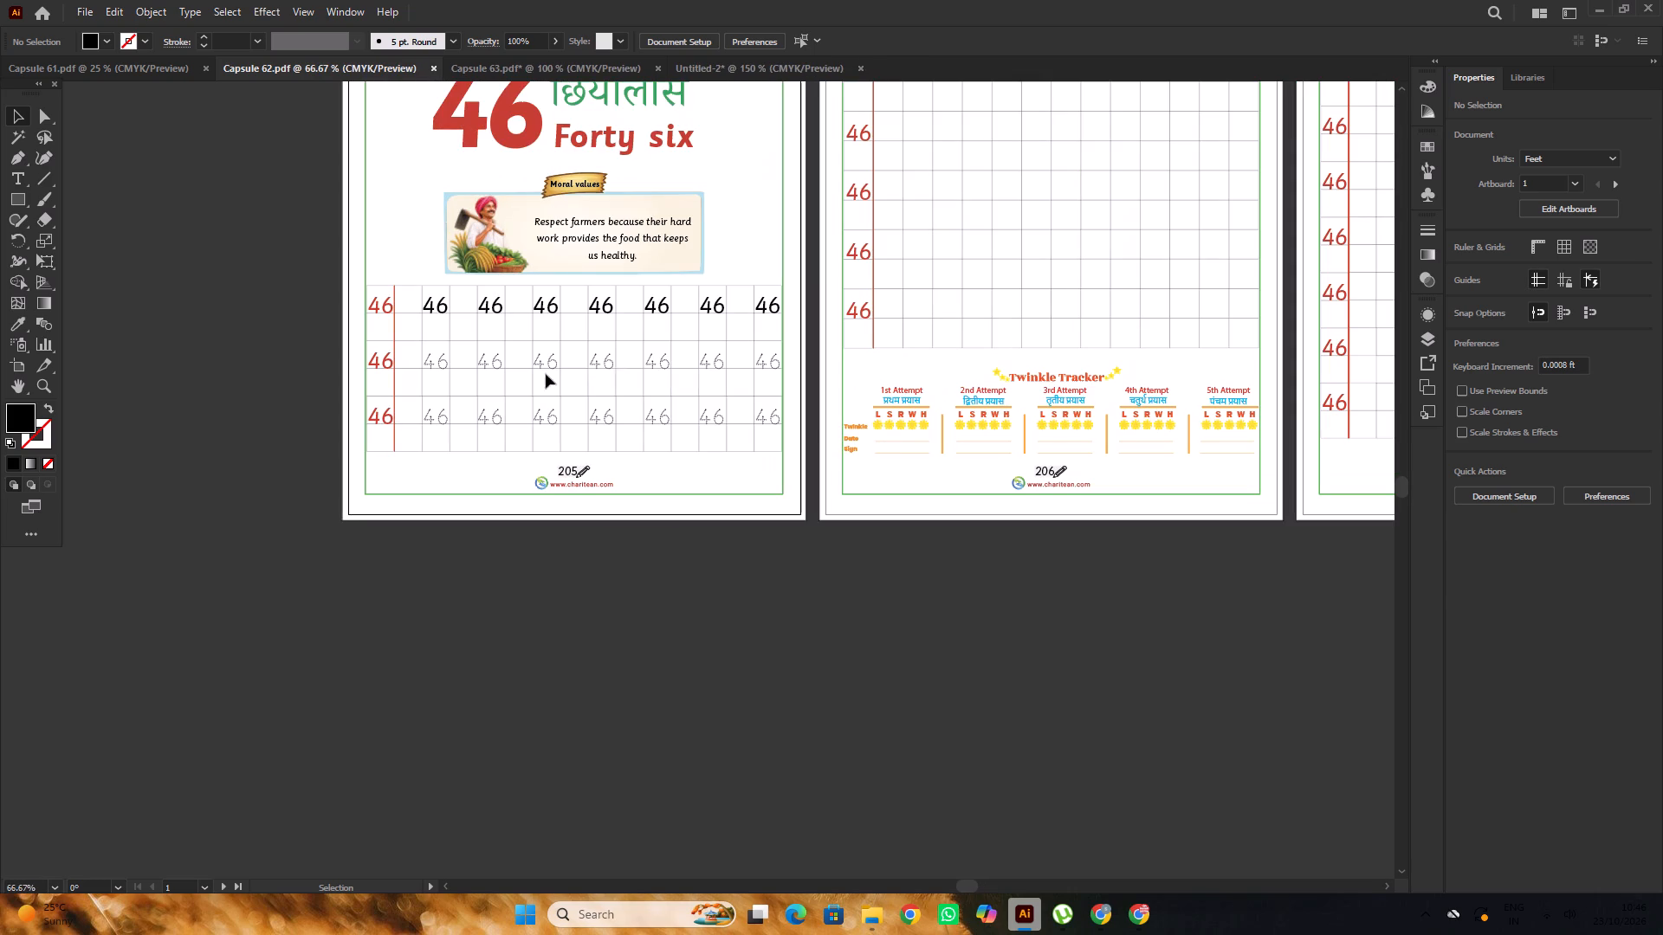
click(550, 363)
key(ctrl+c)
click(698, 75)
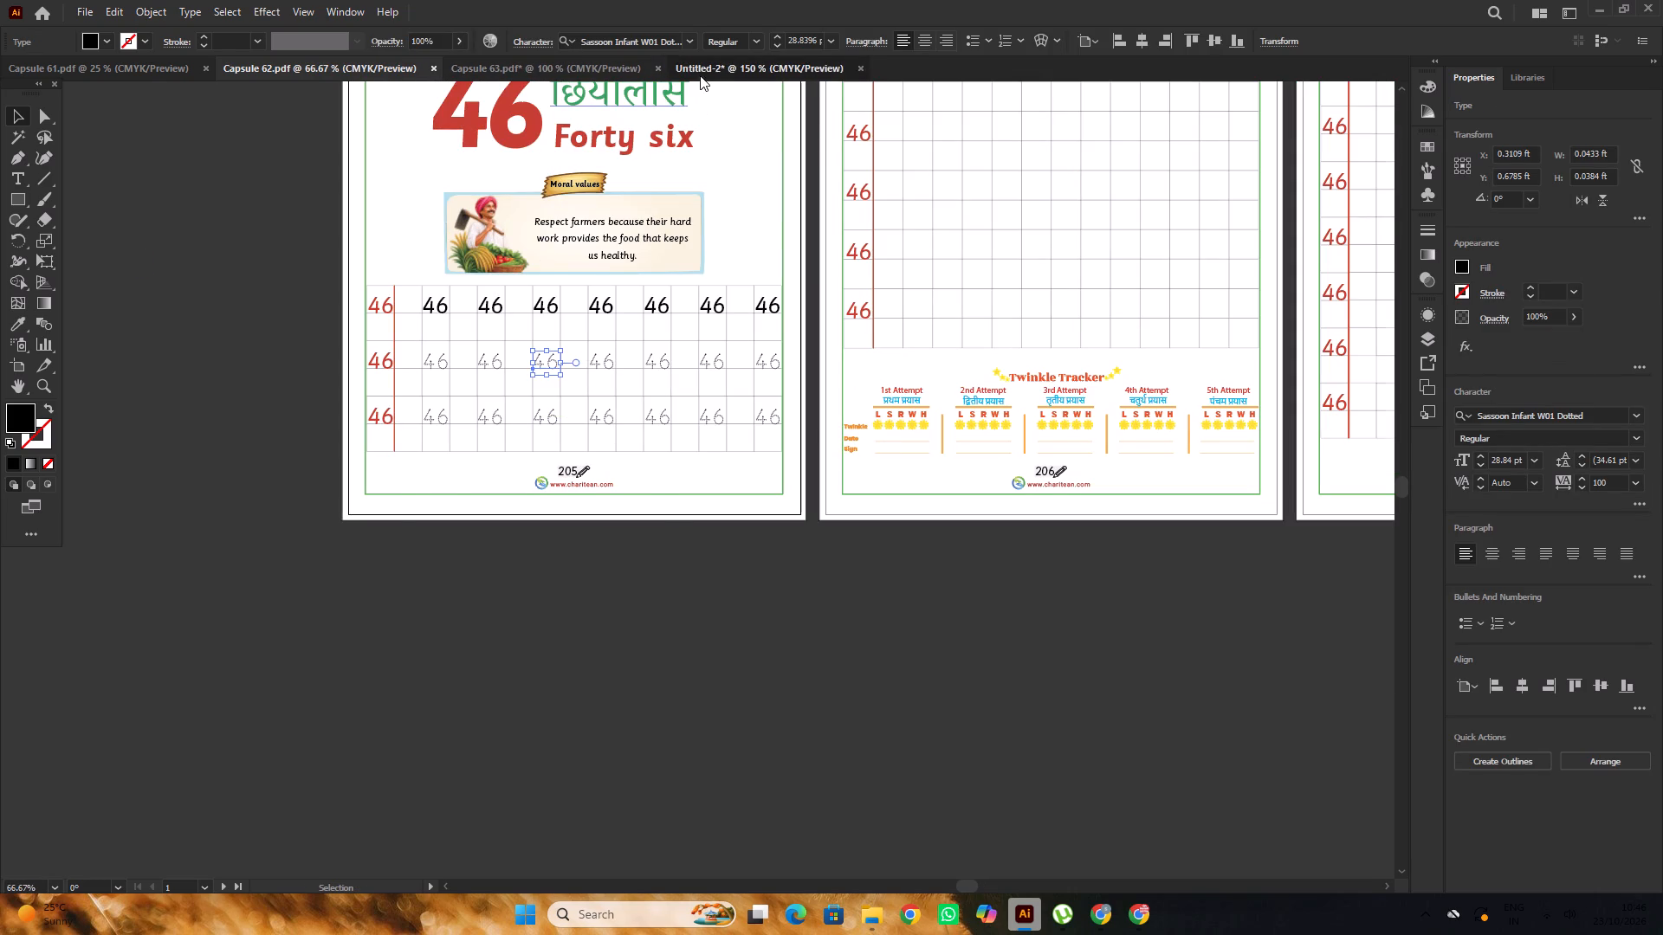
scroll(469, 399, up, 6)
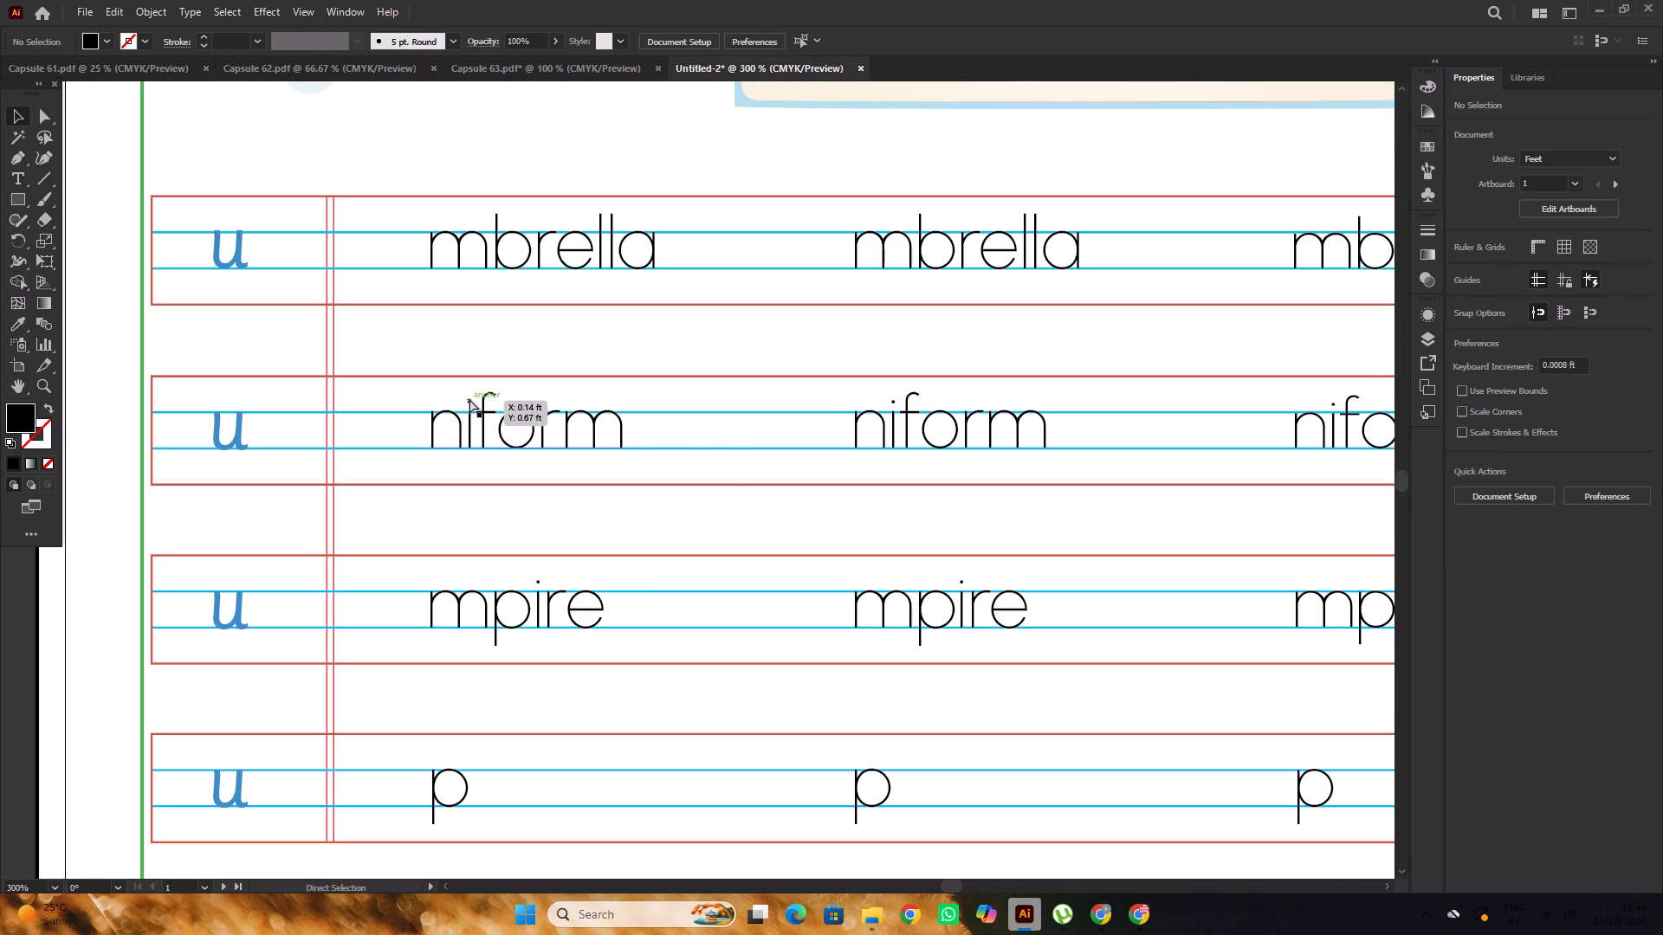
key(ctrl+v)
Replace the pasted dotted 46 with the letter u, keeping its Sassoon Infant W01 Dotted font.
double_click(686, 495)
drag(625, 500, 699, 502)
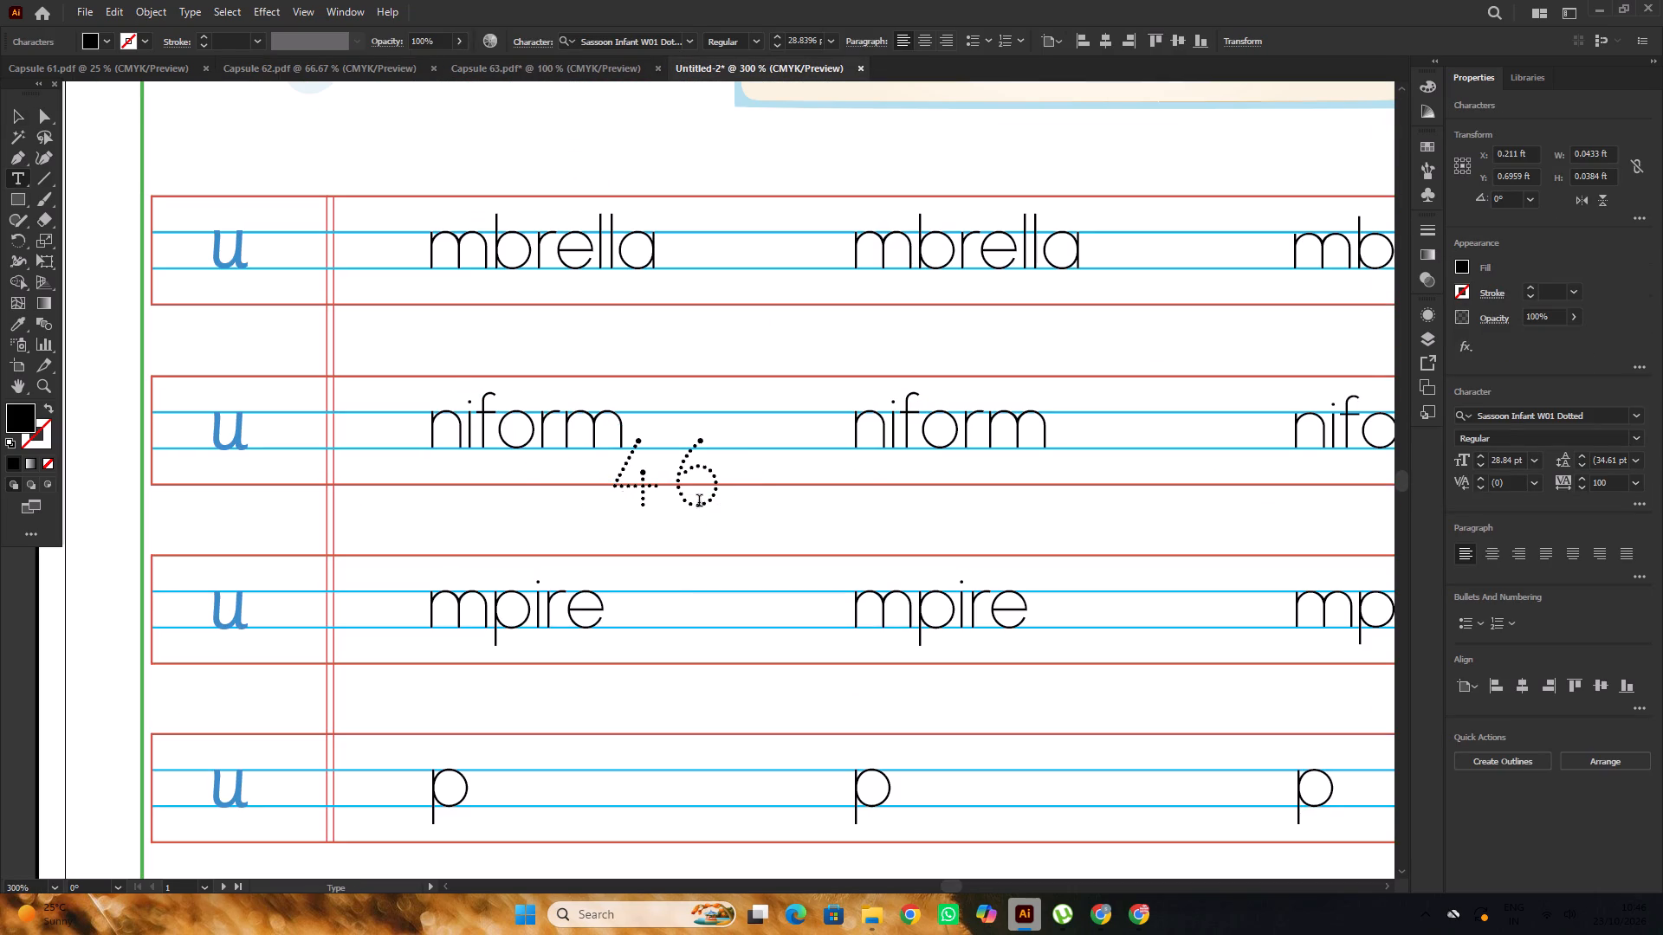
drag(699, 502, 758, 502)
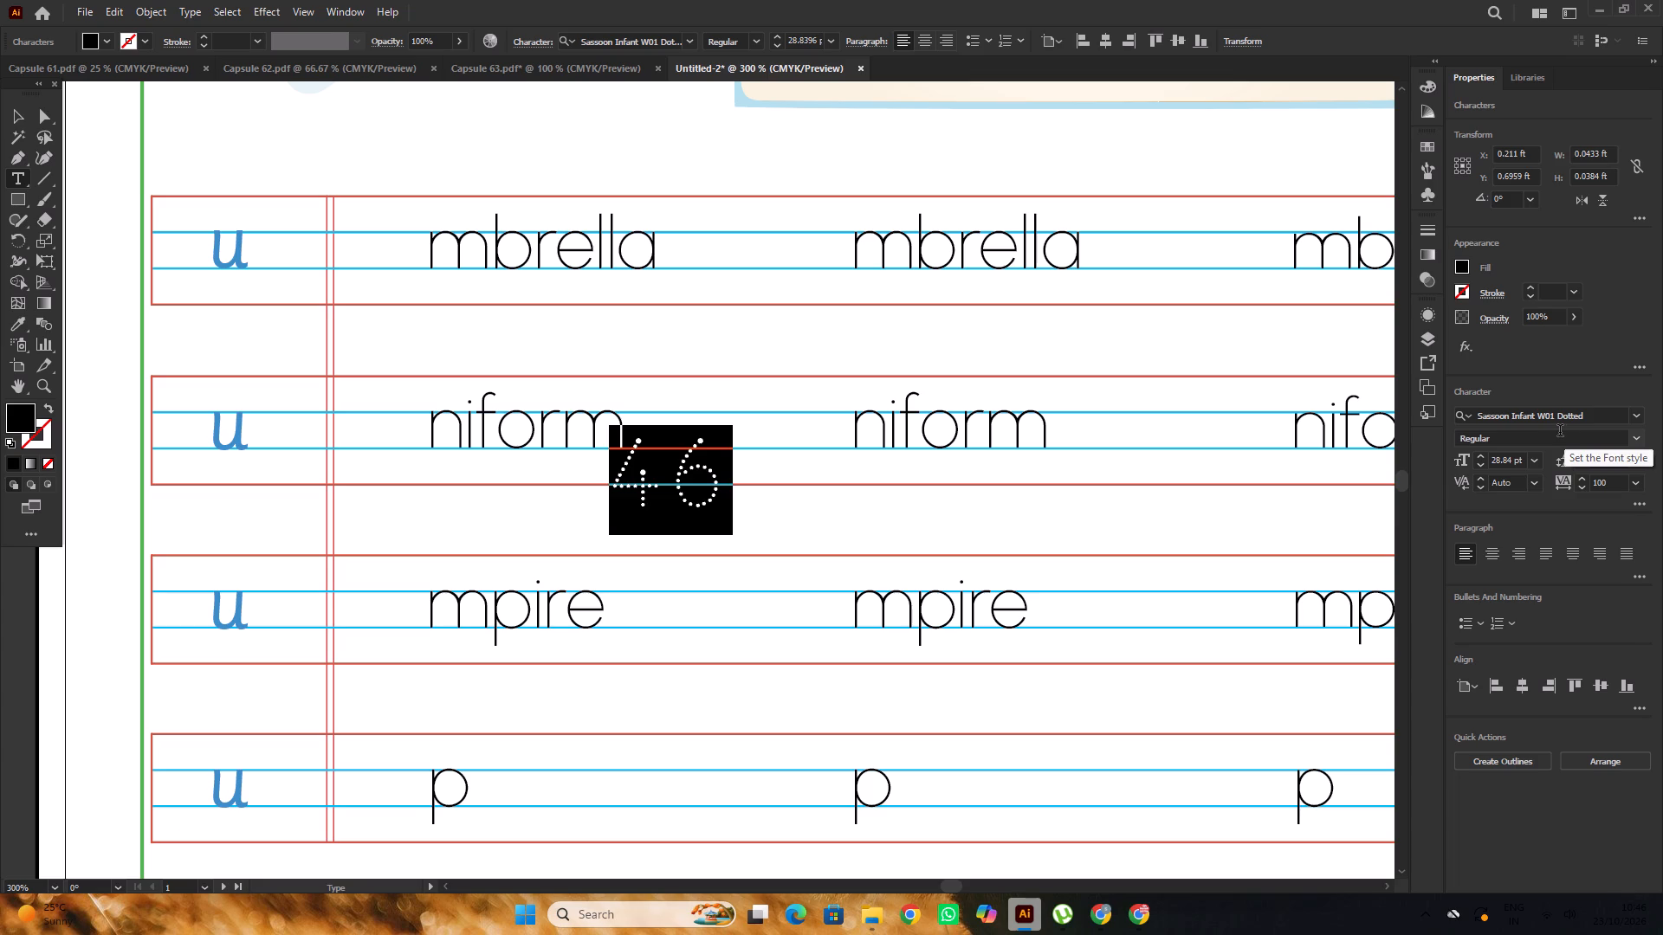
key(u)
alt+scroll(702, 441, down, 1)
click(18, 119)
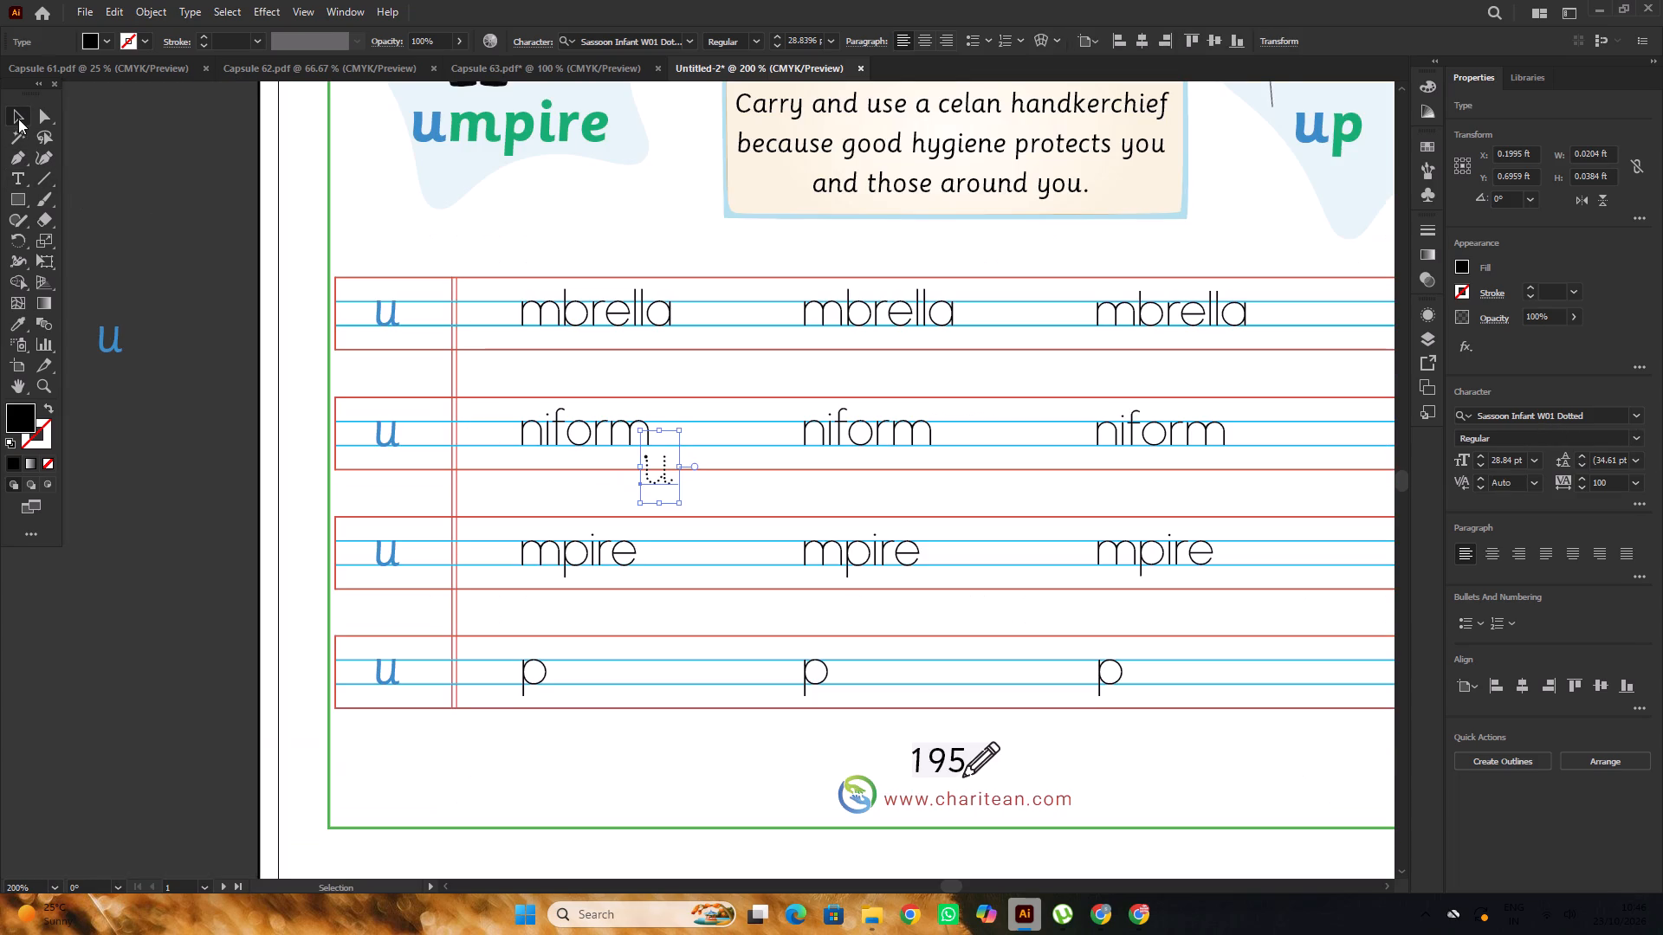
click(121, 236)
Place the dotted u before the first "mbrella" and scale it down to about 24.28 pt so it sits between the blue lines.
drag(664, 477, 510, 321)
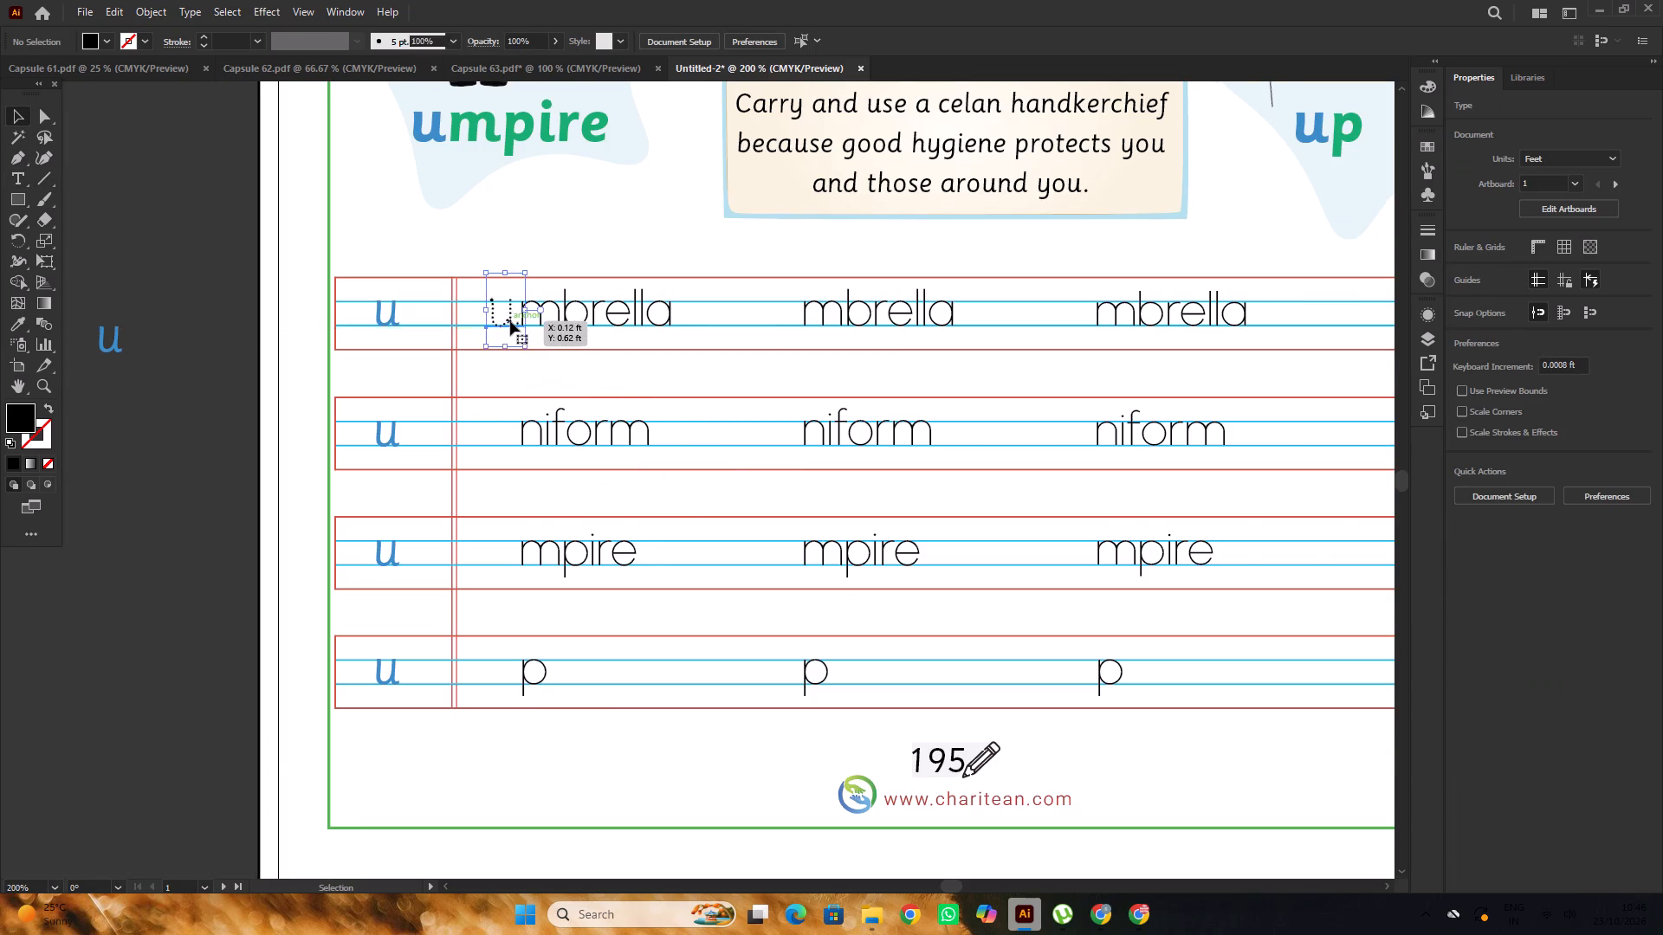
alt+scroll(510, 321, up, 4)
drag(509, 323, 495, 332)
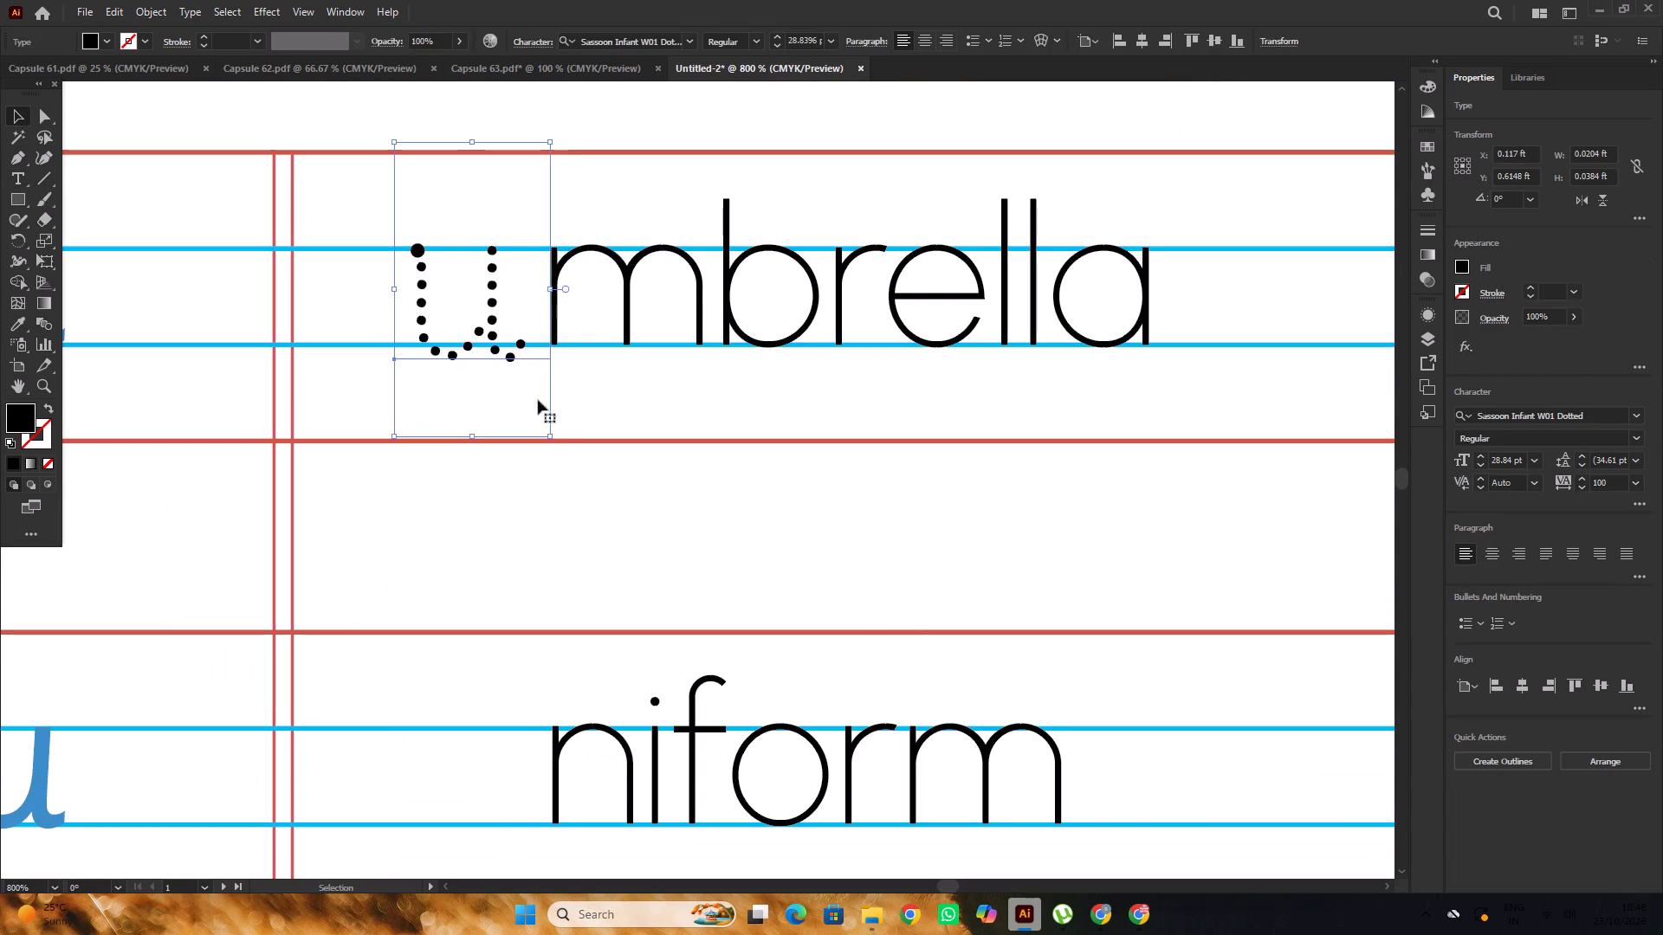
scroll(546, 412, up, 2)
drag(554, 480, 538, 430)
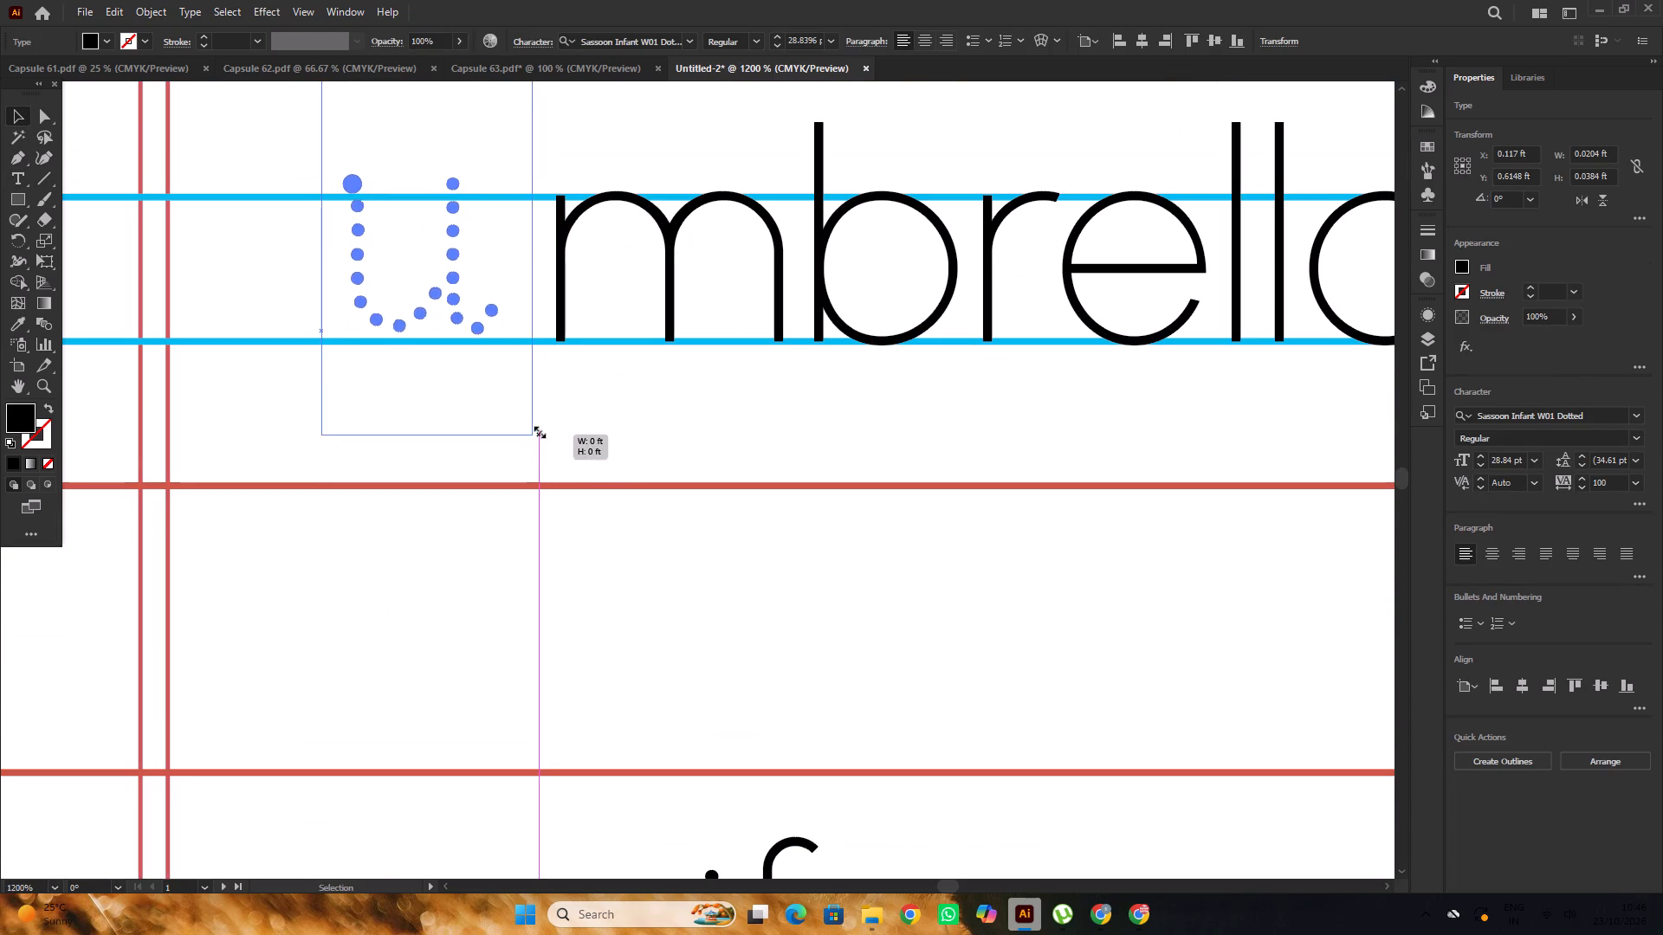
drag(538, 430, 530, 409)
drag(468, 307, 473, 337)
alt+scroll(543, 333, down, 5)
click(271, 267)
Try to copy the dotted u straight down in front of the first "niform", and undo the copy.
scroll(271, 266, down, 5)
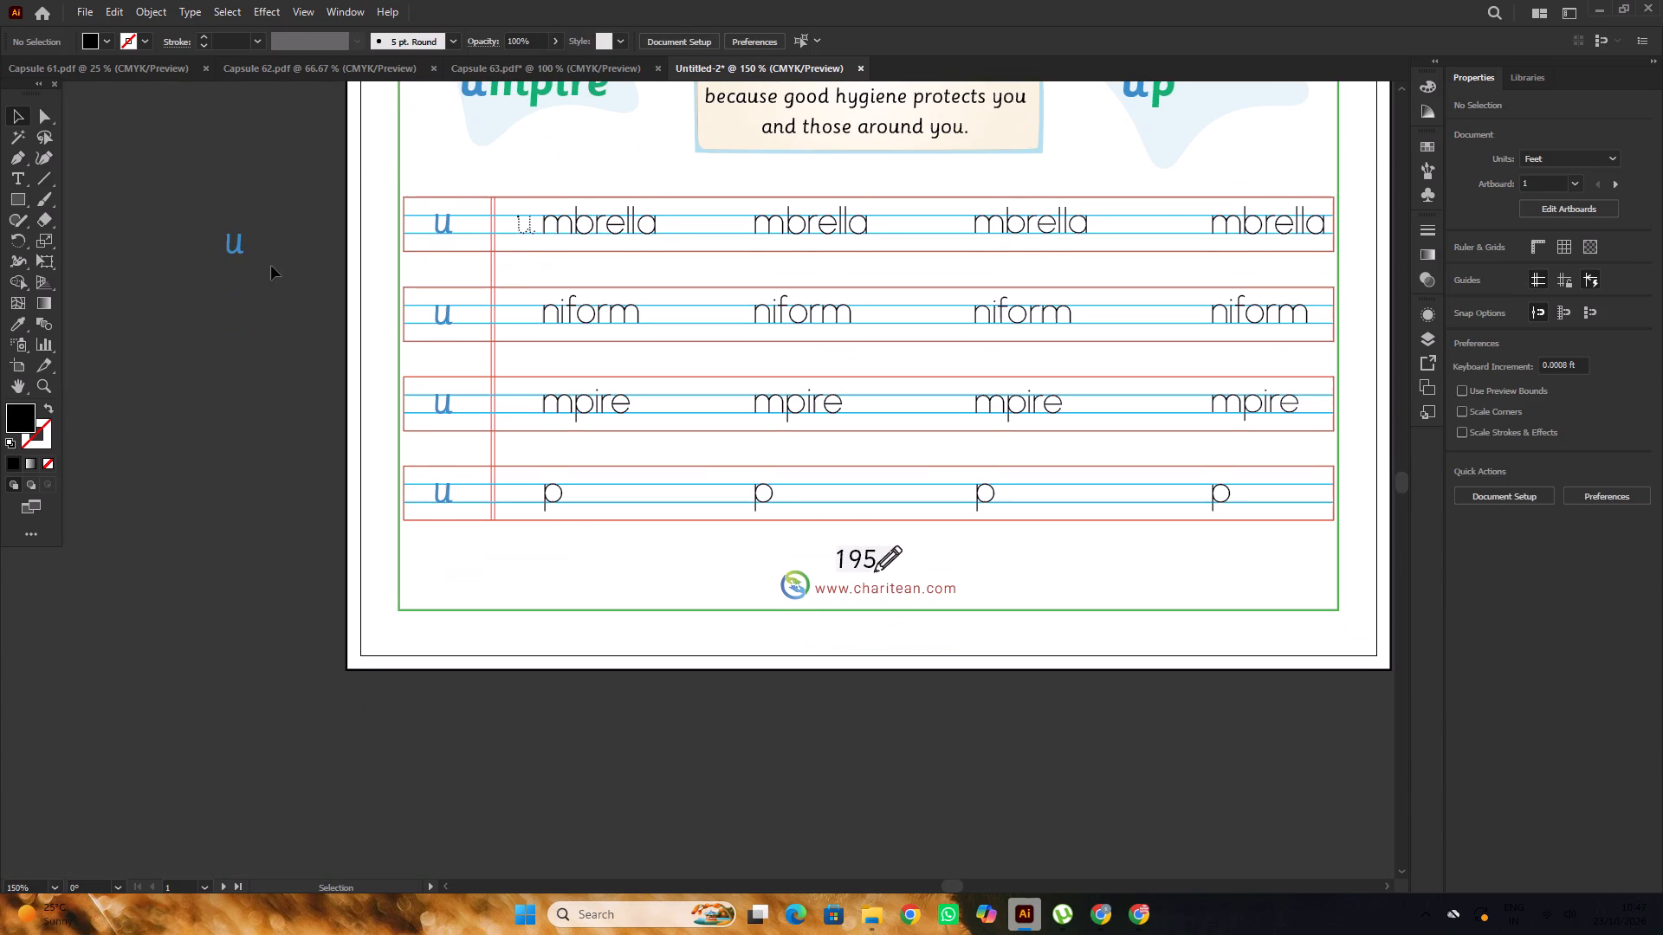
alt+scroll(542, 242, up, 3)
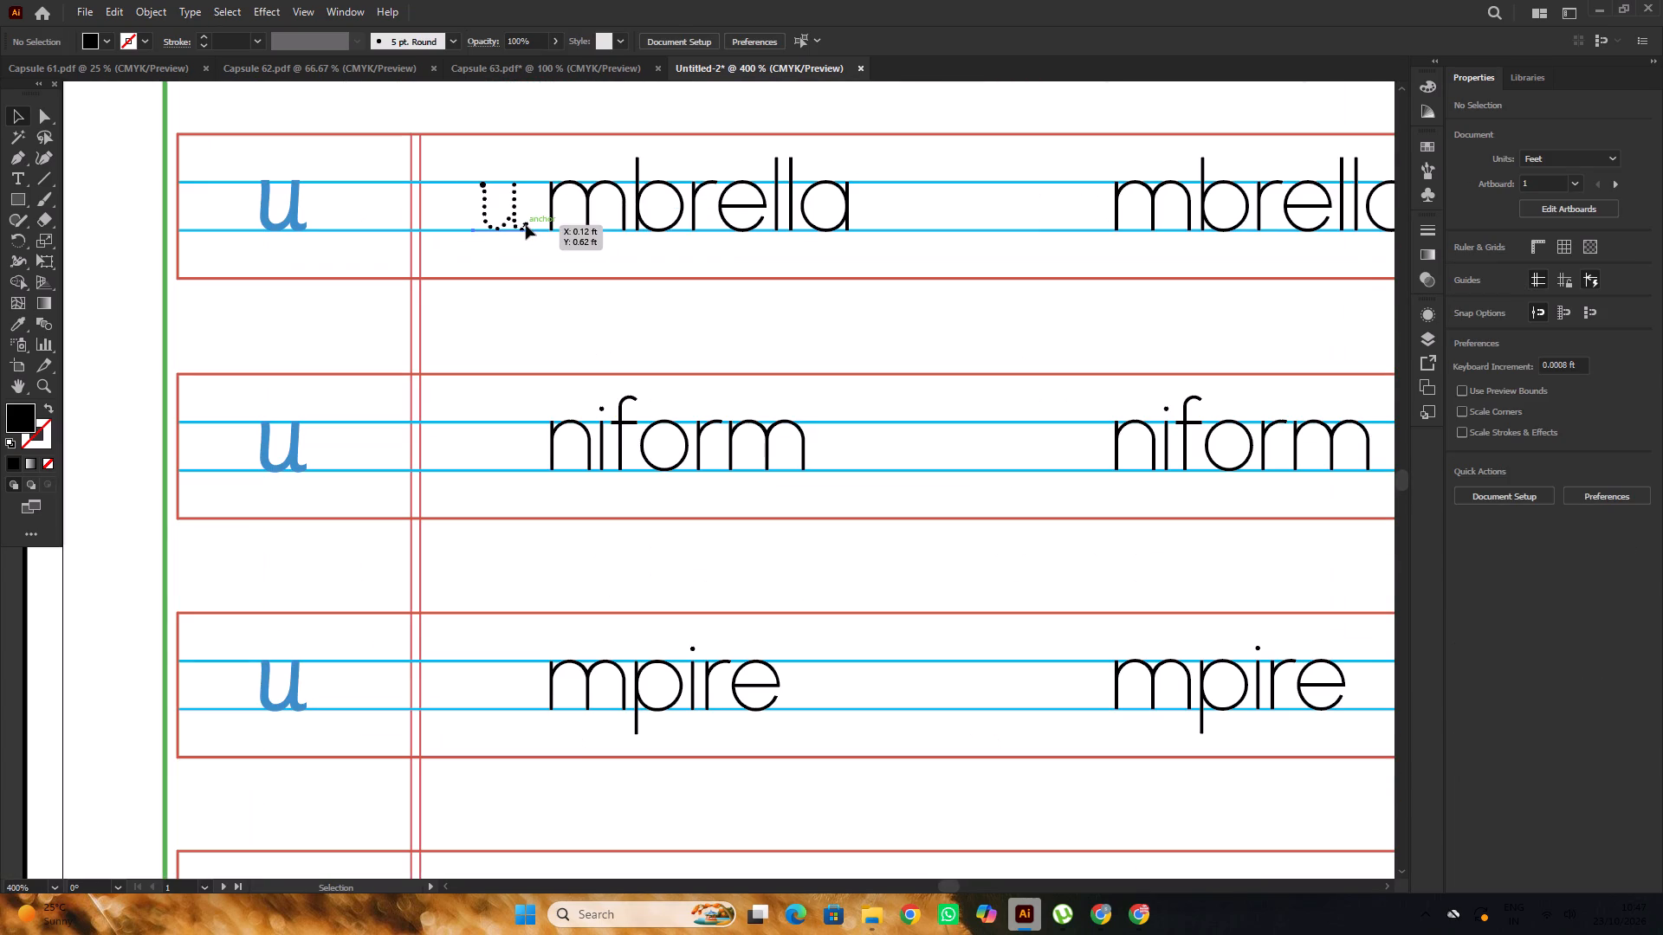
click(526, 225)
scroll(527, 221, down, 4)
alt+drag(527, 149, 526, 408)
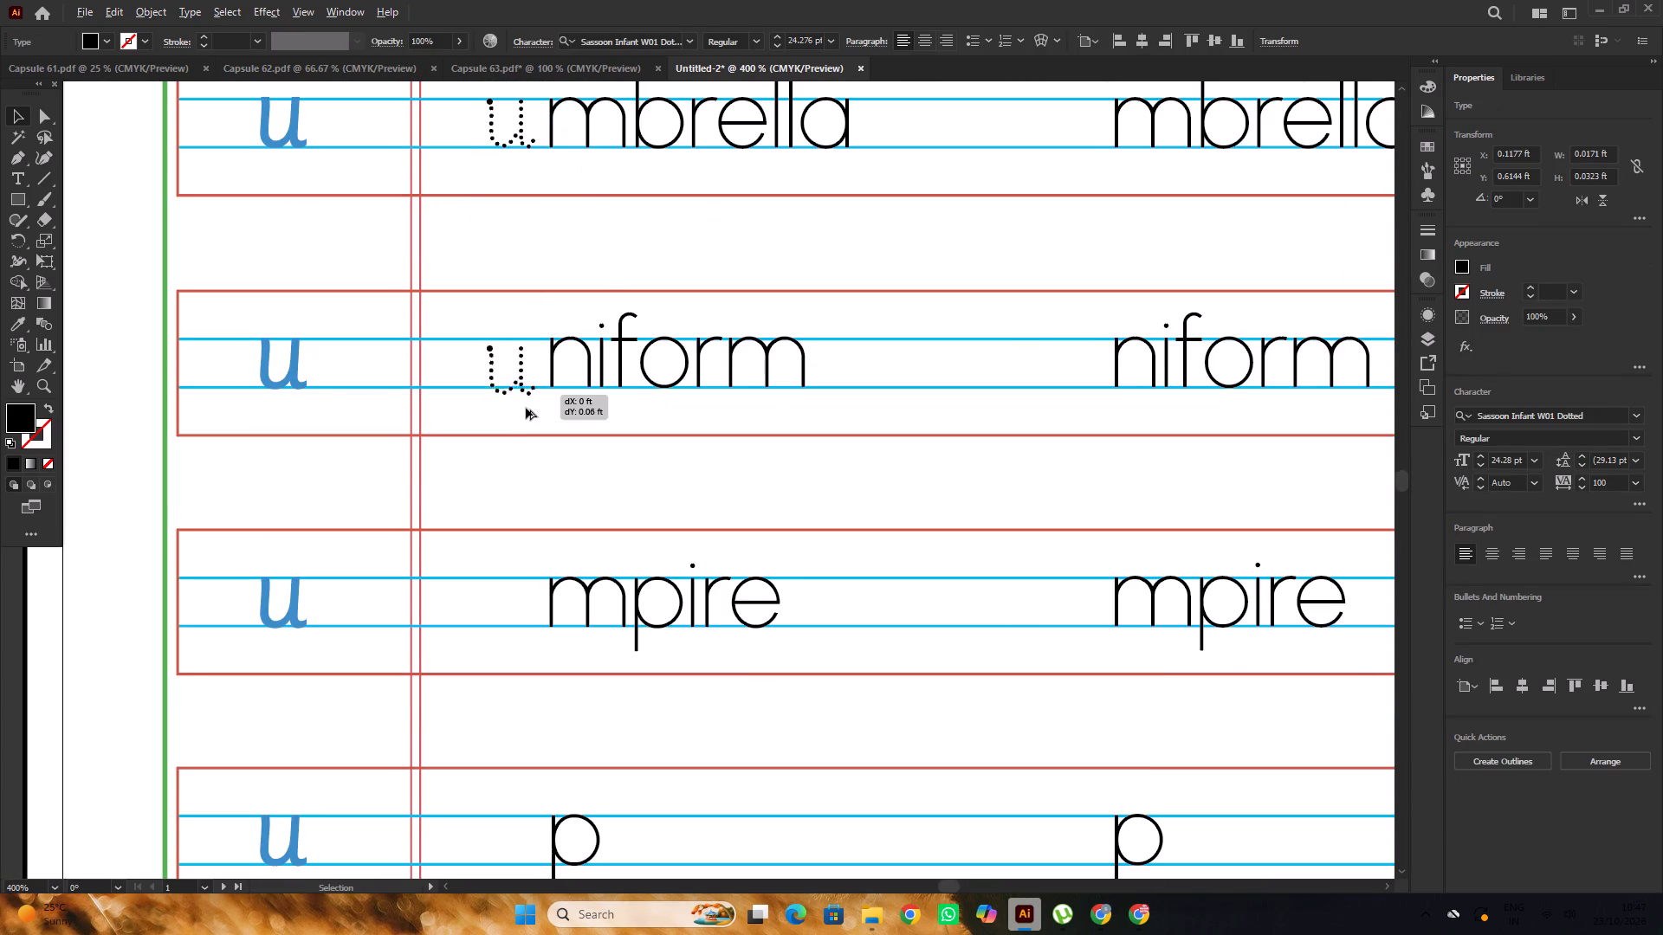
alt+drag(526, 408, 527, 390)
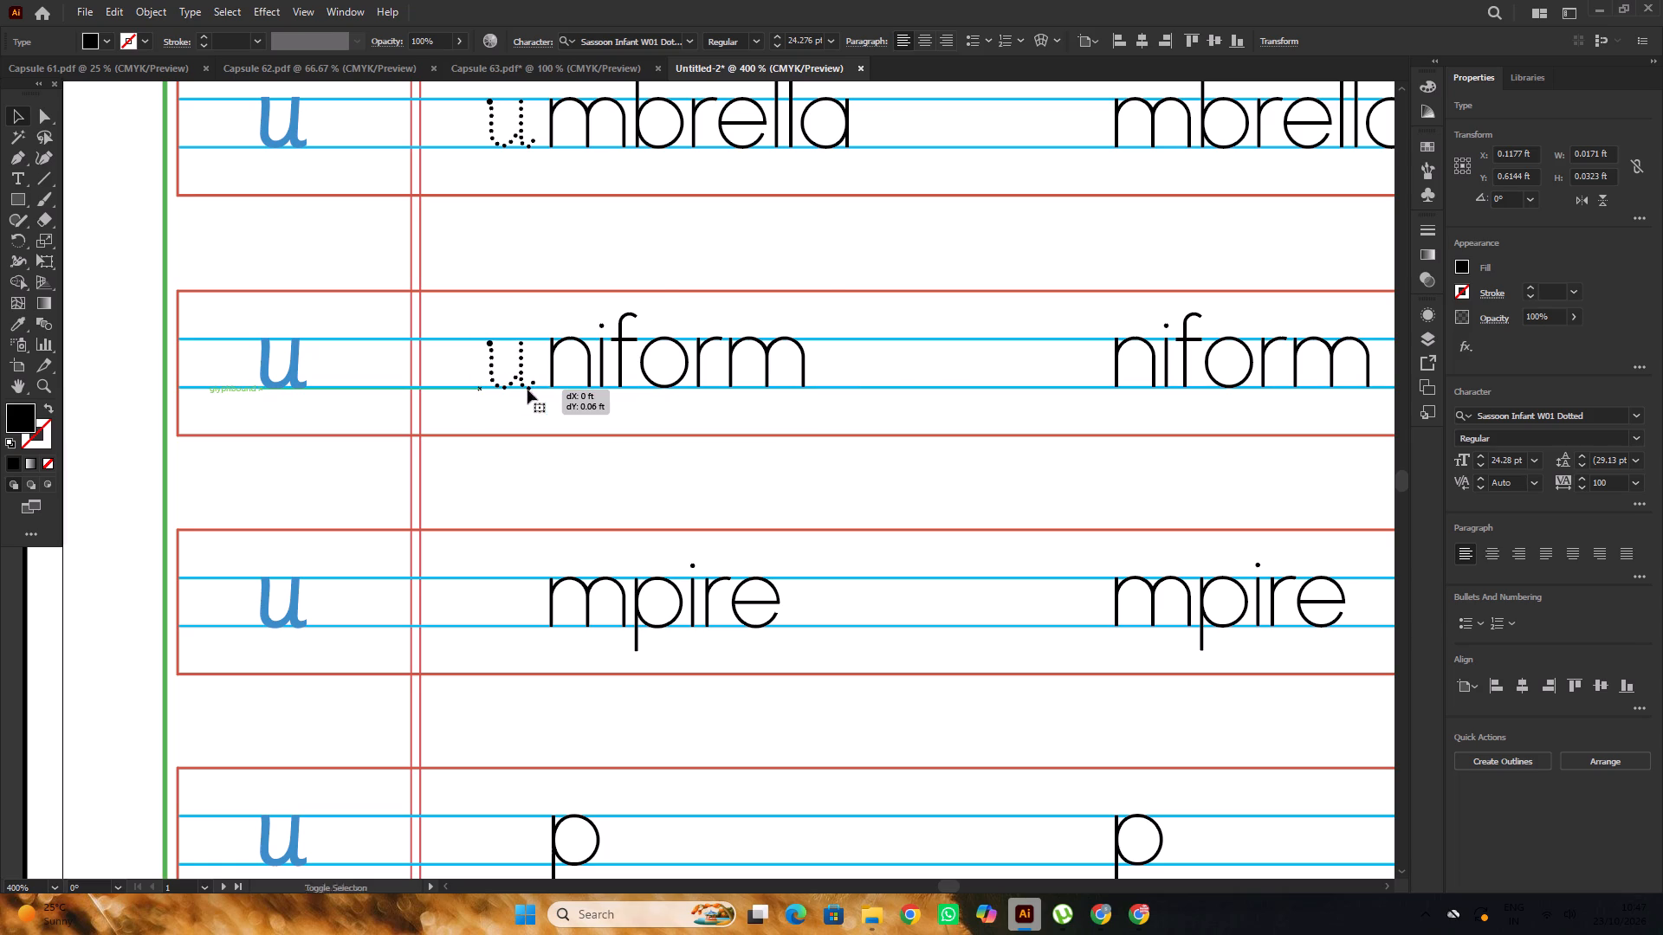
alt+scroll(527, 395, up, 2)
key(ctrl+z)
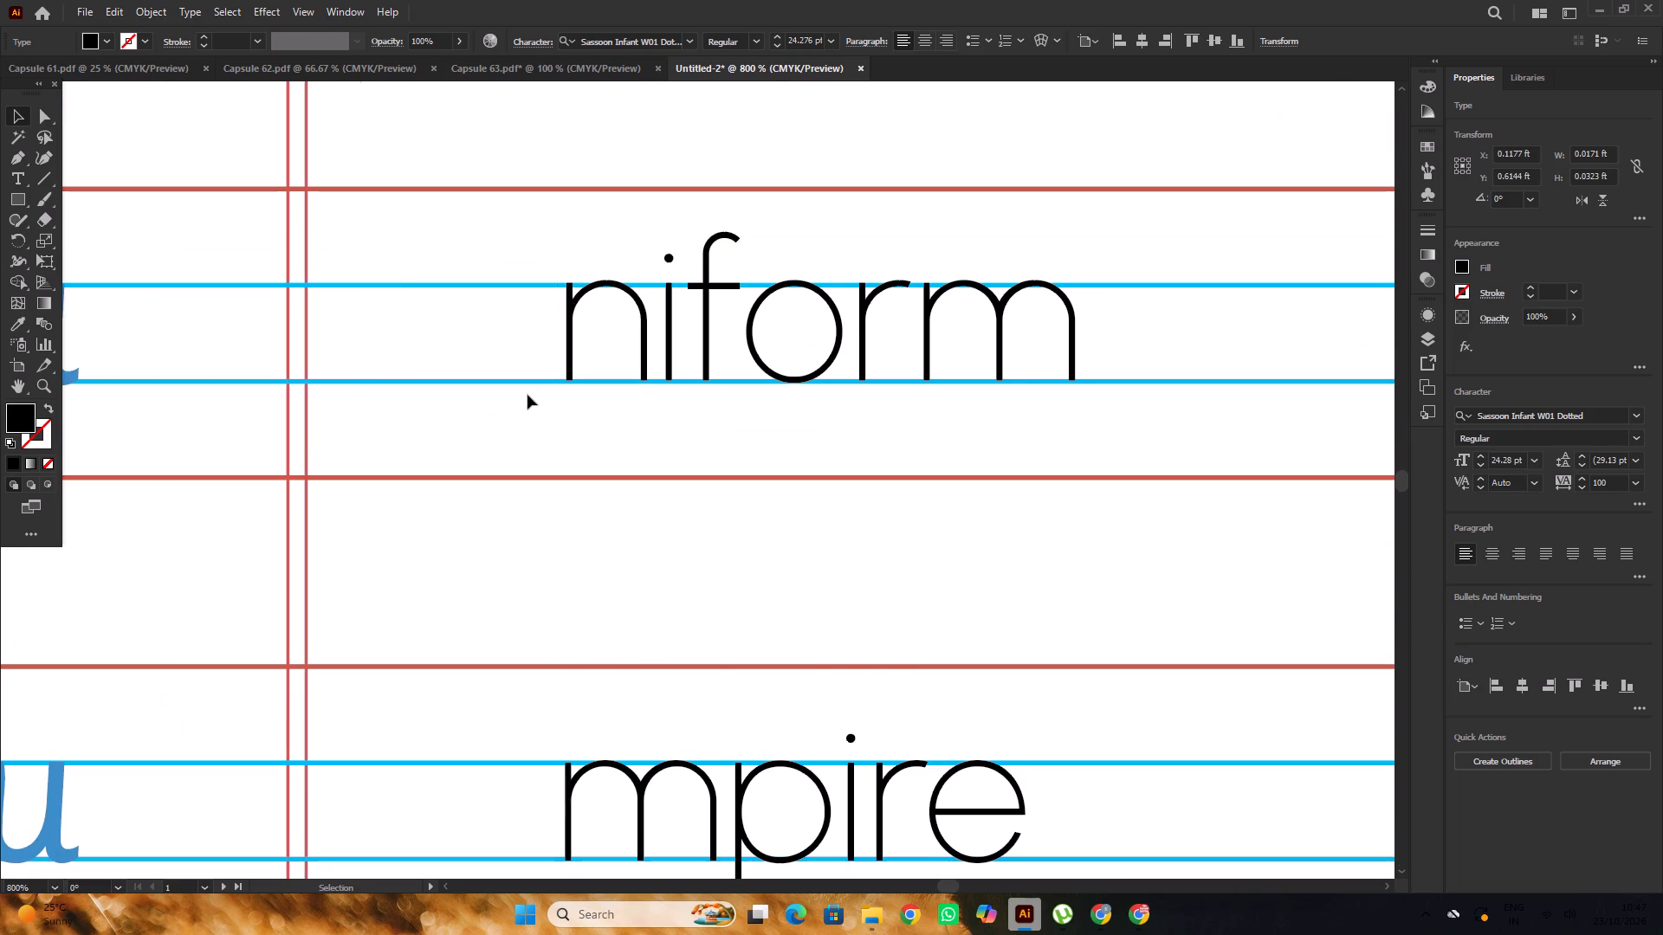
Copy the dotted u straight down from the umbrella row to complete the first word of the uniform row.
alt+scroll(527, 395, down, 2)
scroll(528, 385, up, 3)
scroll(524, 267, up, 1)
alt+drag(520, 214, 534, 456)
scroll(527, 436, down, 3)
alt+scroll(528, 436, up, 3)
alt+scroll(502, 368, down, 3)
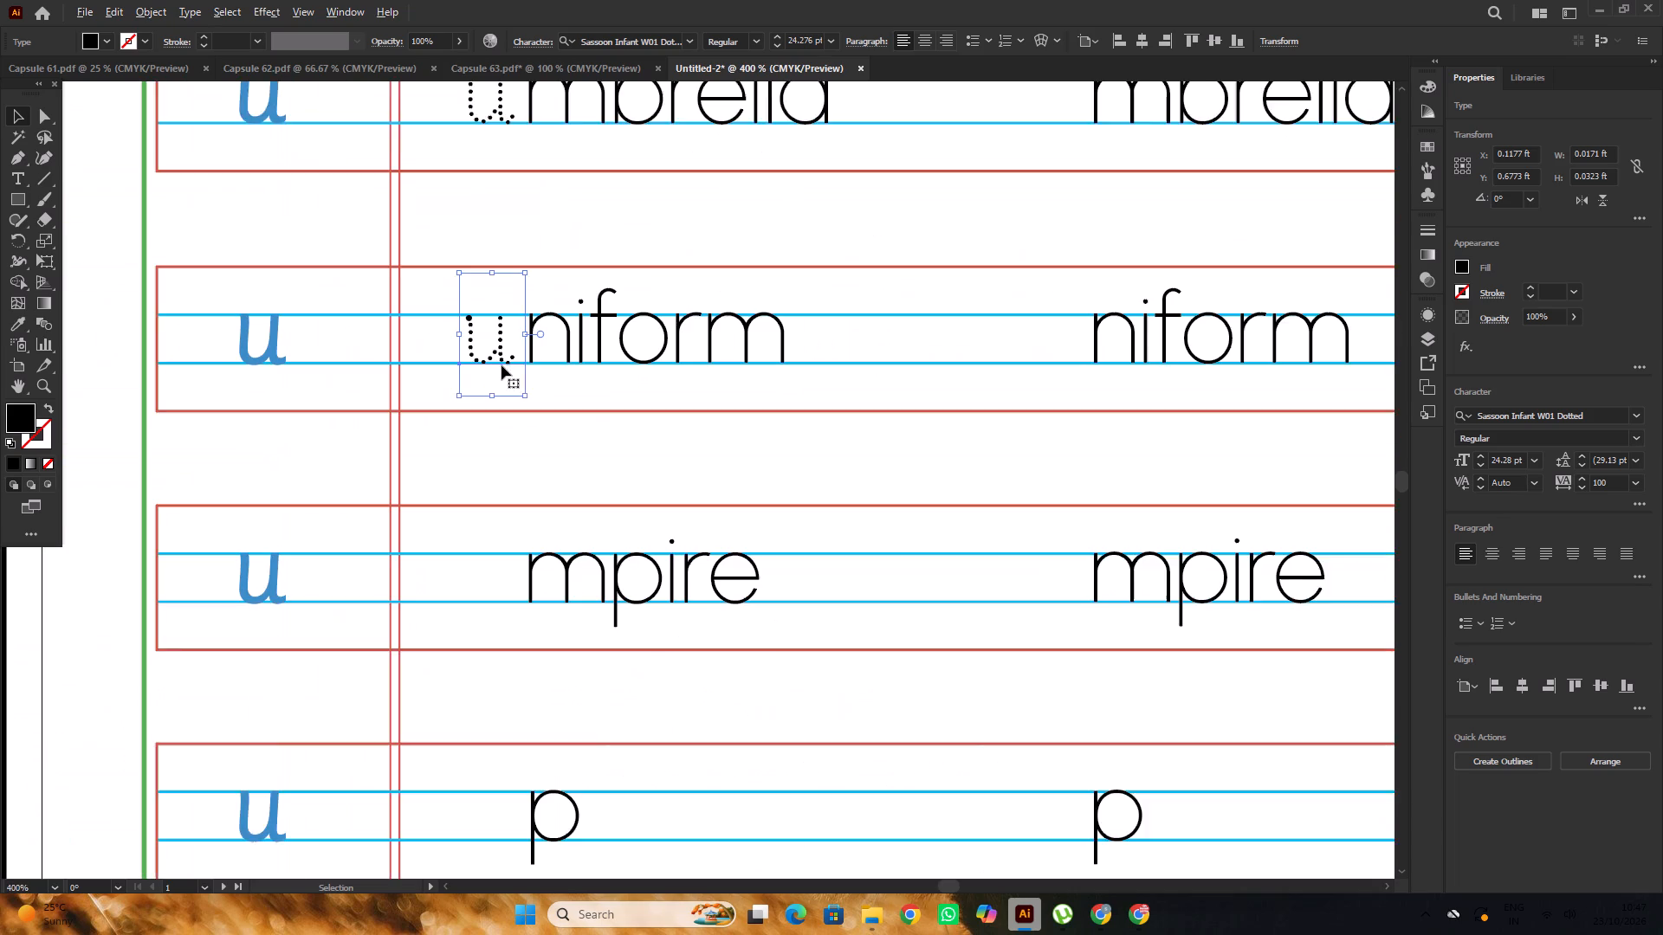
Copy the dotted u straight down in front of the first "mpire" and the first "p".
alt+scroll(501, 365, down, 5)
alt+drag(502, 253, 501, 493)
alt+scroll(480, 411, down, 8)
alt+scroll(496, 356, up, 3)
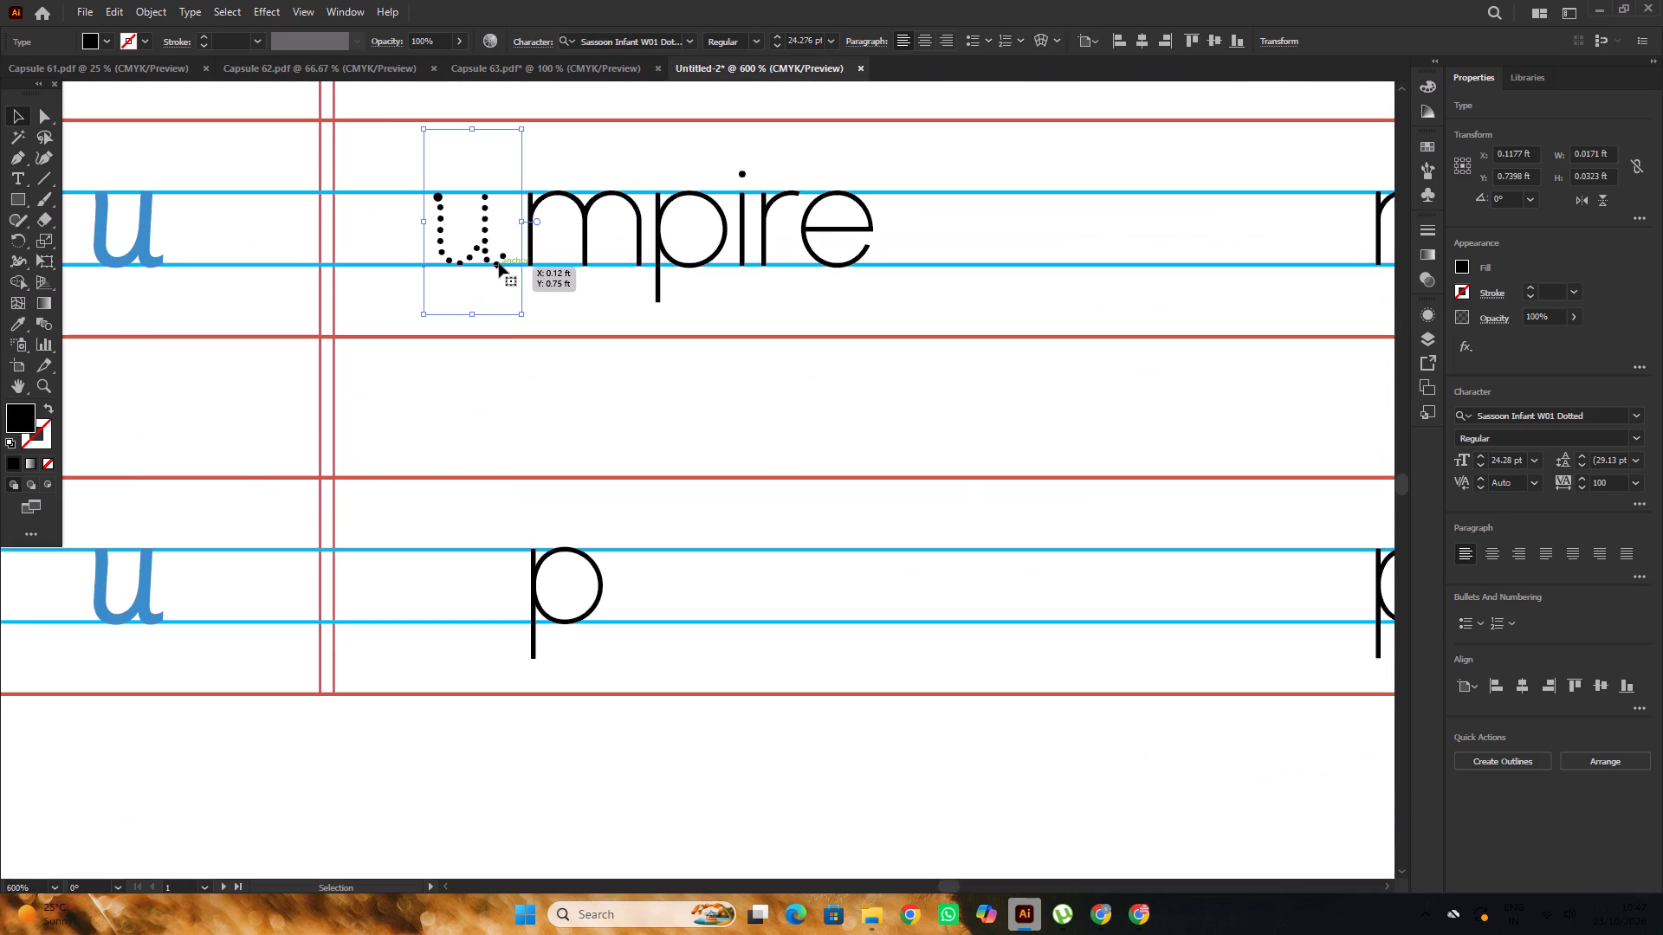
drag(499, 262, 482, 605)
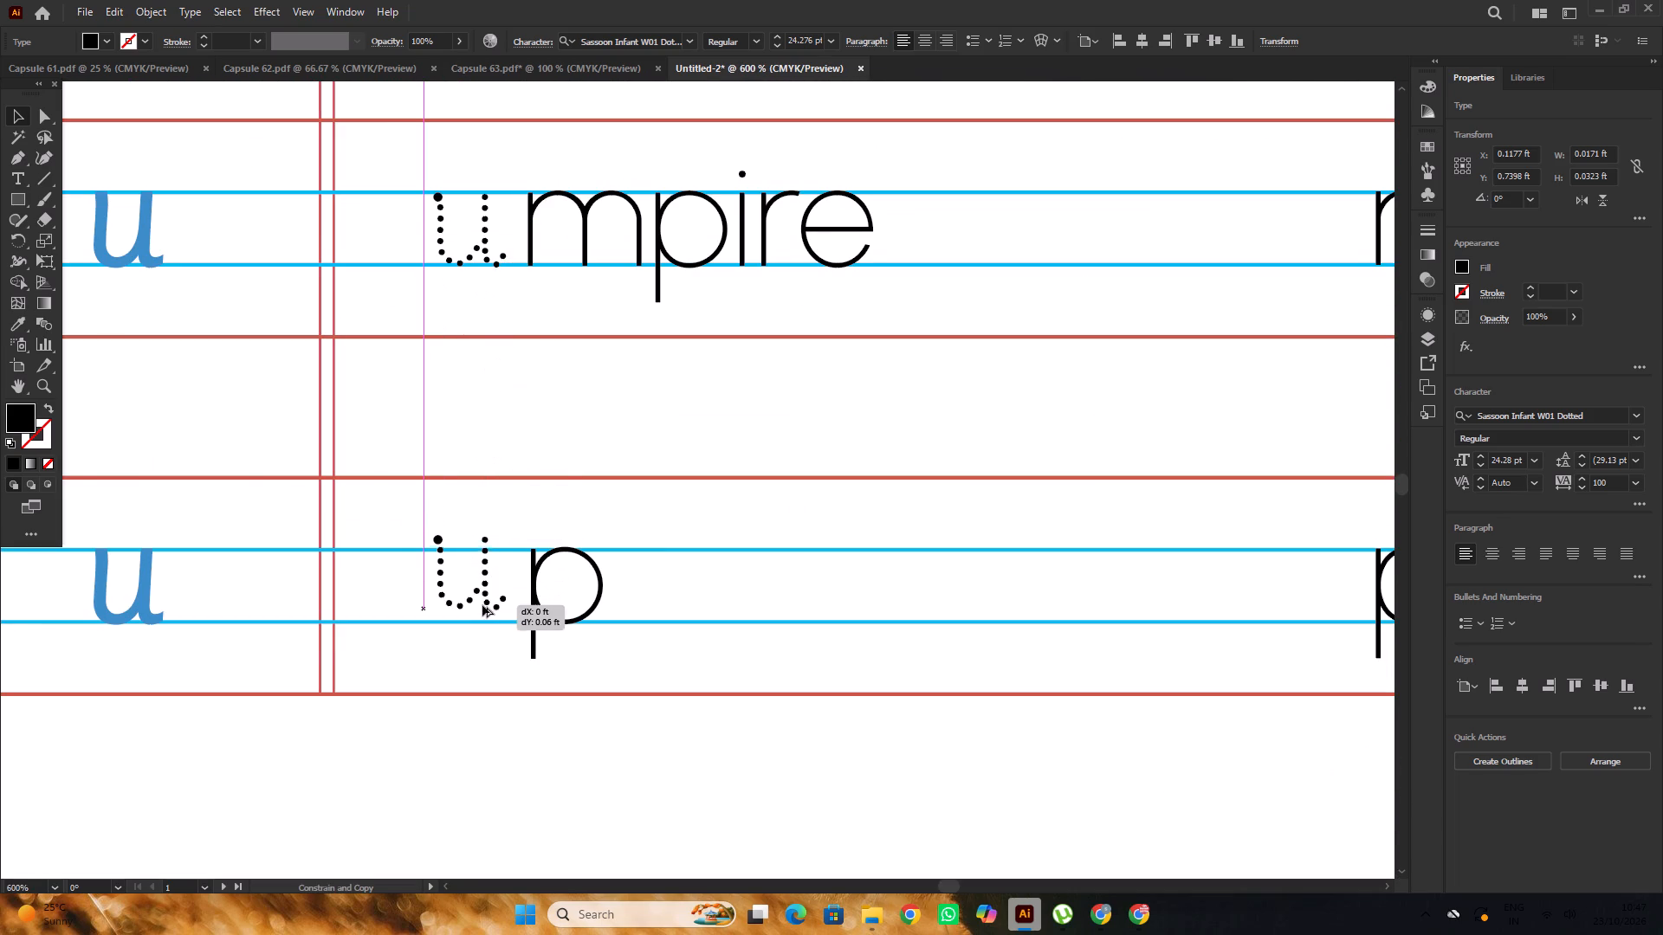
drag(482, 605, 481, 622)
alt+scroll(448, 519, down, 6)
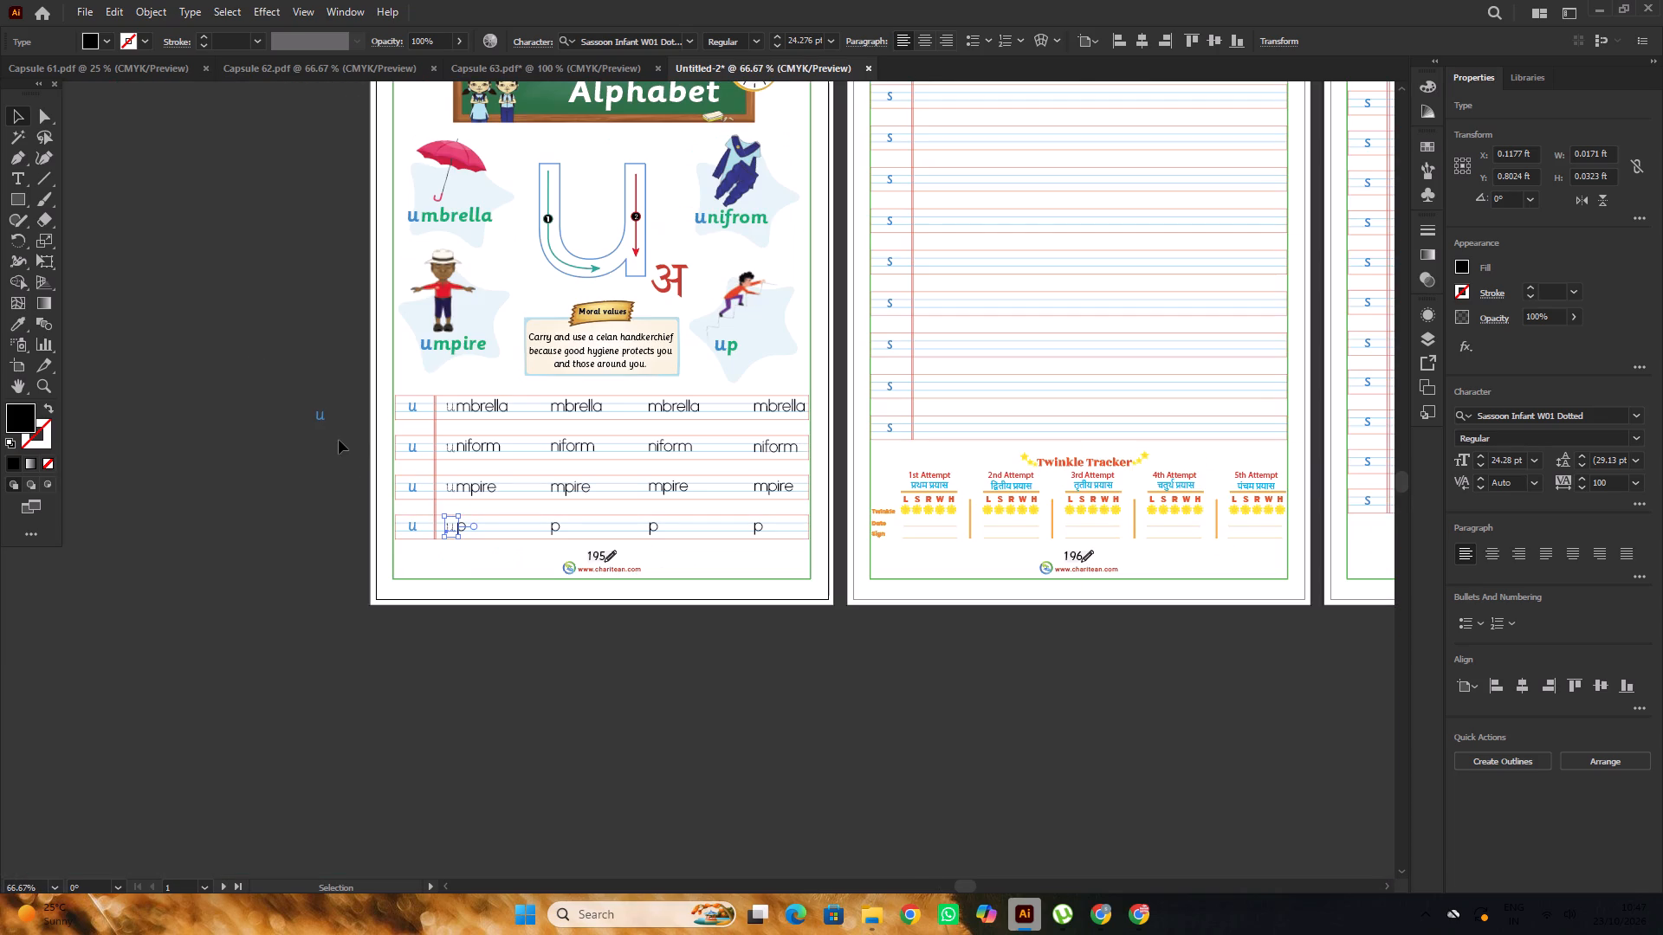
click(339, 440)
Copy the four dotted u letters about 0.15 ft across, in front of the second column's mbrella, niform, mpire and p.
scroll(443, 410, down, 3)
alt+scroll(560, 395, up, 2)
click(312, 294)
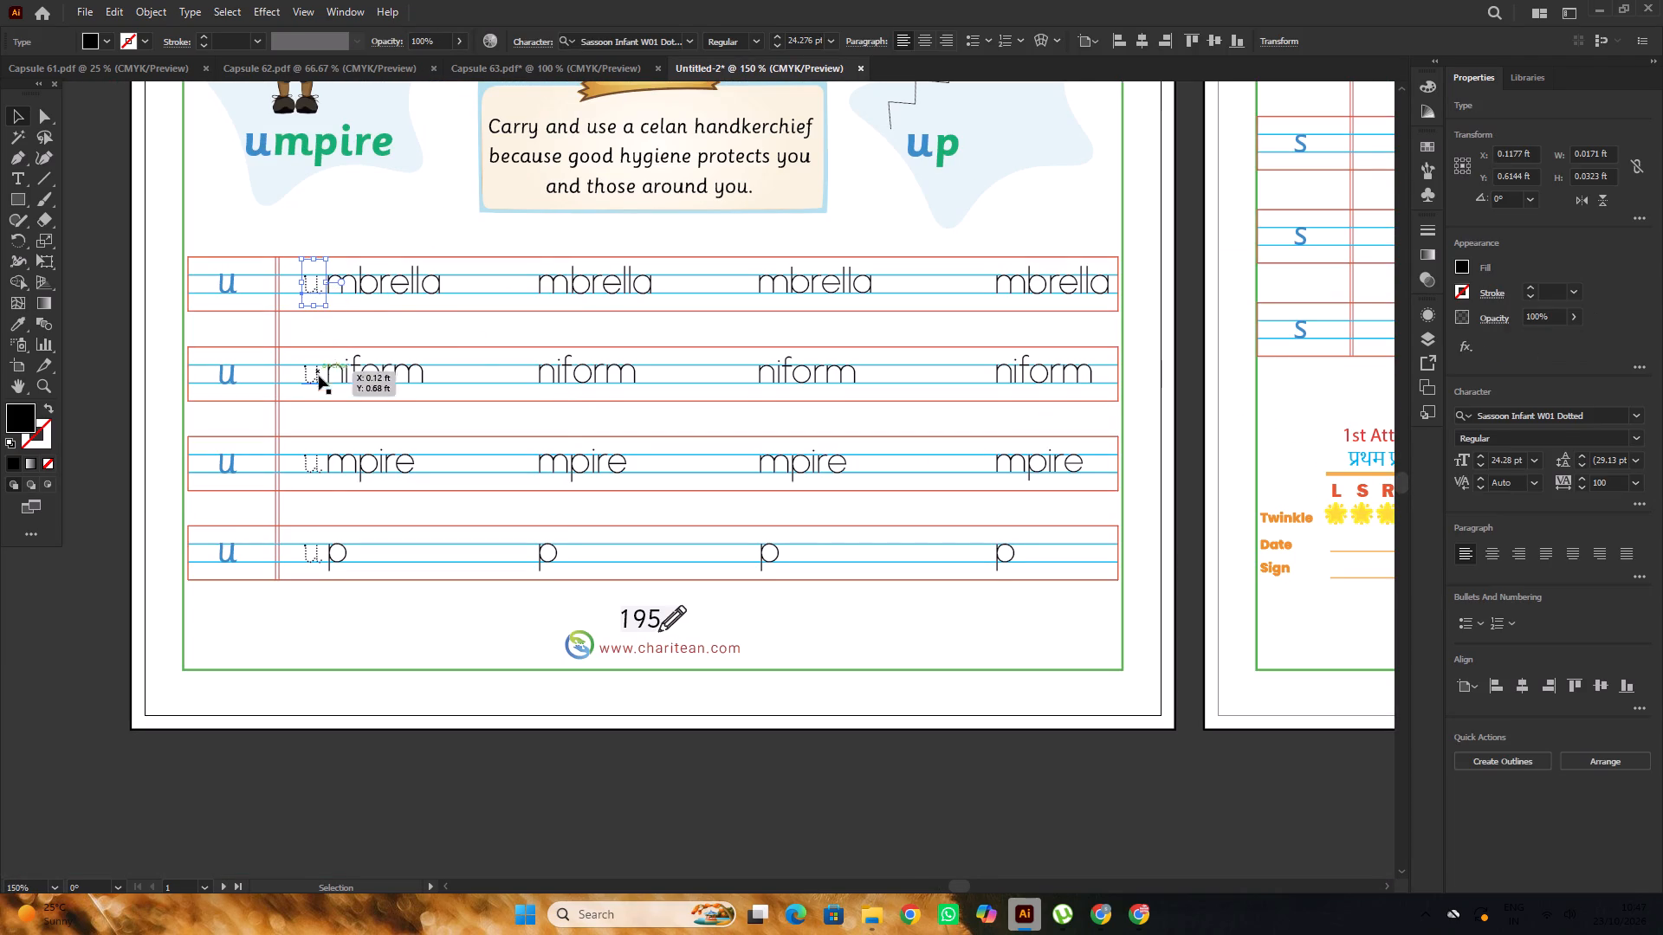
shift+click(315, 383)
shift+click(317, 473)
shift+click(316, 559)
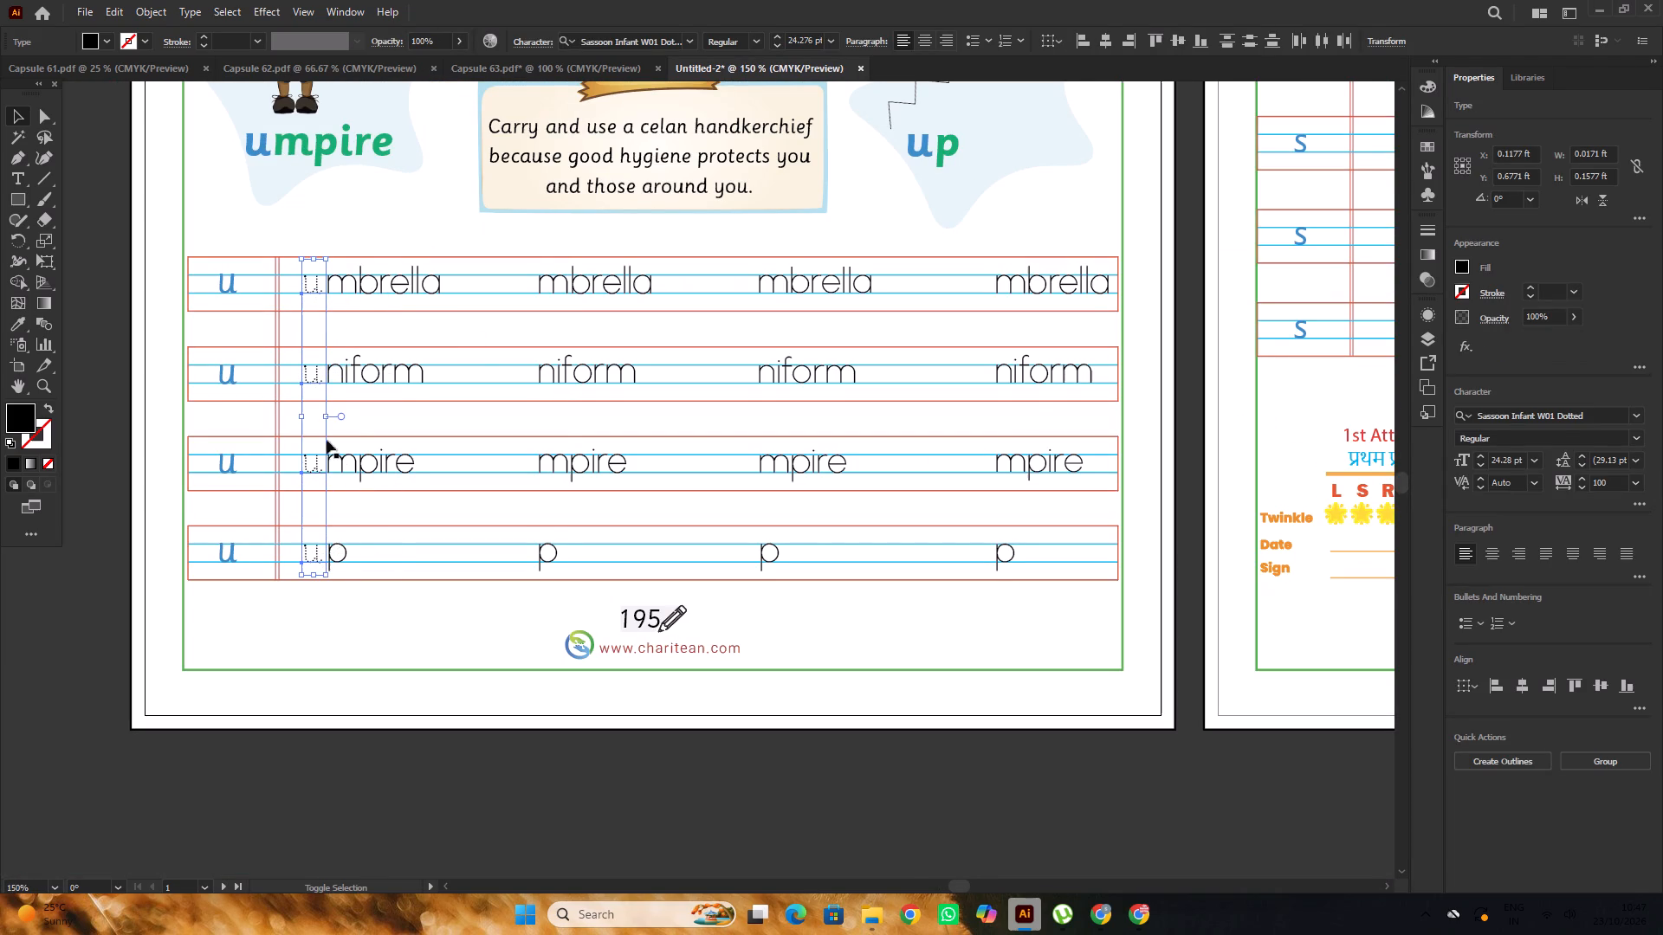
scroll(322, 392, up, 2)
alt+scroll(322, 392, down, 1)
scroll(322, 392, up, 3)
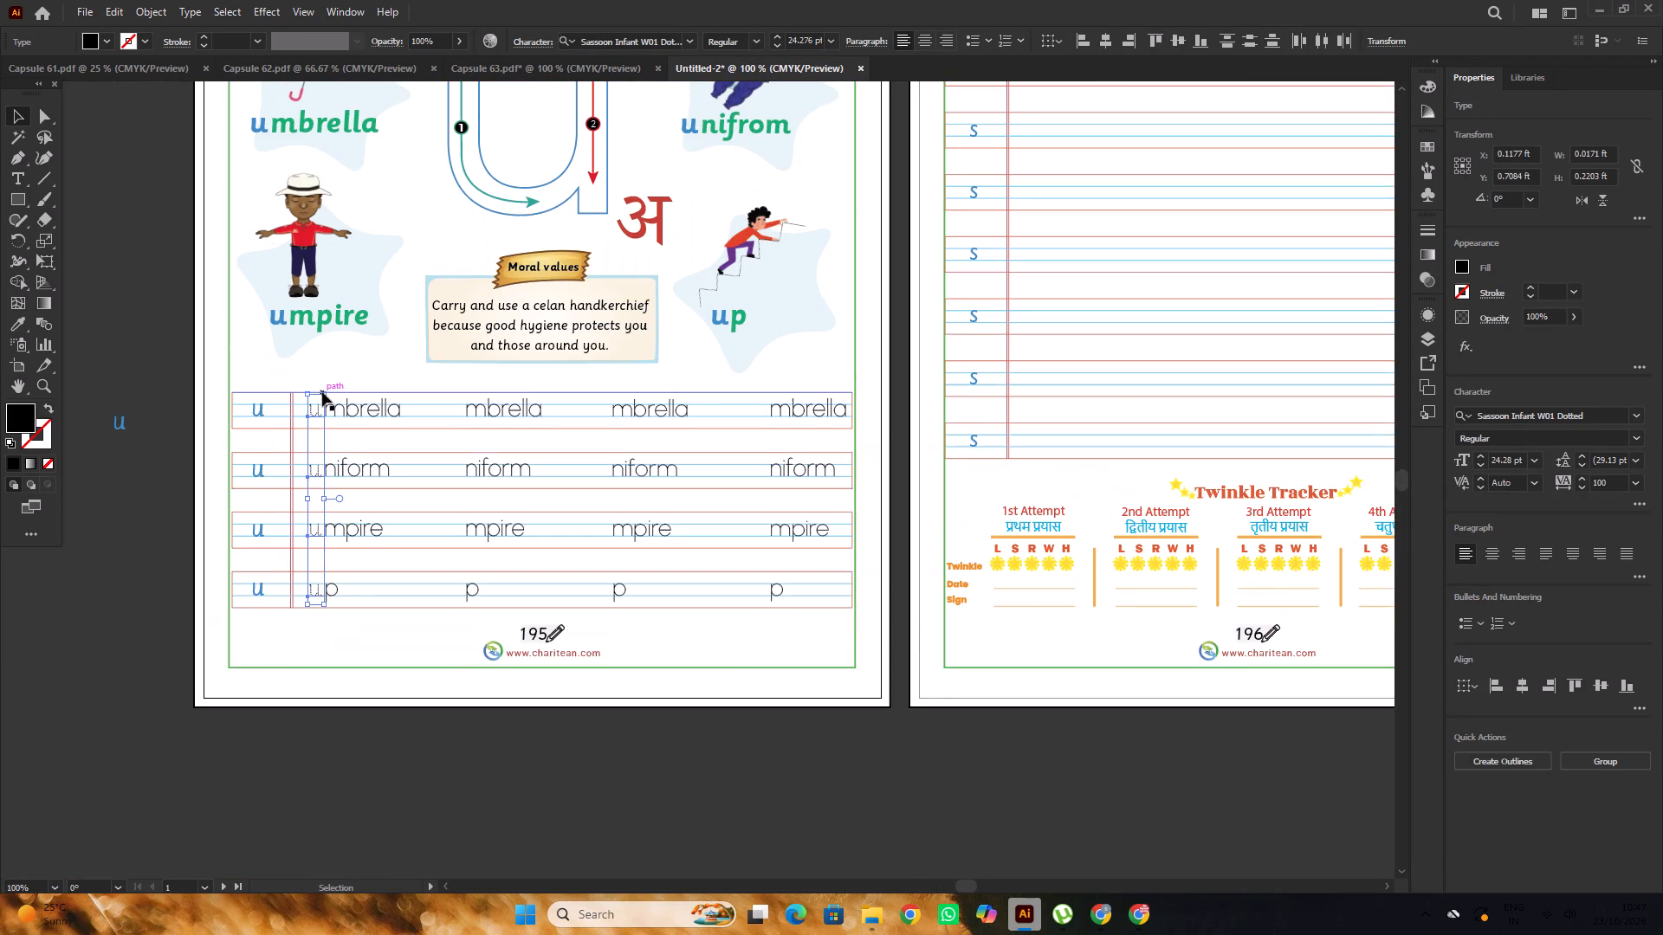
alt+scroll(334, 456, up, 3)
drag(289, 336, 715, 367)
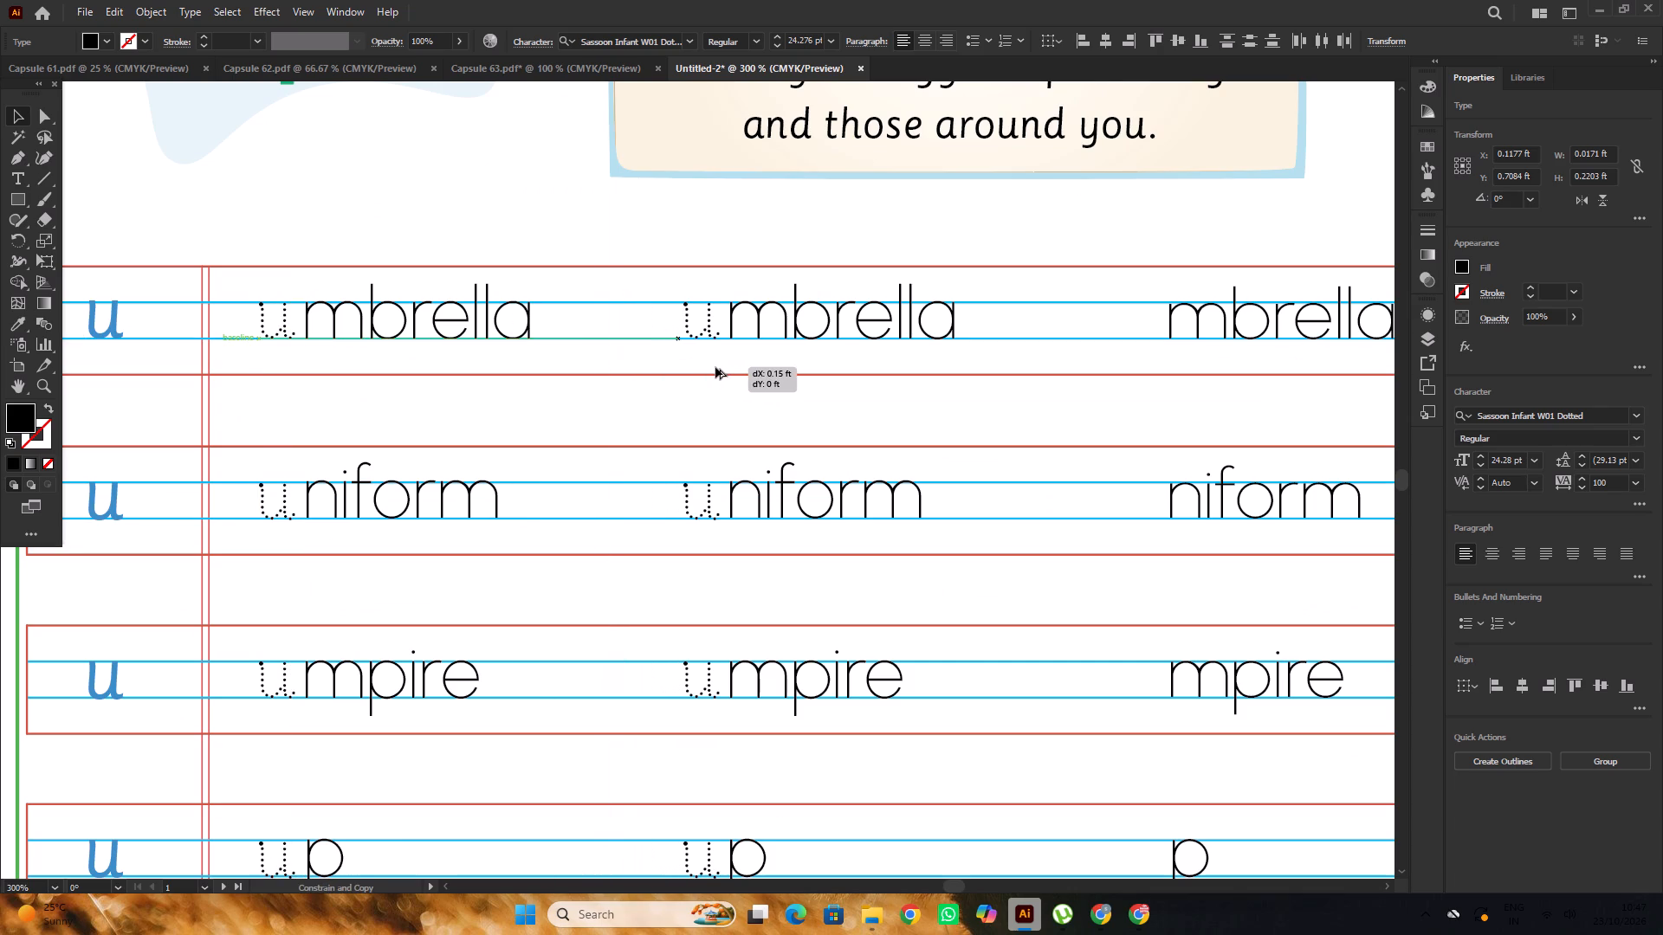
drag(715, 367, 715, 368)
alt+scroll(593, 339, down, 3)
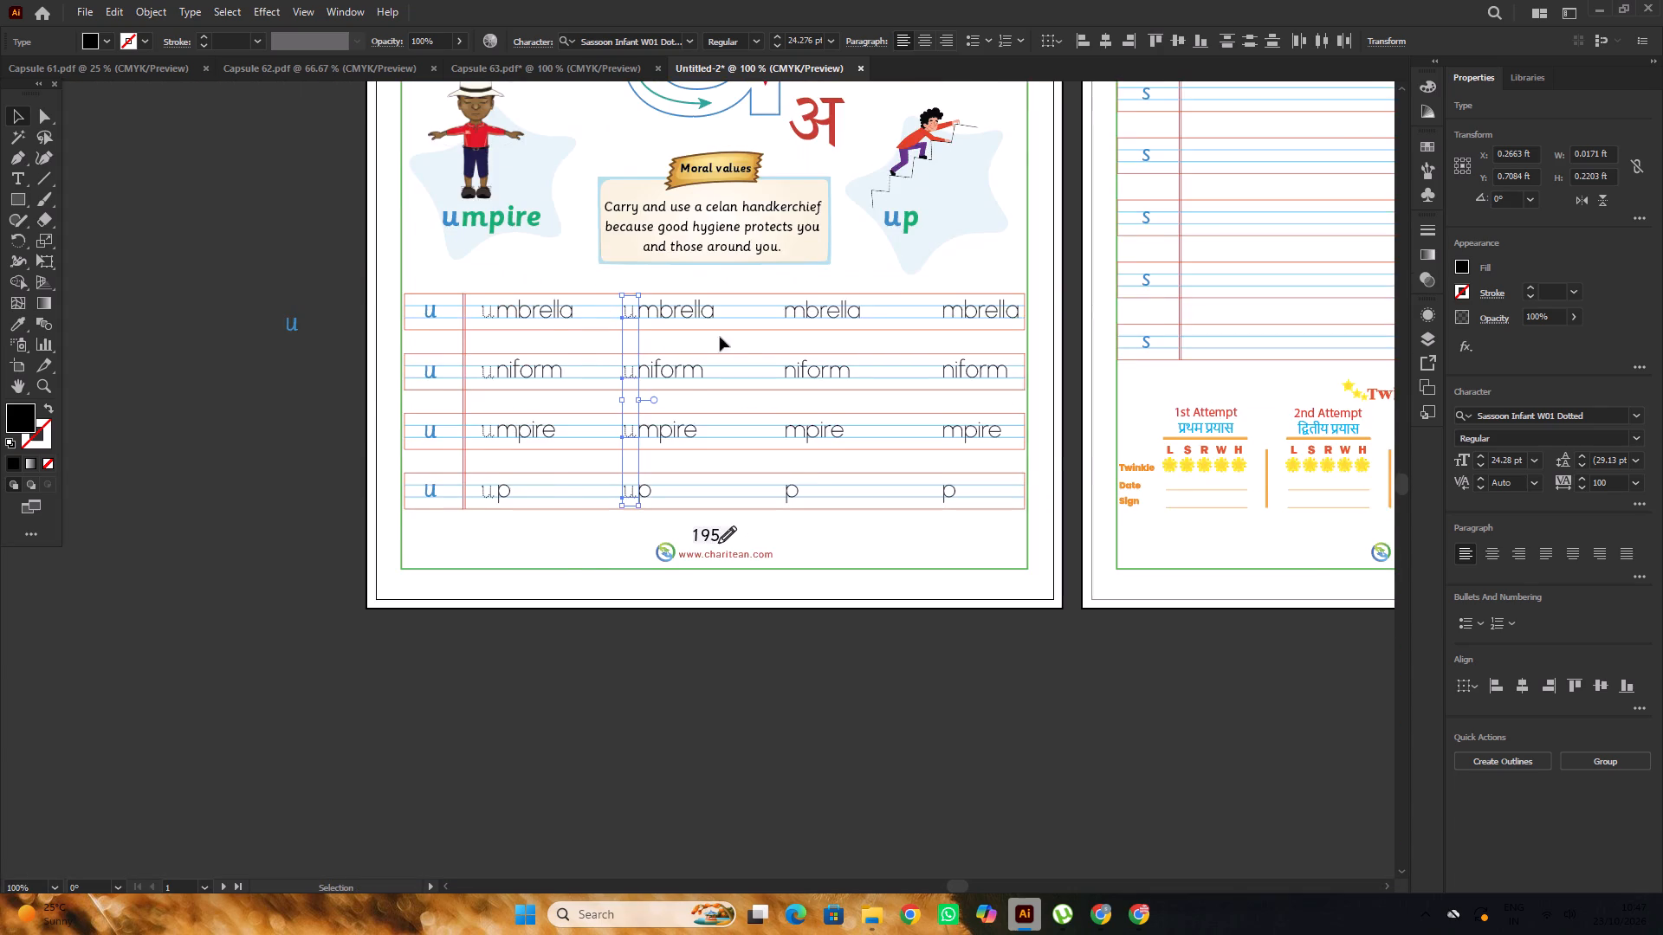
Copy the four dotted u letters from the second column and place the copies in front of the fourth column's word endings.
alt+scroll(738, 338, up, 1)
alt+drag(579, 306, 798, 319)
alt+scroll(276, 353, down, 2)
alt+scroll(616, 348, up, 4)
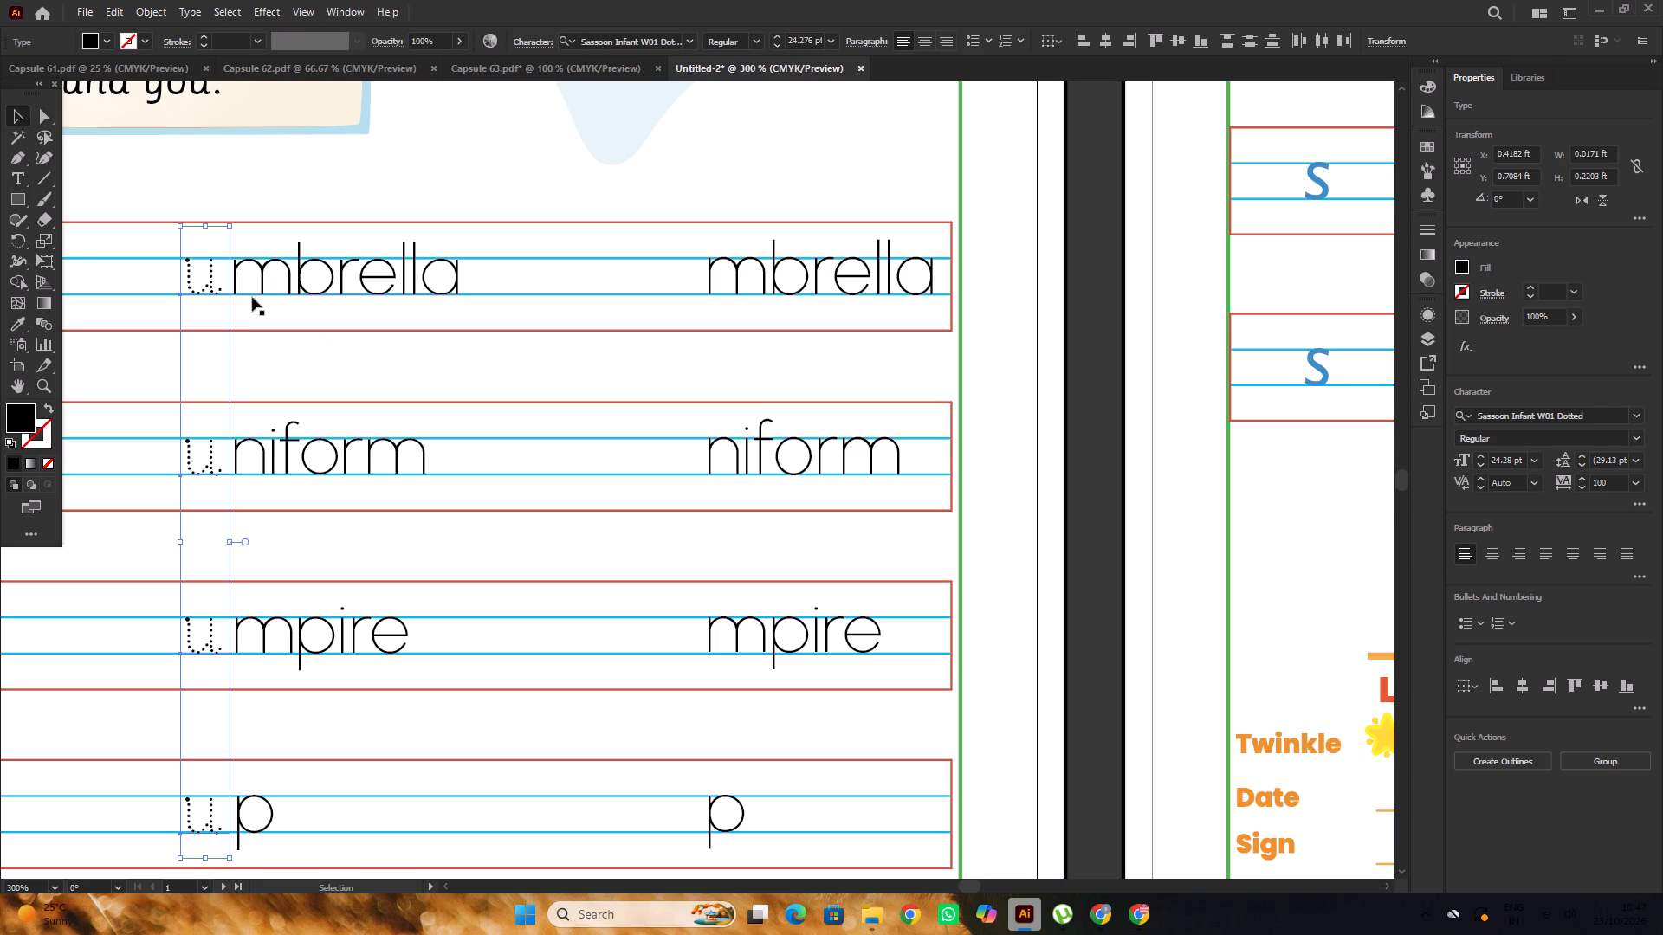
alt+drag(215, 294, 693, 326)
alt+scroll(692, 326, down, 3)
click(752, 603)
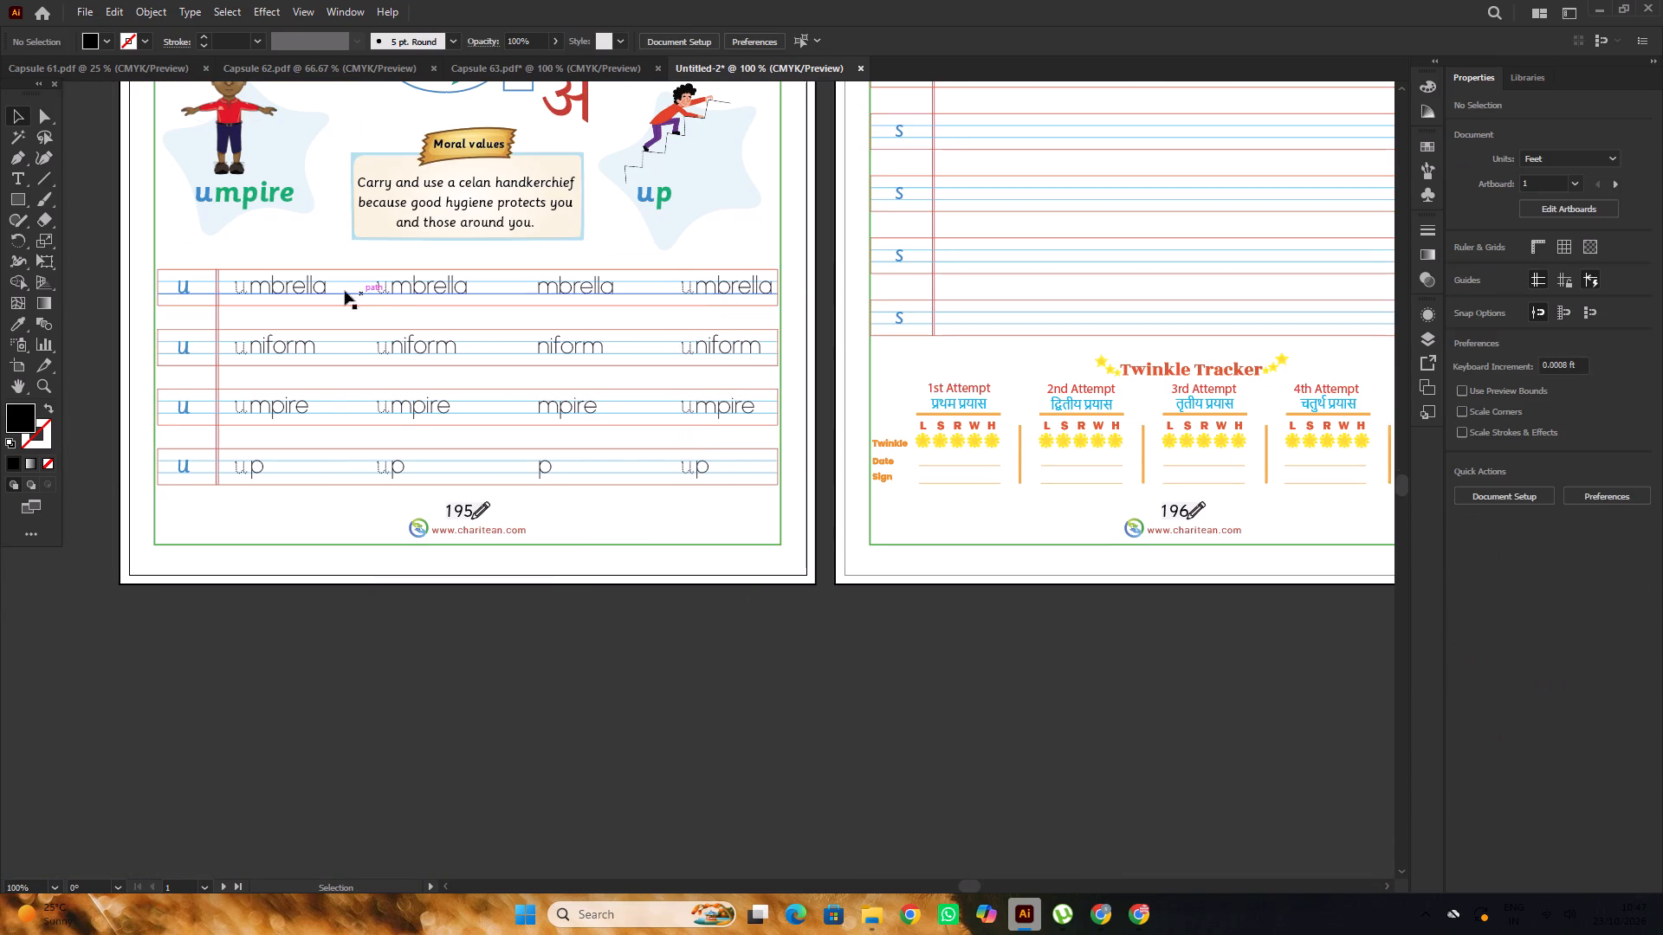
Set the first column's word endings mbrella, niform, mpire and p to the Sassoon Primary font.
click(308, 292)
shift+click(295, 349)
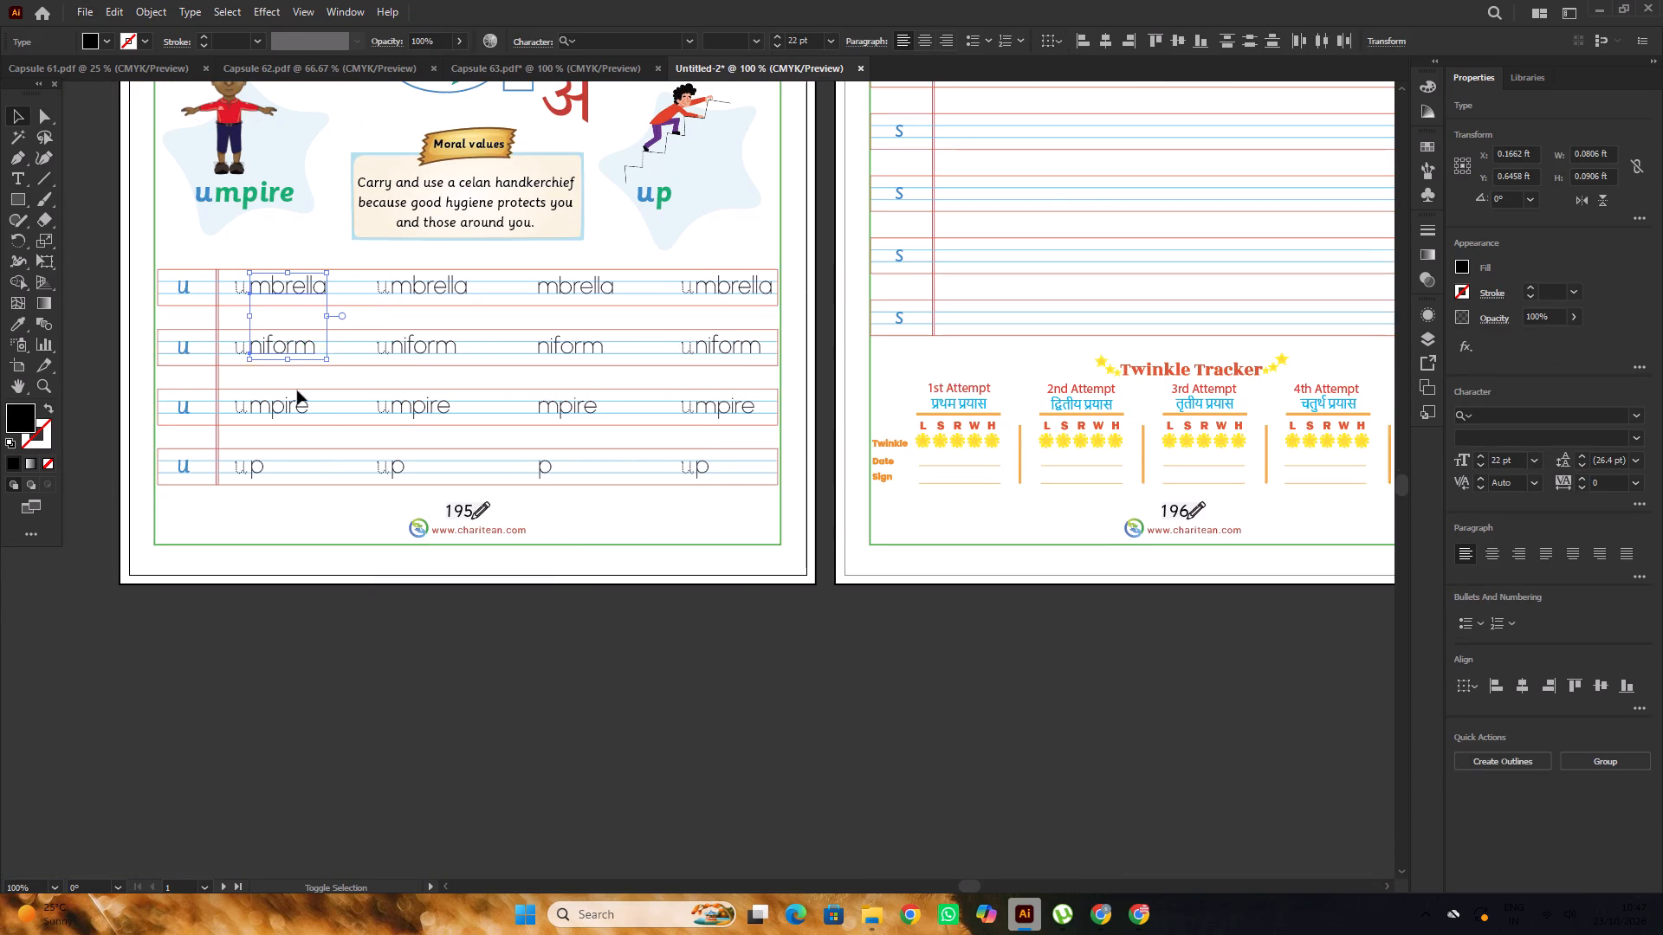
shift+click(291, 406)
shift+click(254, 471)
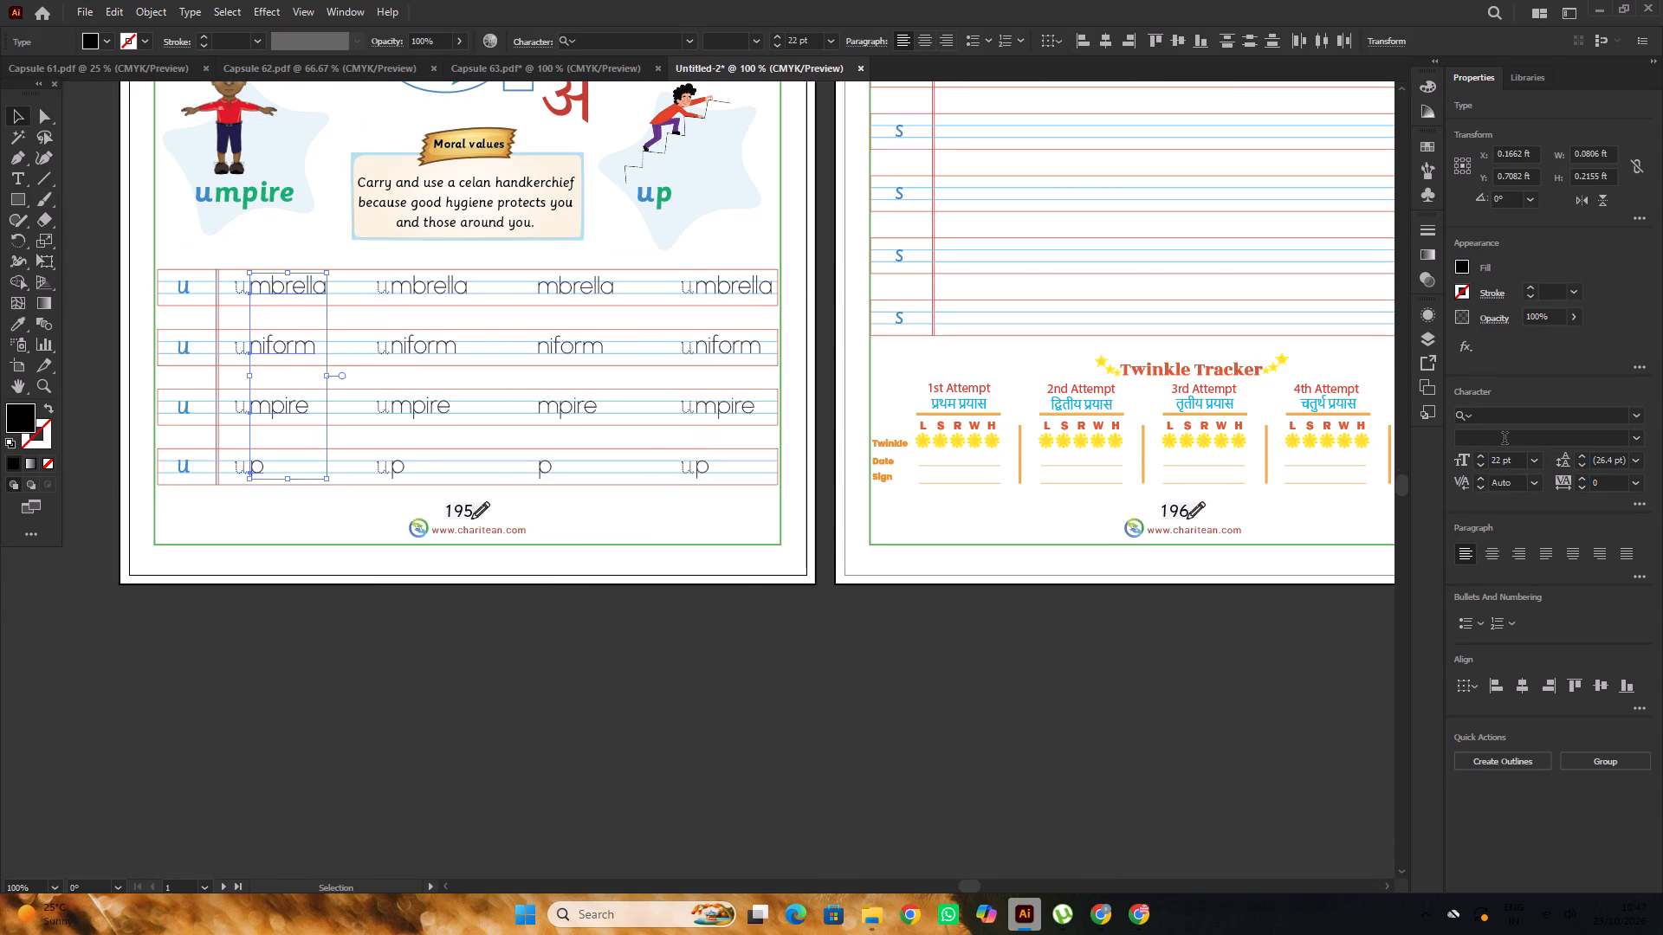
click(1506, 420)
text(sa)
key(s)
key(s)
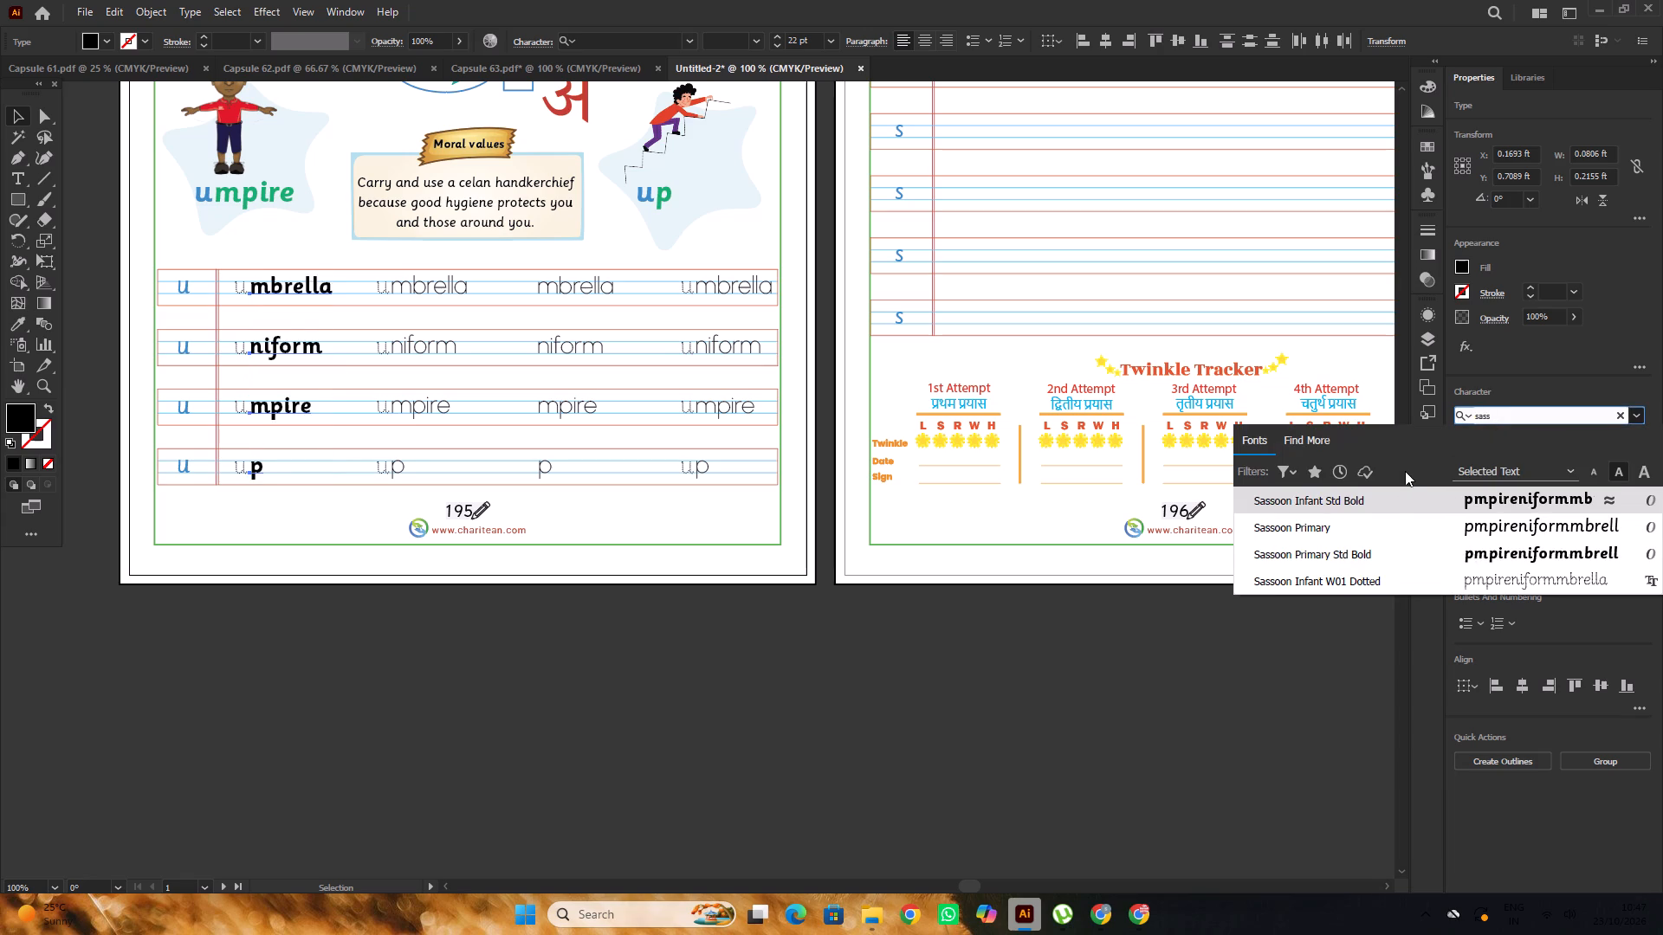
click(1374, 529)
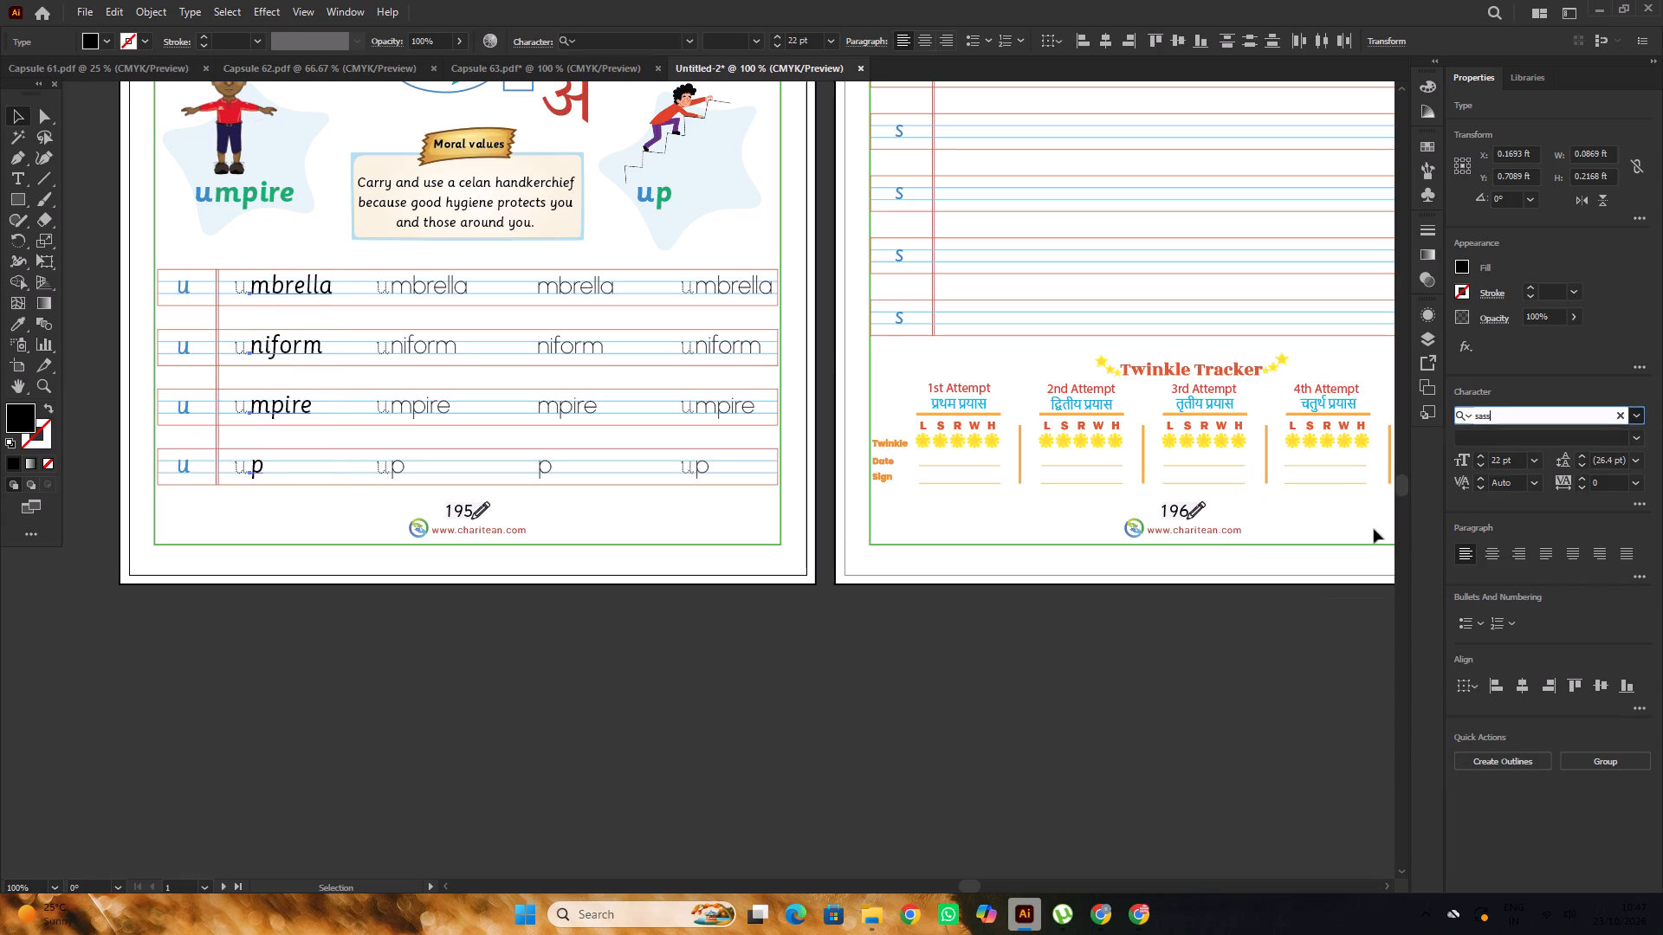
alt+scroll(282, 357, up, 2)
alt+scroll(379, 340, down, 2)
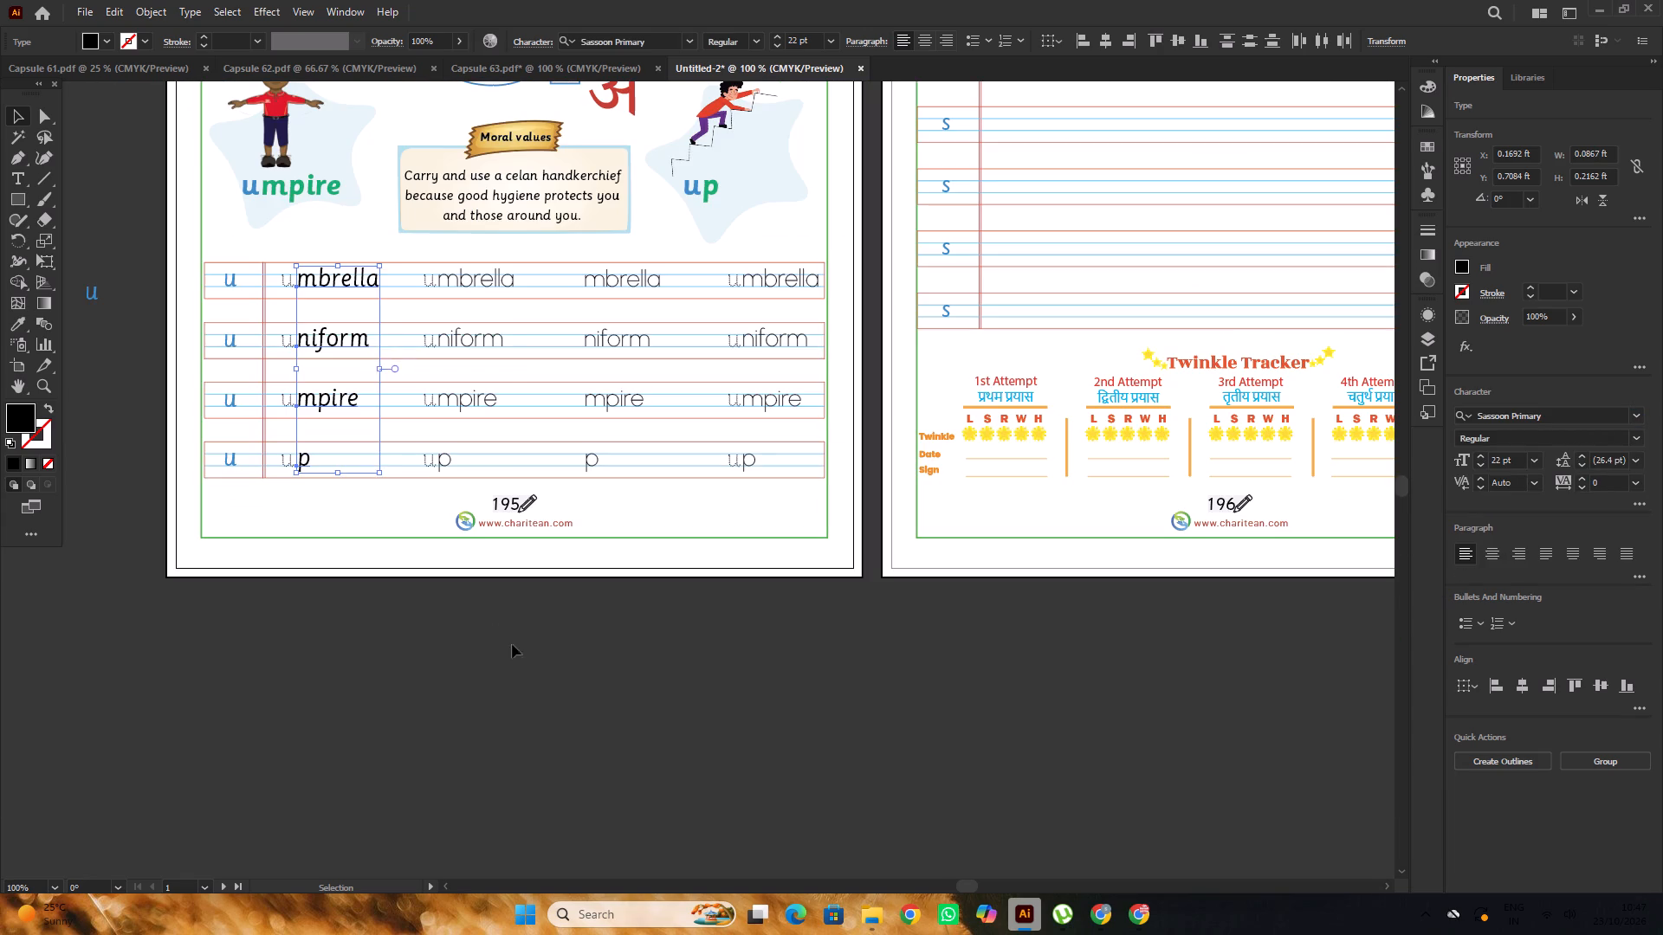
click(517, 661)
Set the second column's word endings mbrella, niform, mpire and p to the Sassoon Primary font.
click(485, 284)
alt+scroll(490, 314, up, 1)
shift+click(482, 355)
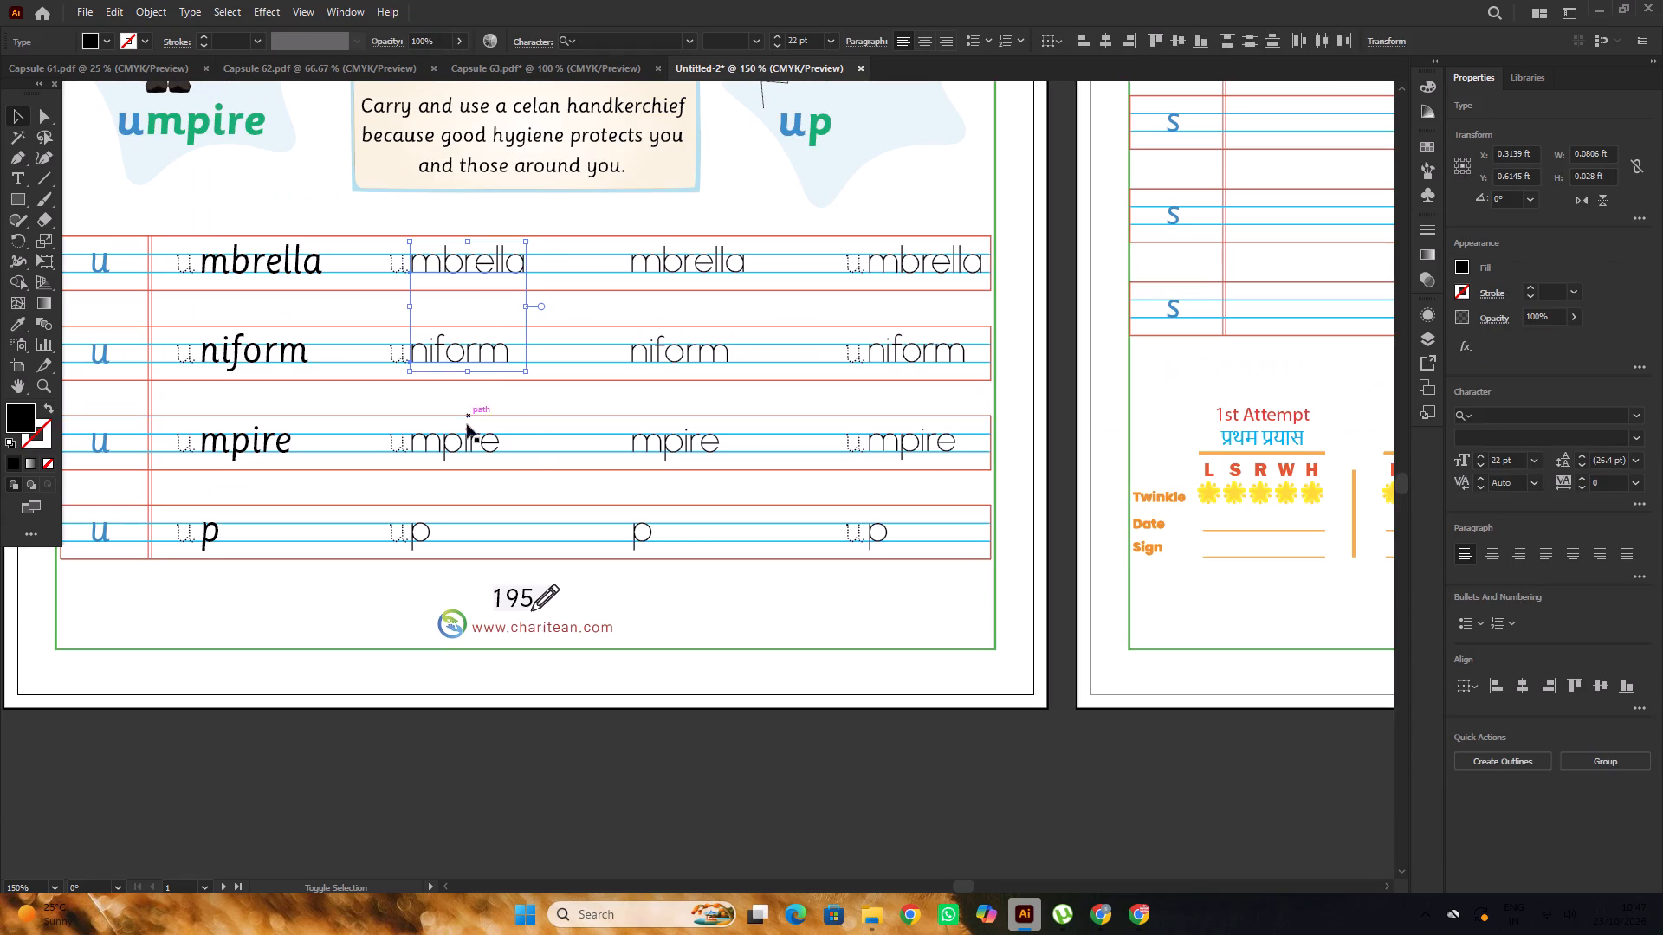
shift+click(463, 436)
shift+click(417, 521)
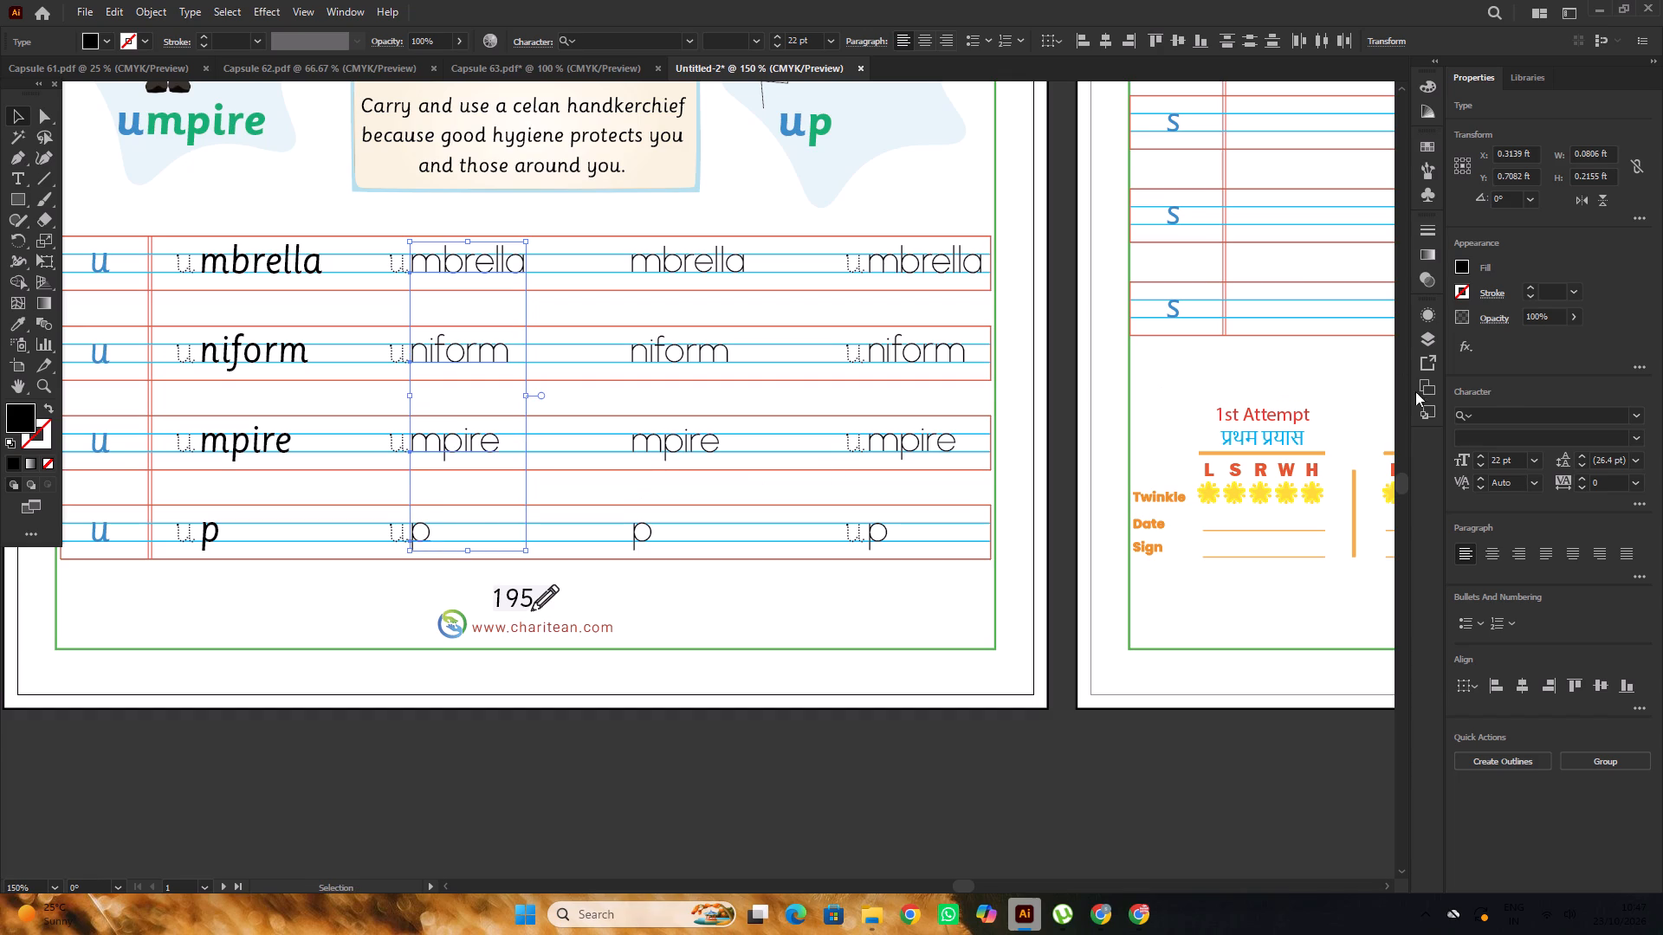
click(1485, 417)
text(saass)
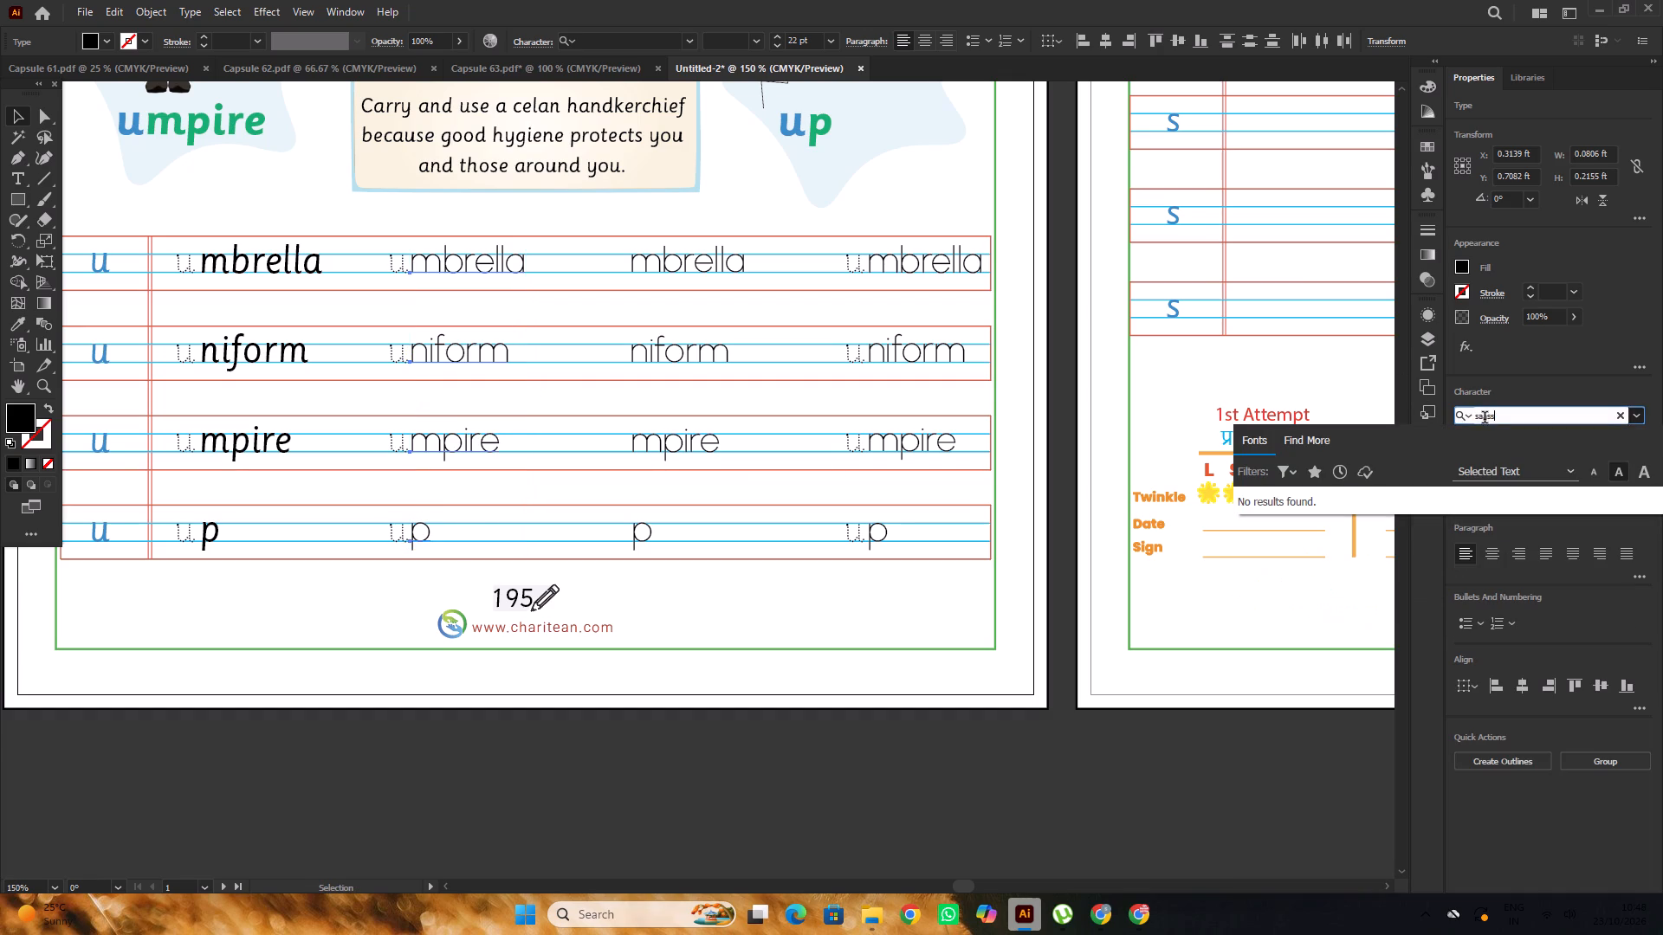
key(BackSpace)
key(BackSpace)
key(BackSpace)
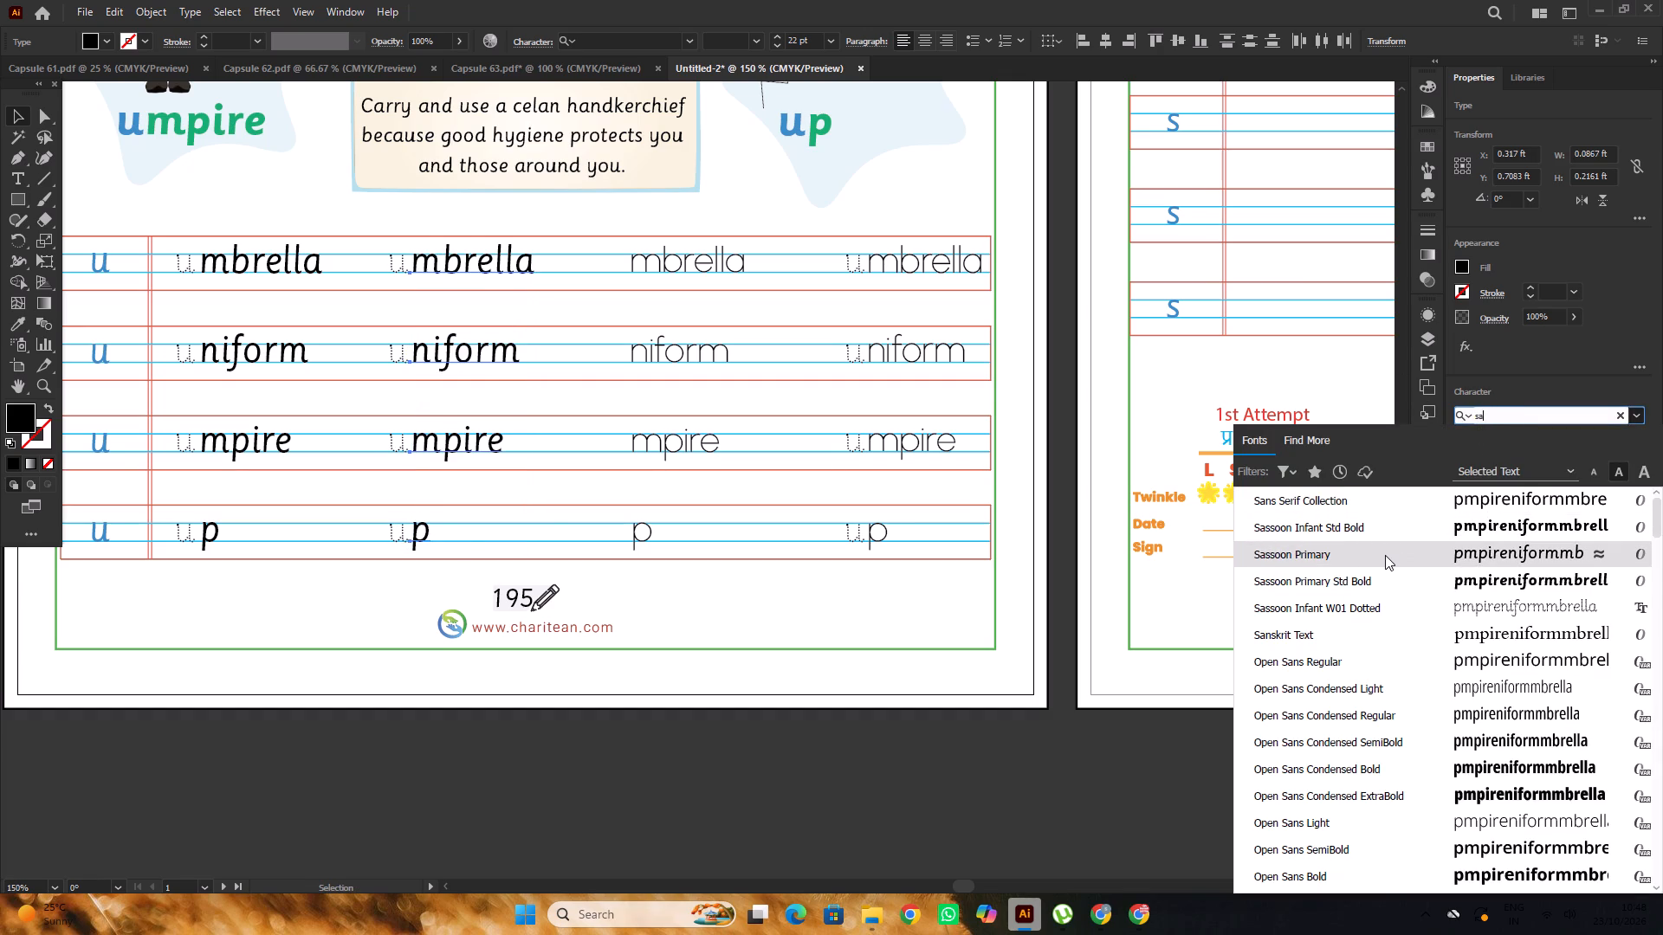
click(1385, 555)
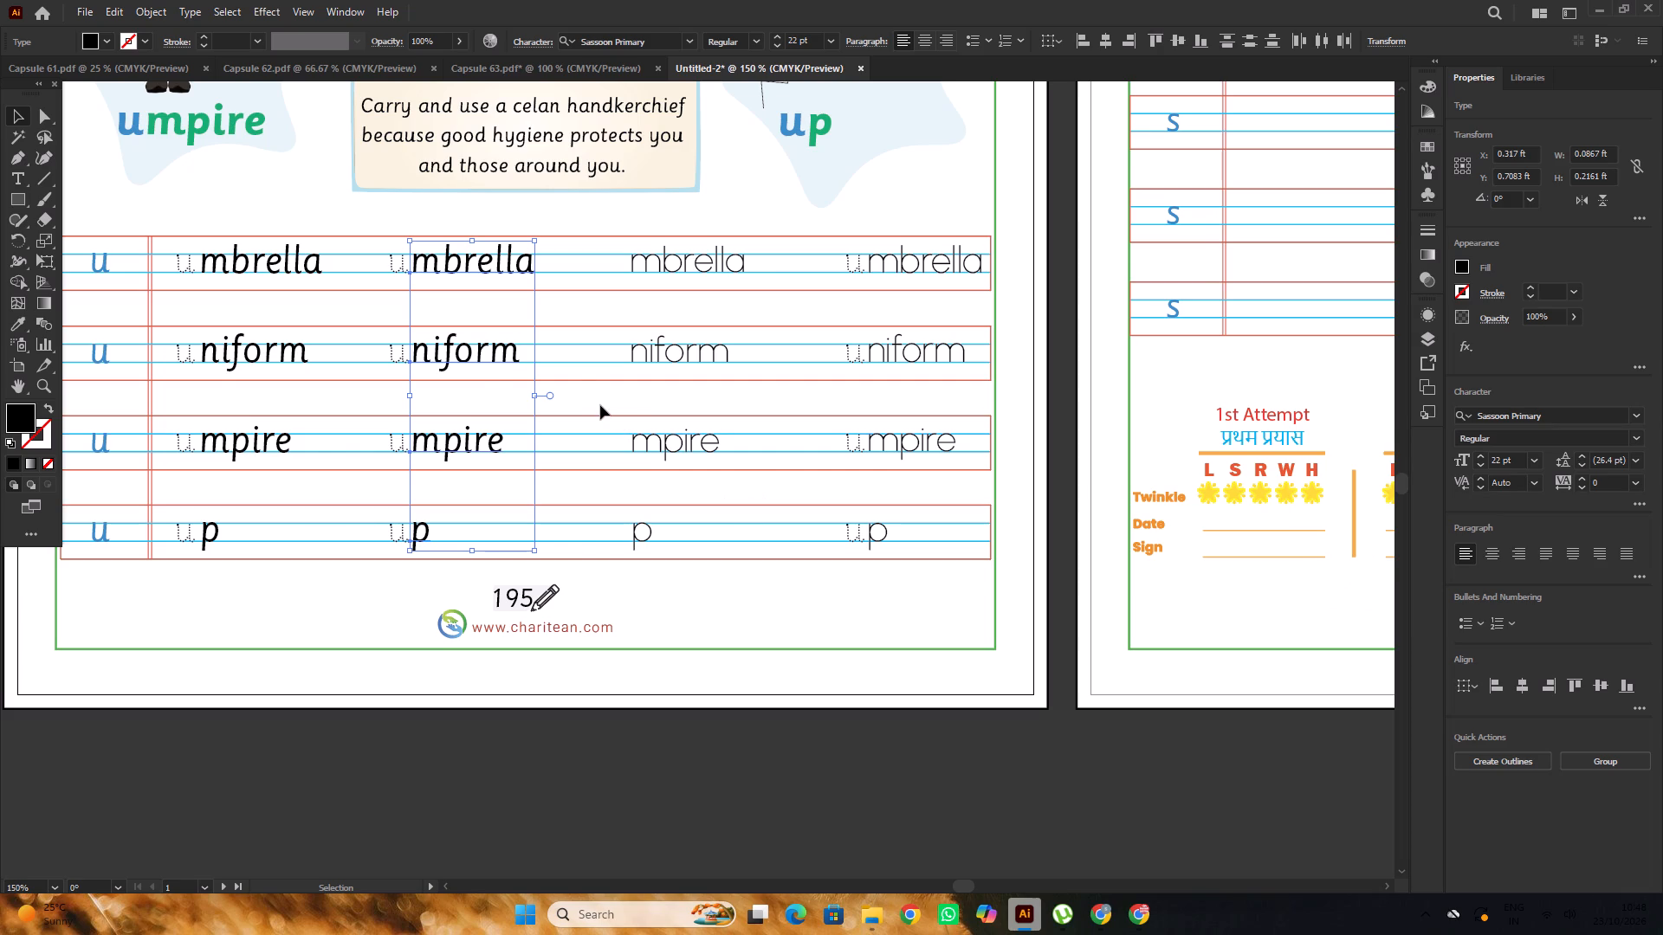
alt+scroll(599, 403, down, 1)
click(647, 681)
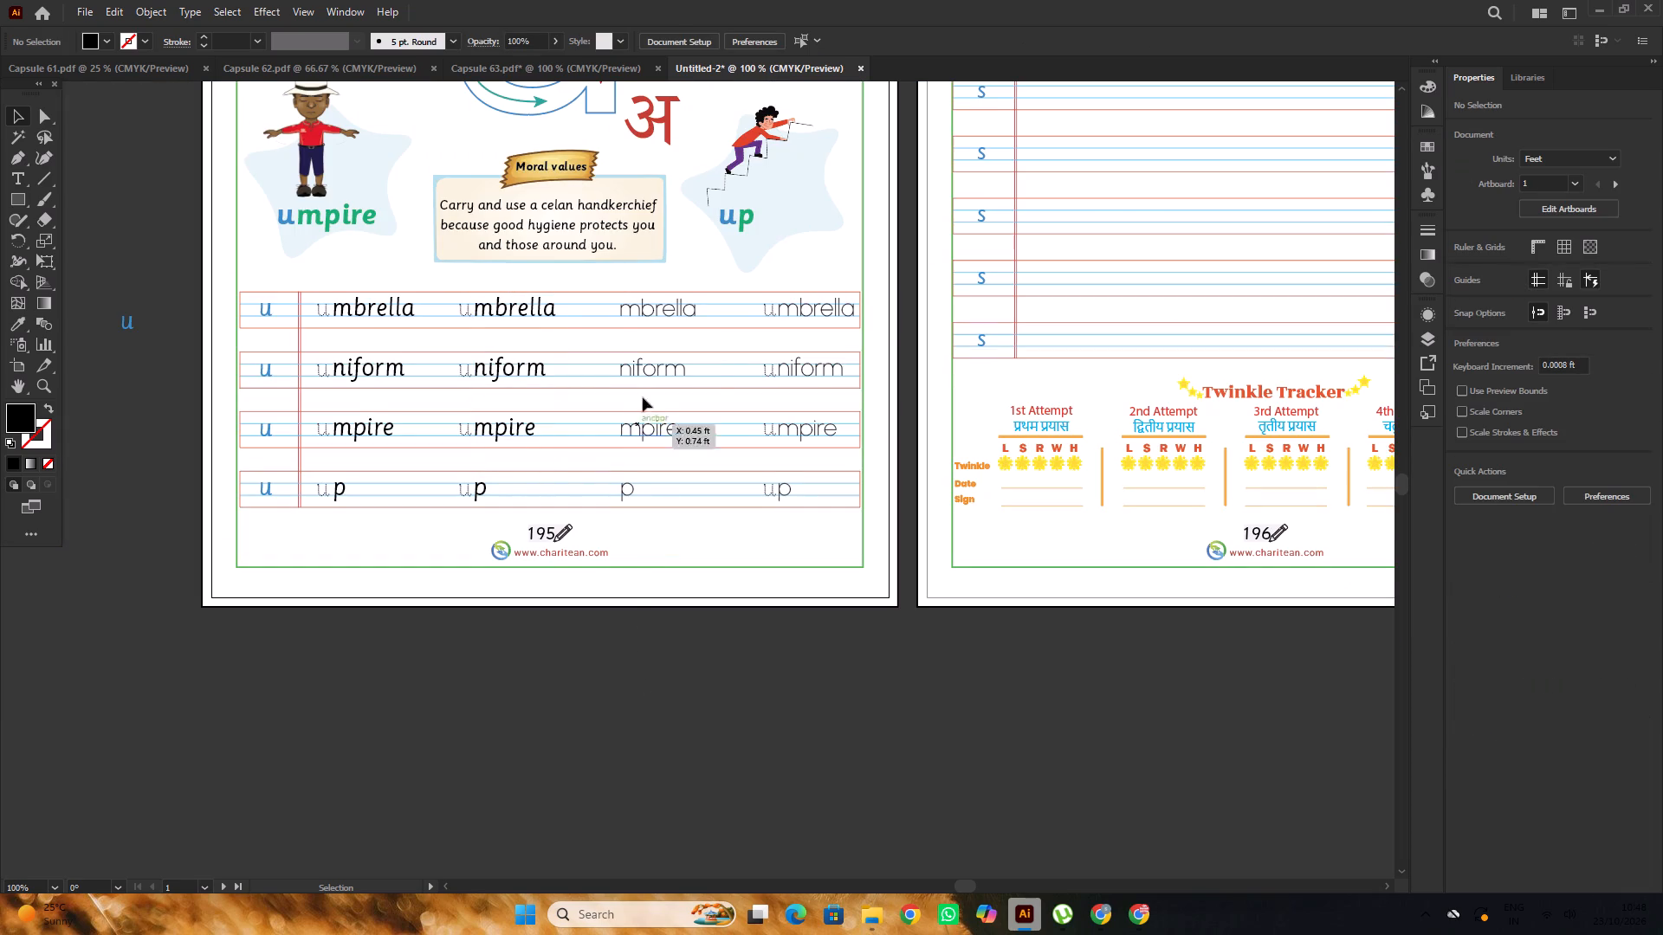
Copy the second column's four dotted u letters about 0.15 ft across, in front of the third column's word endings.
click(654, 313)
click(687, 642)
scroll(596, 415, up, 1)
alt+scroll(596, 415, up, 1)
click(399, 297)
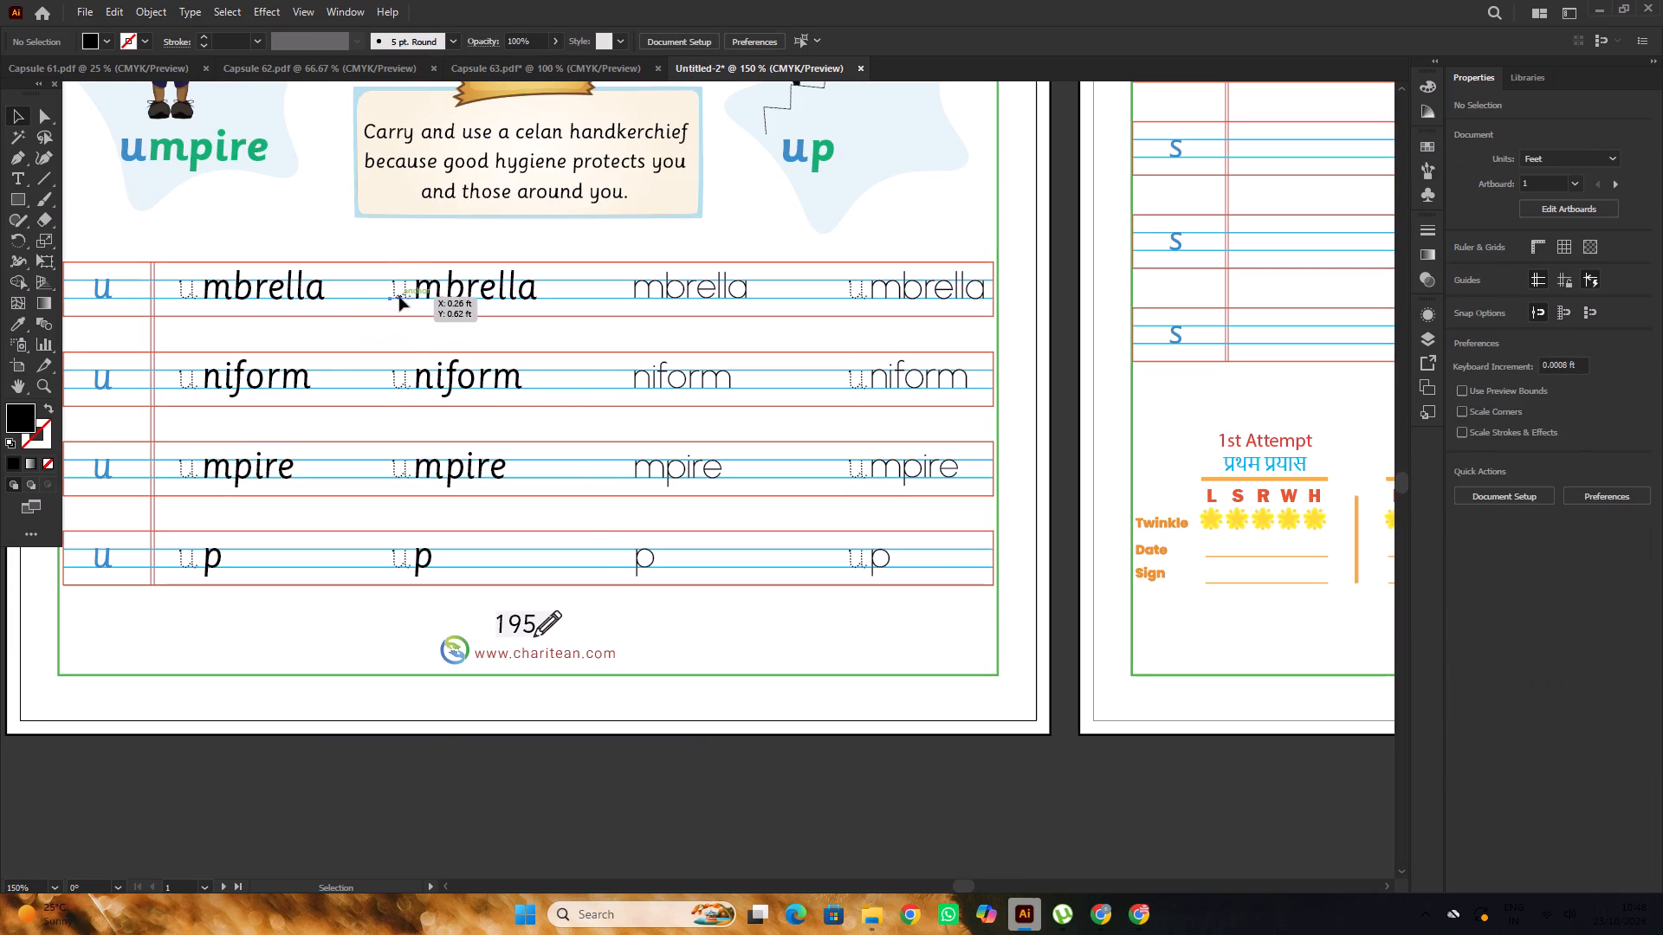
shift+click(400, 384)
shift+click(395, 467)
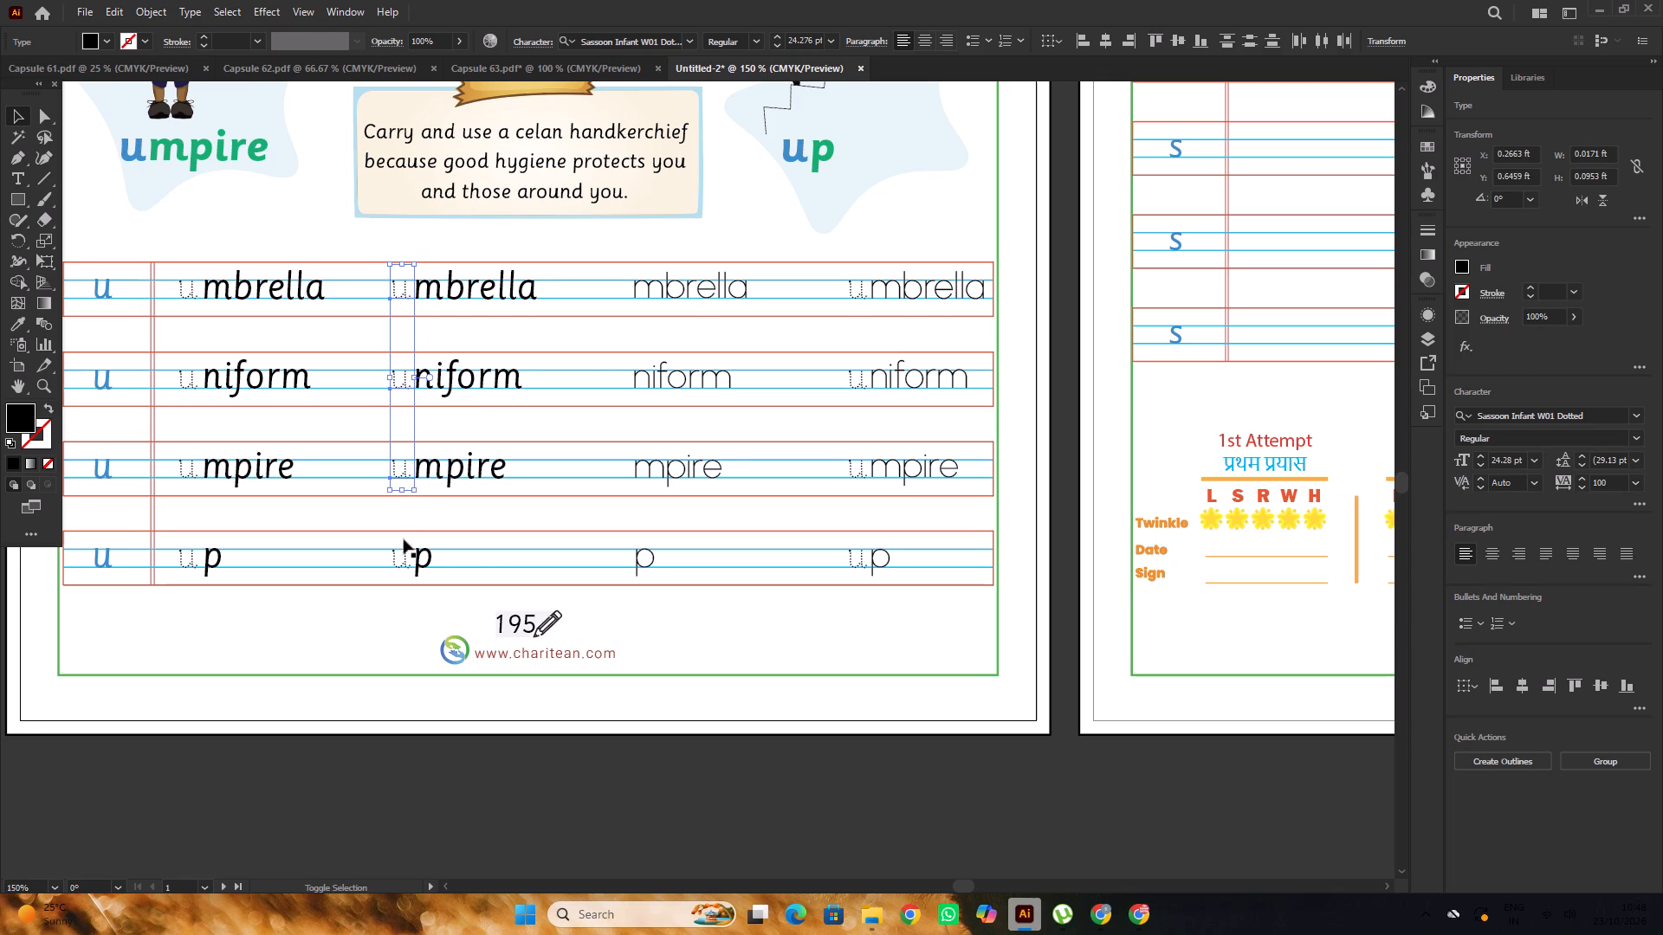
shift+click(405, 558)
alt+scroll(458, 300, up, 2)
alt+drag(362, 291, 361, 291)
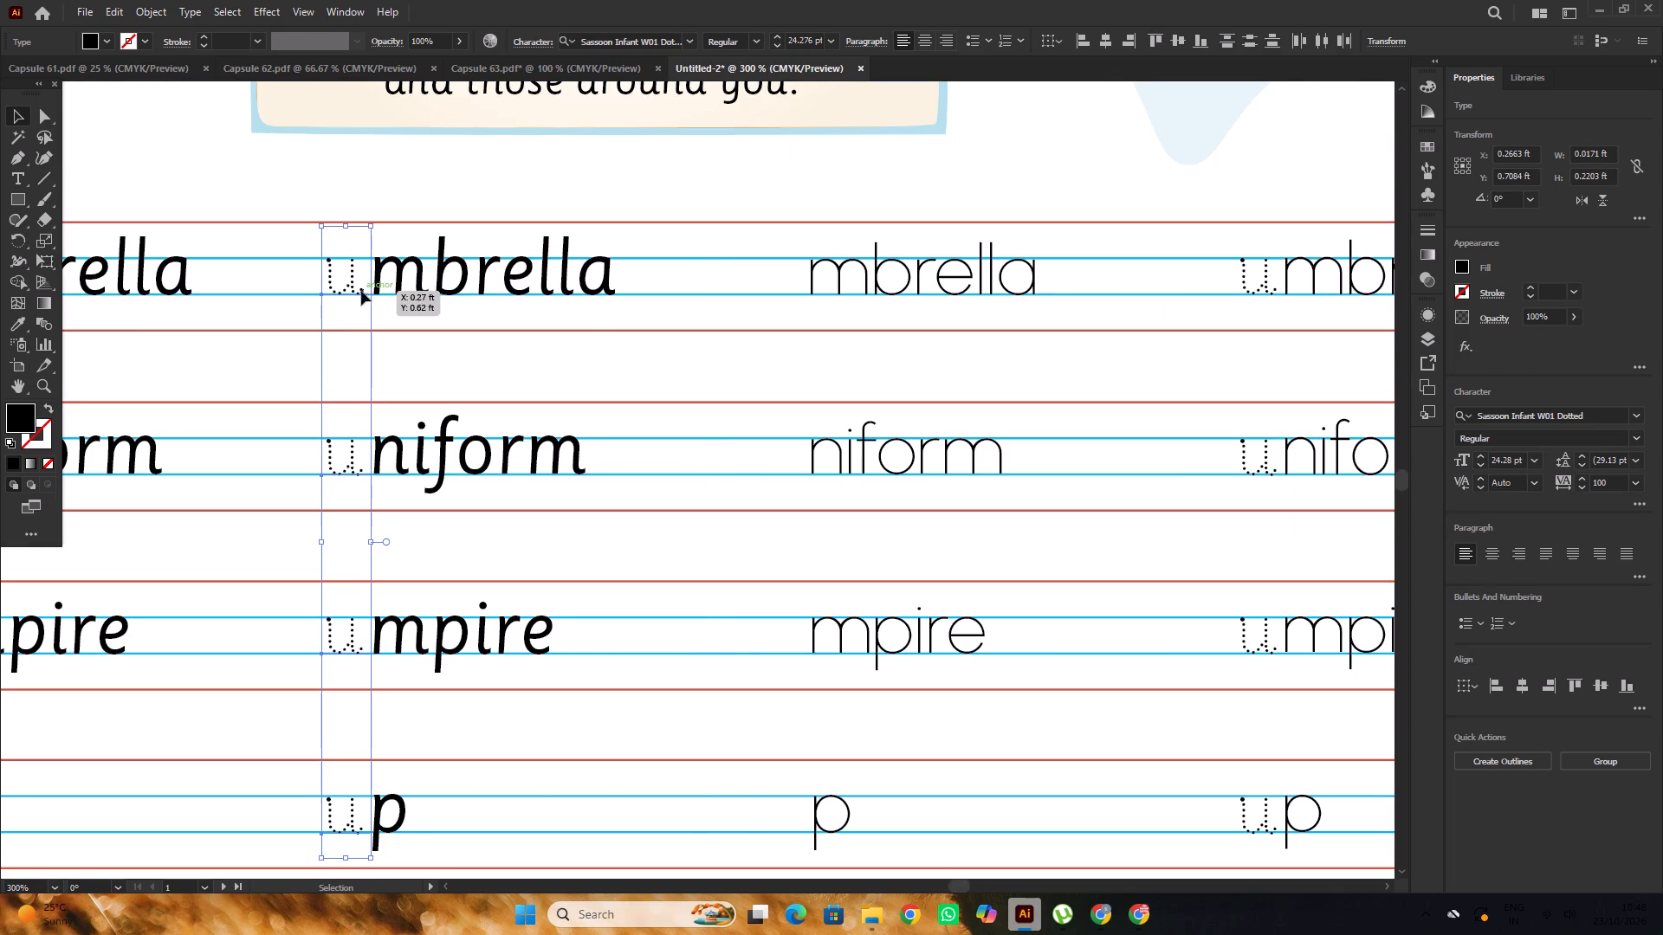
alt+drag(361, 291, 797, 321)
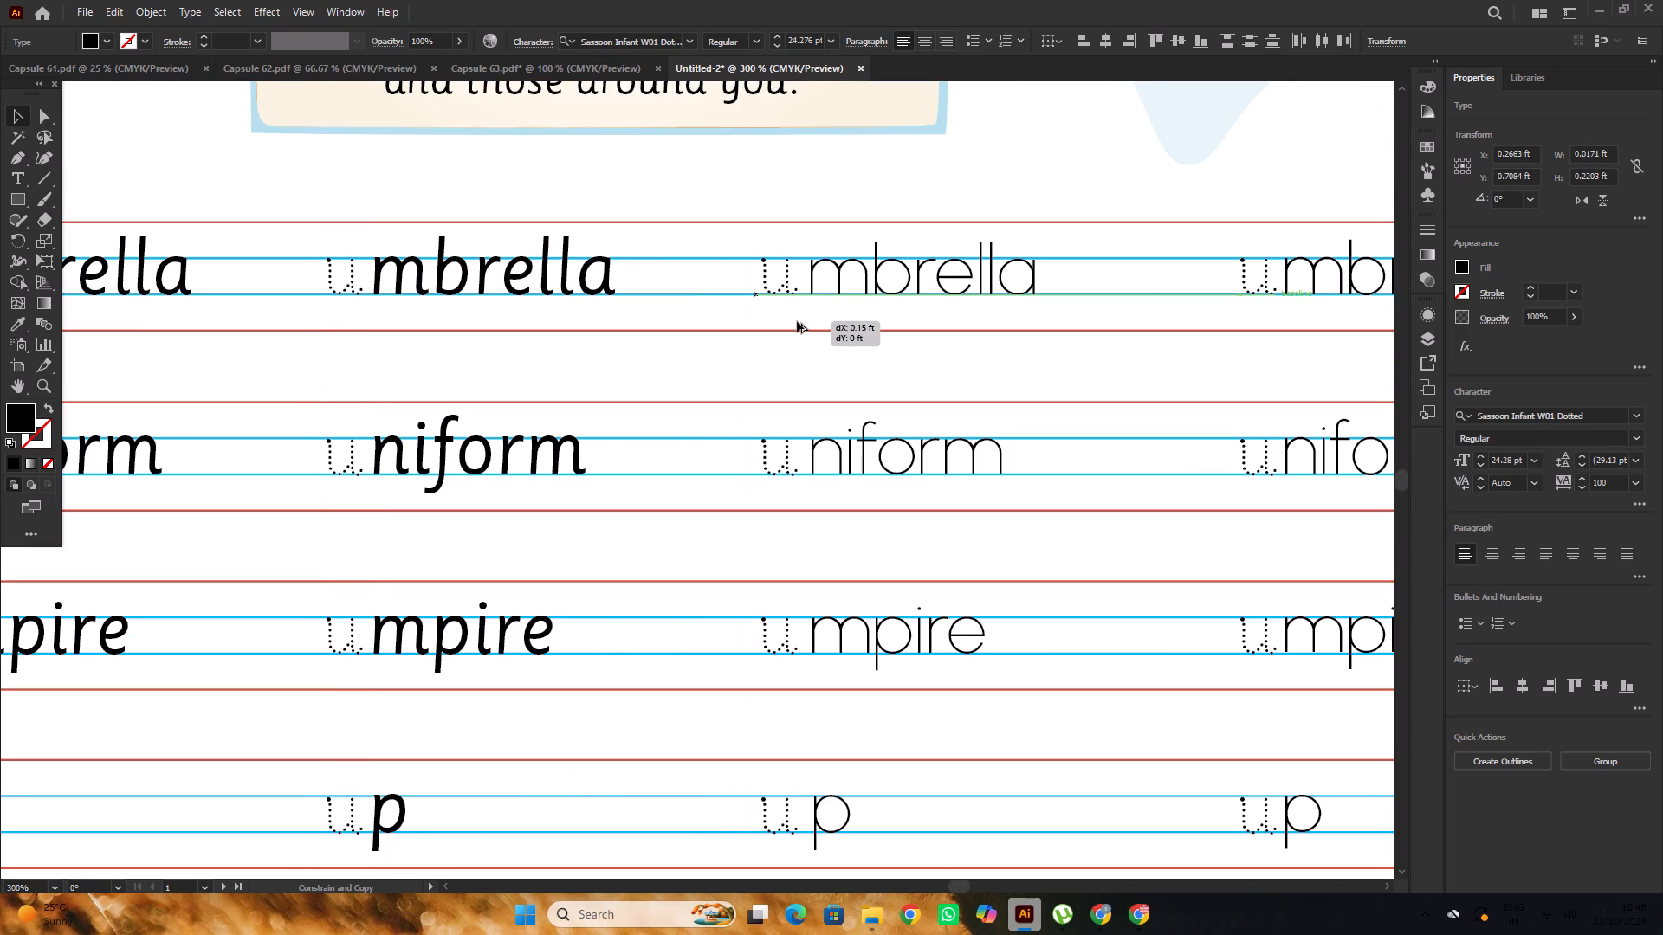
alt+drag(797, 321, 799, 321)
alt+scroll(678, 311, down, 1)
scroll(676, 310, down, 2)
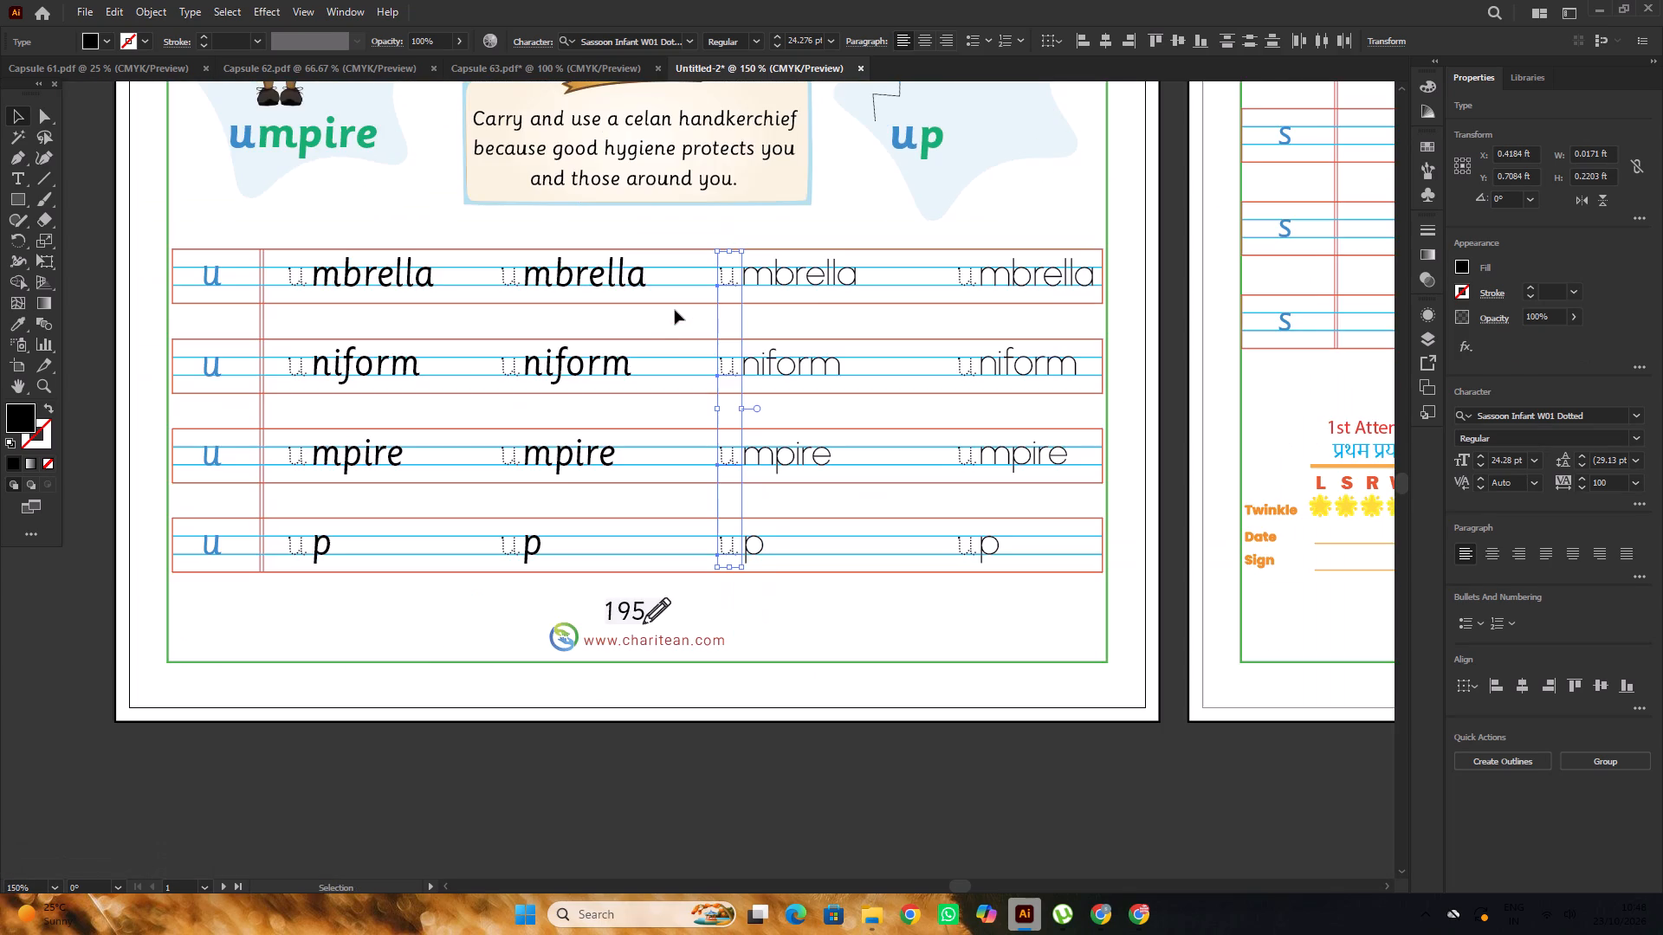
alt+scroll(485, 403, down, 3)
click(715, 566)
Set the third column's word endings mbrella, niform, mpire and p to the Sassoon Primary font.
alt+scroll(620, 370, up, 2)
click(586, 351)
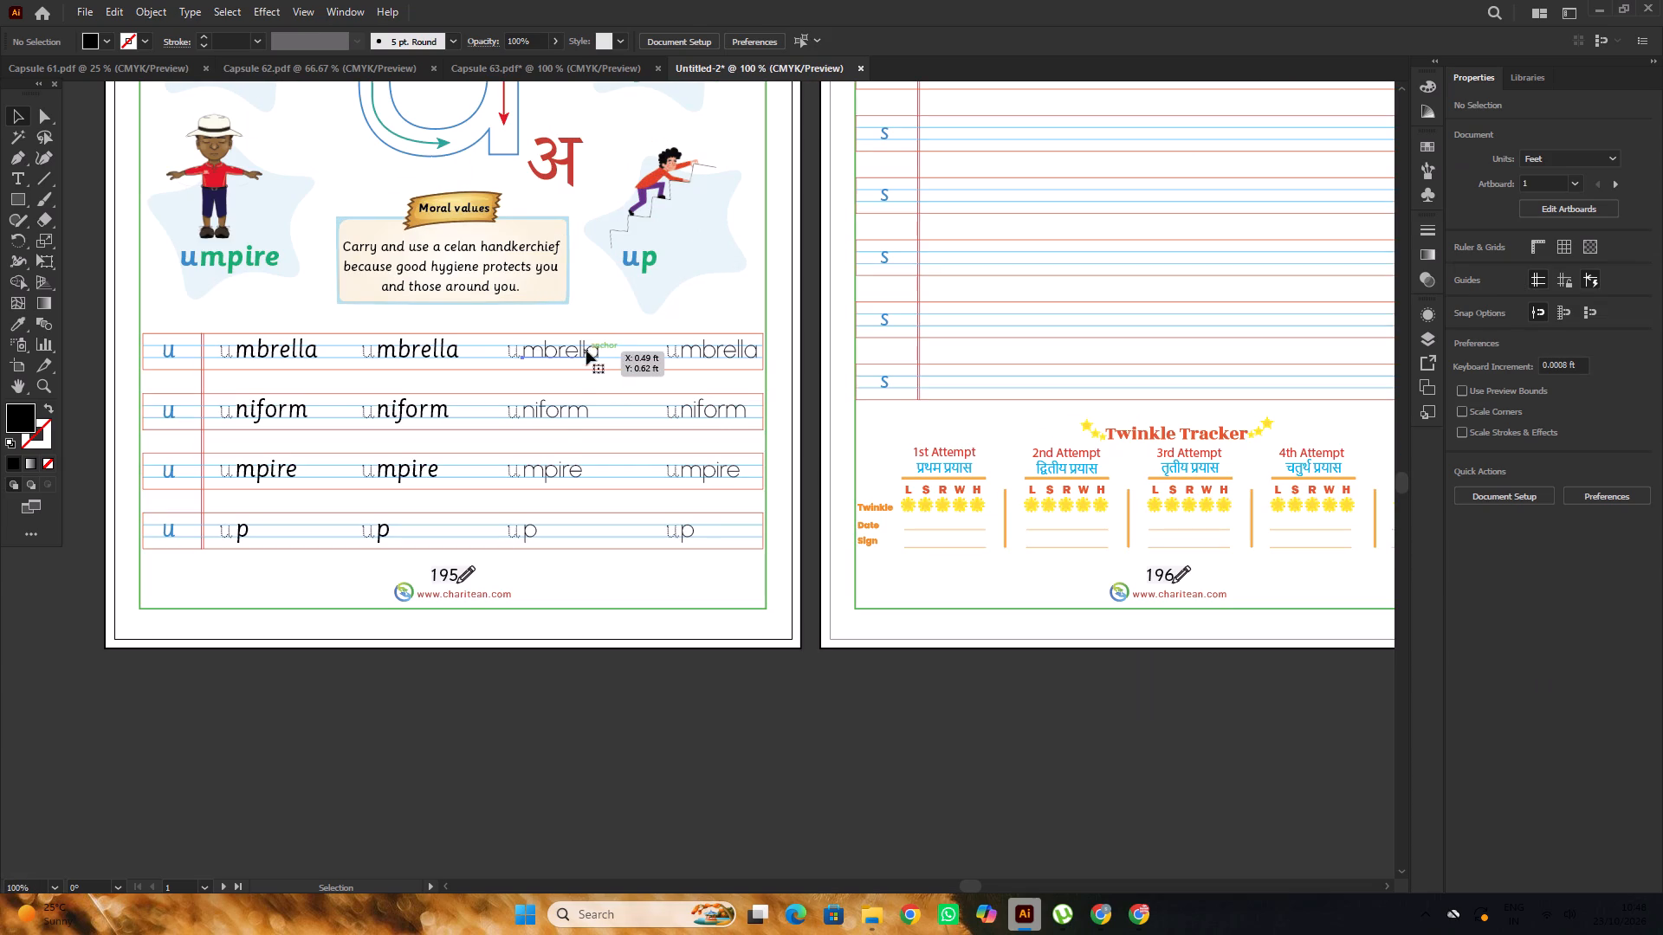
shift+click(565, 410)
shift+click(560, 469)
shift+click(526, 541)
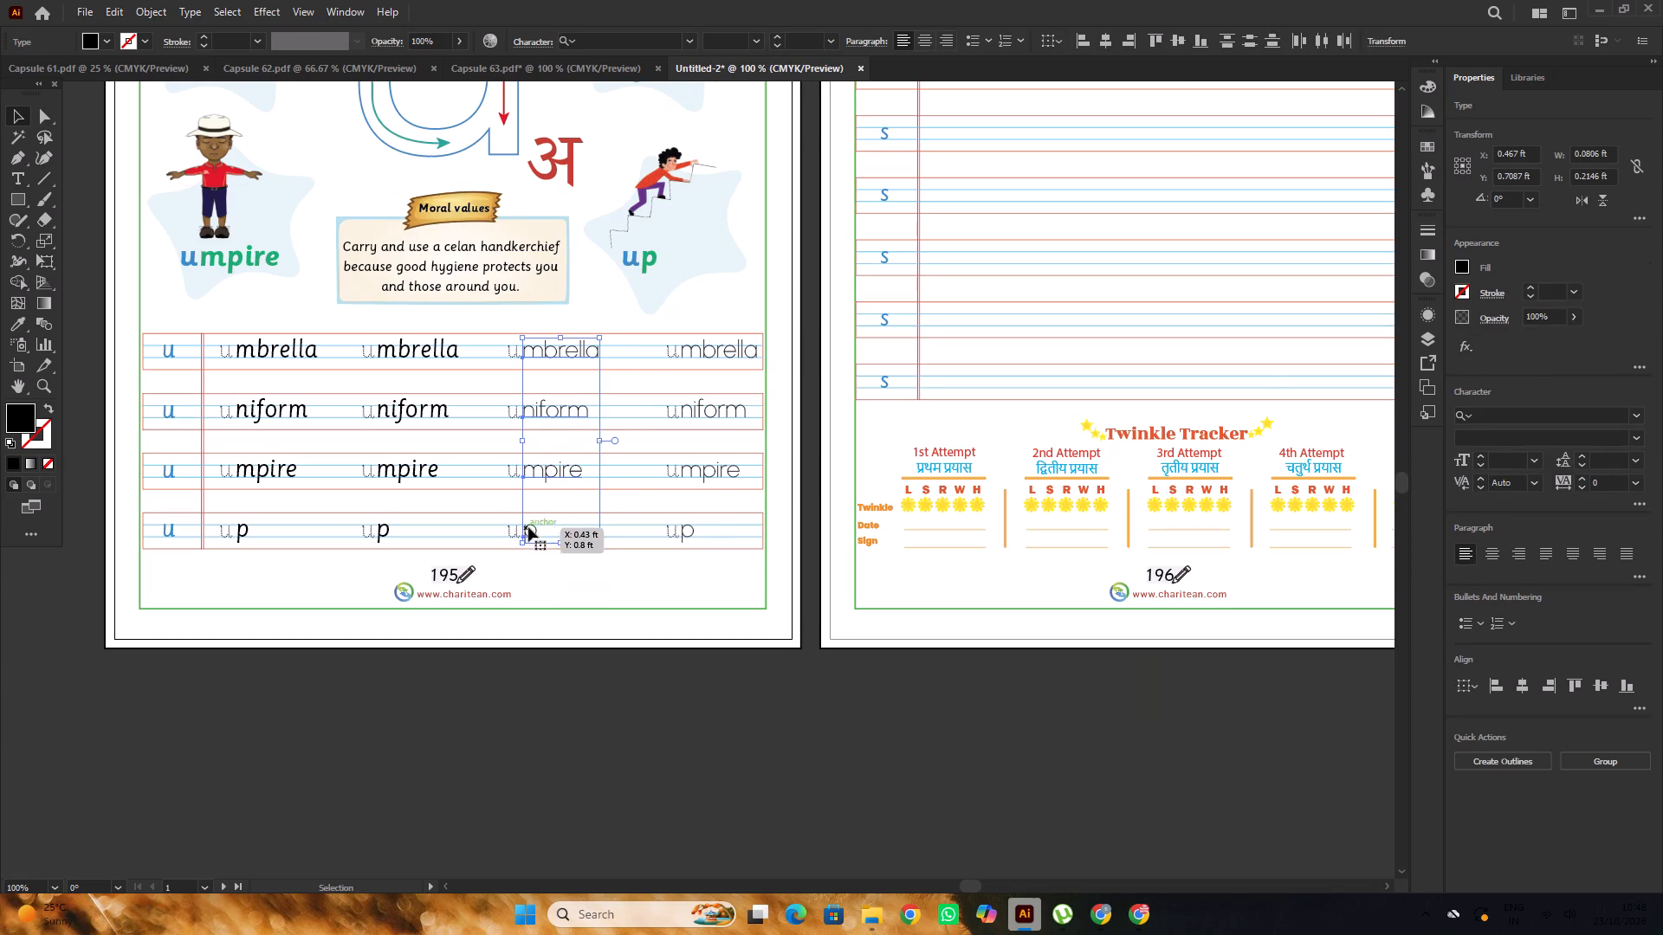
click(1482, 417)
key(s)
key(a)
key(s)
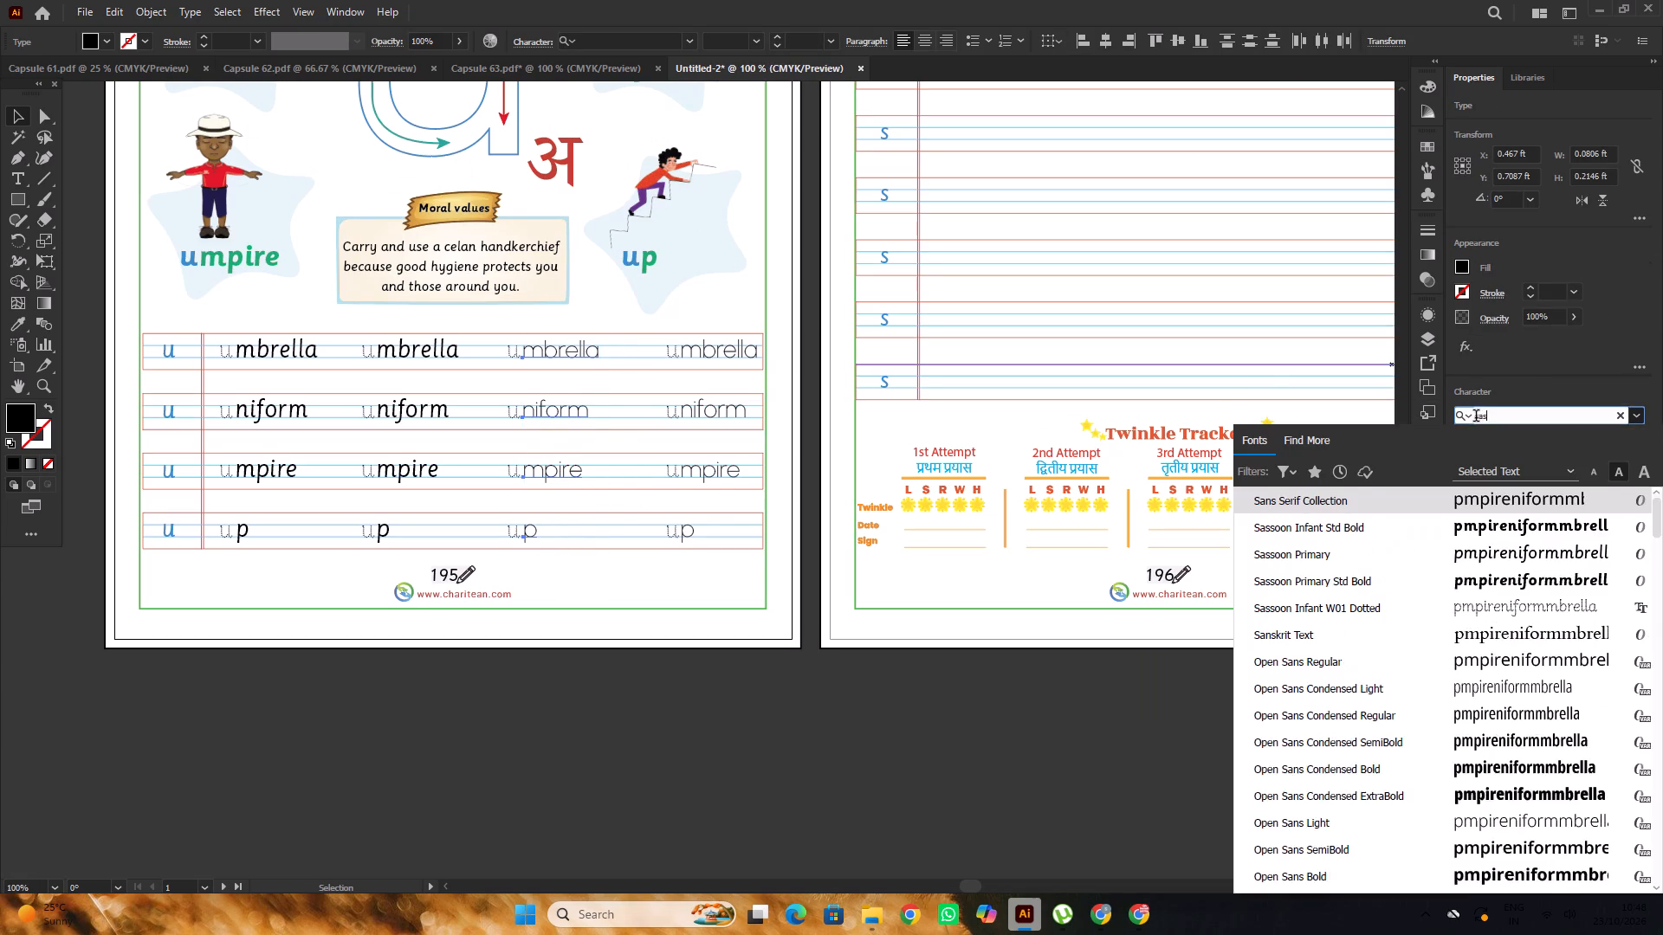
key(s)
click(1366, 520)
scroll(607, 308, down, 3)
click(724, 623)
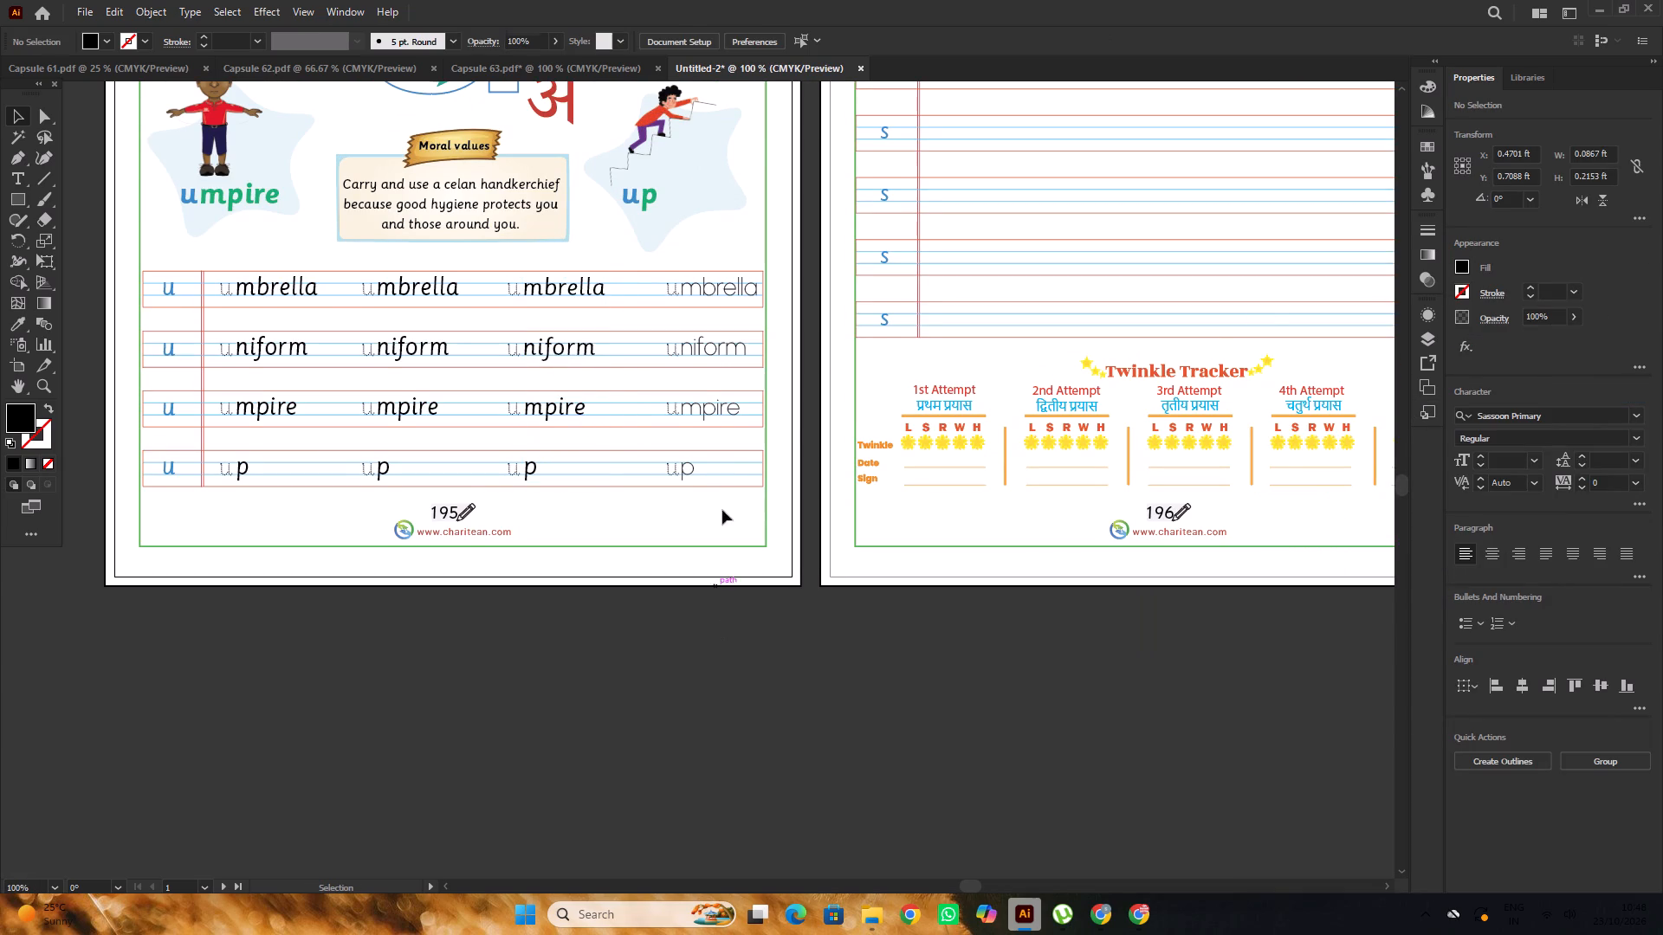
Set the fourth column's word endings mbrella, niform, mpire and p to the Sassoon Primary font.
click(710, 285)
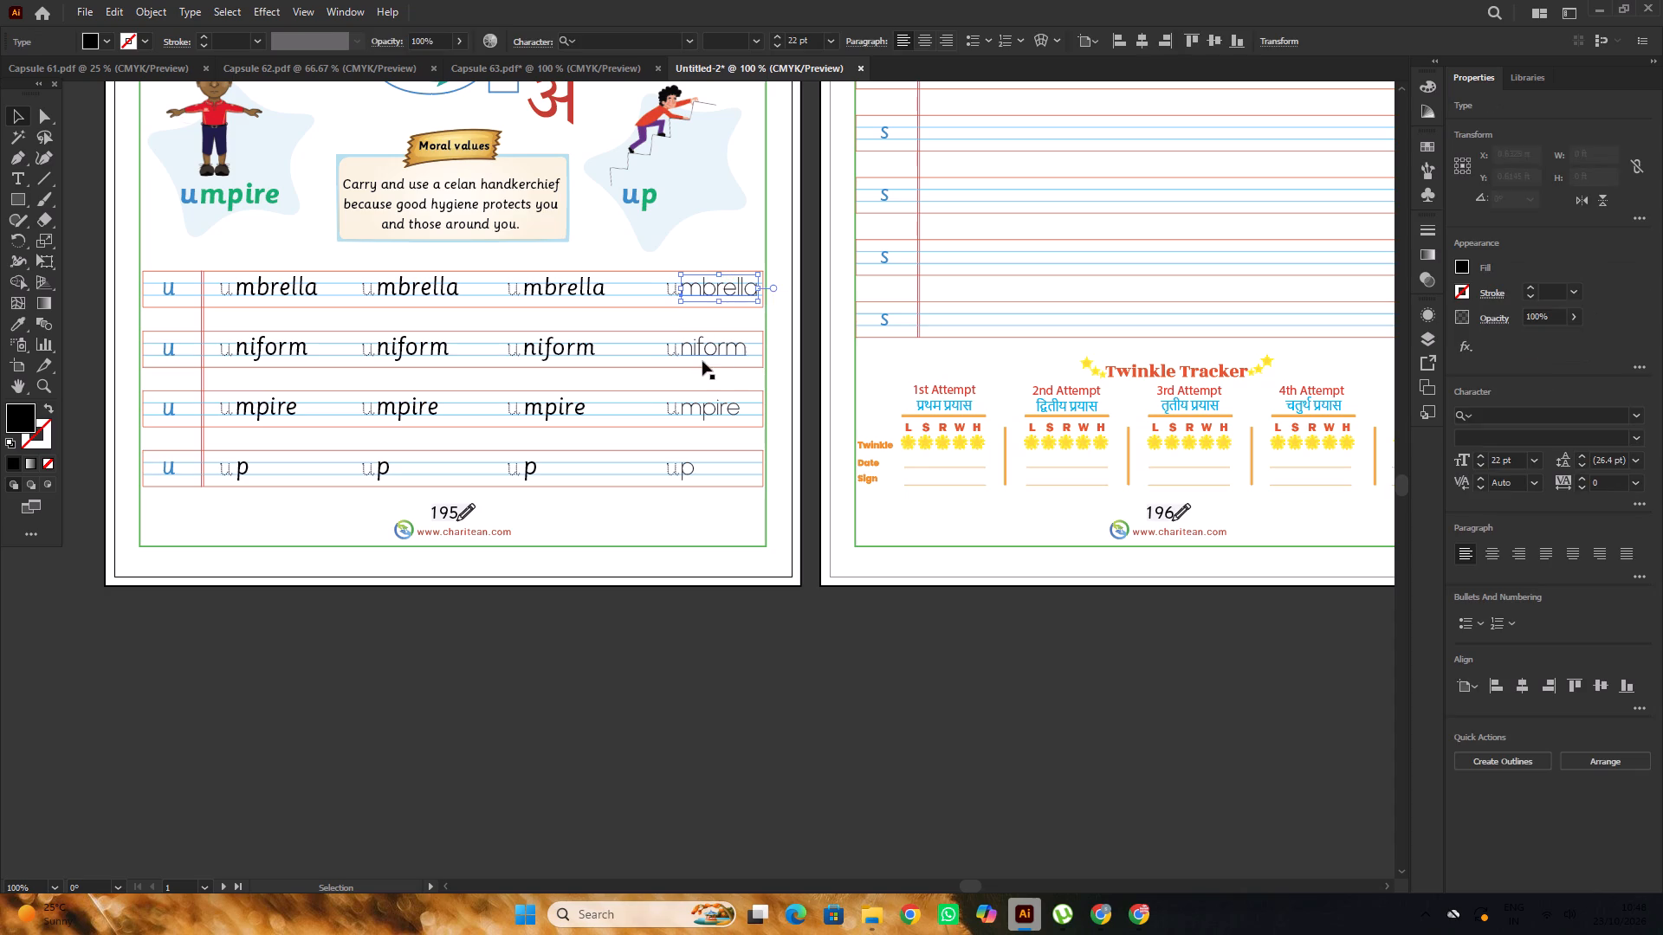
shift+click(702, 356)
shift+click(703, 408)
shift+click(684, 474)
click(1512, 416)
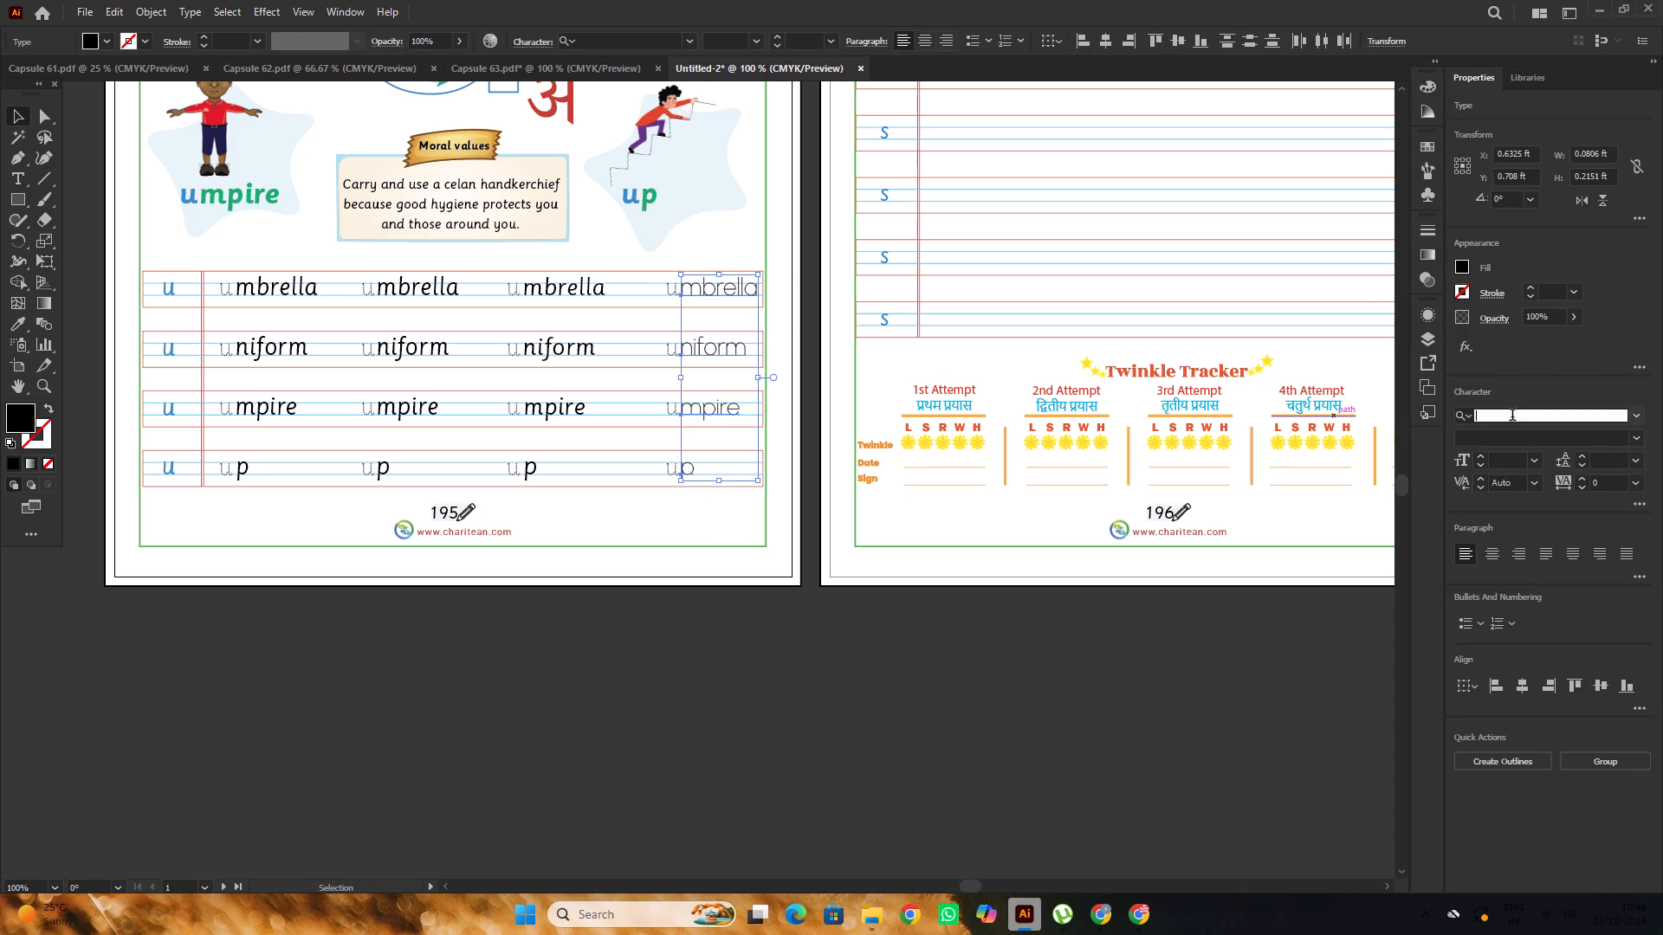
text(sa)
key(s)
click(1415, 522)
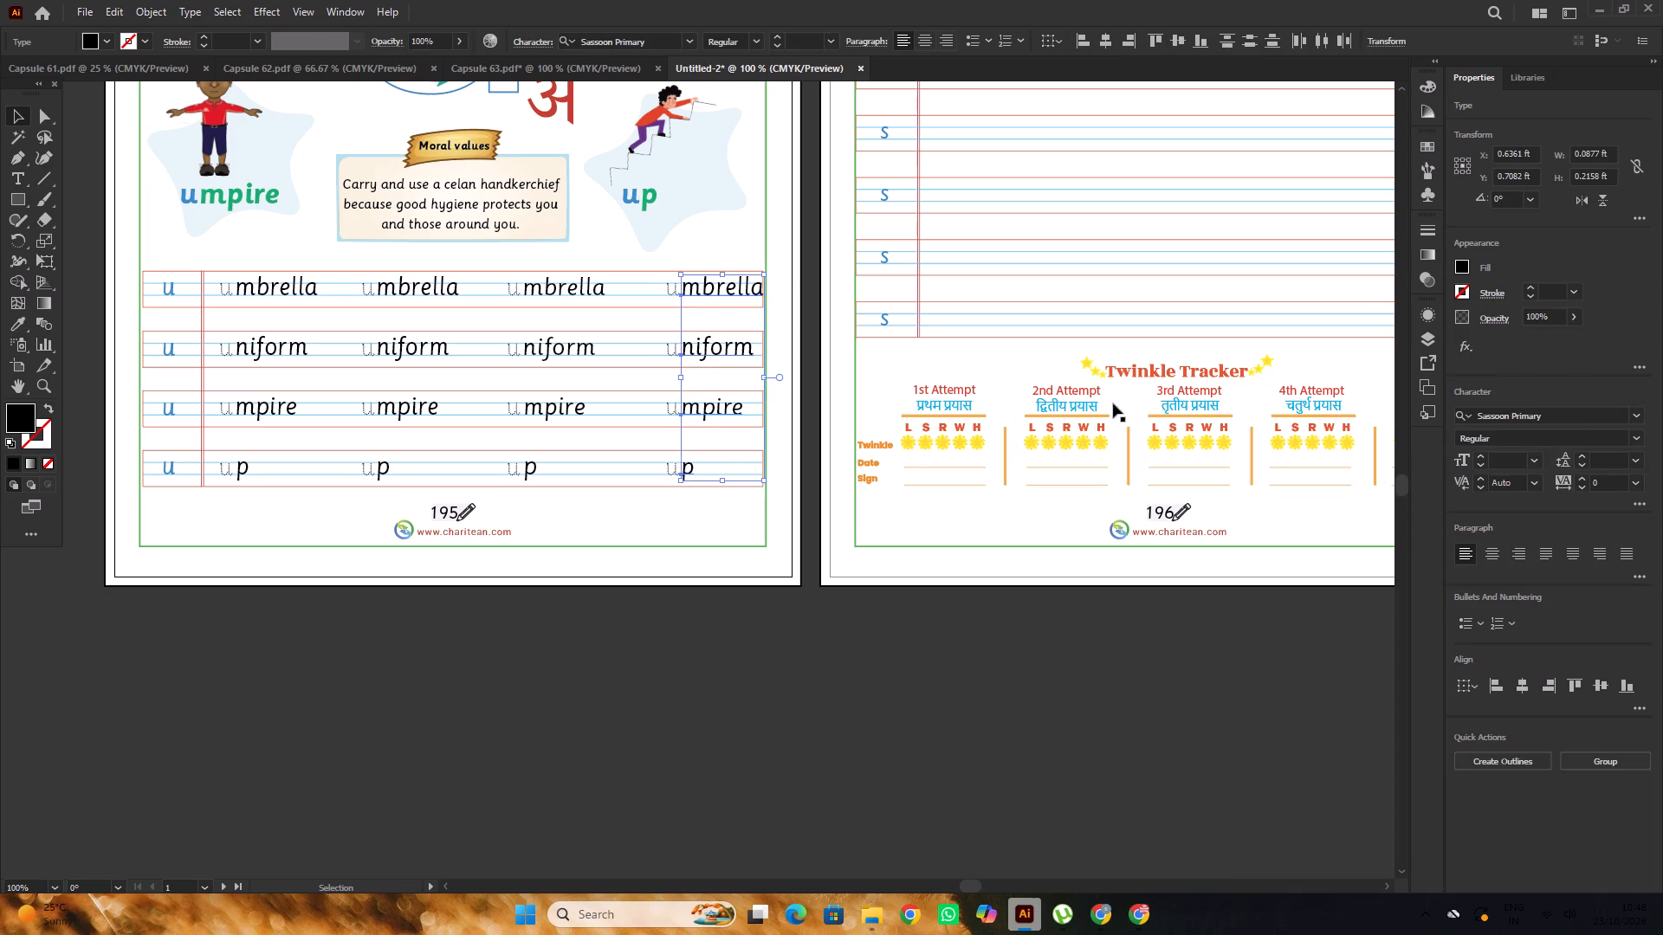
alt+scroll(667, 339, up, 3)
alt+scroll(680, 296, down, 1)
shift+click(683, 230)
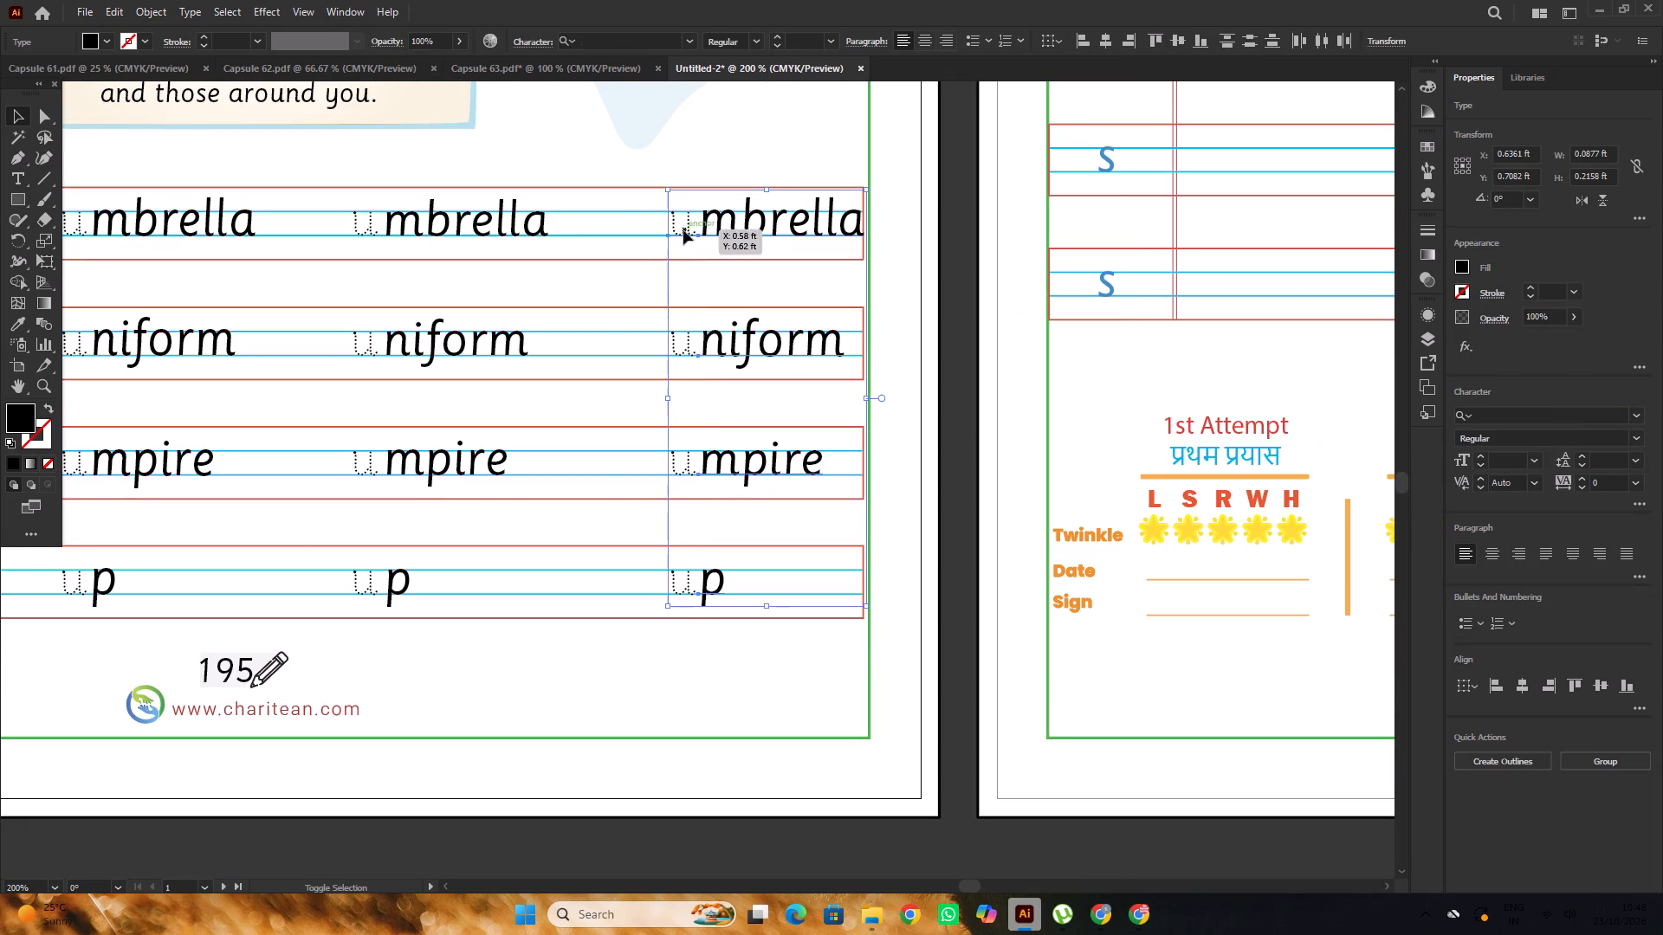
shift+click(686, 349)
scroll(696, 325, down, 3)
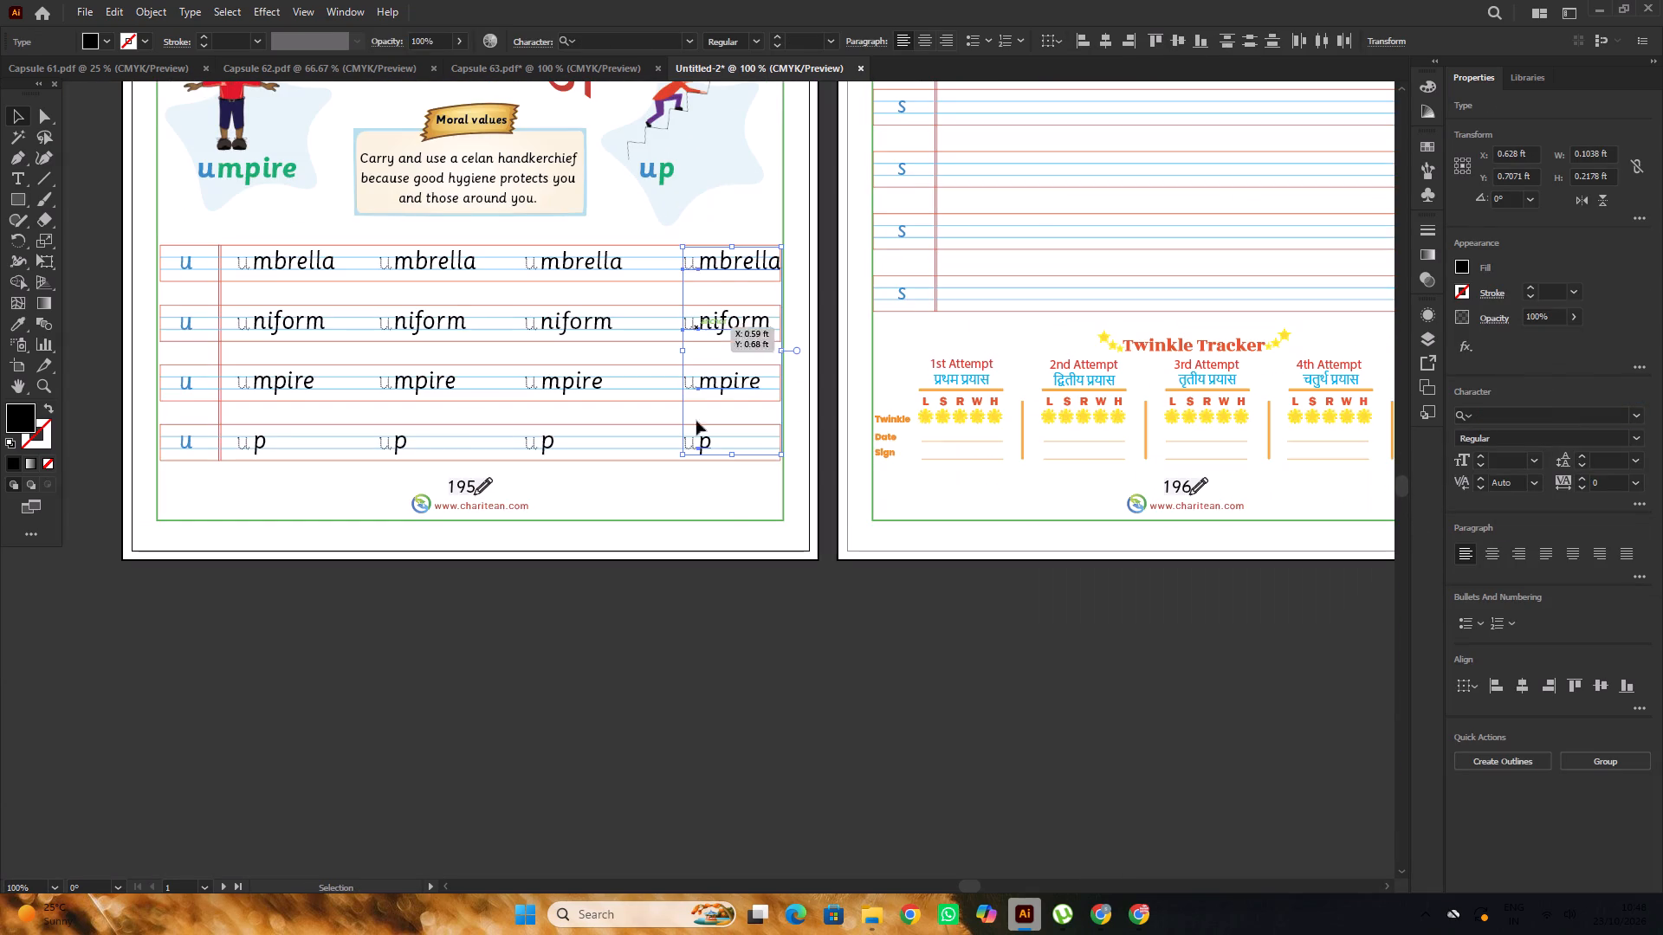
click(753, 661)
Shift the fourth umbrella, dotted u and ending together, leftward along its line so it fits inside the row's border.
alt+scroll(717, 410, up, 4)
scroll(677, 258, up, 2)
click(681, 288)
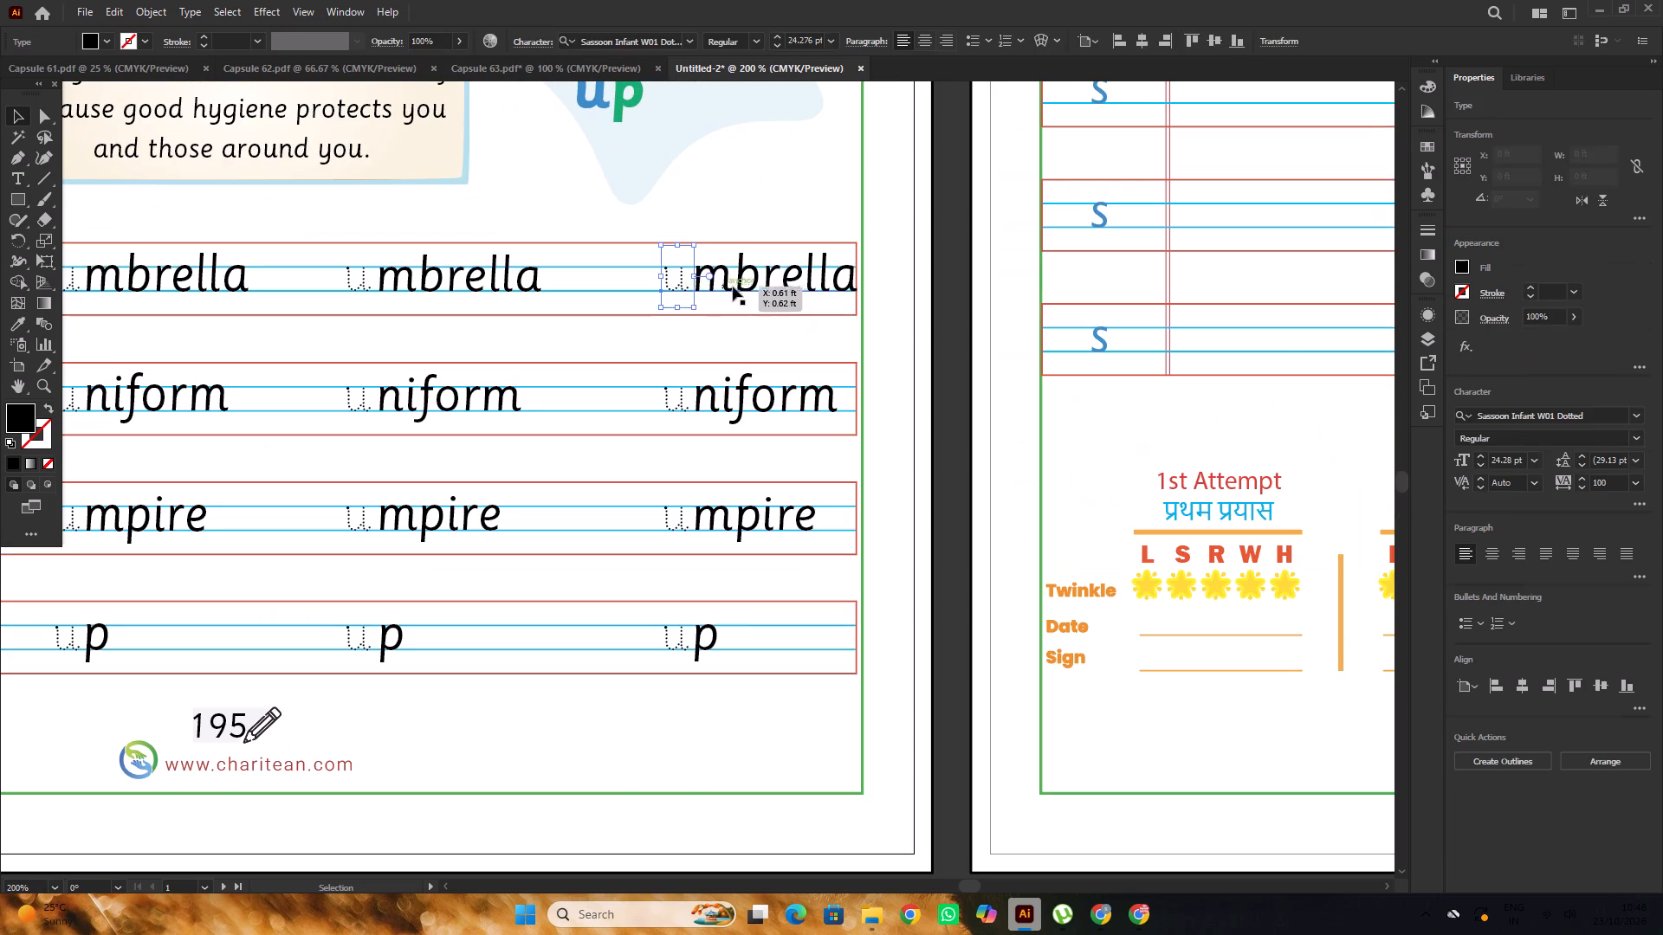
shift+click(734, 286)
alt+scroll(733, 286, up, 1)
drag(726, 288, 694, 289)
alt+scroll(693, 289, down, 3)
click(803, 326)
scroll(793, 323, down, 4)
Shift the fourth uniform, dotted u and ending together, about 0.01 ft leftward along its line.
alt+scroll(687, 289, up, 2)
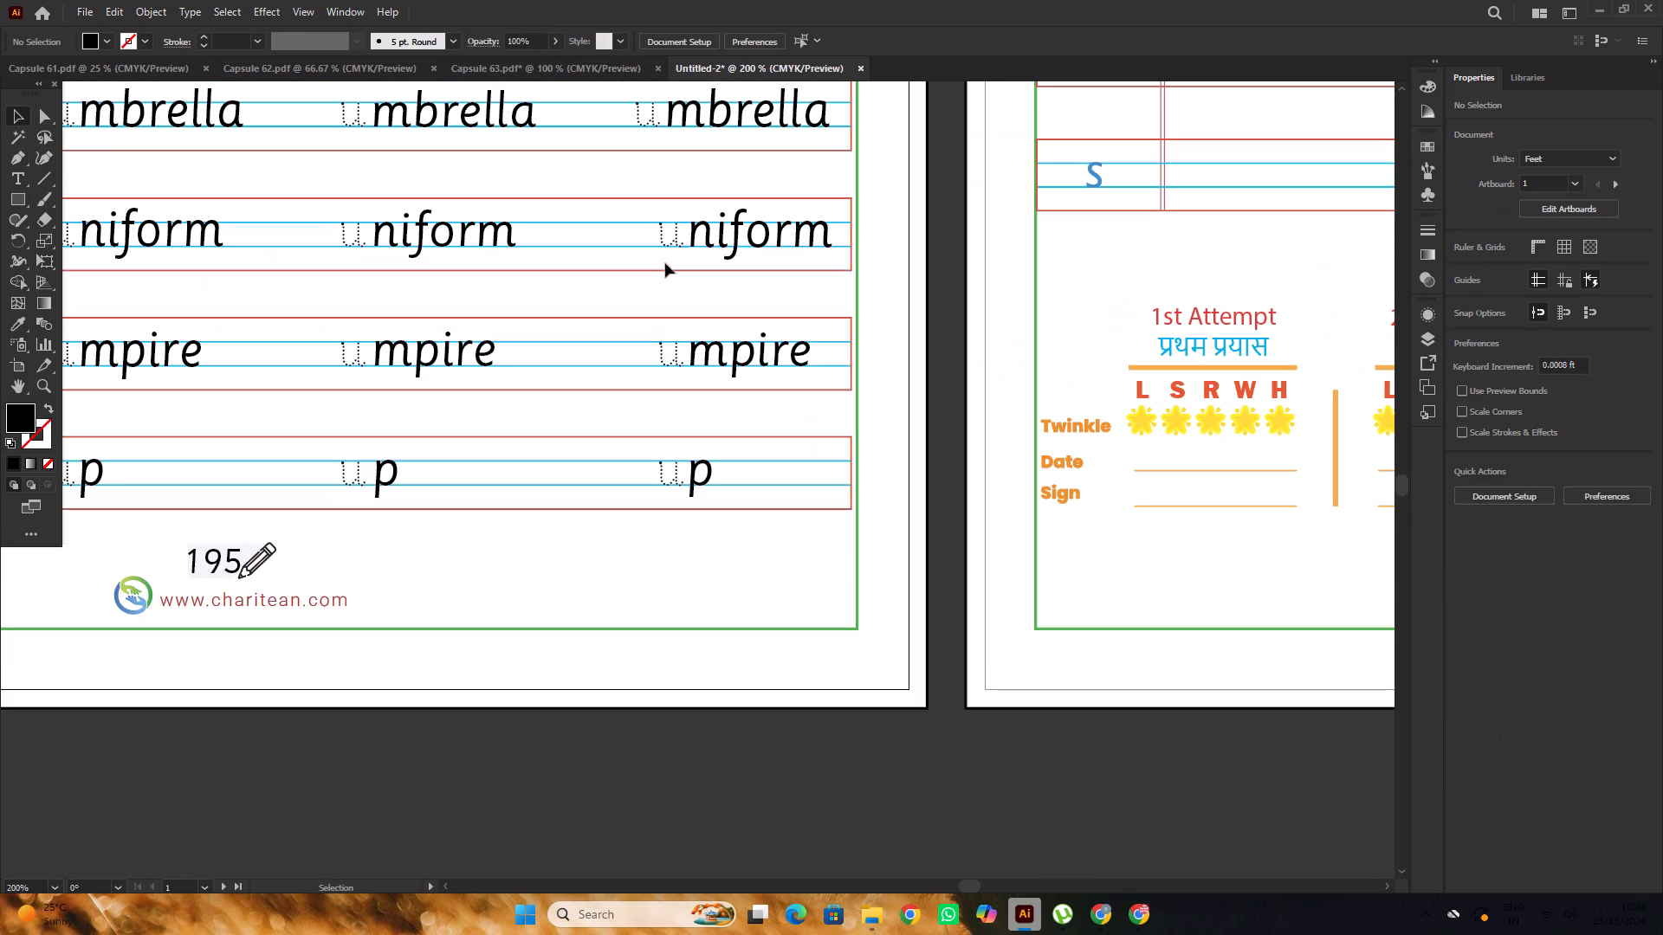
click(664, 245)
shift+click(722, 239)
scroll(721, 239, up, 3)
drag(708, 292, 696, 291)
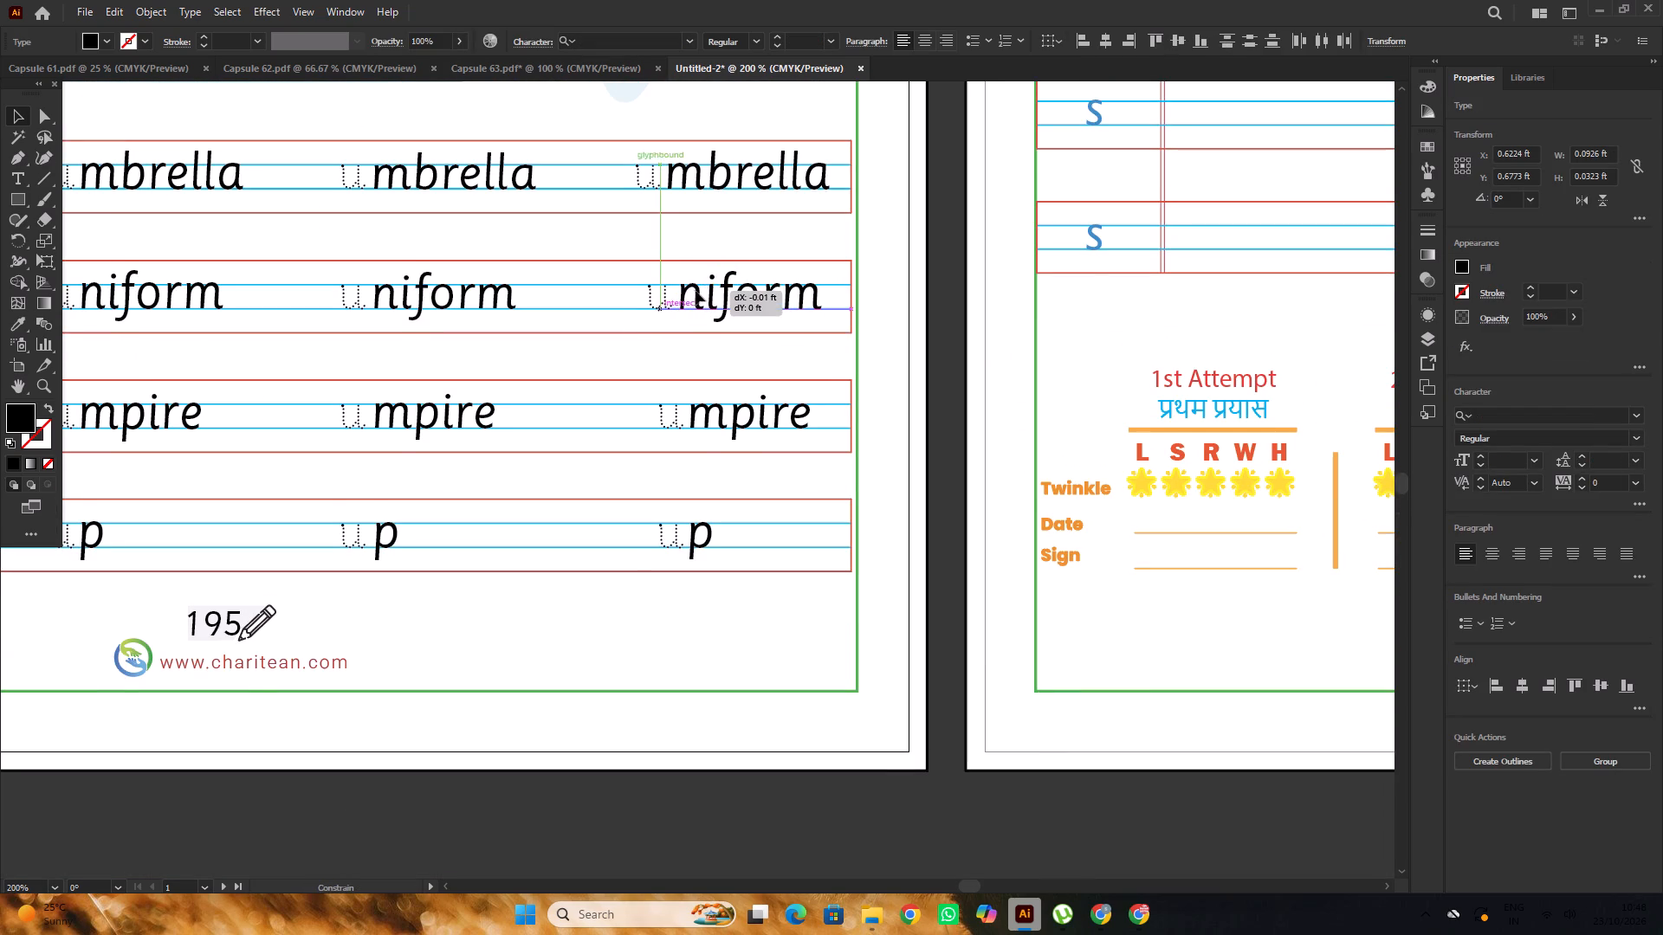
drag(696, 291, 689, 291)
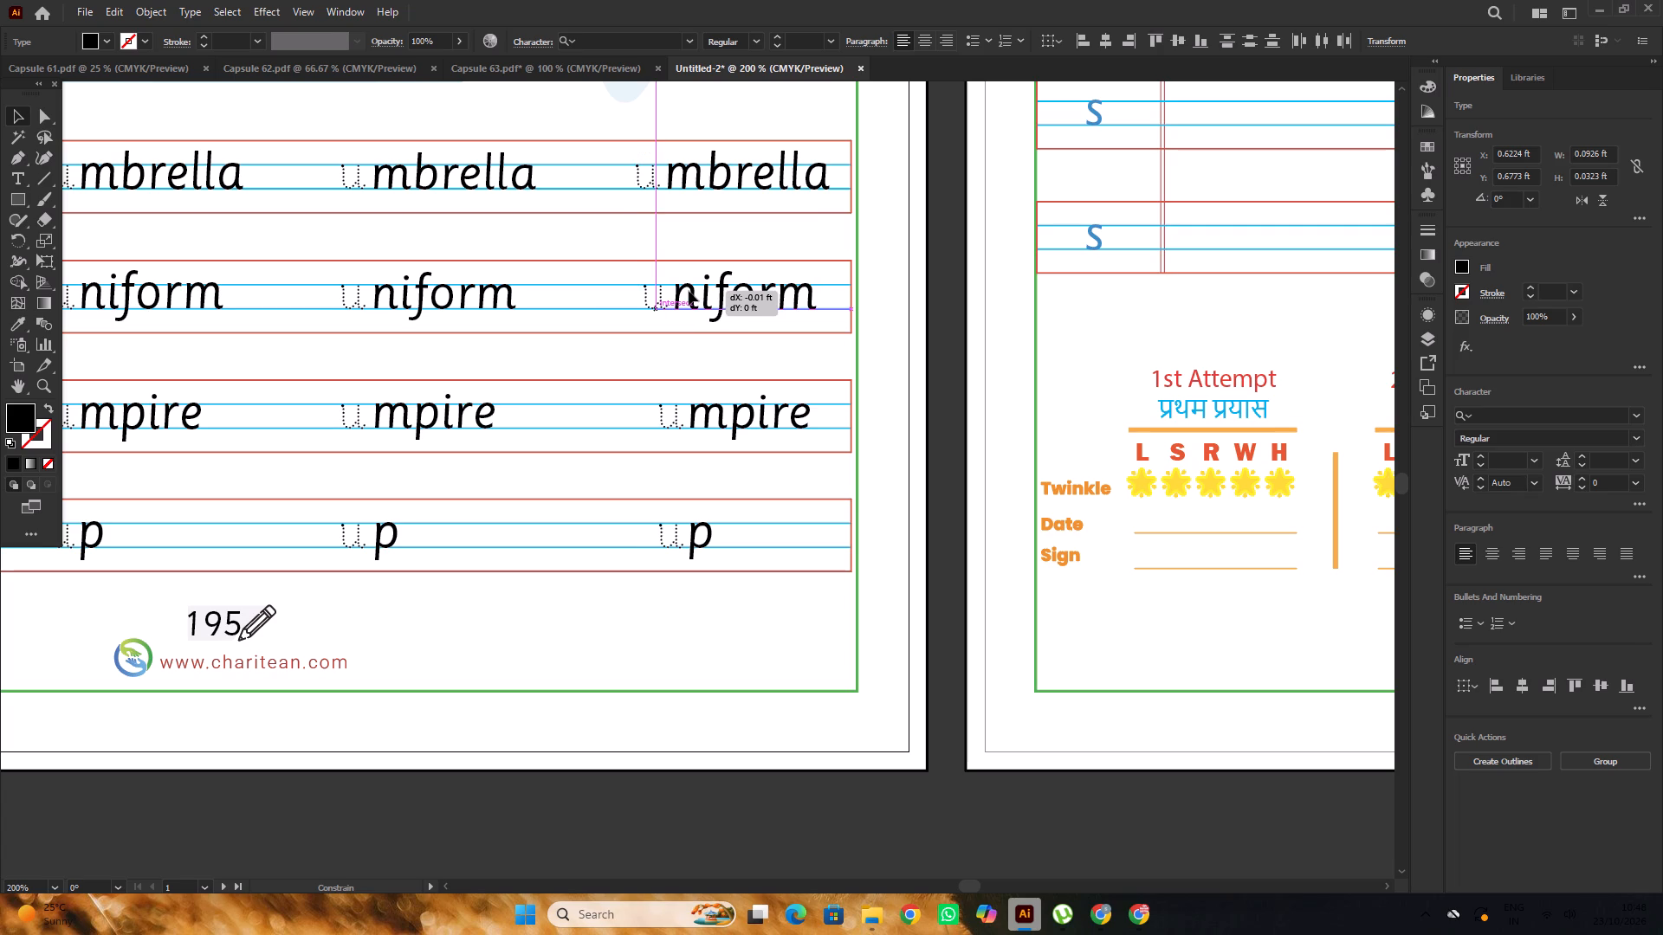
drag(689, 291, 686, 291)
alt+scroll(686, 291, down, 5)
Shift the fourth umpire, dotted u and ending together, slightly leftward along its line.
alt+scroll(686, 302, up, 3)
click(675, 284)
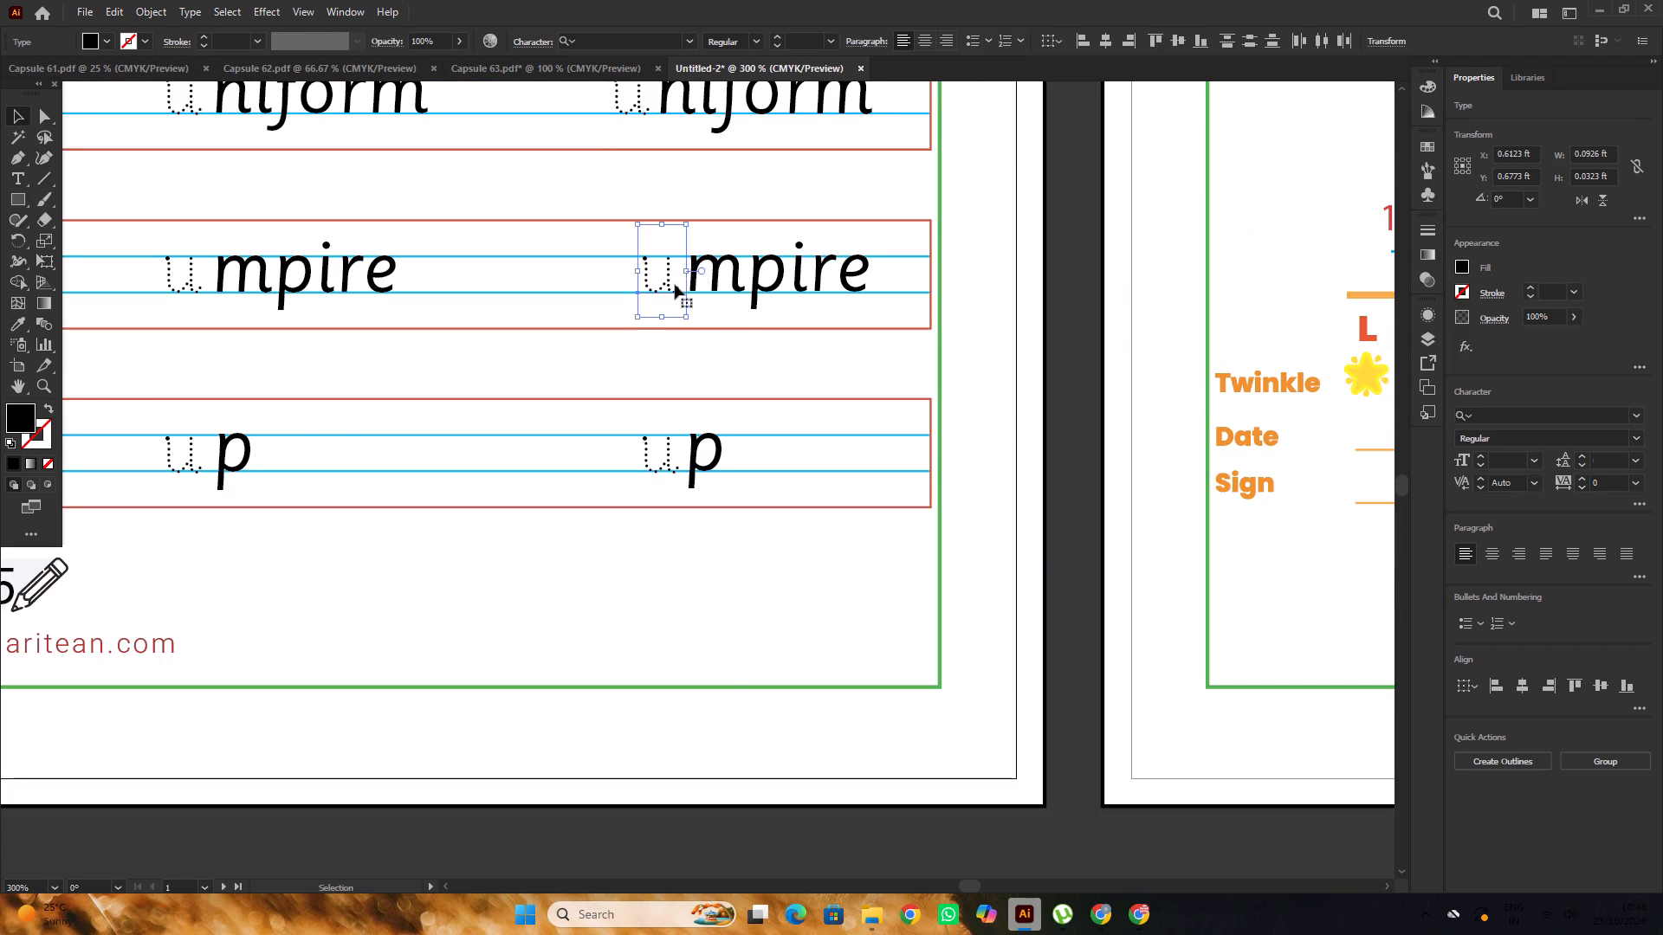
shift+click(731, 285)
drag(737, 283, 714, 282)
alt+scroll(709, 282, down, 2)
click(758, 527)
Shift the fourth up, dotted u and p together, slightly leftward along its line.
alt+scroll(707, 355, up, 2)
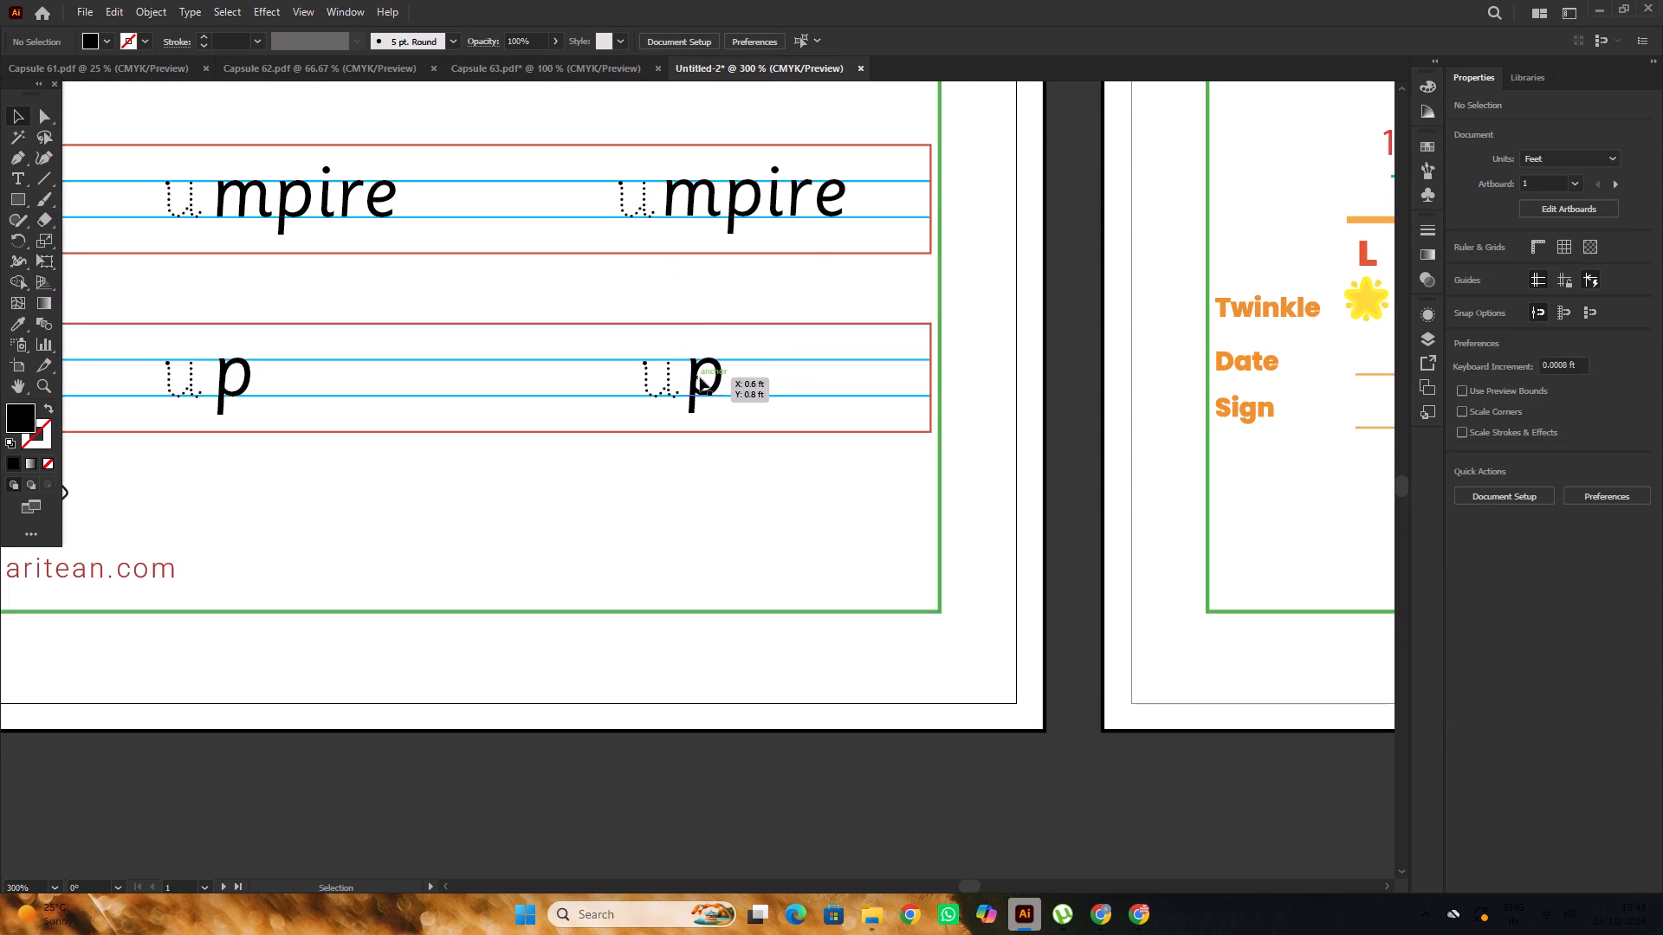
click(695, 371)
shift+click(660, 395)
drag(665, 389, 657, 388)
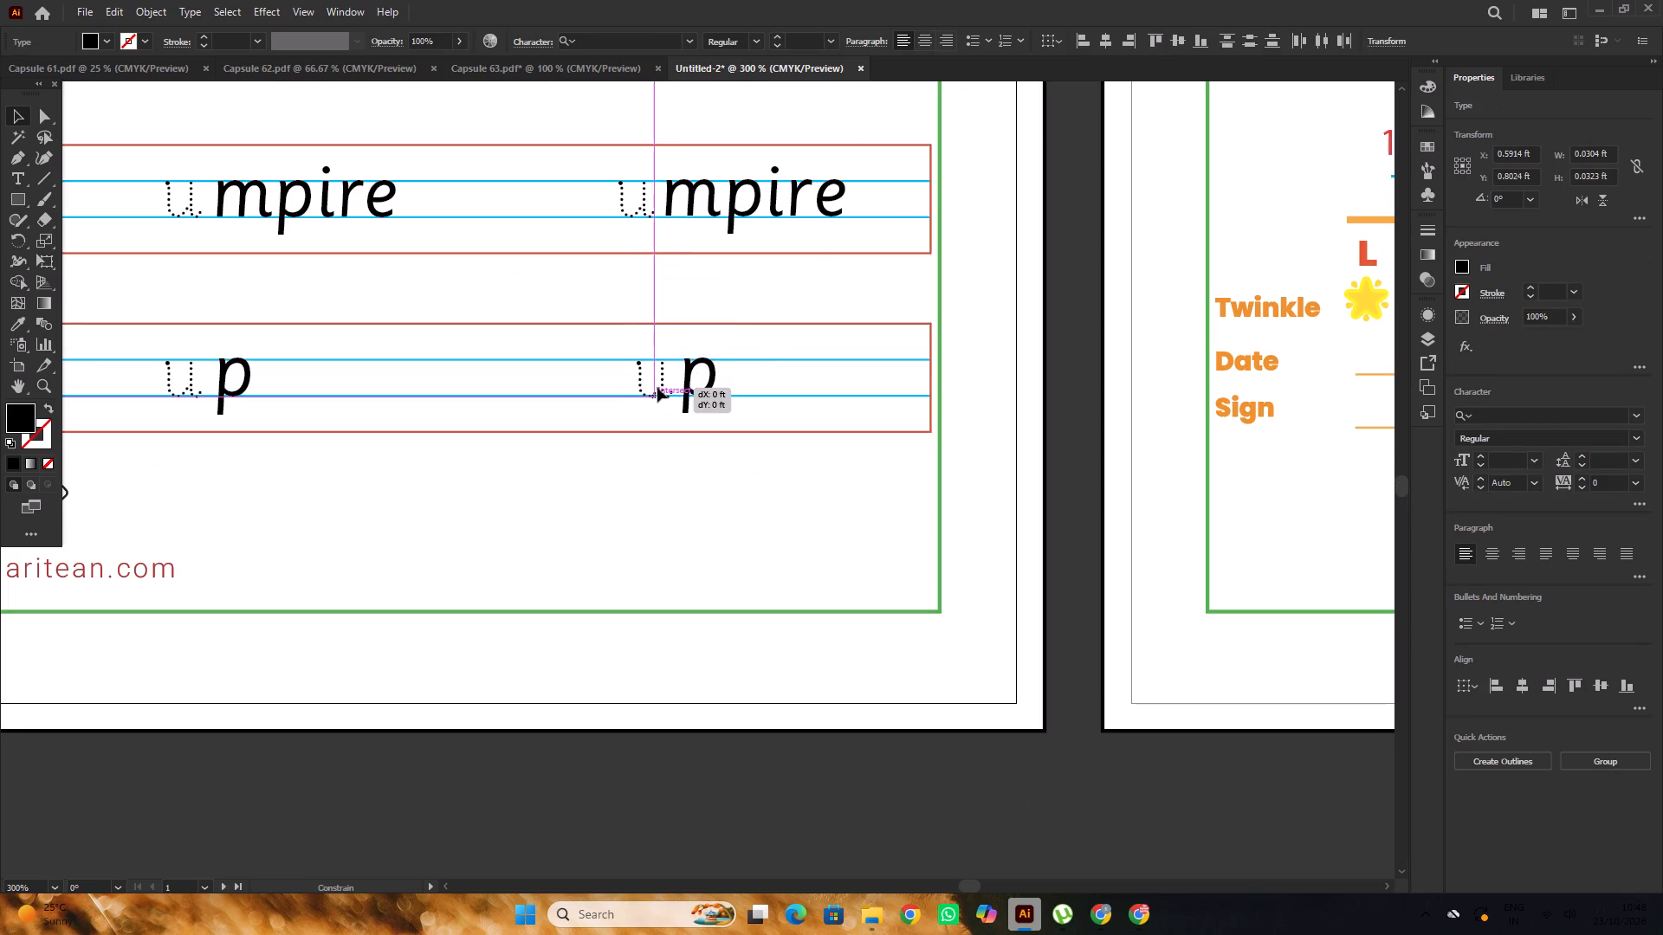
drag(657, 388, 647, 388)
alt+scroll(646, 386, down, 4)
click(765, 571)
scroll(749, 522, up, 3)
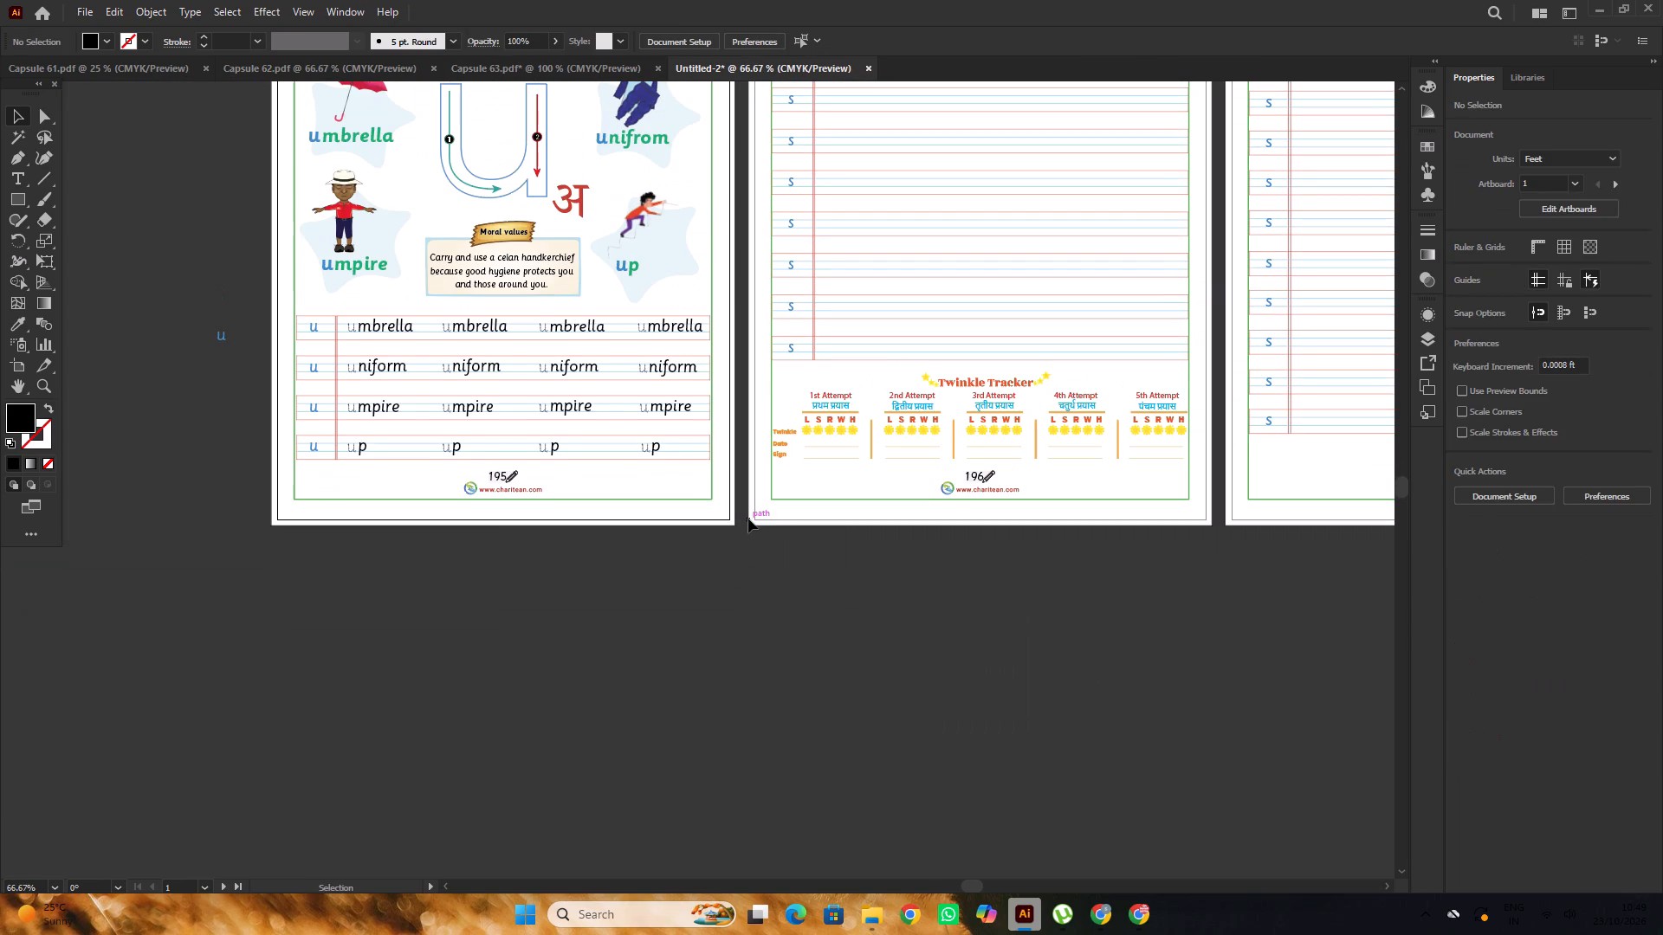
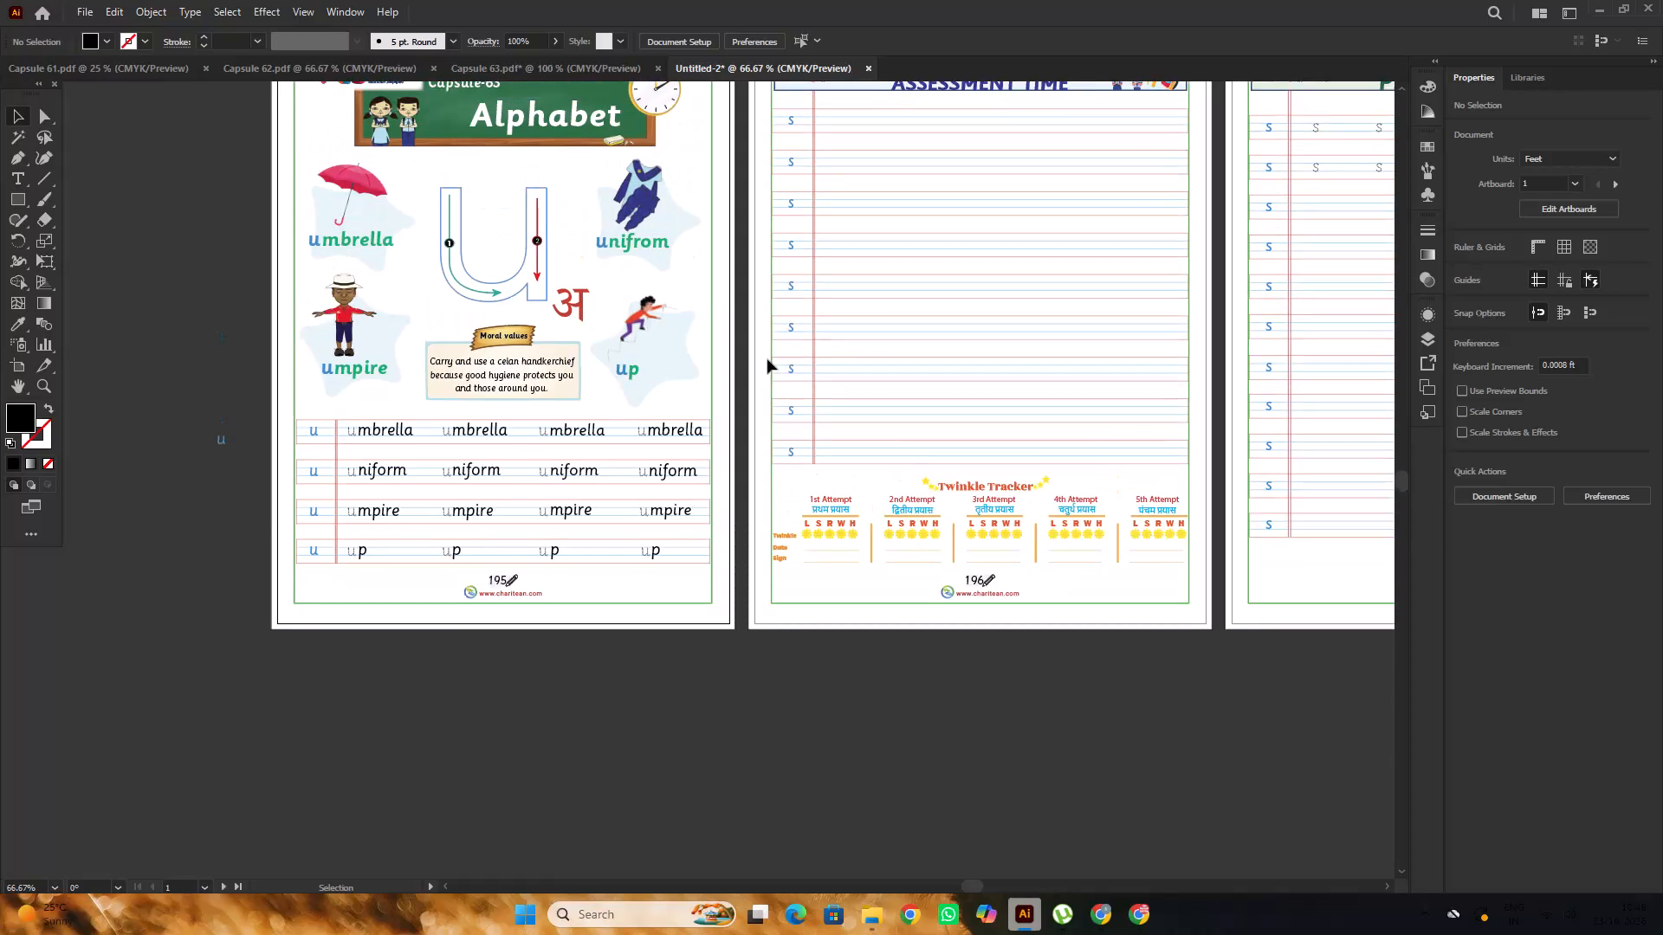
Copy the Hindi word labels छतरी, अंपायर, वर्दी and ऊपर from Capsule 63 into the Untitled-2 worksheet's first page.
alt+scroll(700, 335, down, 1)
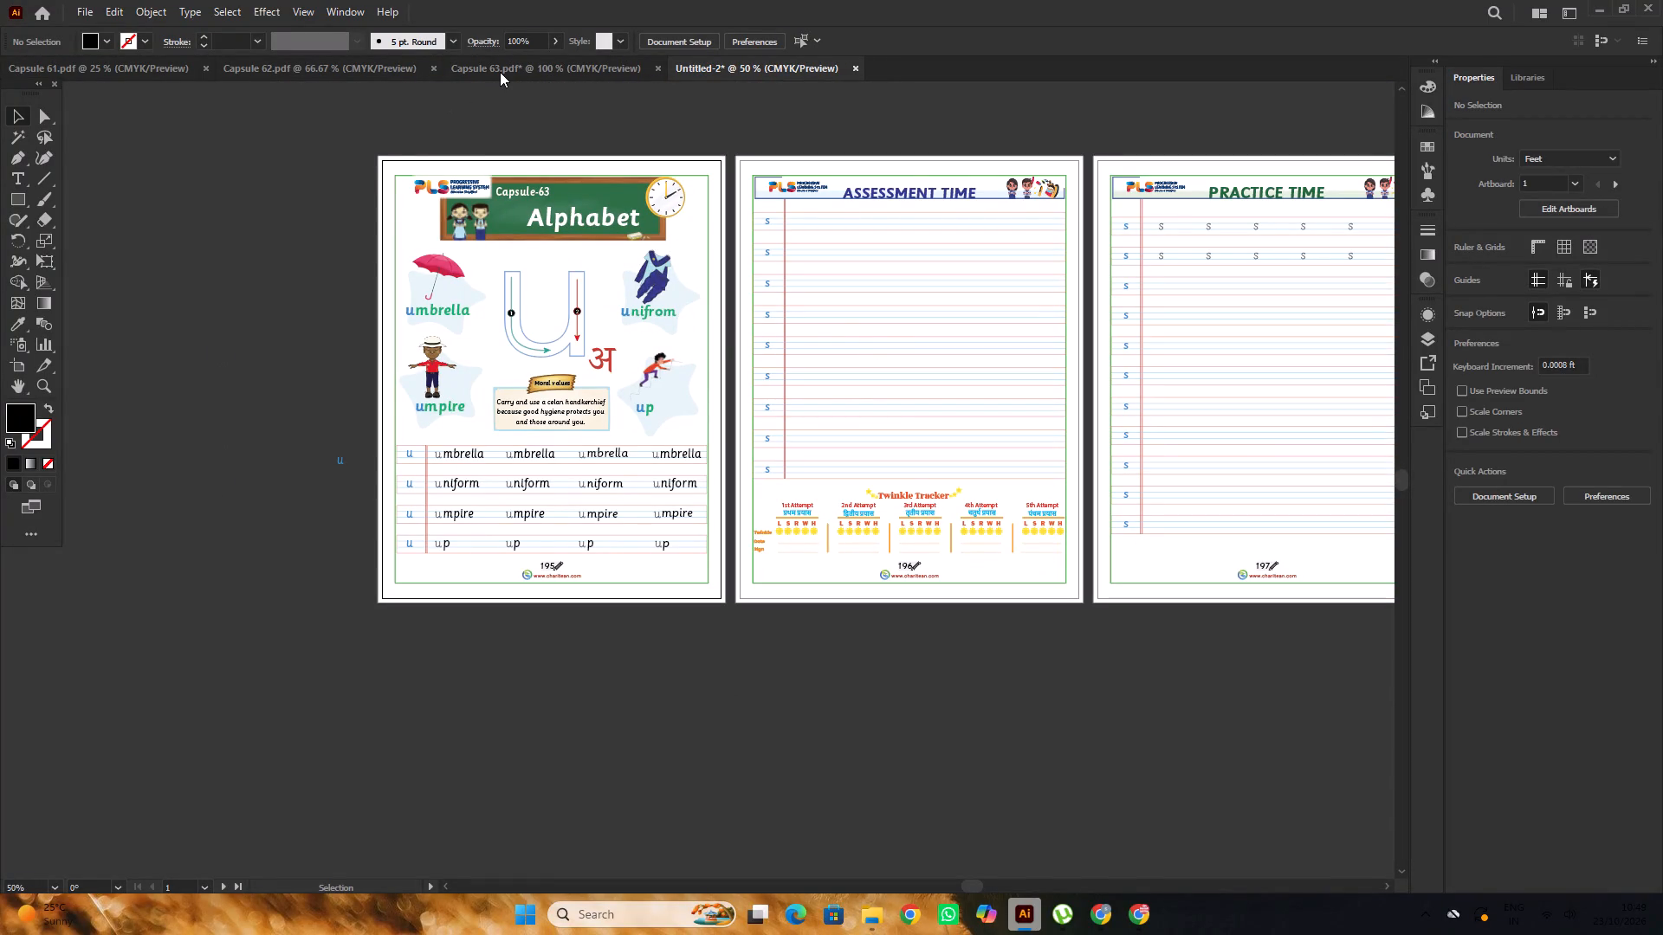
click(500, 72)
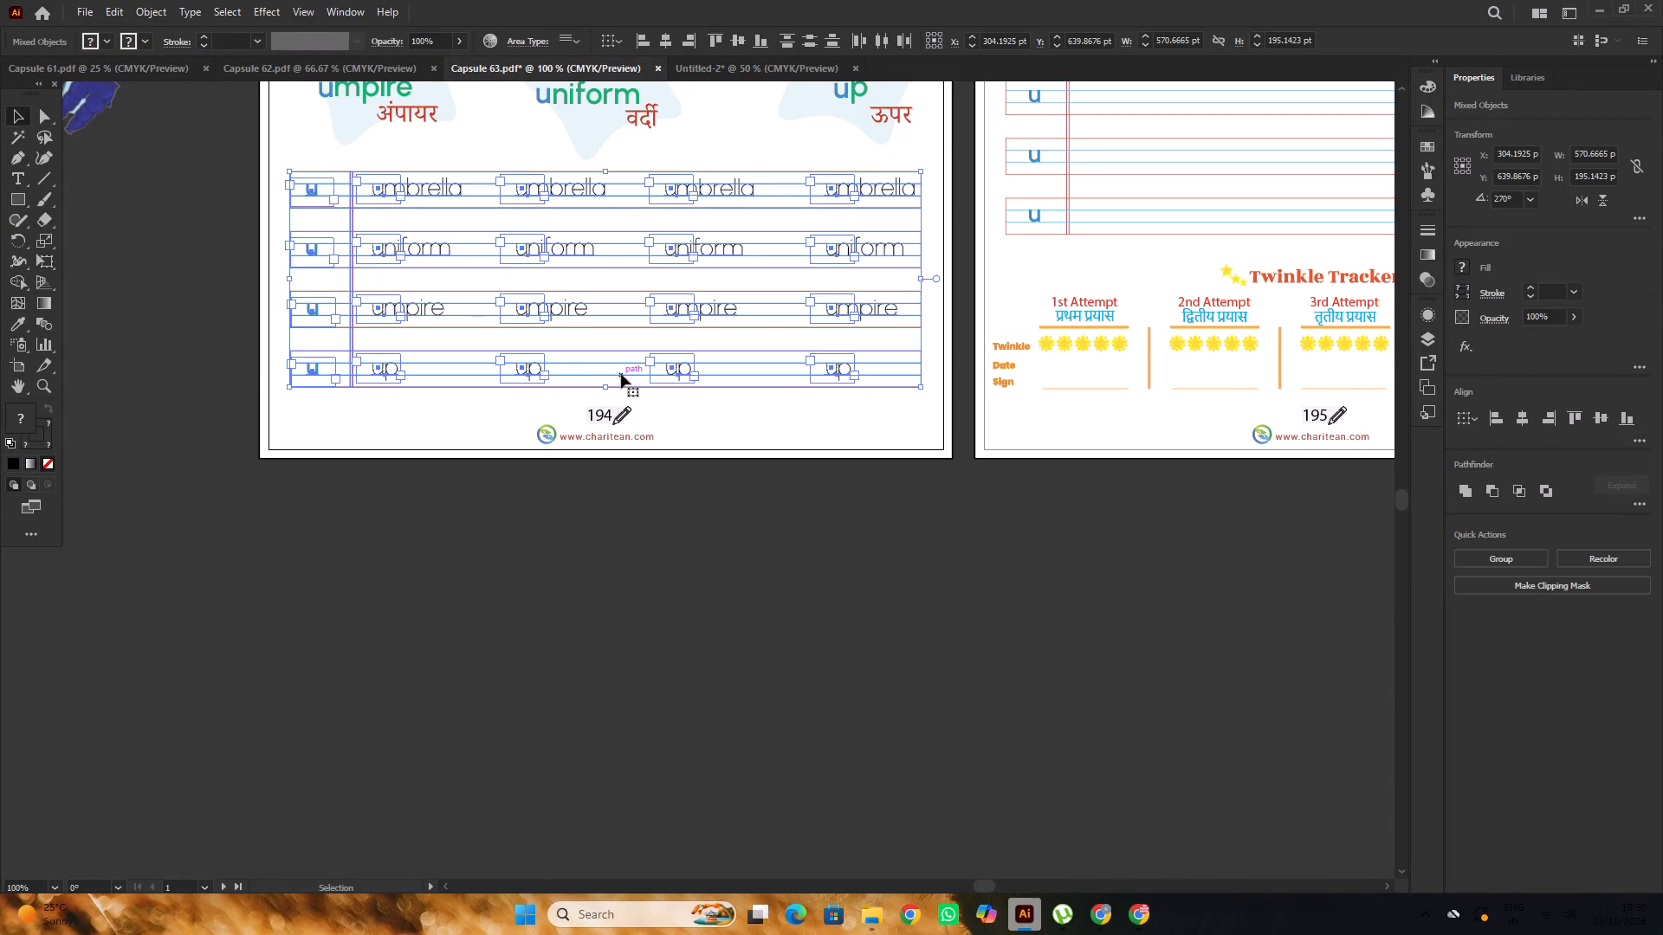
scroll(621, 374, up, 2)
click(786, 635)
scroll(738, 564, up, 1)
scroll(738, 564, down, 1)
alt+scroll(737, 561, up, 7)
alt+scroll(734, 549, down, 5)
scroll(734, 549, up, 5)
alt+scroll(739, 530, up, 2)
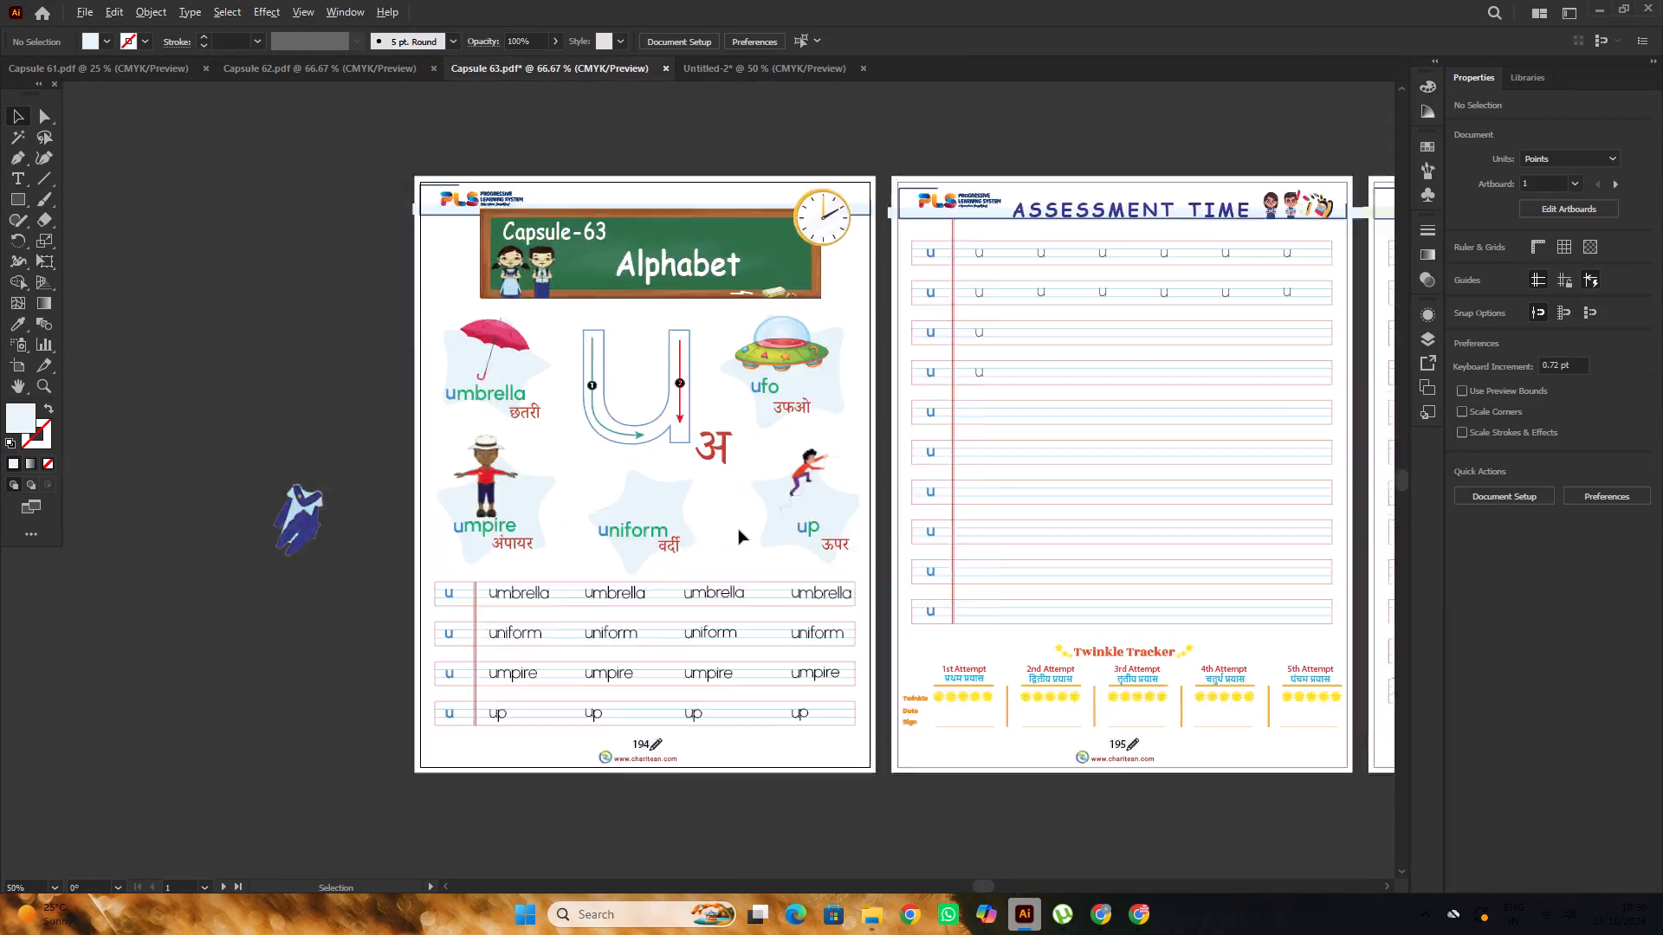
alt+scroll(739, 530, up, 2)
alt+scroll(637, 445, down, 2)
click(463, 370)
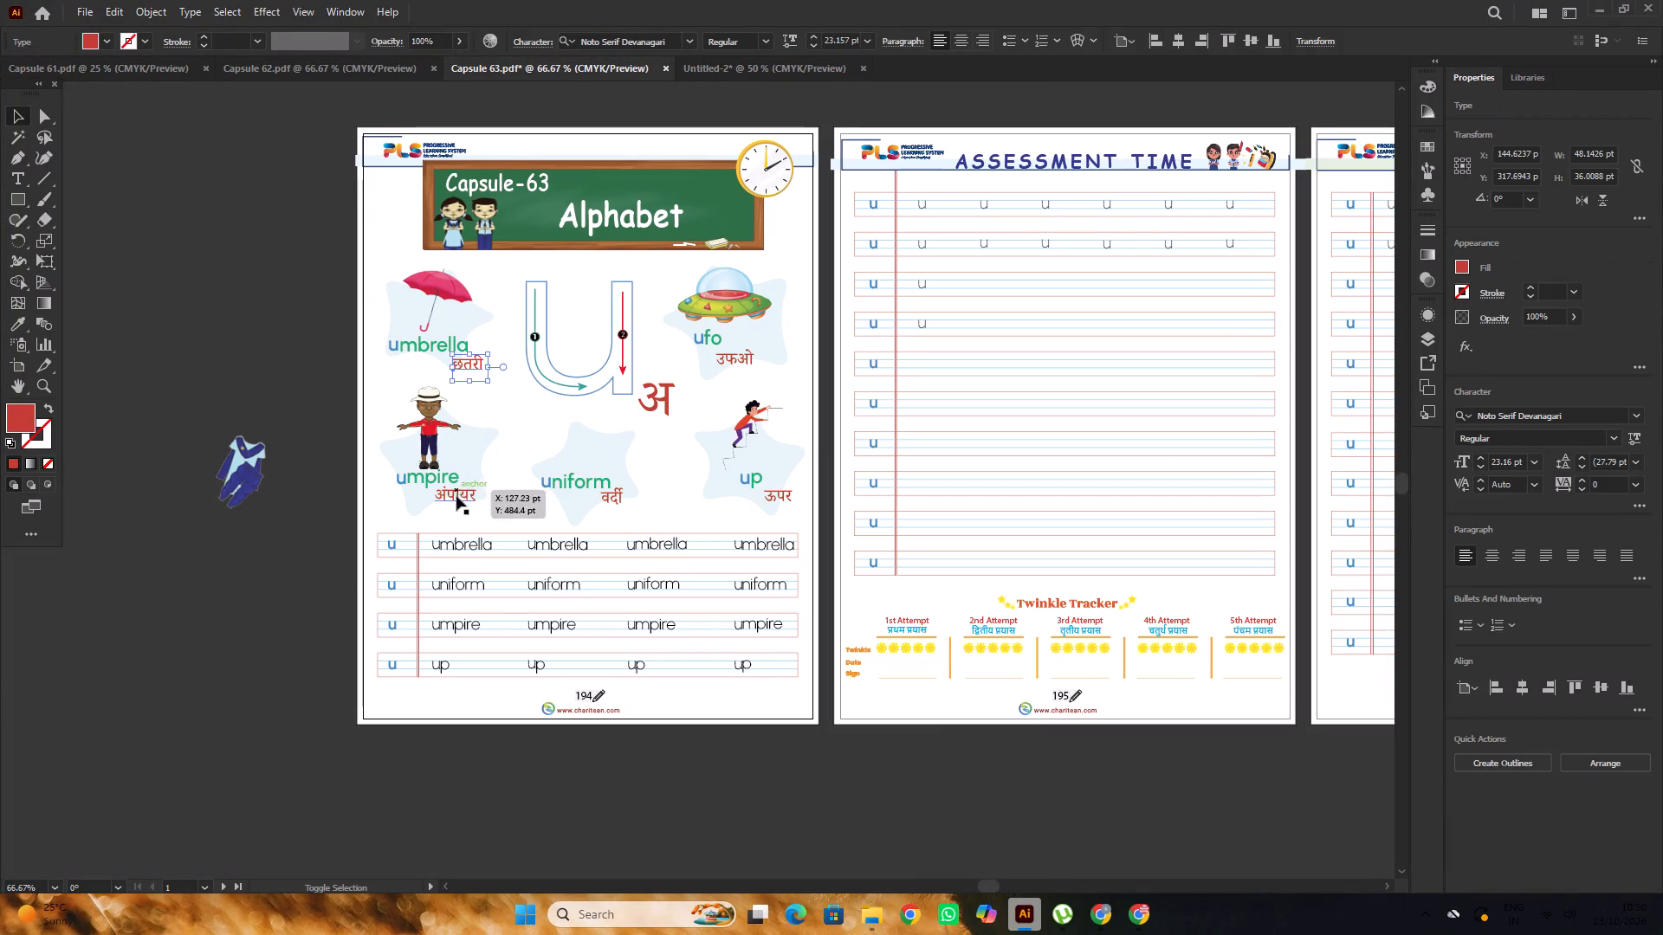
shift+click(456, 497)
shift+click(617, 497)
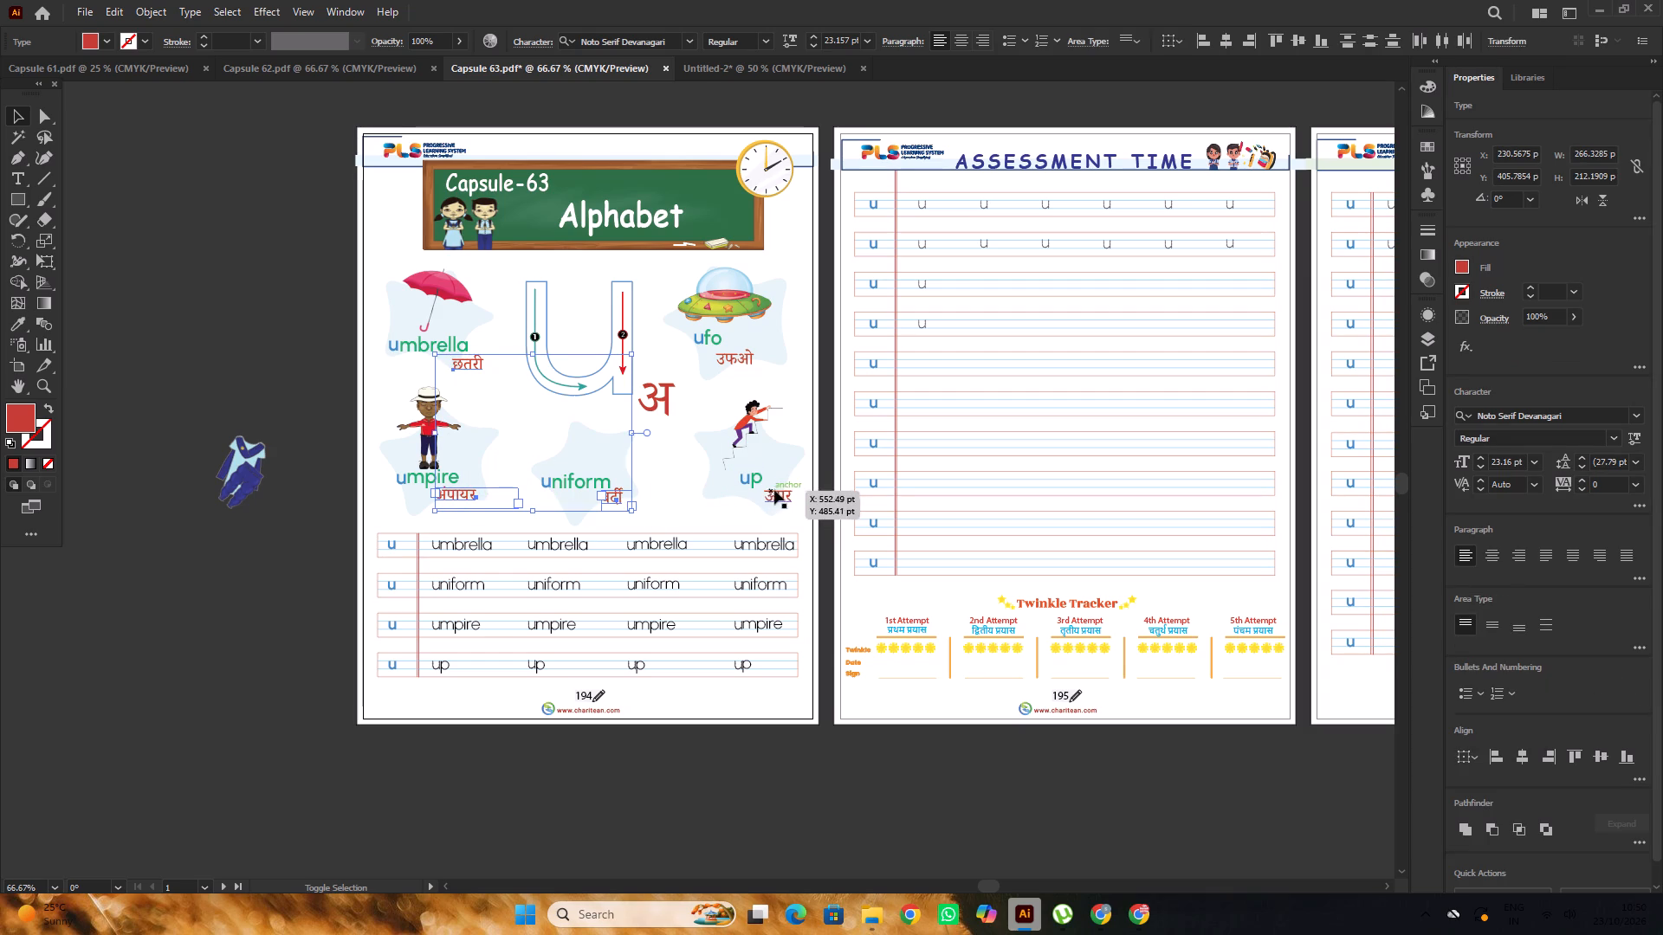
shift+click(780, 492)
key(ctrl+c)
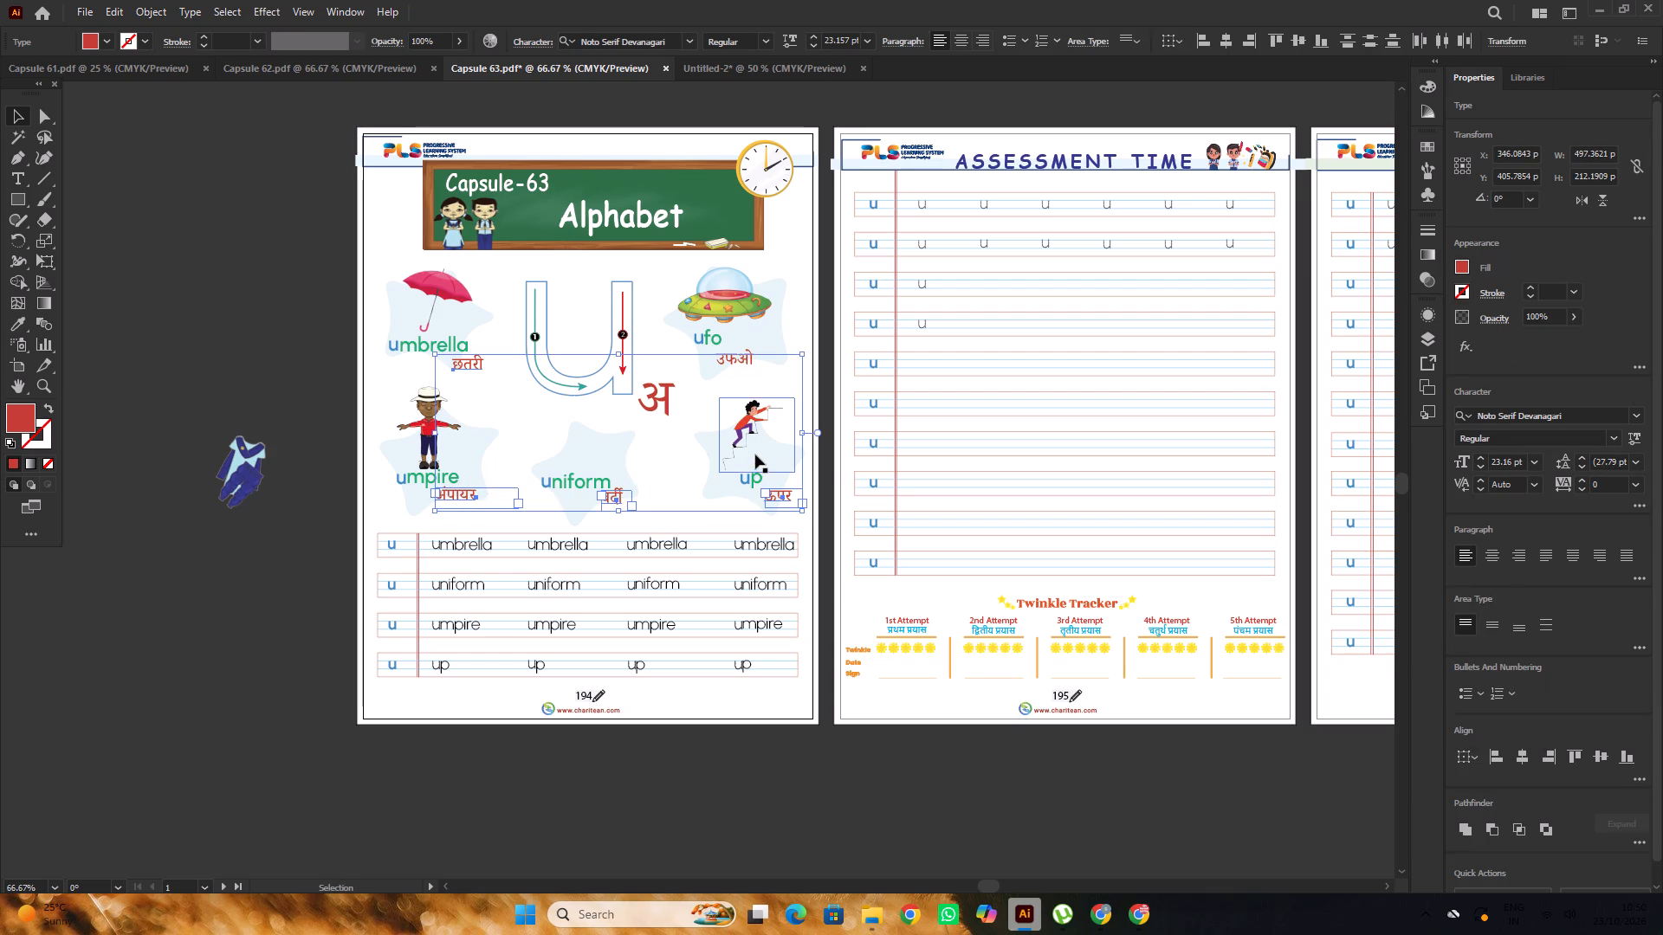
click(734, 67)
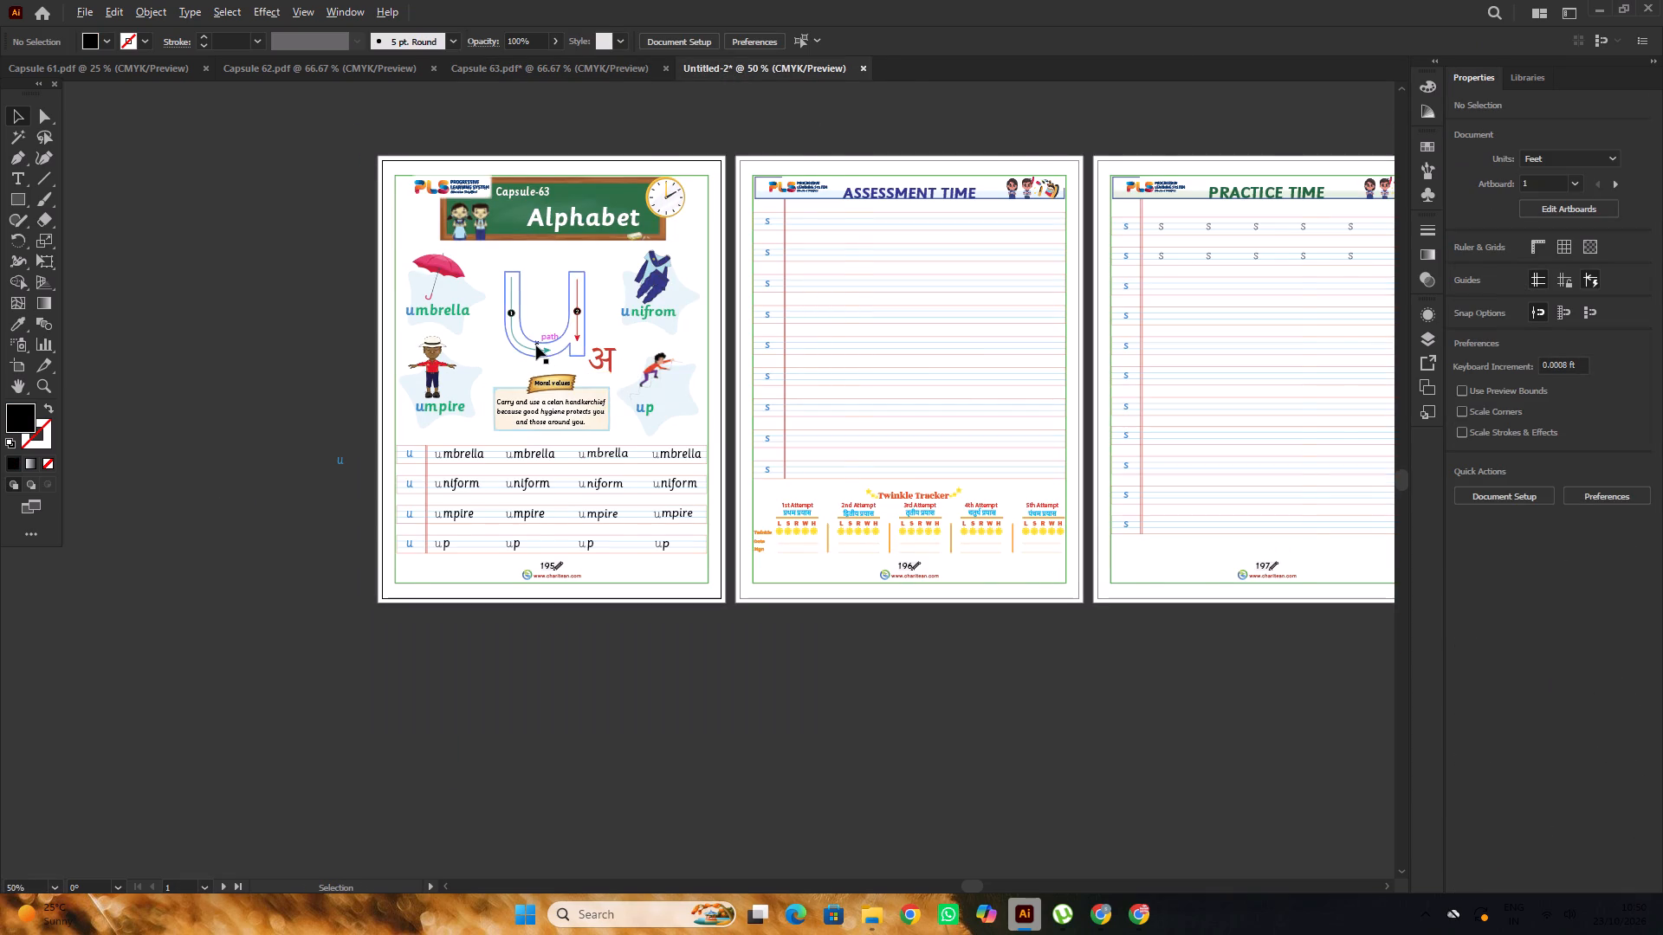
alt+scroll(536, 345, up, 1)
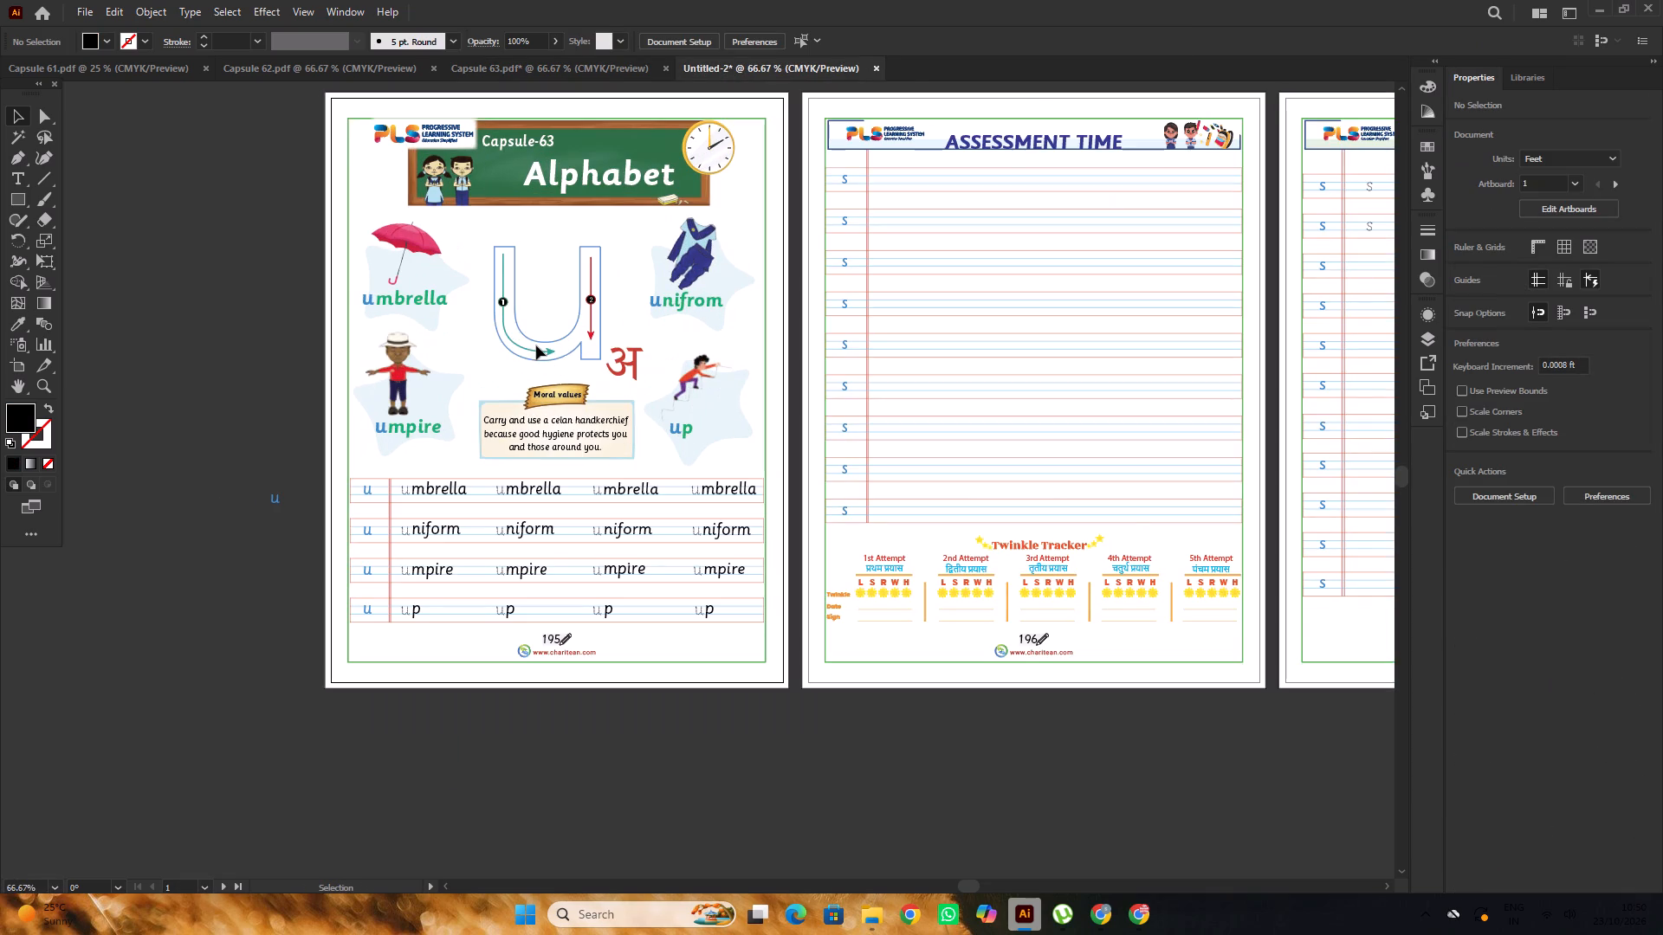
alt+scroll(535, 346, up, 2)
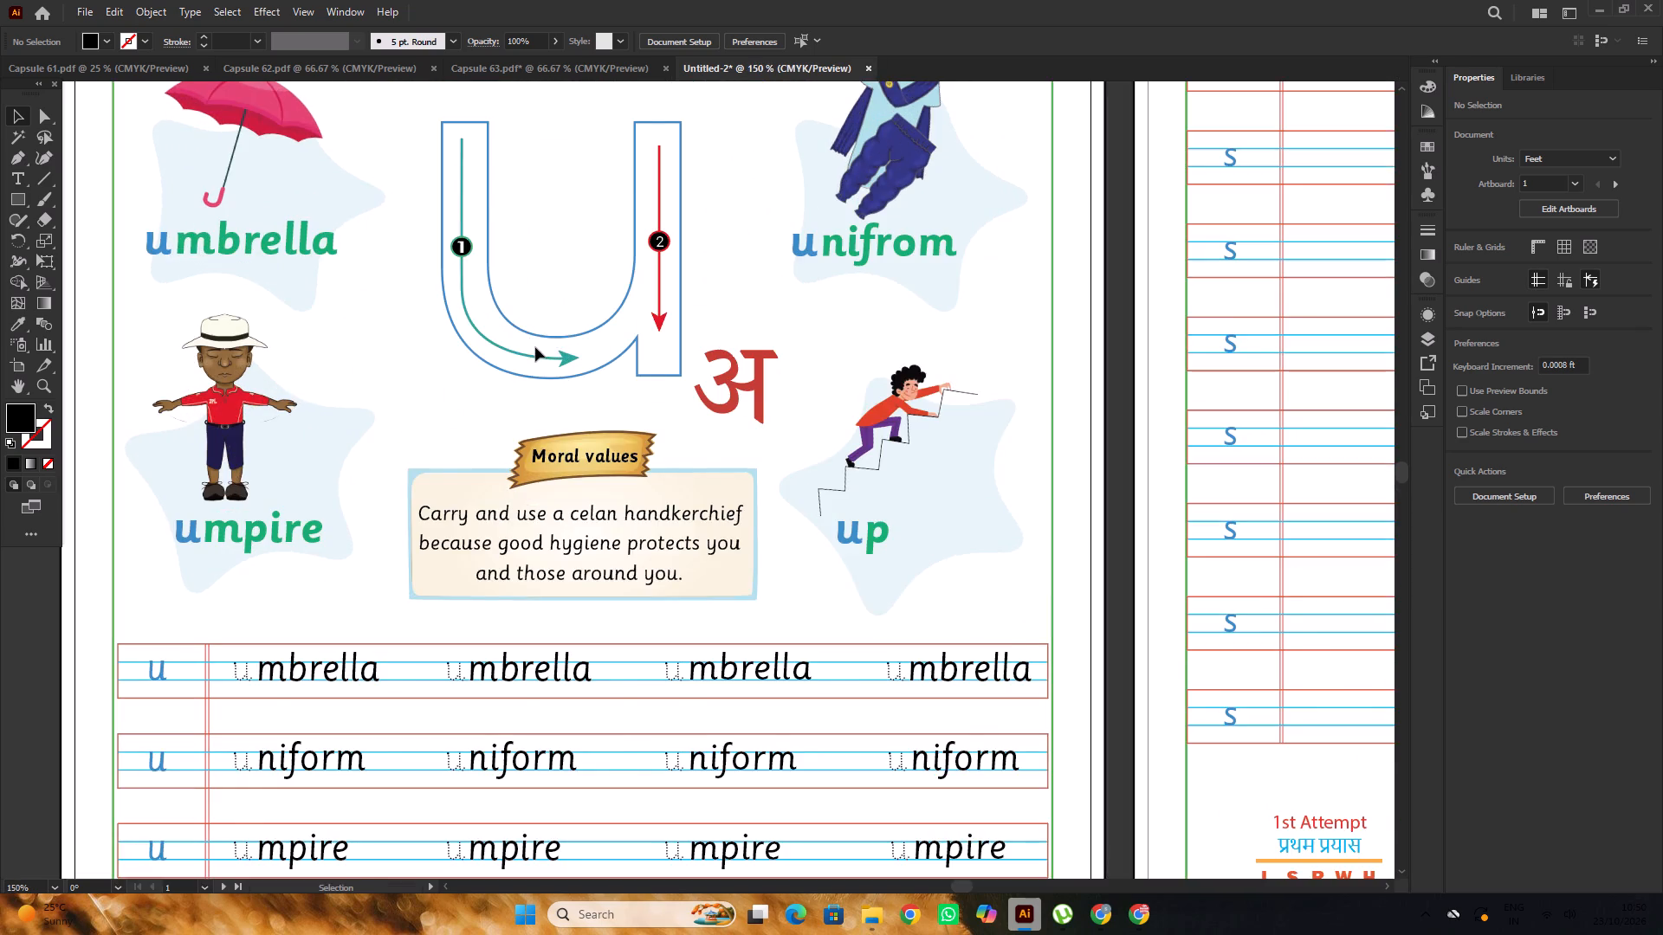
alt+scroll(535, 347, down, 2)
key(ctrl+f)
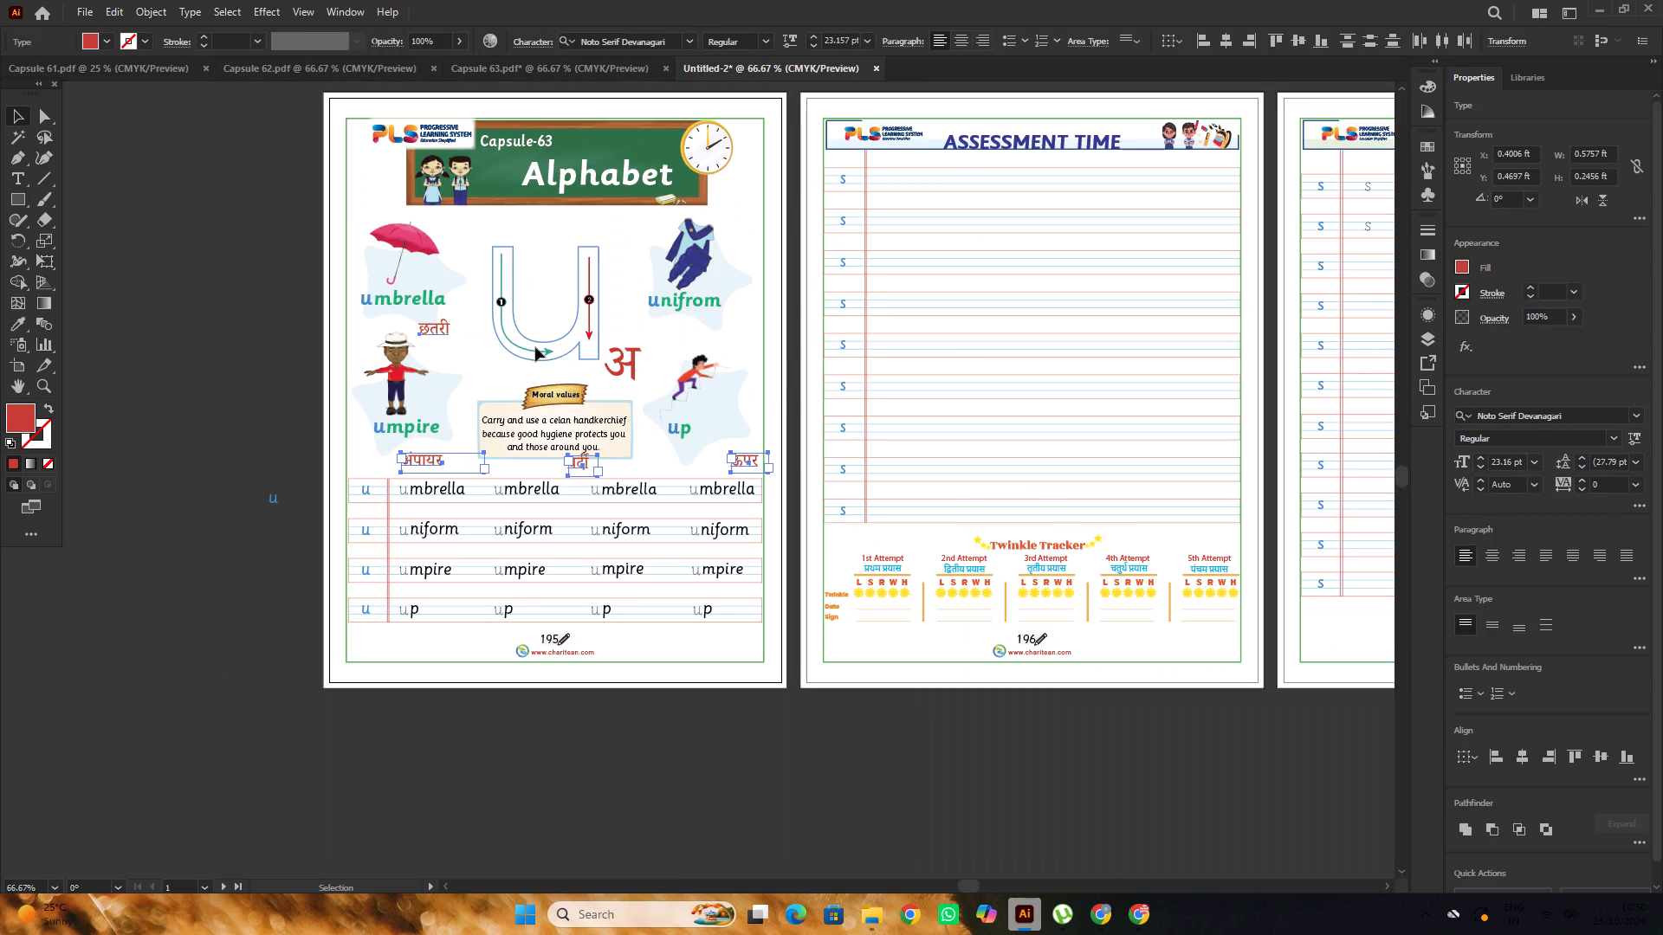
click(287, 349)
Move the Hindi label छतरी up so it sits just beneath the umbrella picture label.
alt+scroll(434, 337, up, 2)
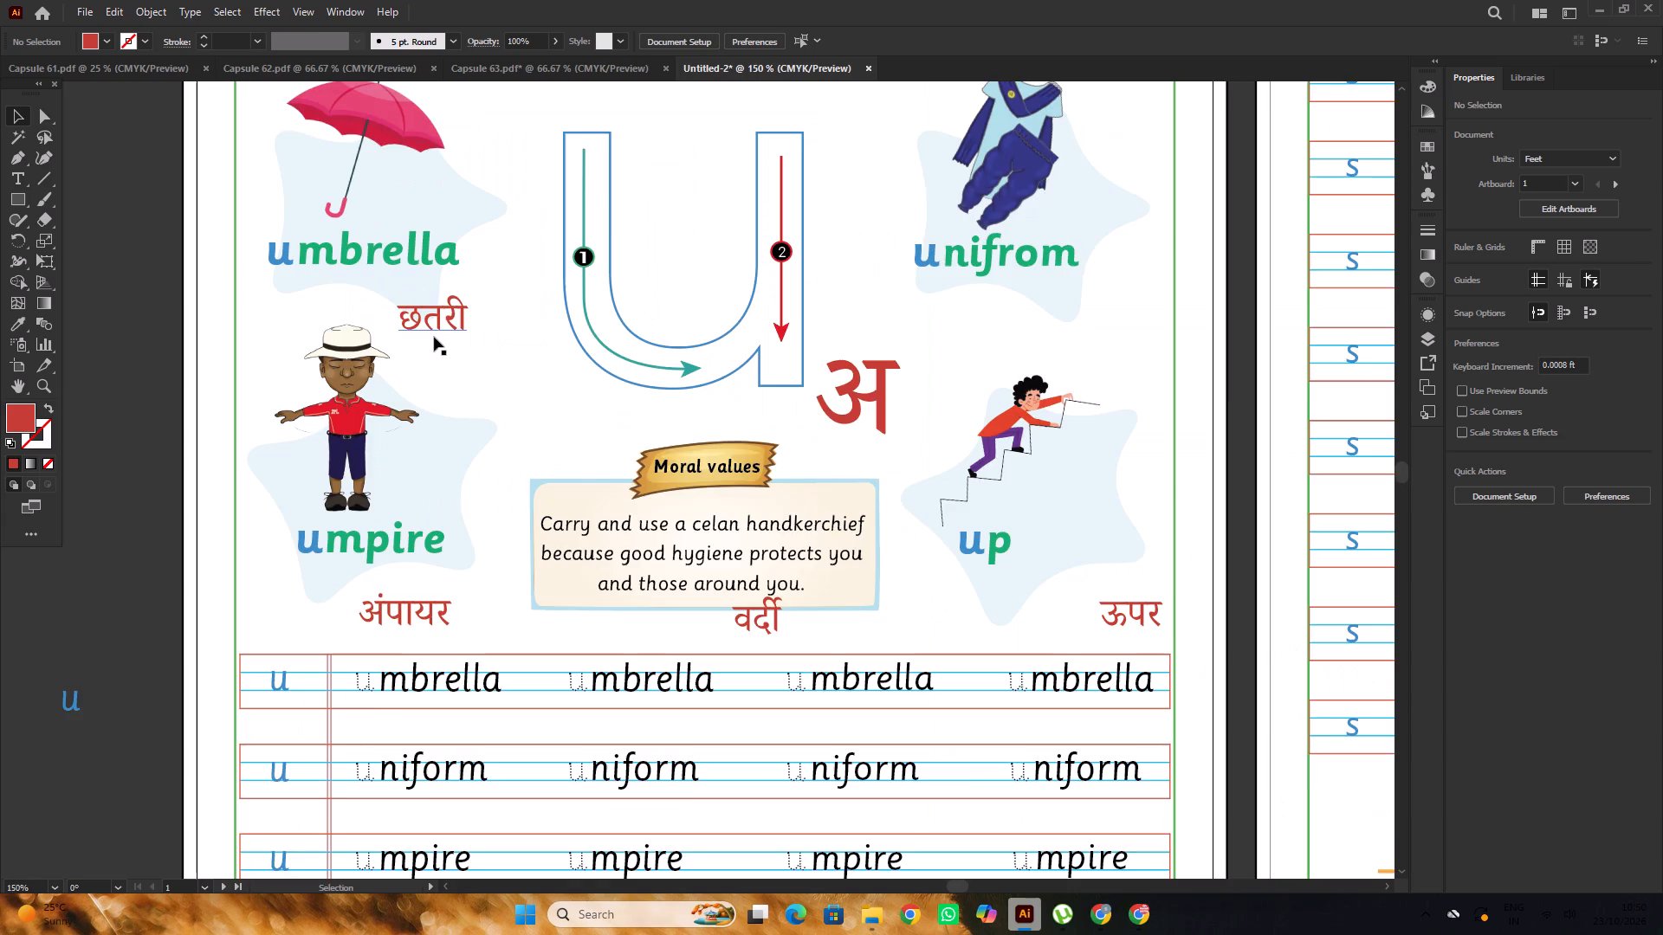
alt+scroll(434, 337, up, 1)
drag(443, 326, 434, 306)
alt+scroll(432, 306, down, 3)
click(165, 345)
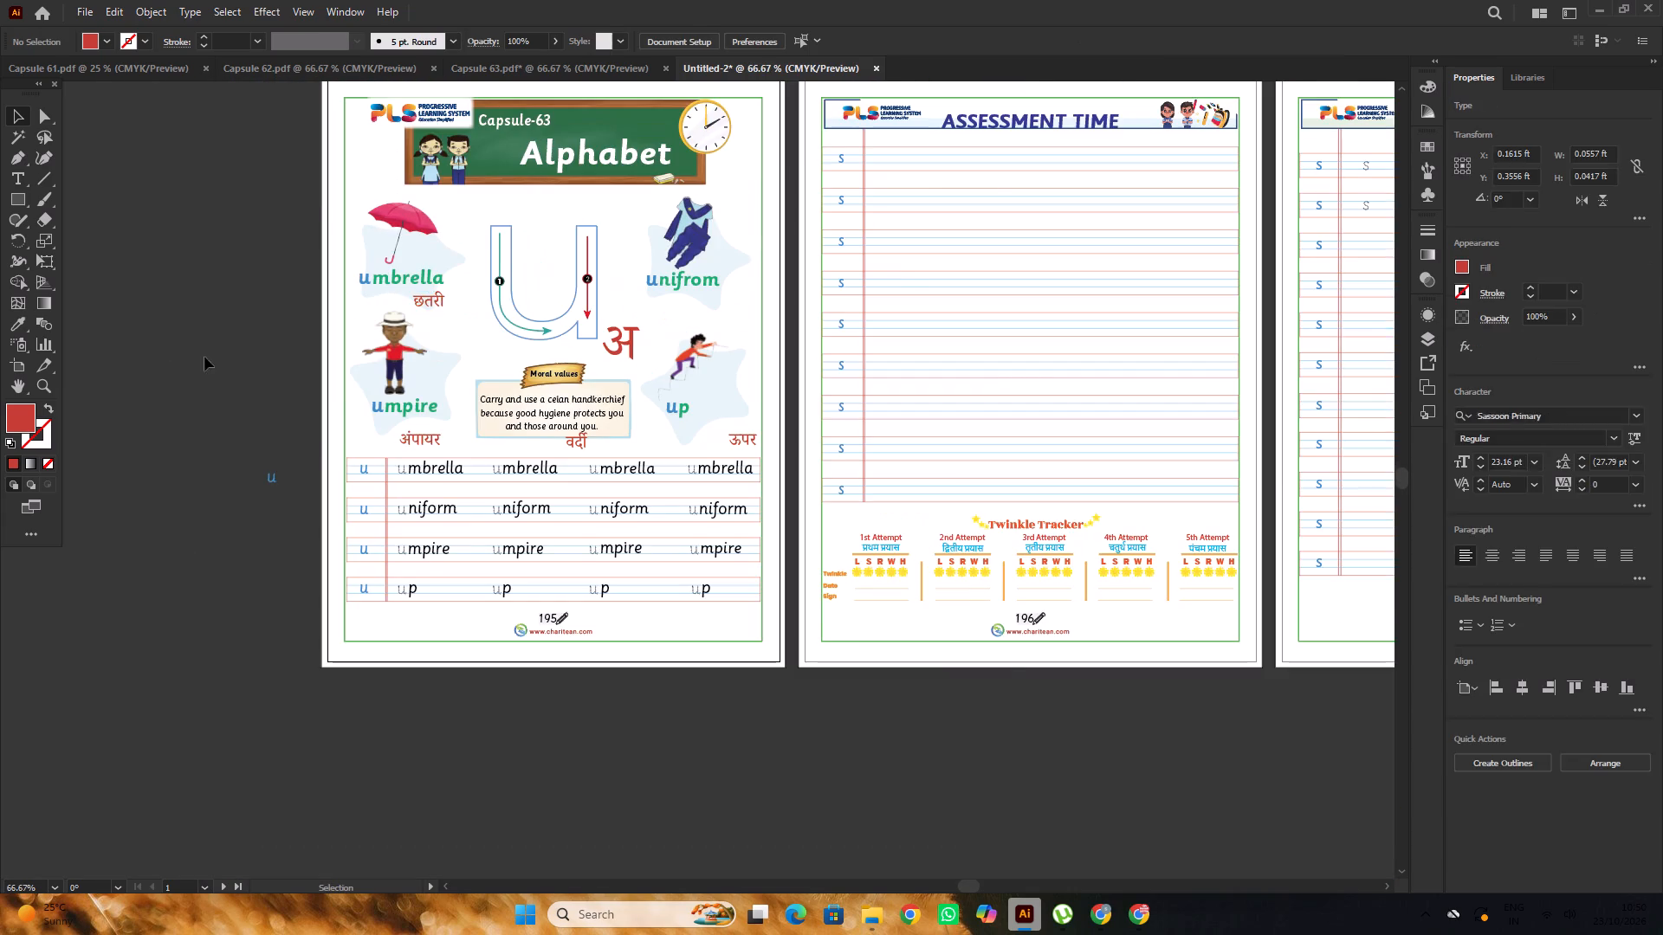
Move the Hindi label अंपायर up so it sits just beneath the umpire picture label.
alt+scroll(476, 463, up, 2)
drag(366, 416, 390, 396)
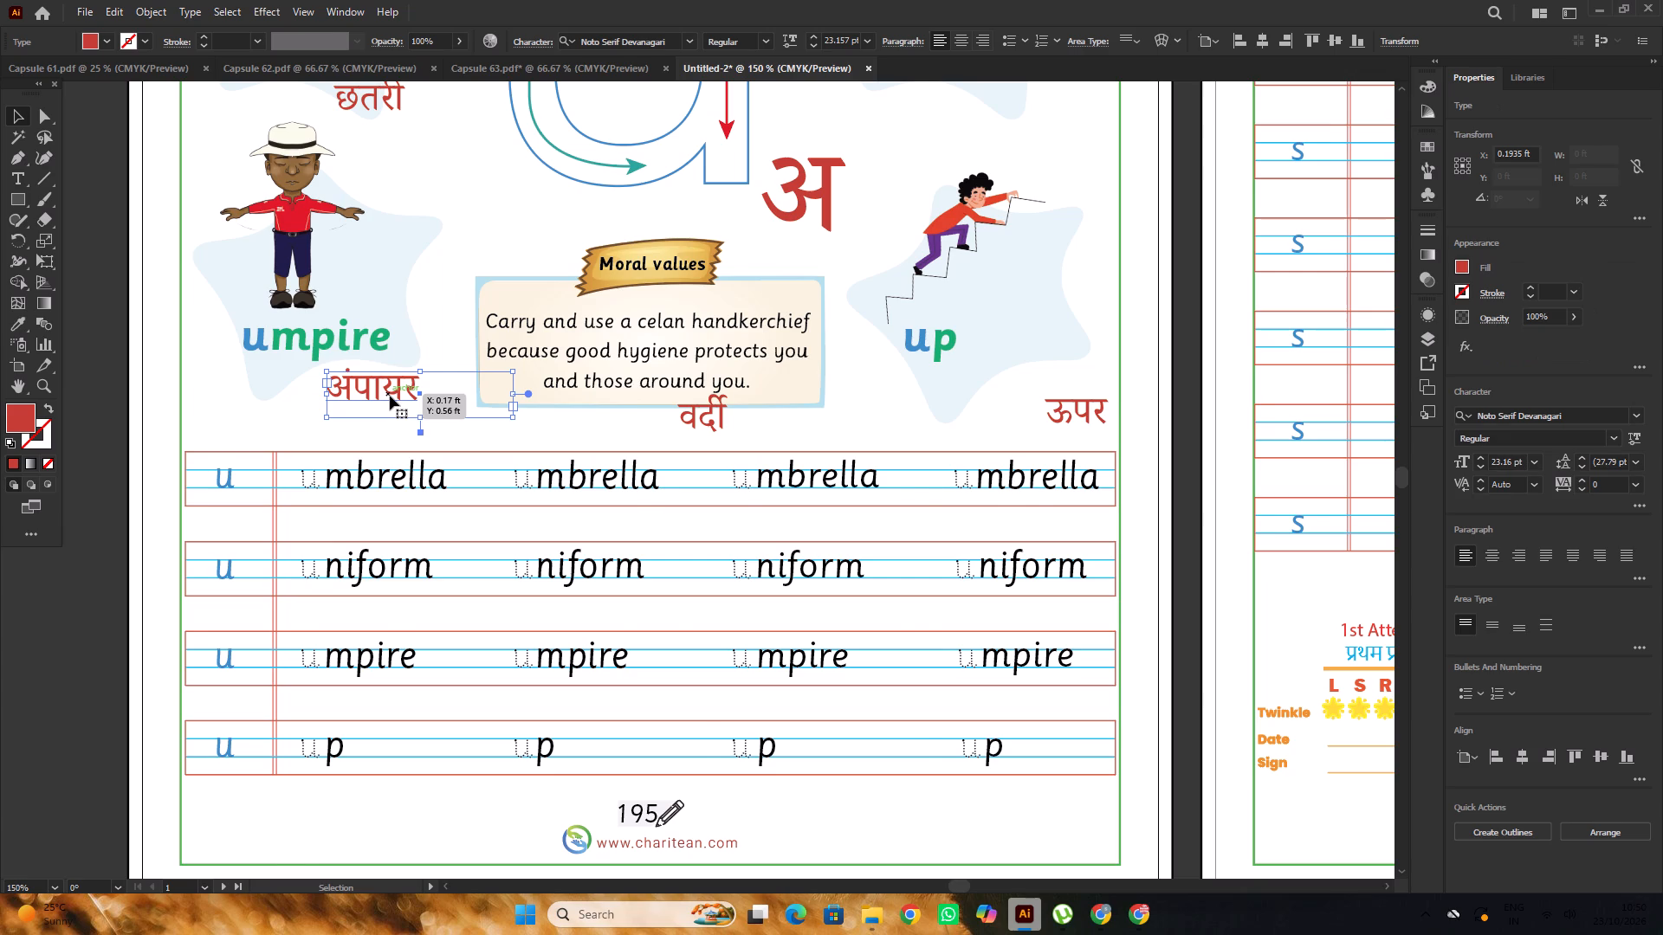
alt+scroll(390, 396, up, 1)
click(391, 391)
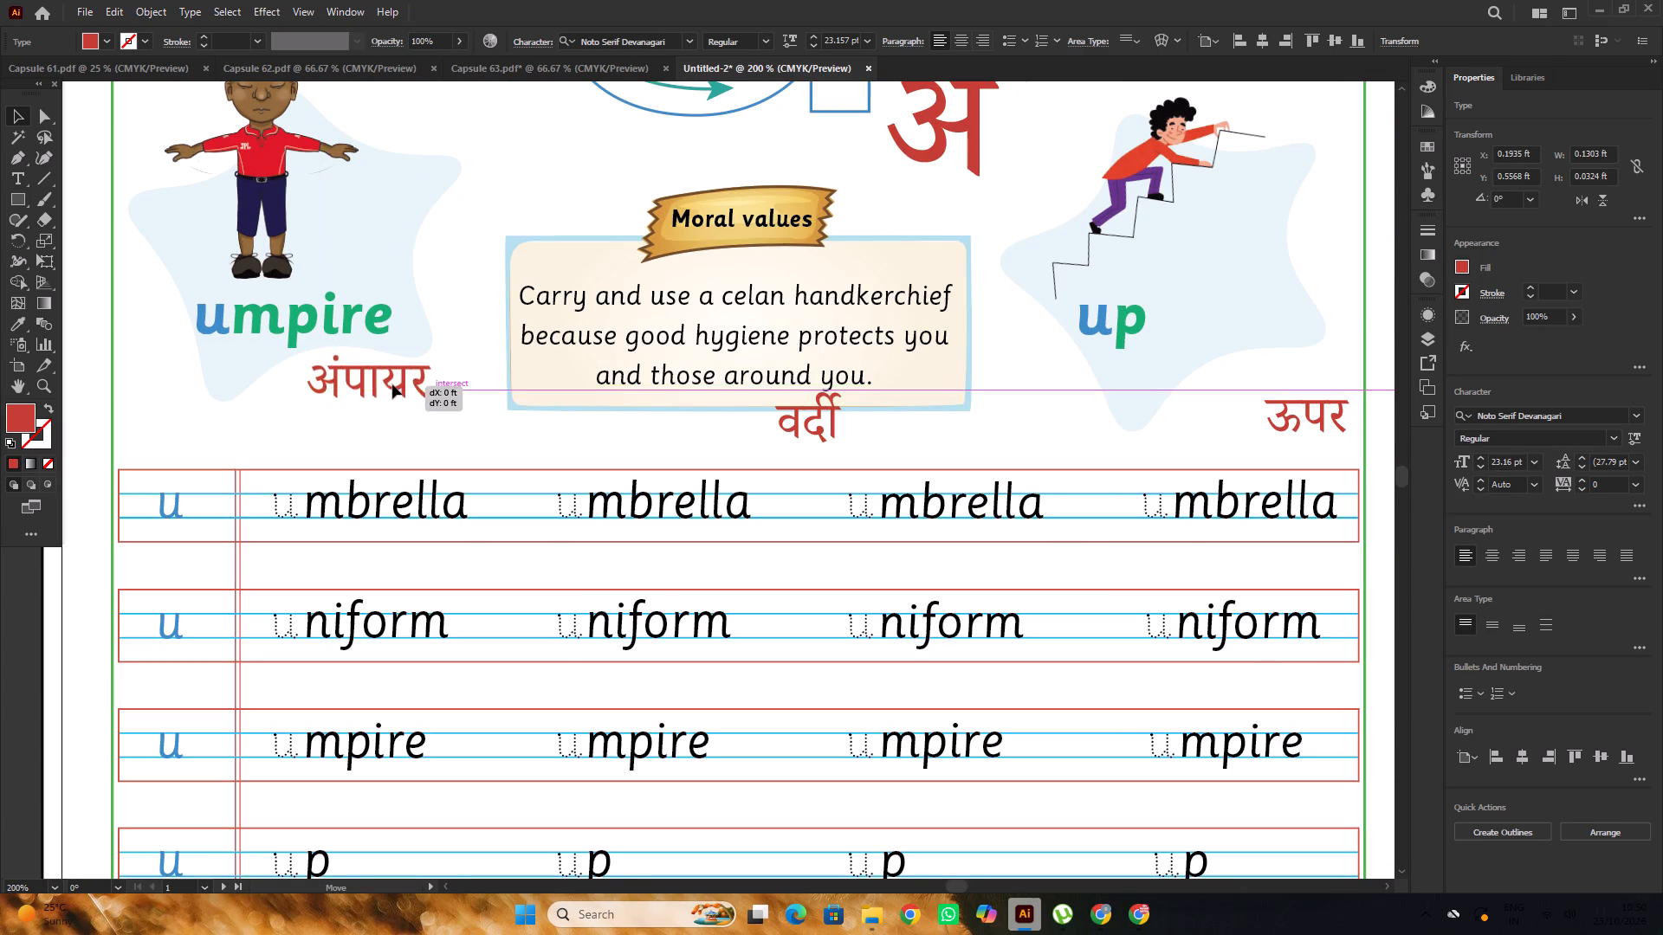
alt+scroll(385, 384, down, 3)
click(177, 368)
Move the Hindi label वर्दी from the moral values box to just beneath the unifrom picture label.
alt+scroll(560, 402, up, 1)
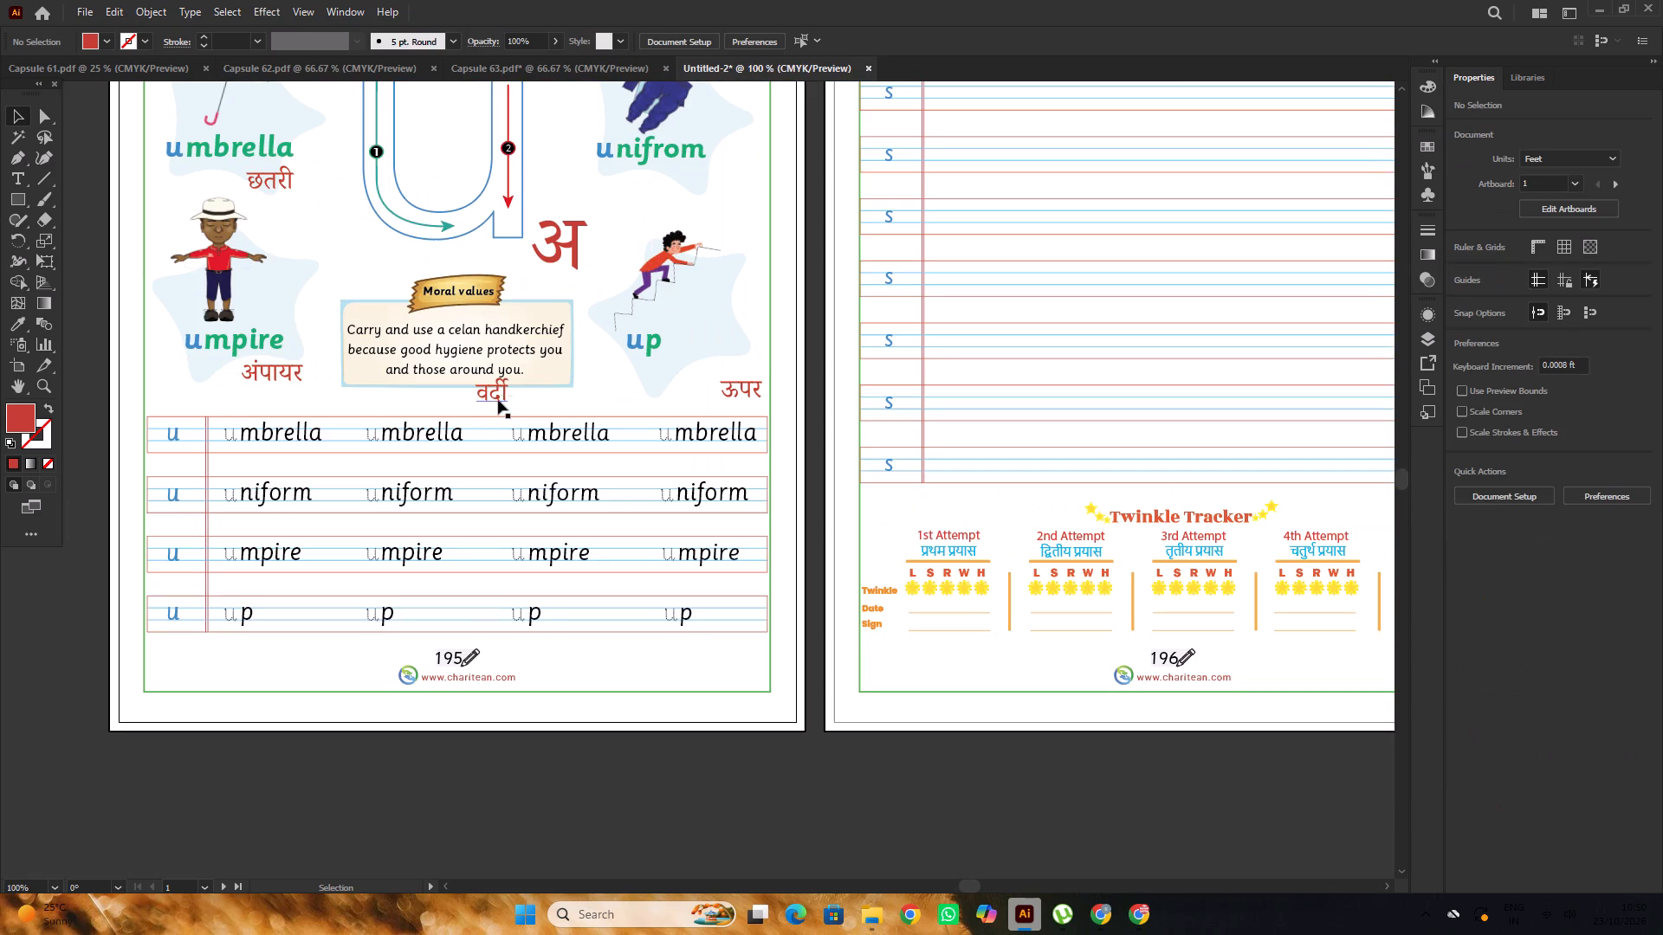
drag(496, 400, 701, 190)
scroll(715, 212, up, 7)
alt+scroll(689, 338, up, 3)
drag(709, 326, 709, 317)
alt+scroll(377, 287, down, 4)
click(347, 273)
Move the Hindi label ऊपर inside the star shape, just beneath the up picture label.
alt+scroll(437, 395, up, 2)
drag(551, 481, 469, 447)
alt+scroll(520, 425, down, 2)
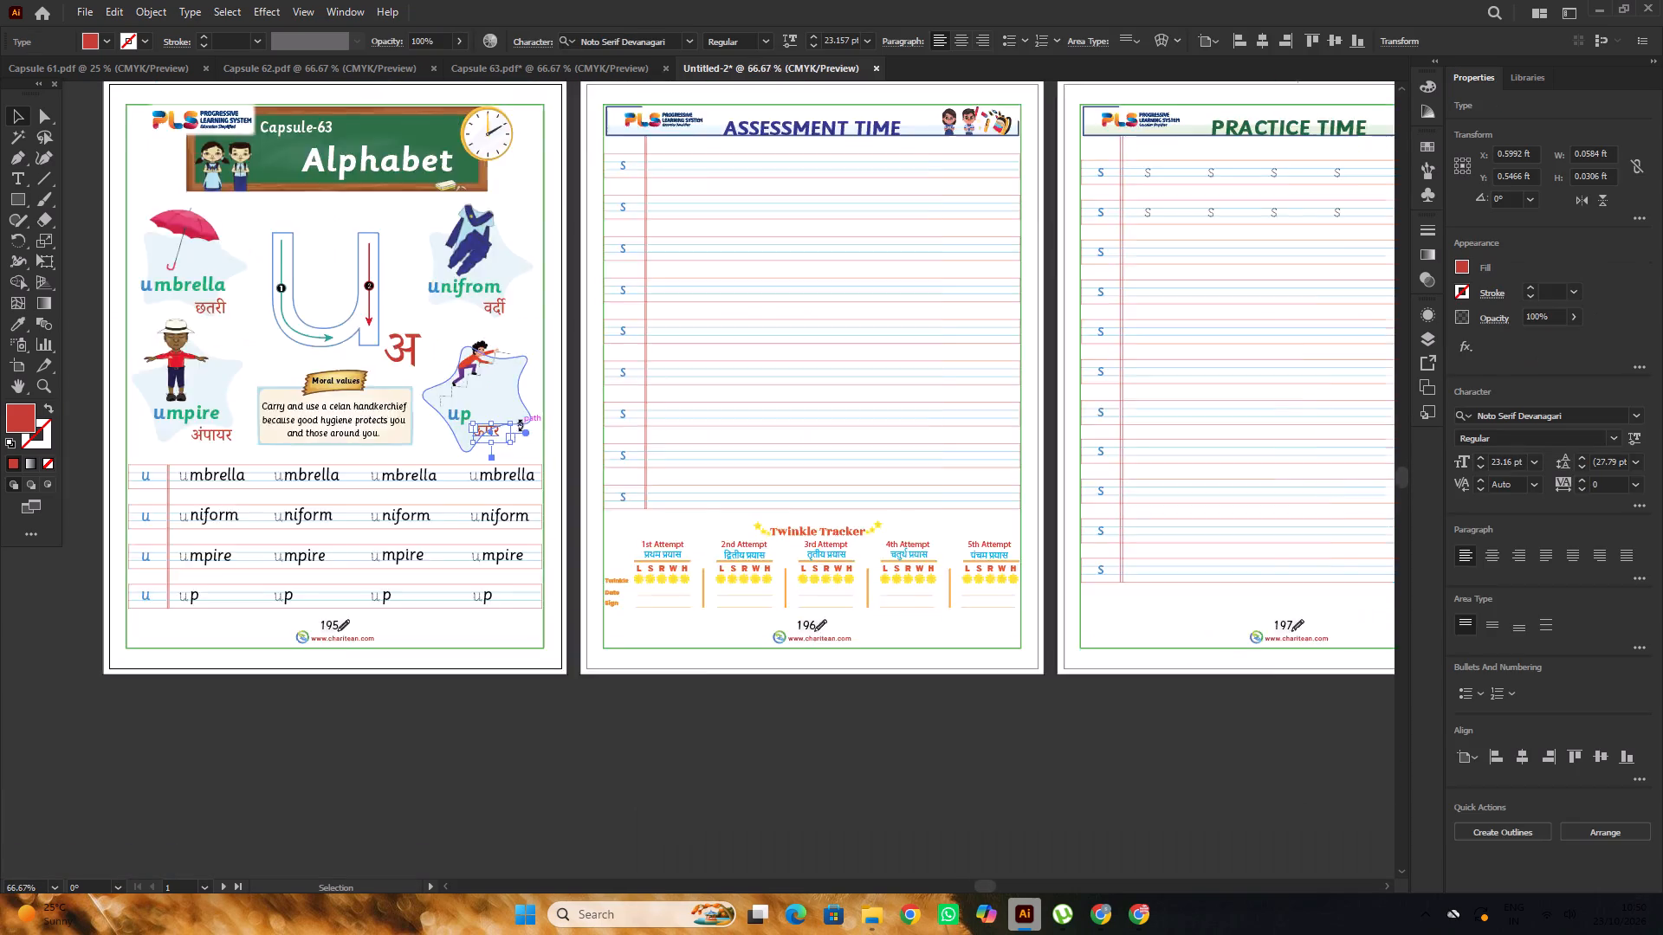
alt+scroll(520, 425, down, 3)
click(183, 355)
Shift the picture of the boy climbing stairs slightly right and up above the up label.
alt+scroll(457, 415, up, 5)
click(630, 339)
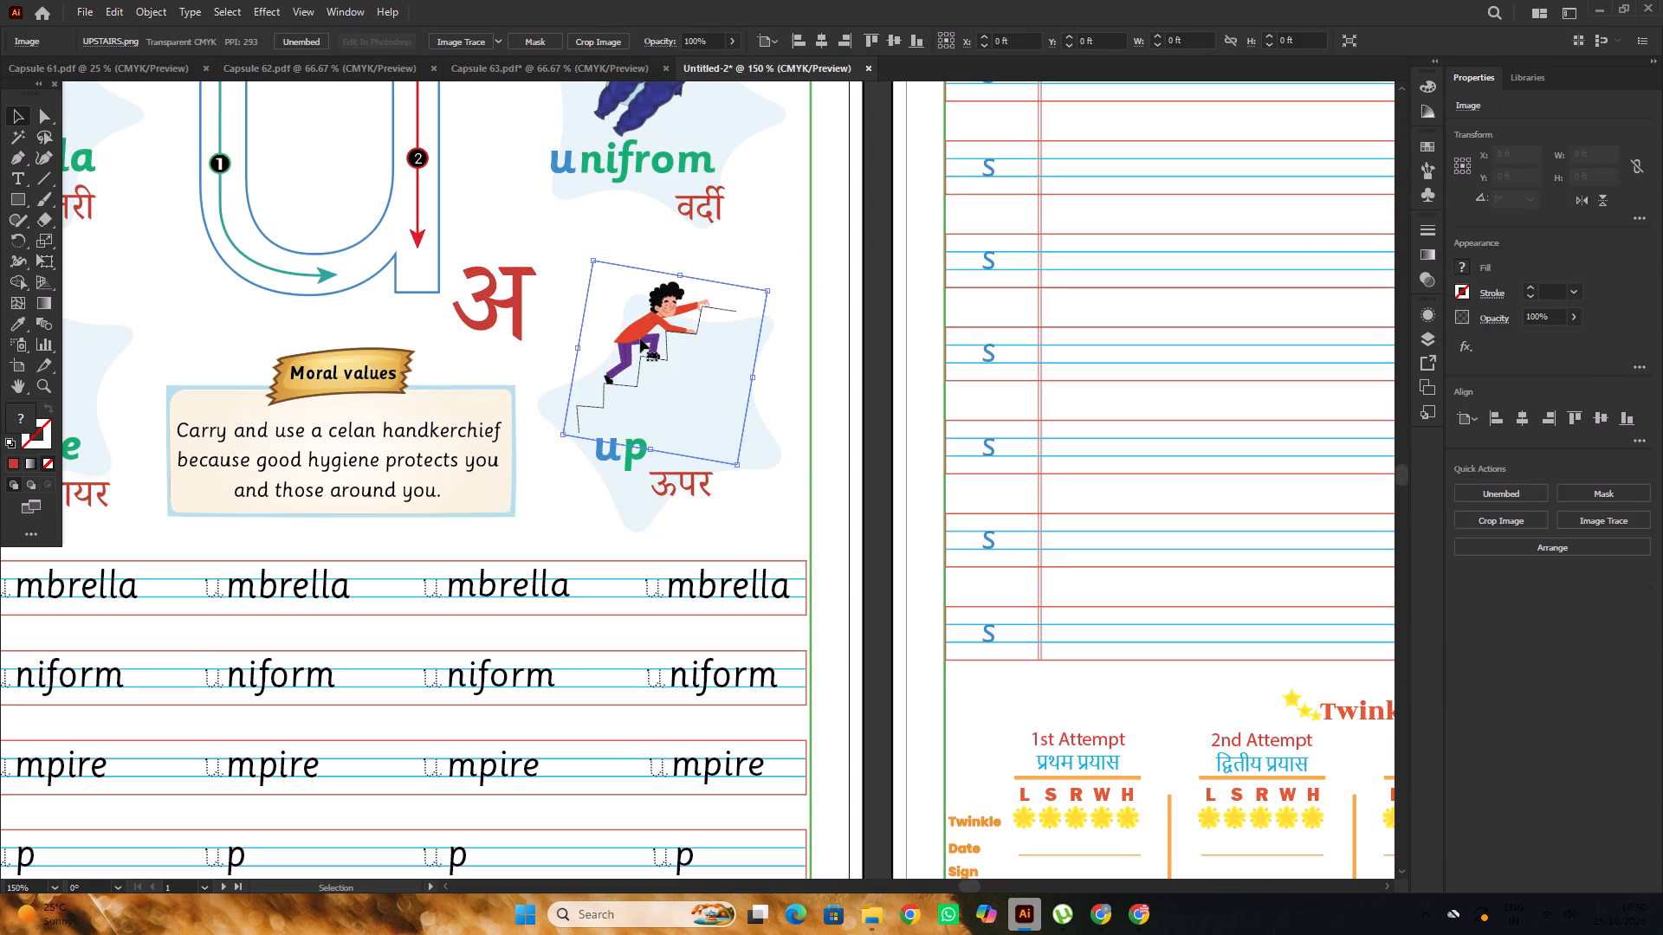
drag(640, 338, 650, 334)
click(628, 464)
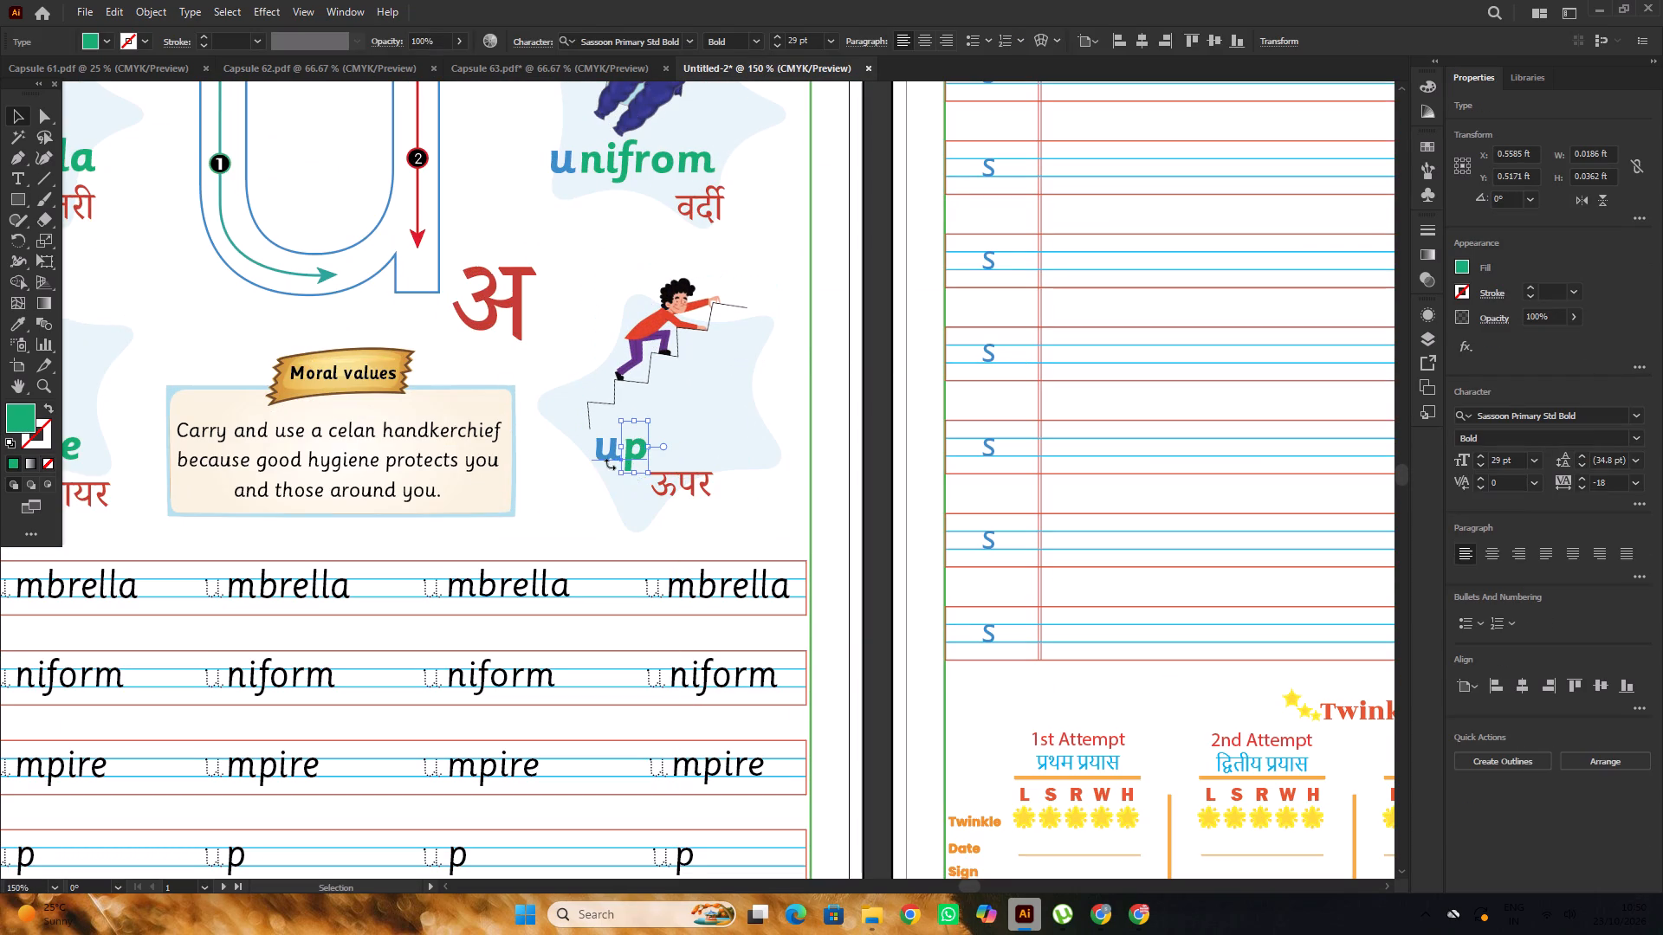
click(559, 515)
alt+scroll(594, 487, down, 2)
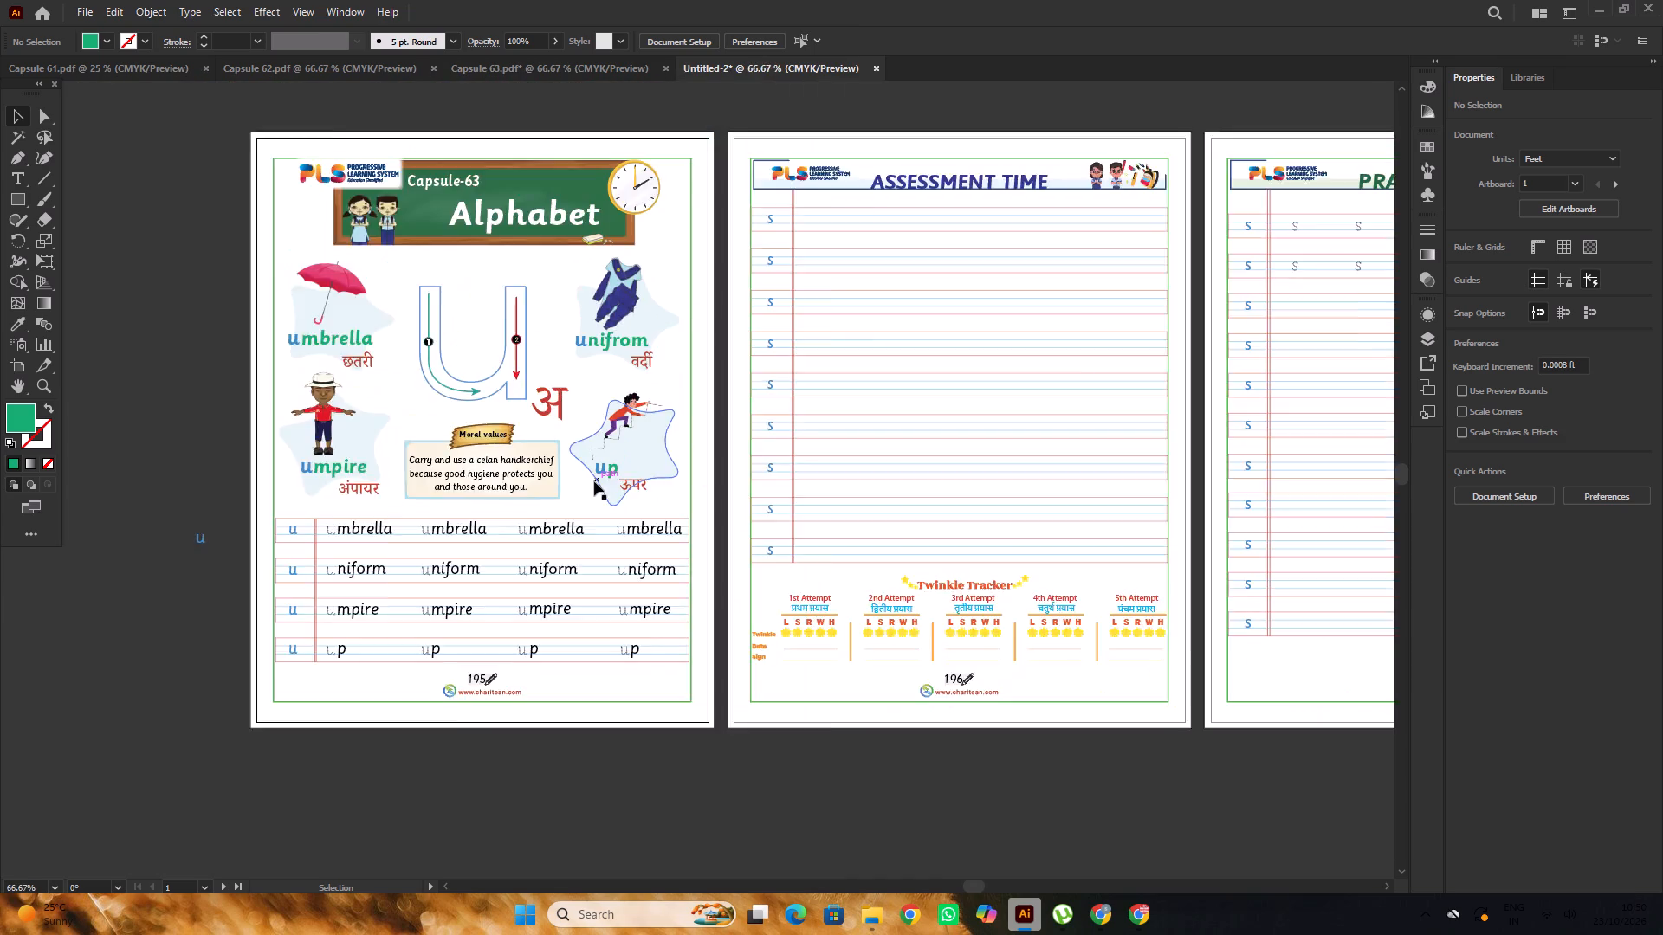
alt+scroll(594, 481, down, 1)
click(274, 380)
Replace the blue s with u in the first three rows of the Assessment Time page.
scroll(274, 379, down, 2)
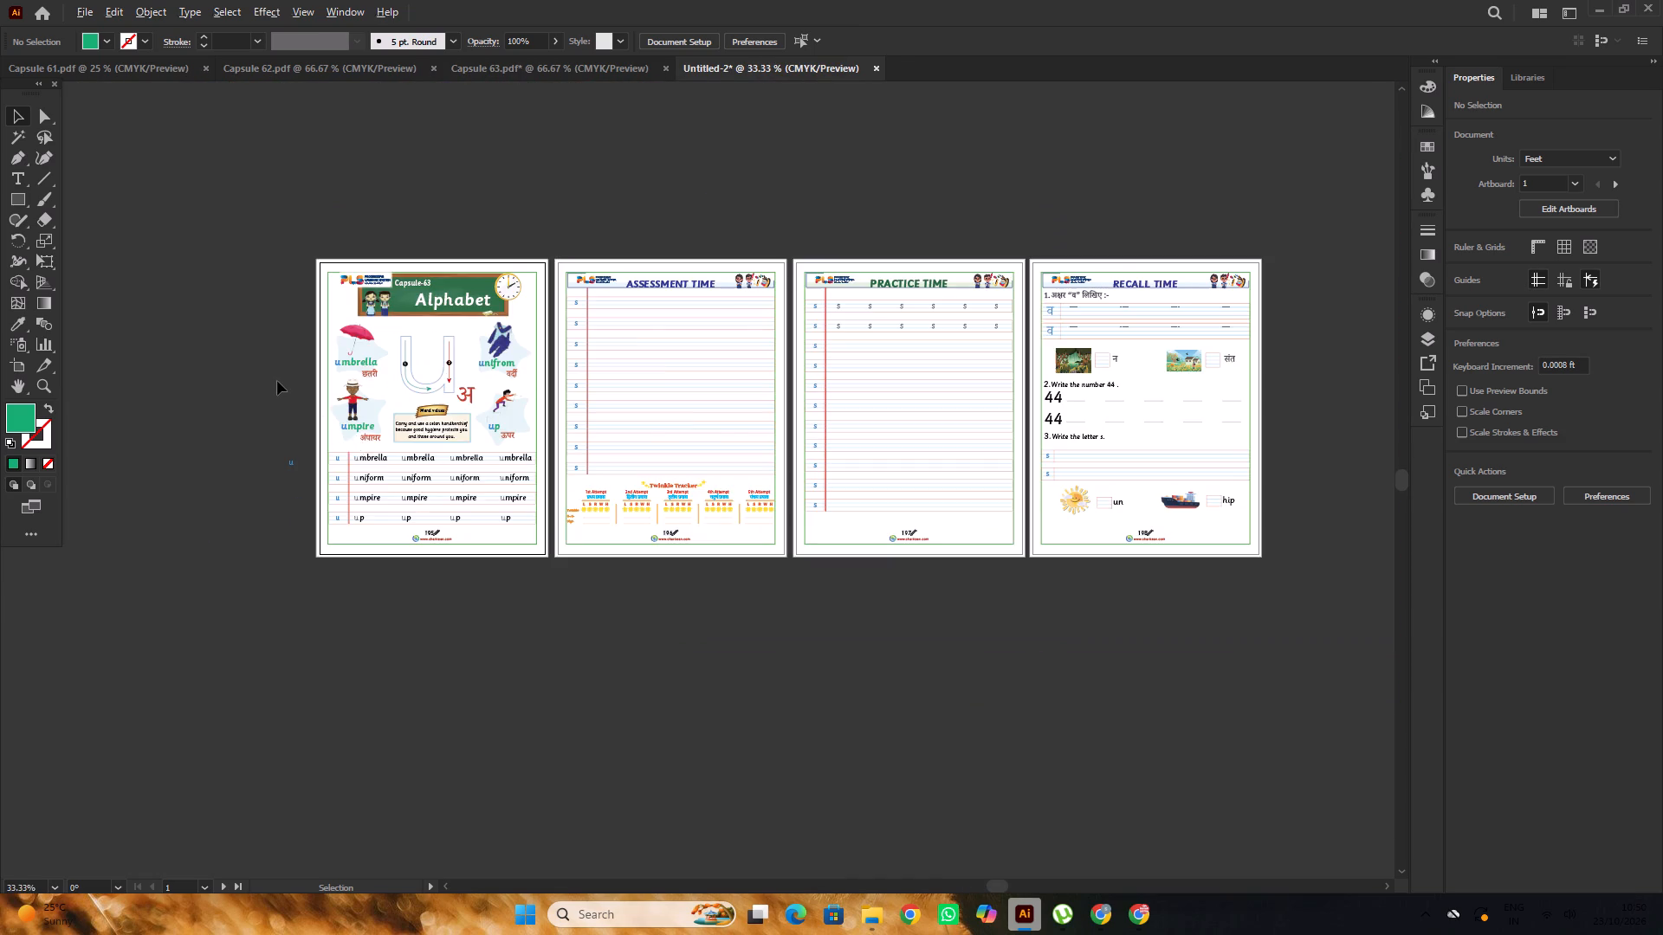
alt+scroll(605, 312, up, 5)
alt+scroll(564, 371, up, 4)
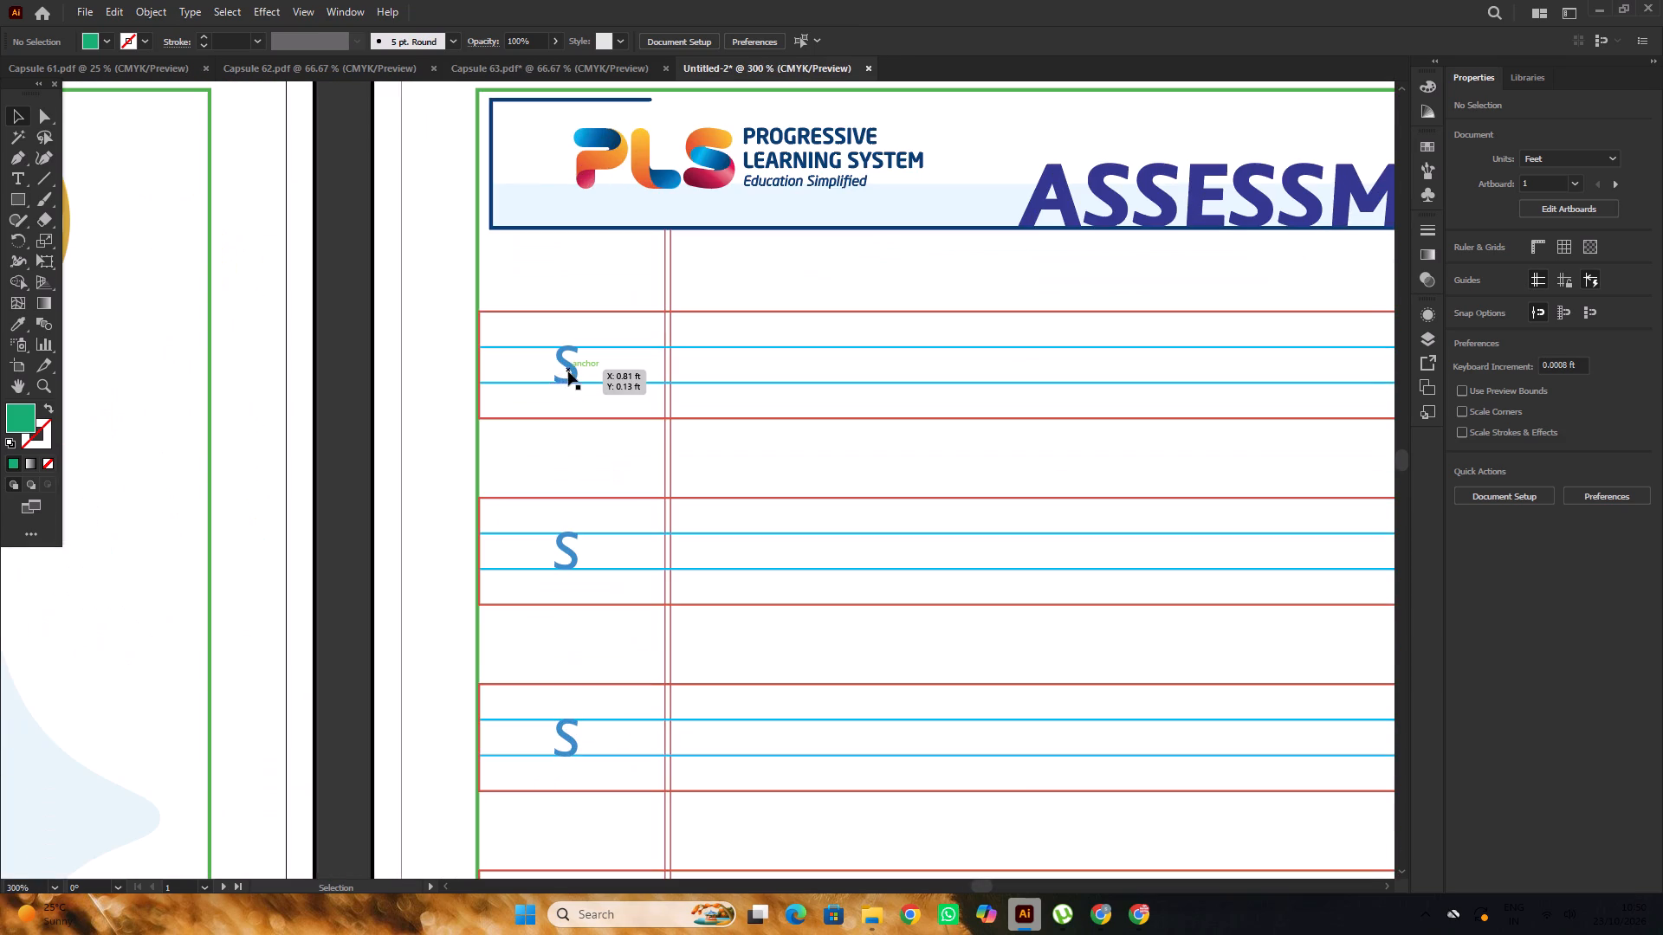
key(t)
drag(579, 369, 554, 380)
key(u)
scroll(554, 380, down, 1)
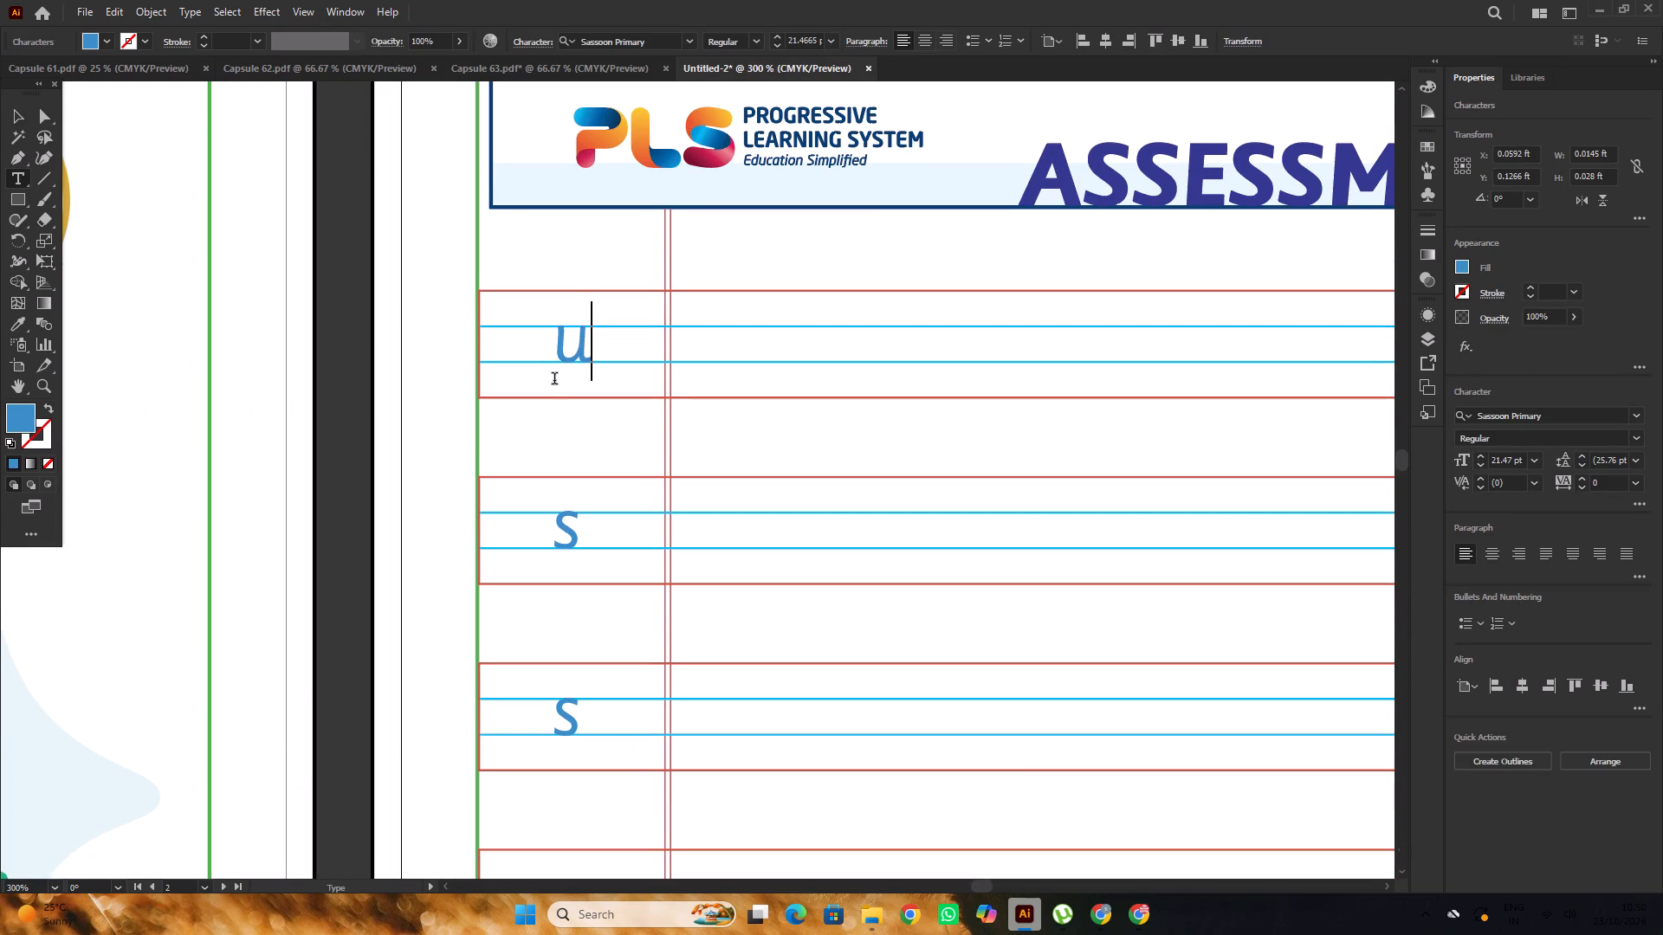
scroll(554, 380, down, 3)
drag(578, 480, 557, 487)
key(u)
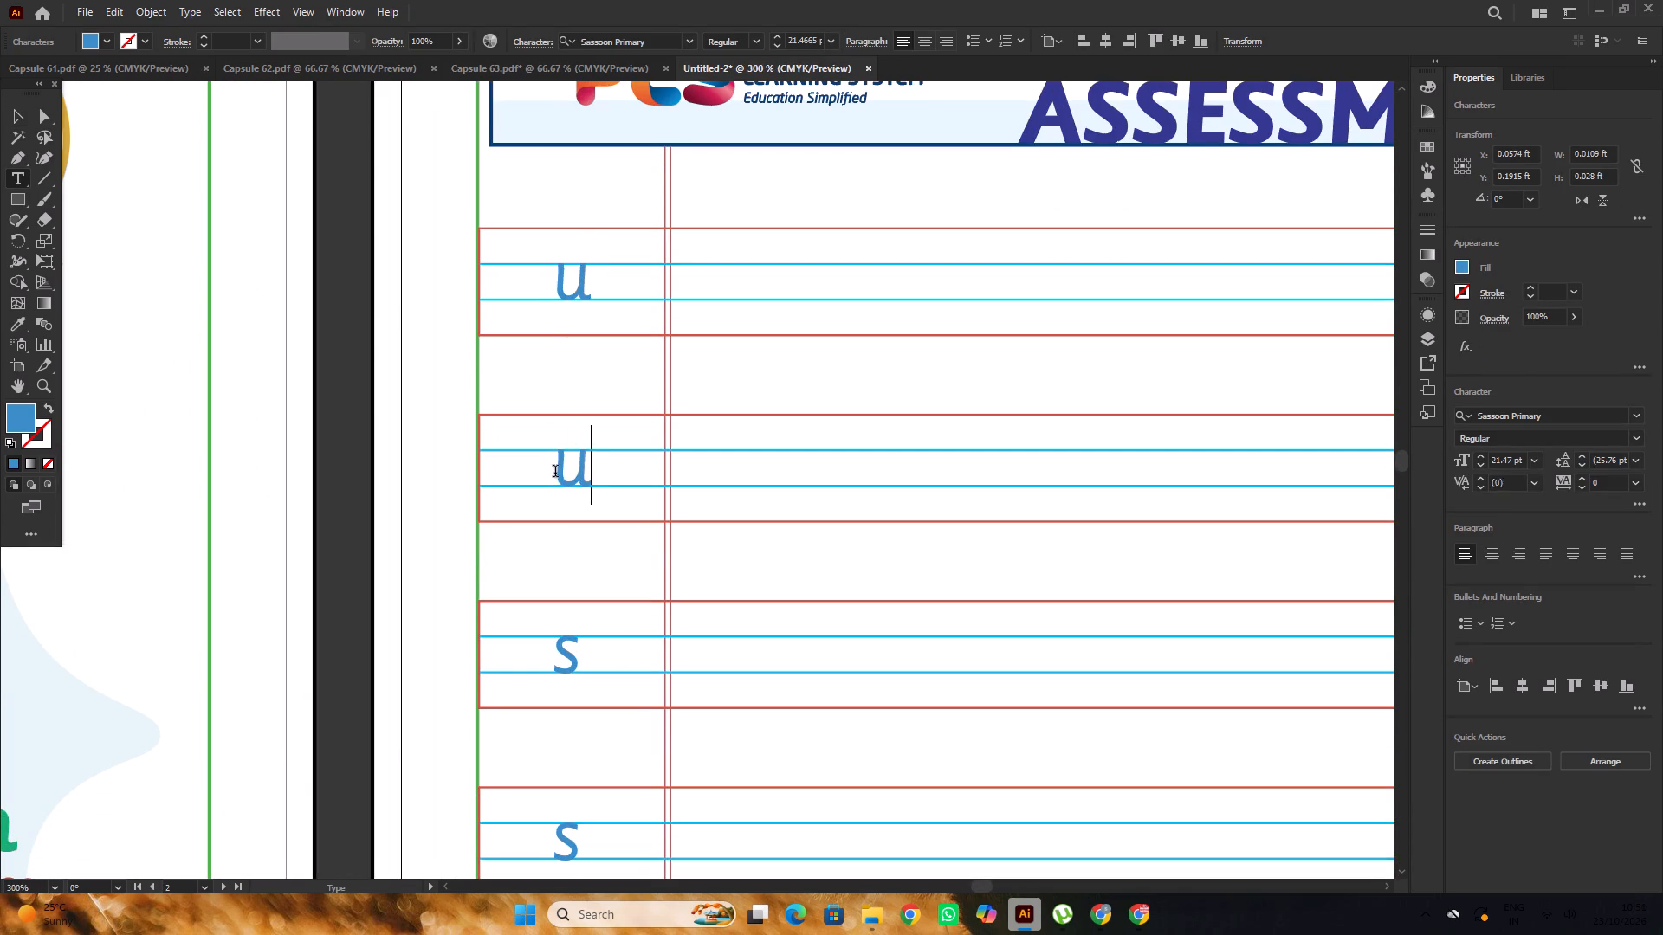
scroll(555, 470, down, 6)
drag(571, 523, 556, 530)
key(u)
Replace the blue s with u in the fourth, fifth and sixth rows of the Assessment Time page.
scroll(540, 483, down, 6)
drag(578, 581, 553, 595)
key(u)
scroll(534, 484, down, 11)
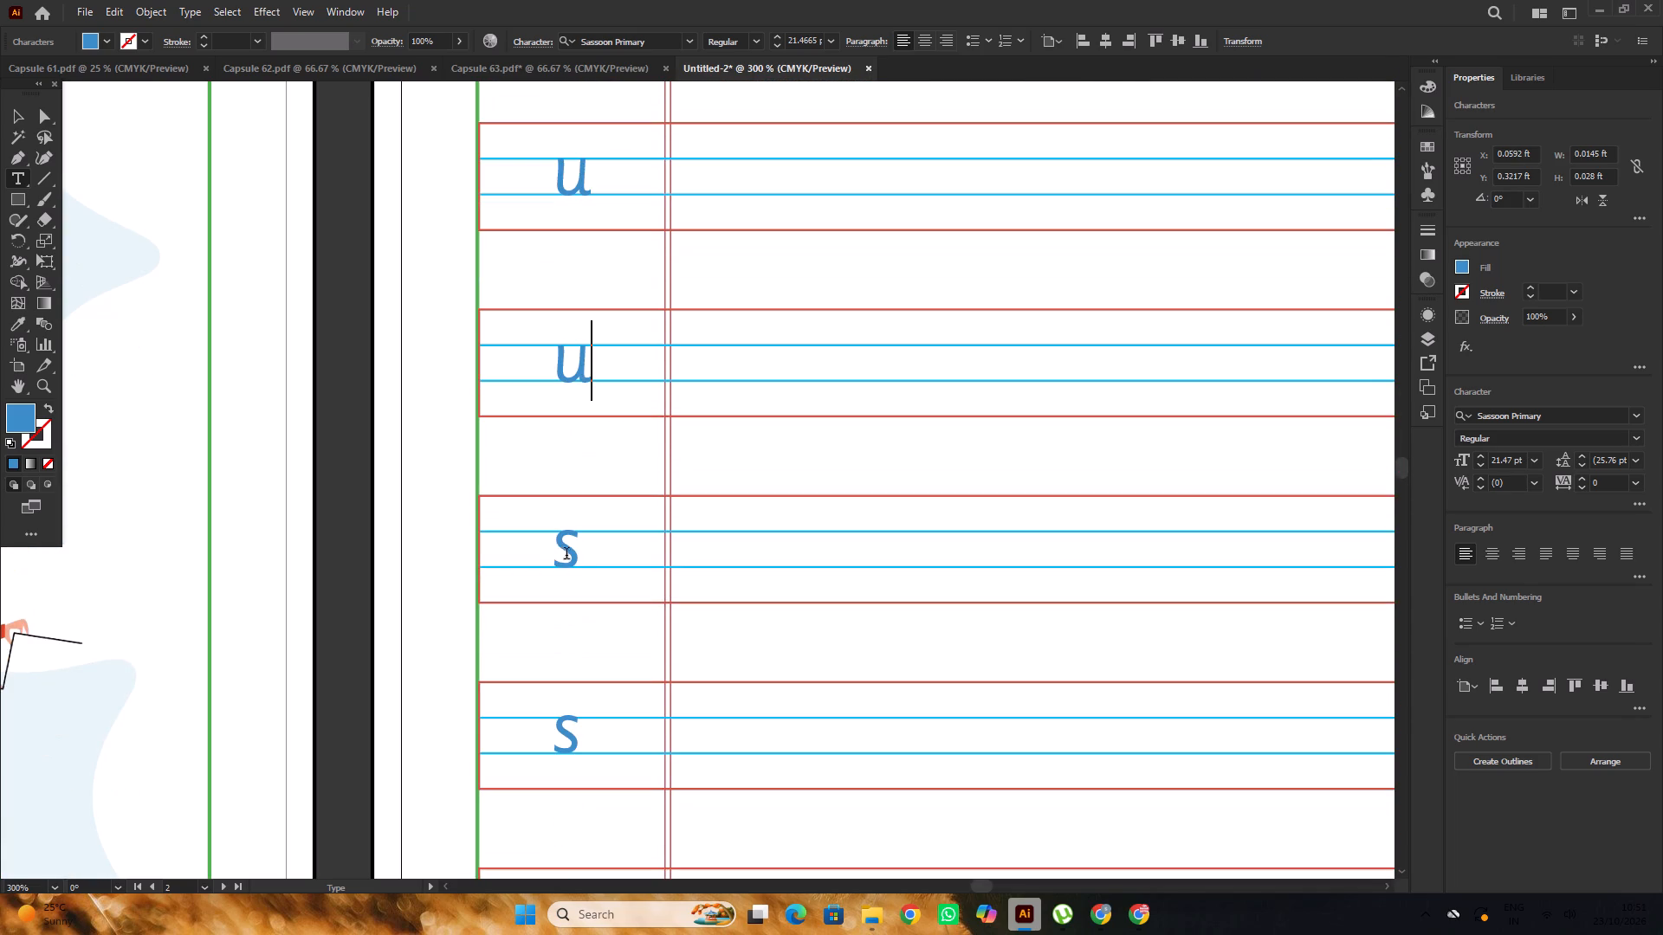
drag(573, 550, 558, 560)
key(u)
scroll(542, 487, down, 12)
drag(570, 490, 555, 500)
key(u)
Replace the blue s with u in the last three rows of the Assessment Time page.
scroll(546, 469, down, 6)
drag(574, 544, 547, 560)
key(u)
scroll(547, 483, down, 7)
drag(575, 575, 557, 590)
key(u)
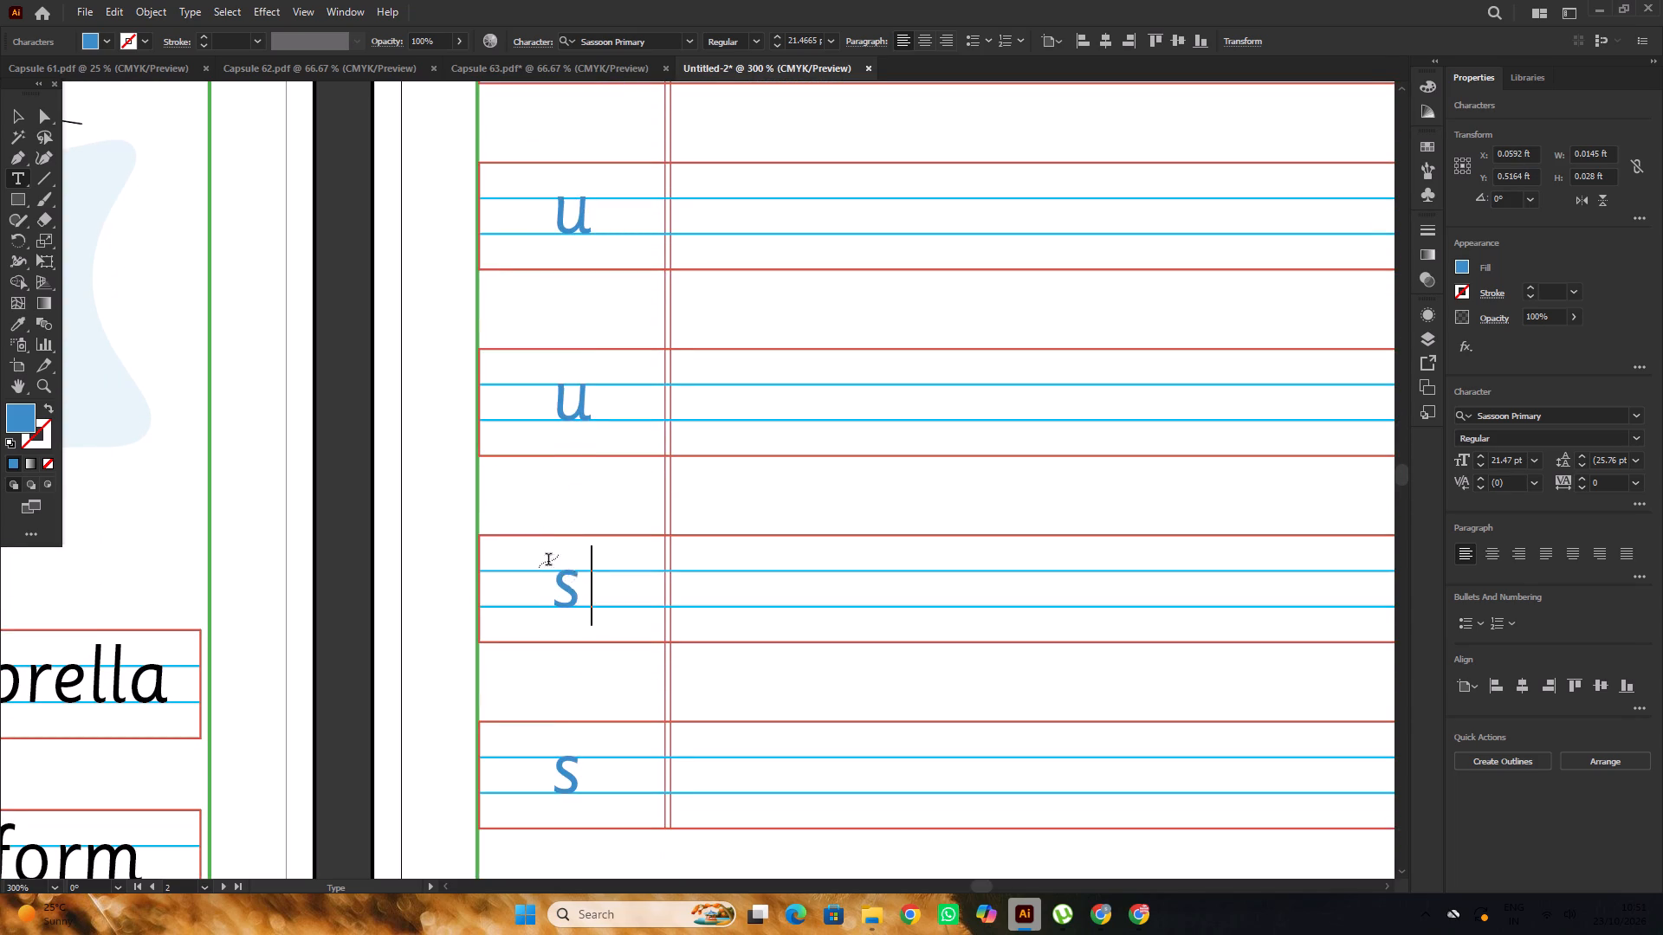
scroll(545, 467, down, 7)
drag(577, 619, 551, 635)
key(u)
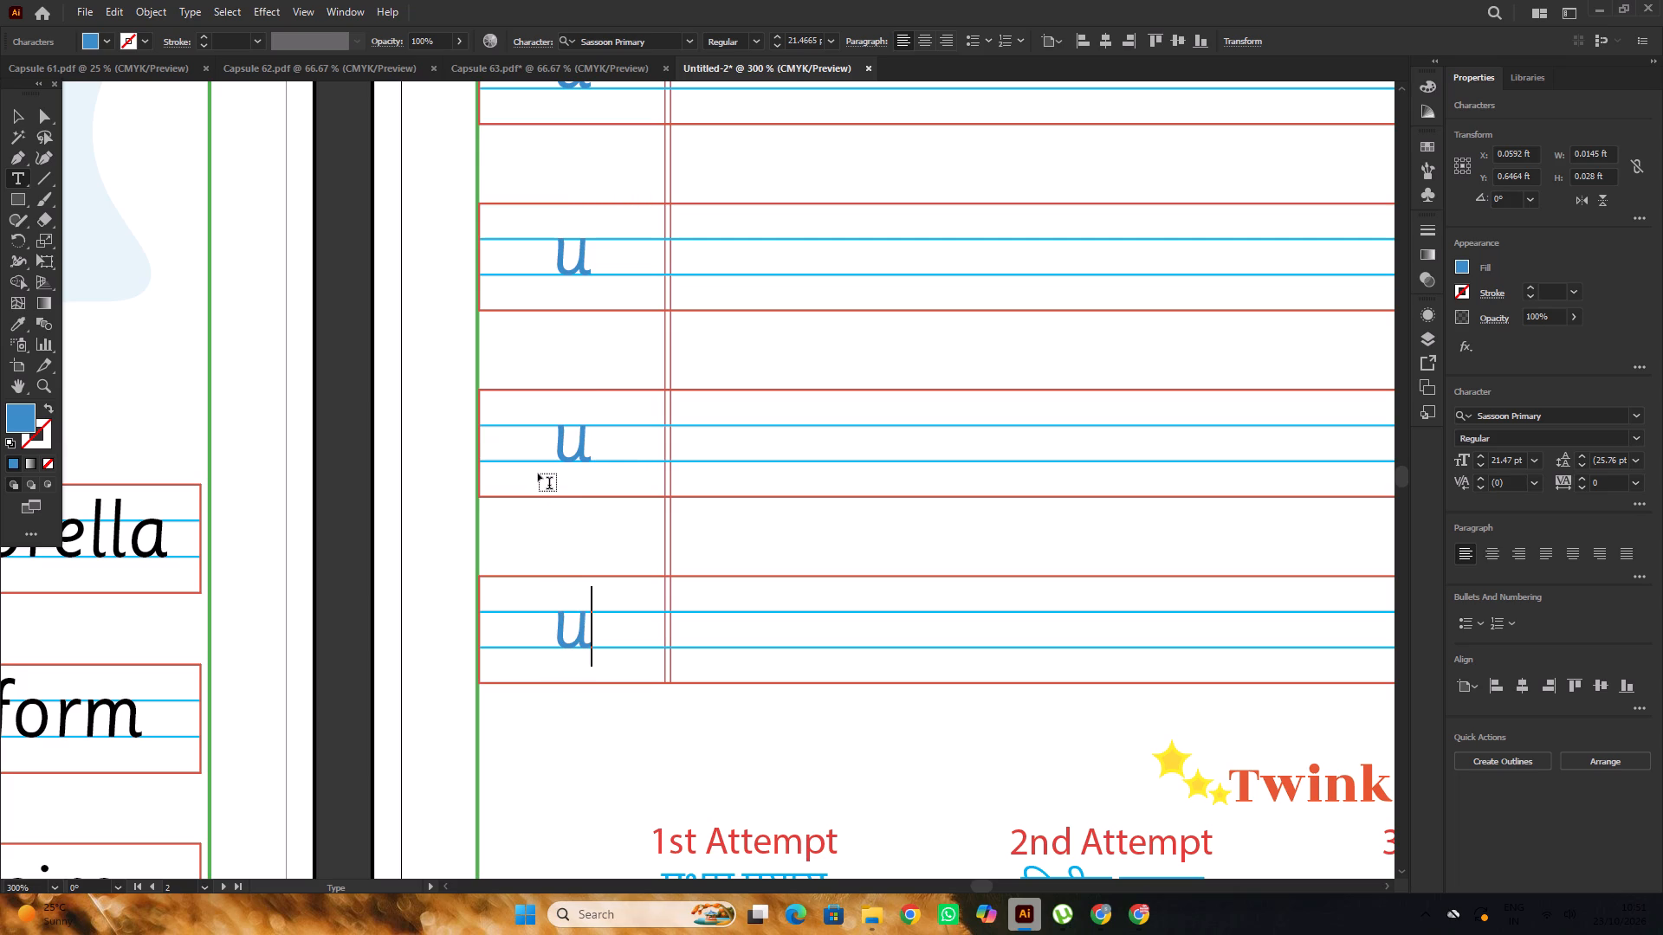
Align all nine blue u letters on the Assessment Time page by their horizontal centres.
alt+scroll(482, 390, down, 3)
scroll(482, 388, up, 12)
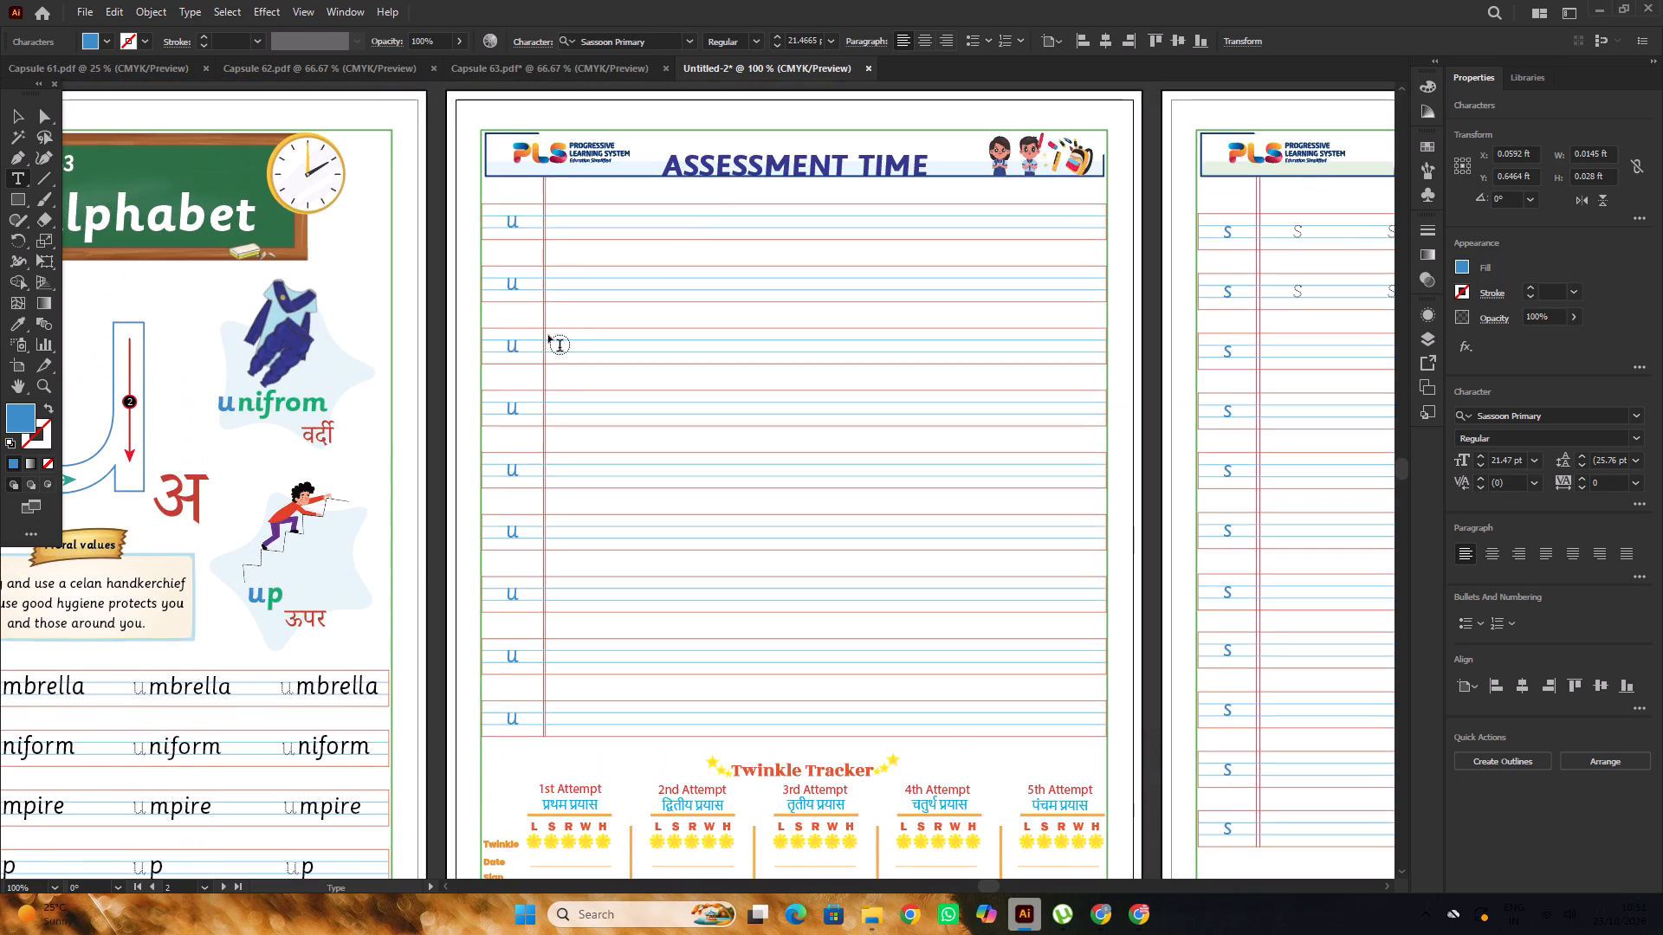
click(15, 109)
click(436, 313)
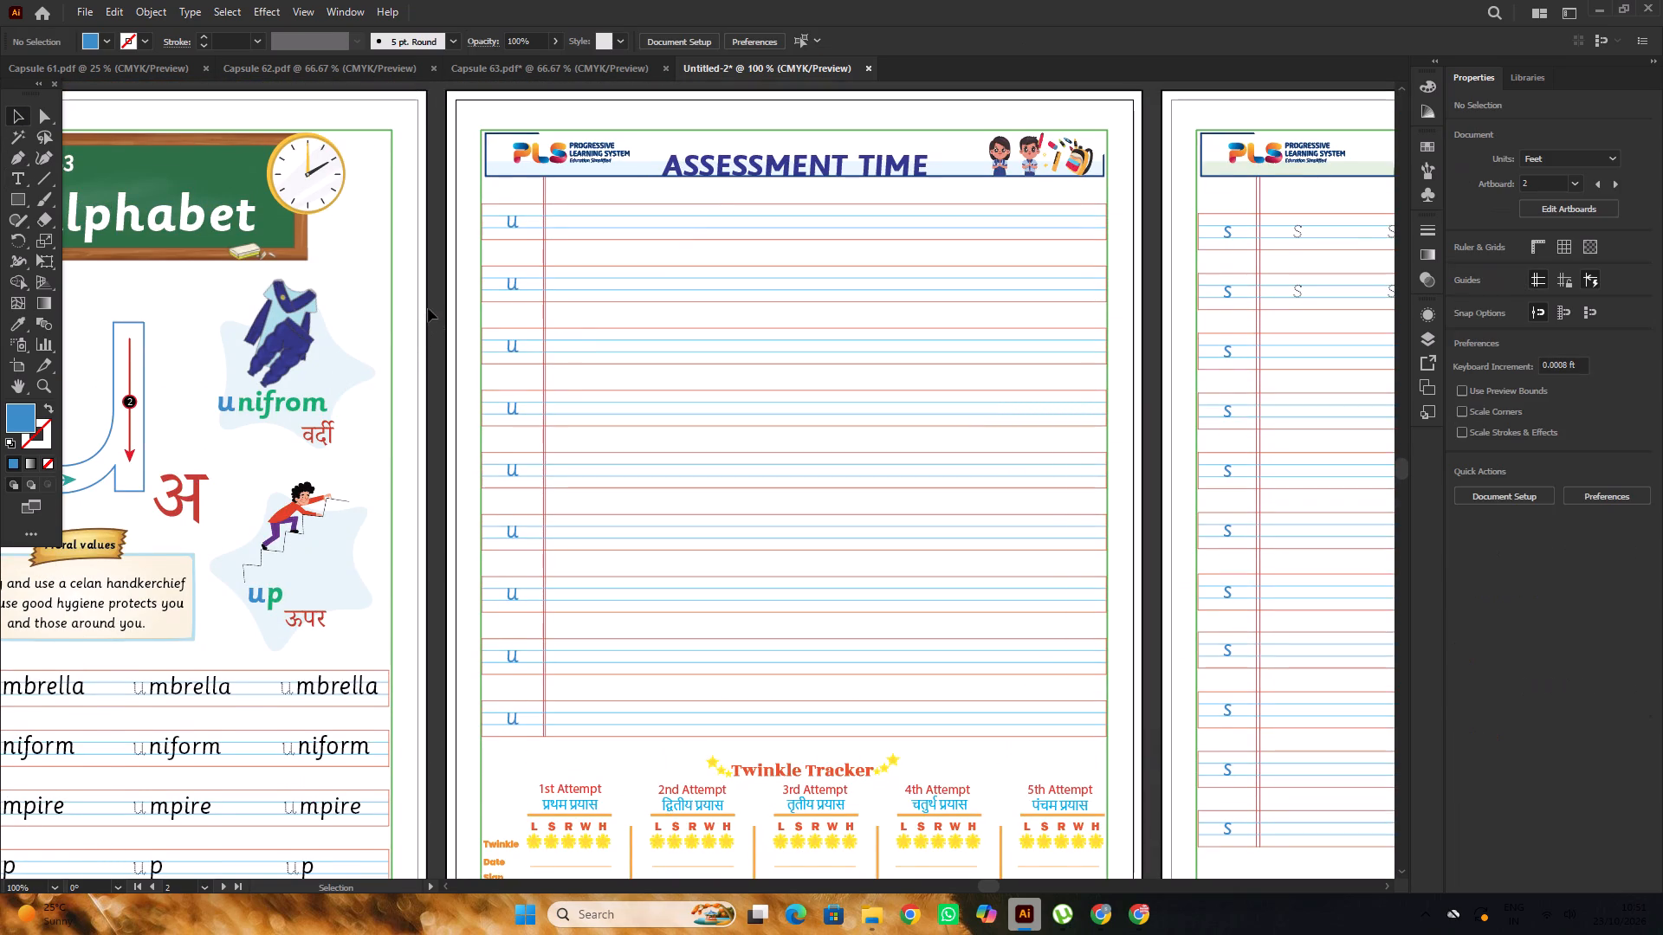
click(515, 224)
shift+click(514, 287)
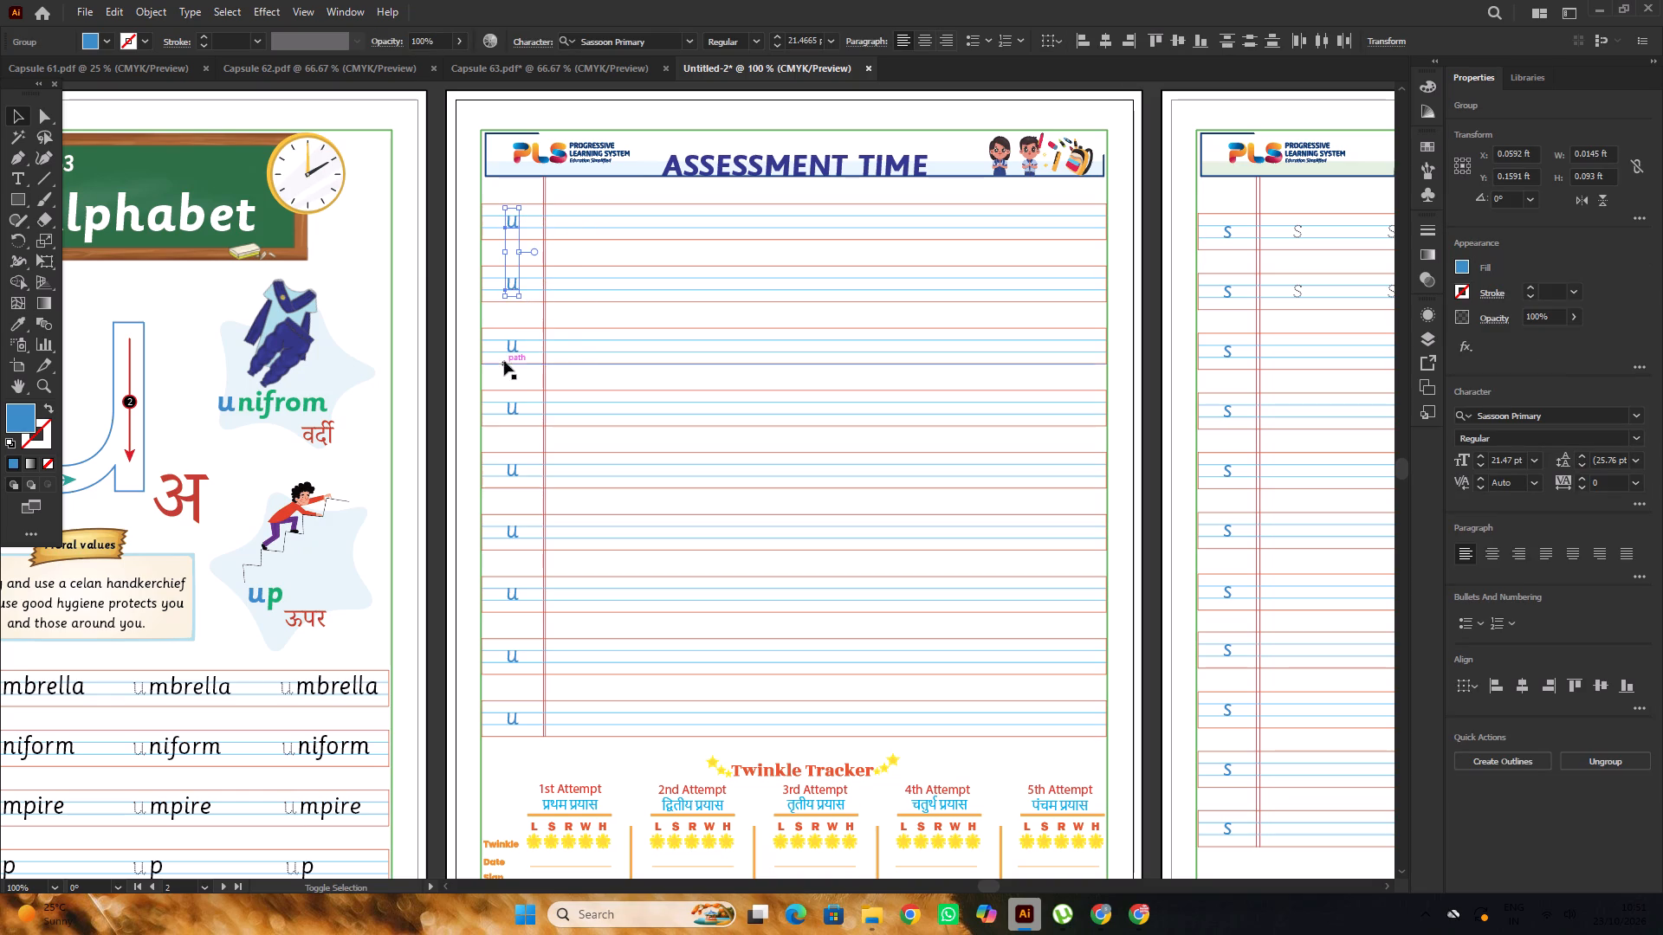
shift+click(514, 350)
scroll(504, 300, down, 5)
alt+scroll(508, 323, up, 1)
shift+click(521, 303)
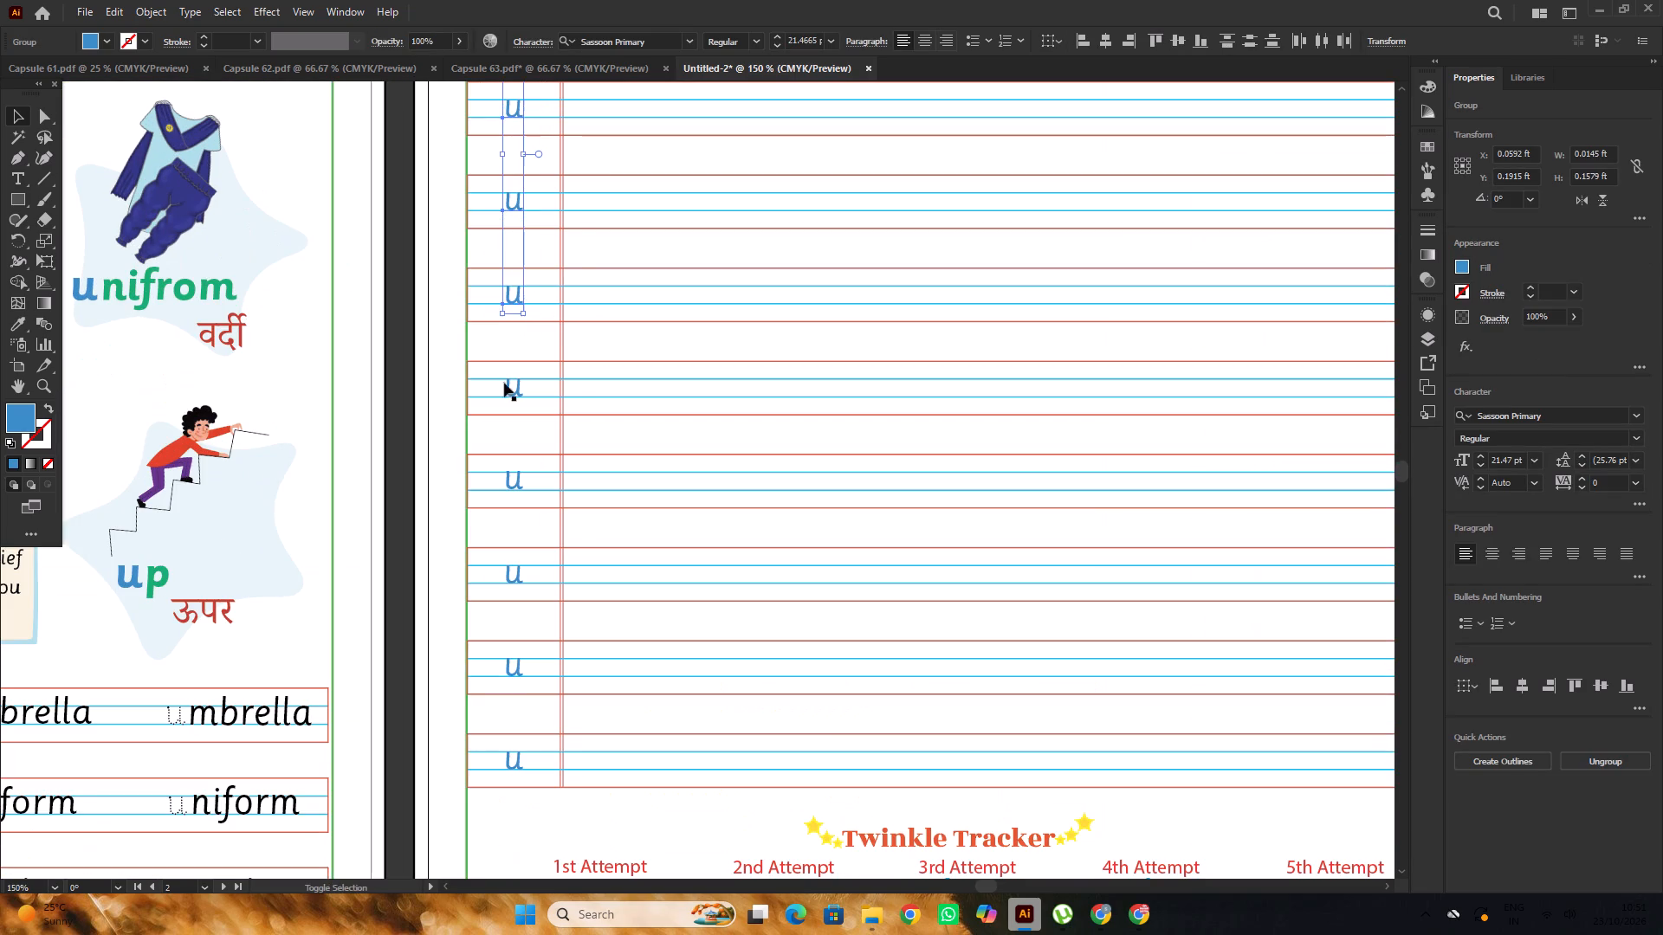
shift+click(515, 391)
alt+scroll(508, 332, up, 1)
scroll(508, 332, down, 7)
alt+scroll(520, 391, up, 2)
shift+click(521, 391)
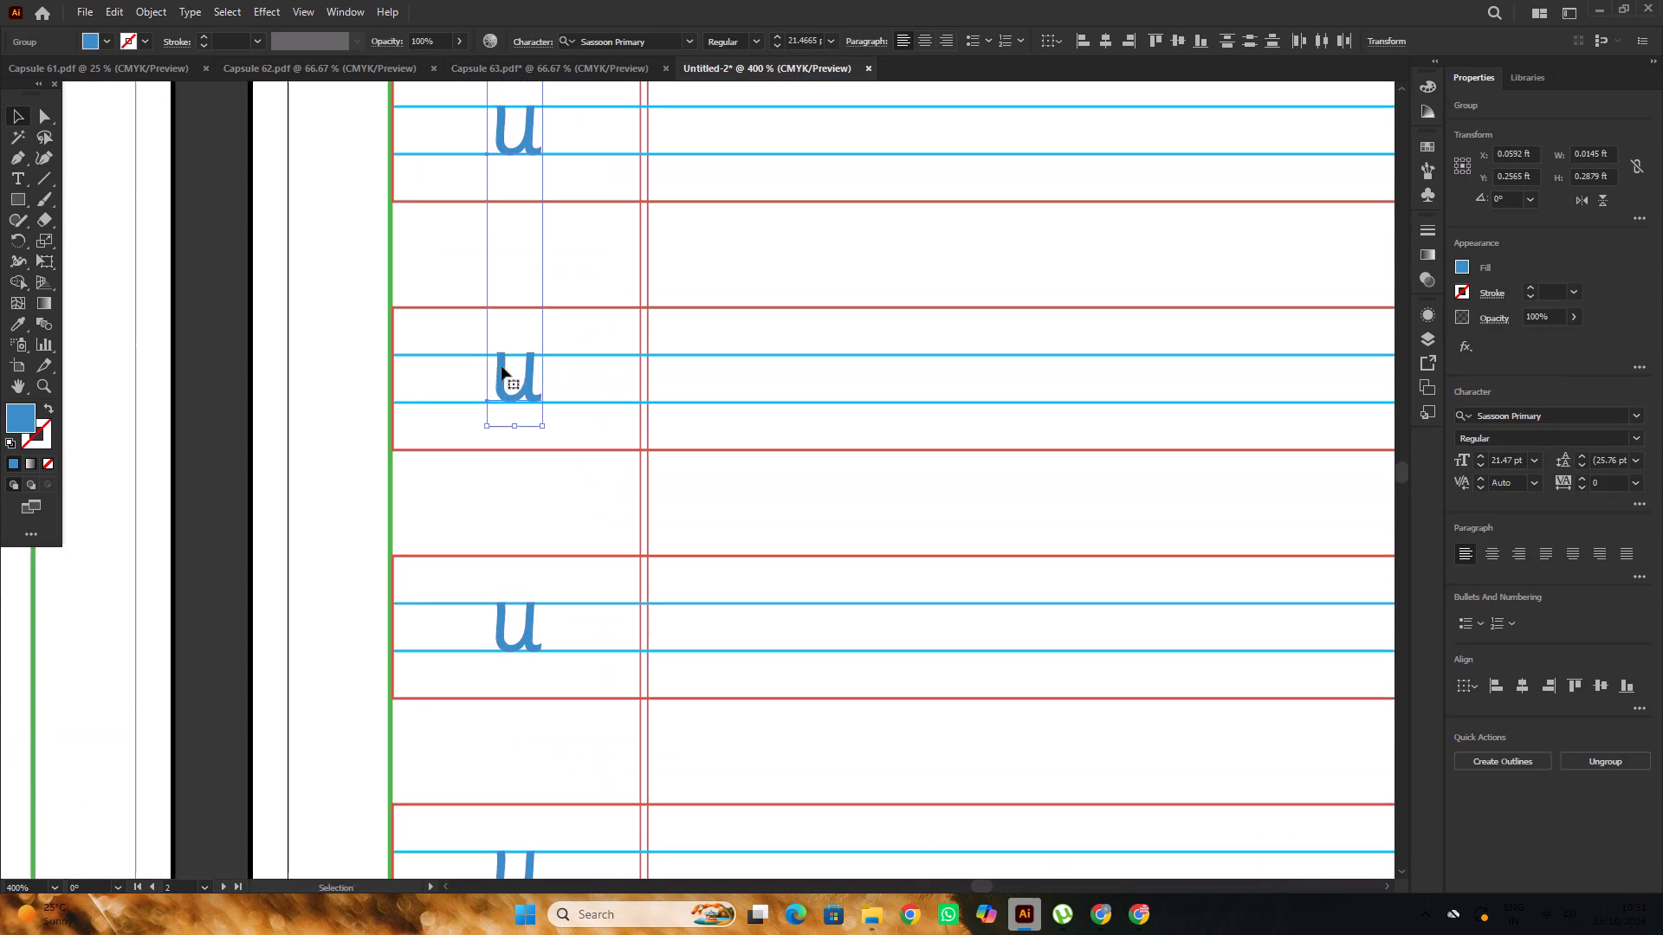
alt+scroll(481, 334, down, 8)
alt+scroll(495, 386, up, 2)
shift+click(514, 343)
alt+scroll(509, 340, down, 7)
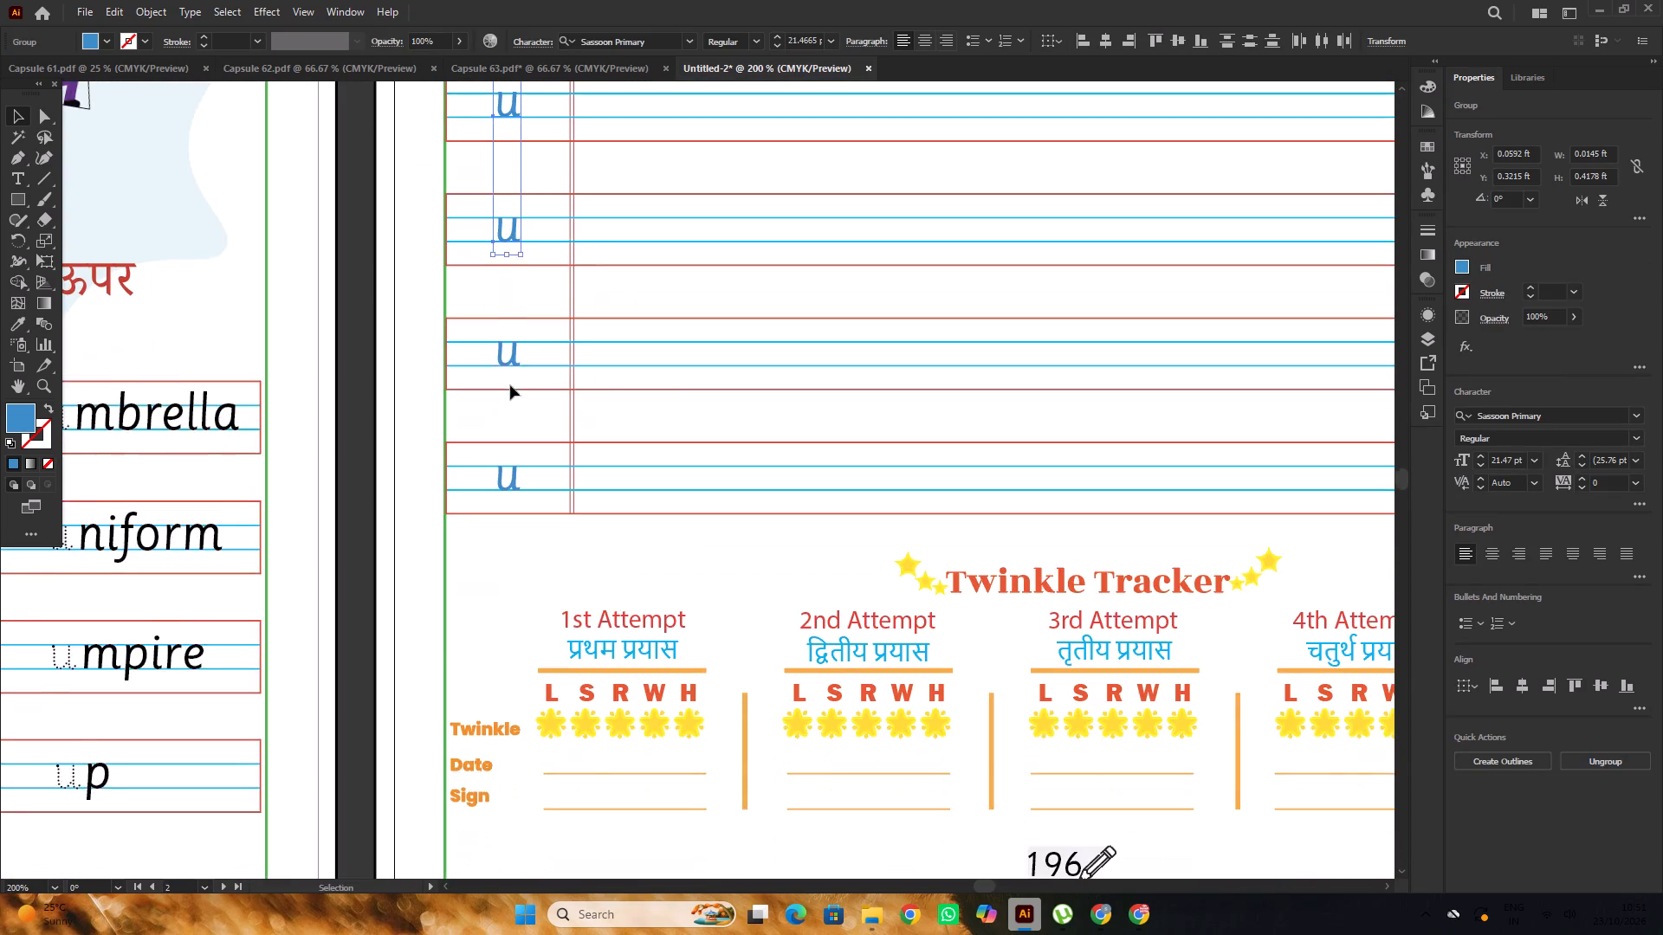
alt+scroll(512, 391, up, 2)
shift+click(515, 336)
shift+click(515, 563)
alt+scroll(484, 446, down, 3)
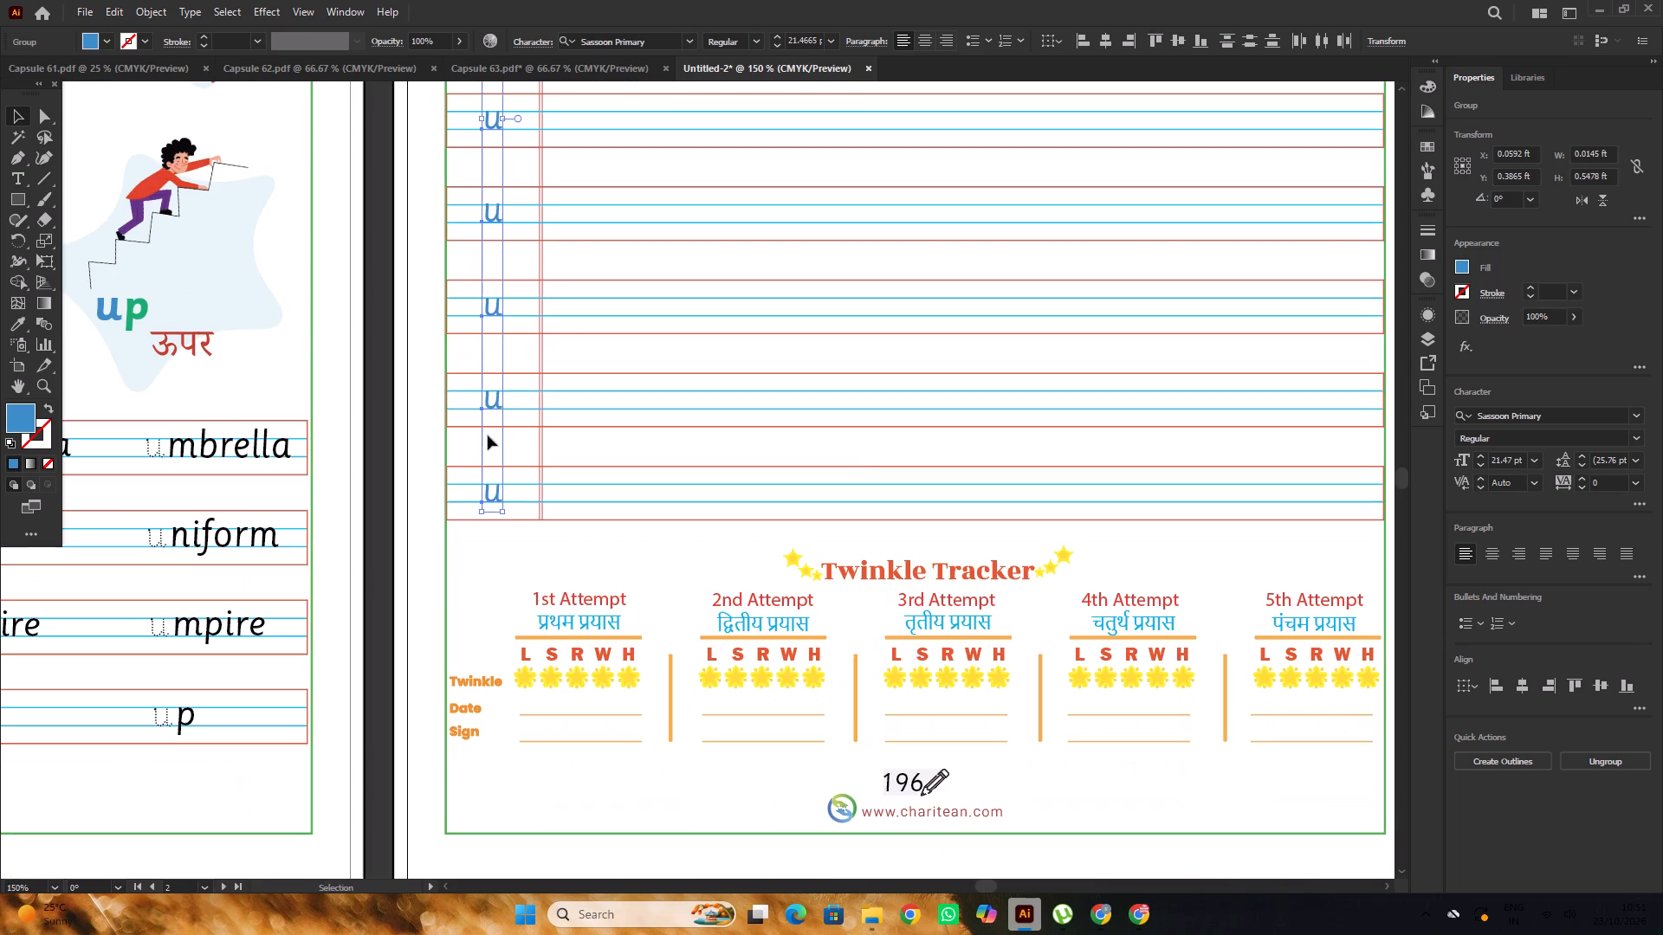
click(1520, 687)
alt+scroll(566, 334, down, 6)
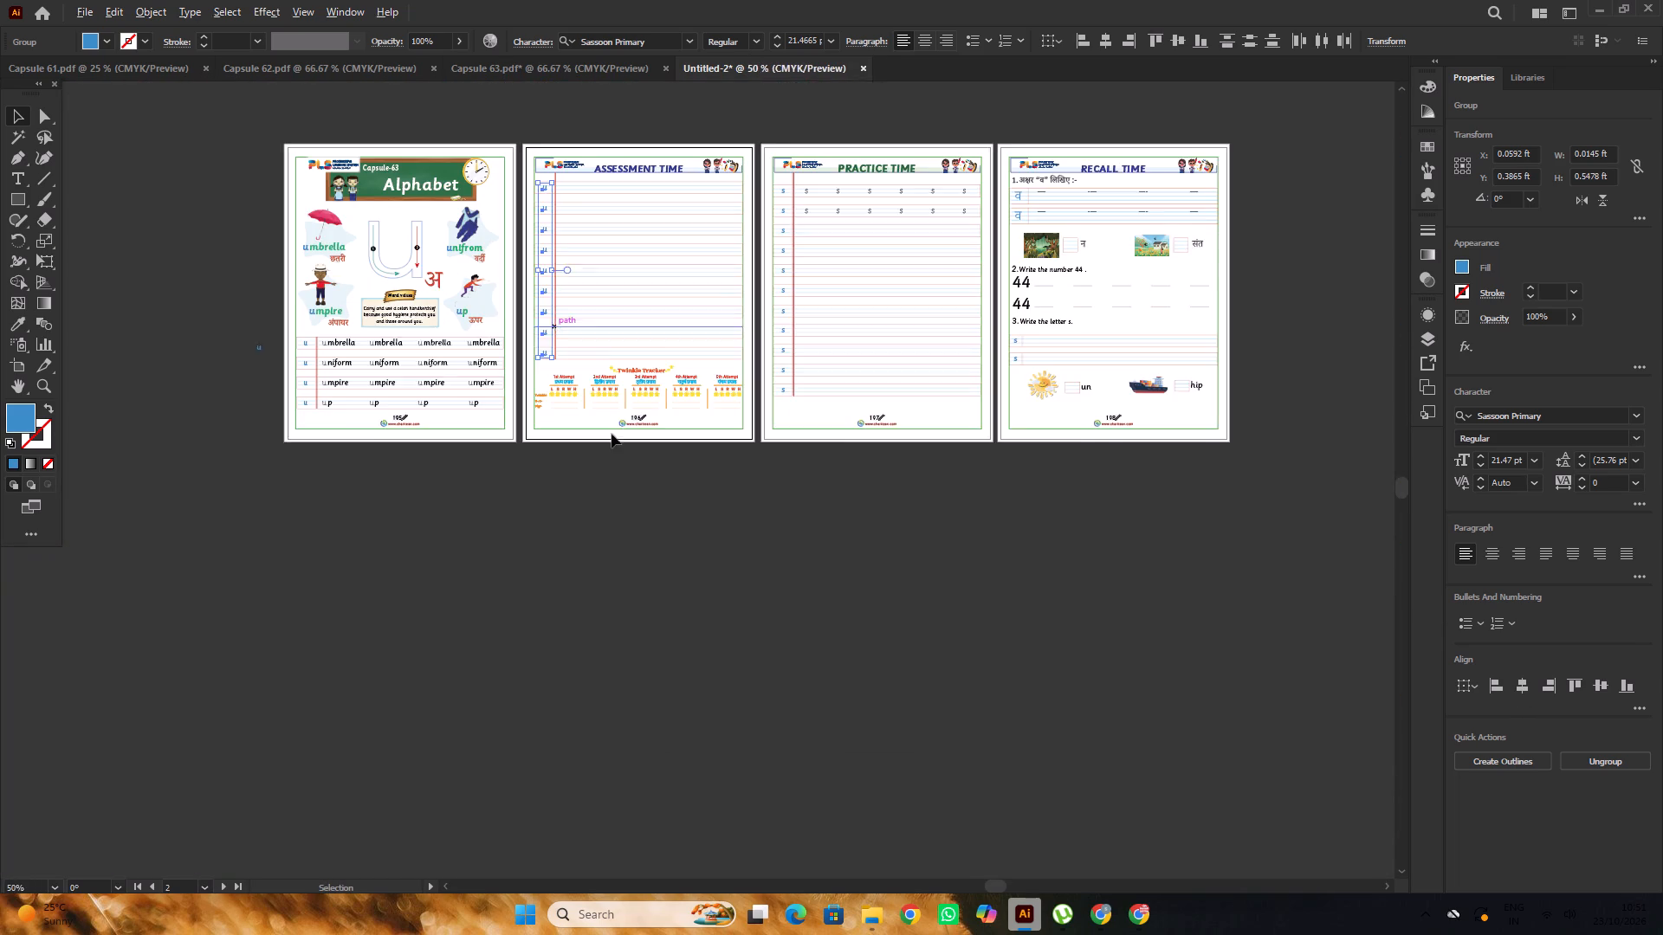
click(794, 576)
Replace the blue s with u in the first three rows of the Practice Time page.
key(space)
key(space)
key(space)
key(space)
drag(909, 519, 694, 612)
drag(838, 588, 793, 597)
alt+scroll(577, 317, up, 2)
scroll(577, 317, up, 2)
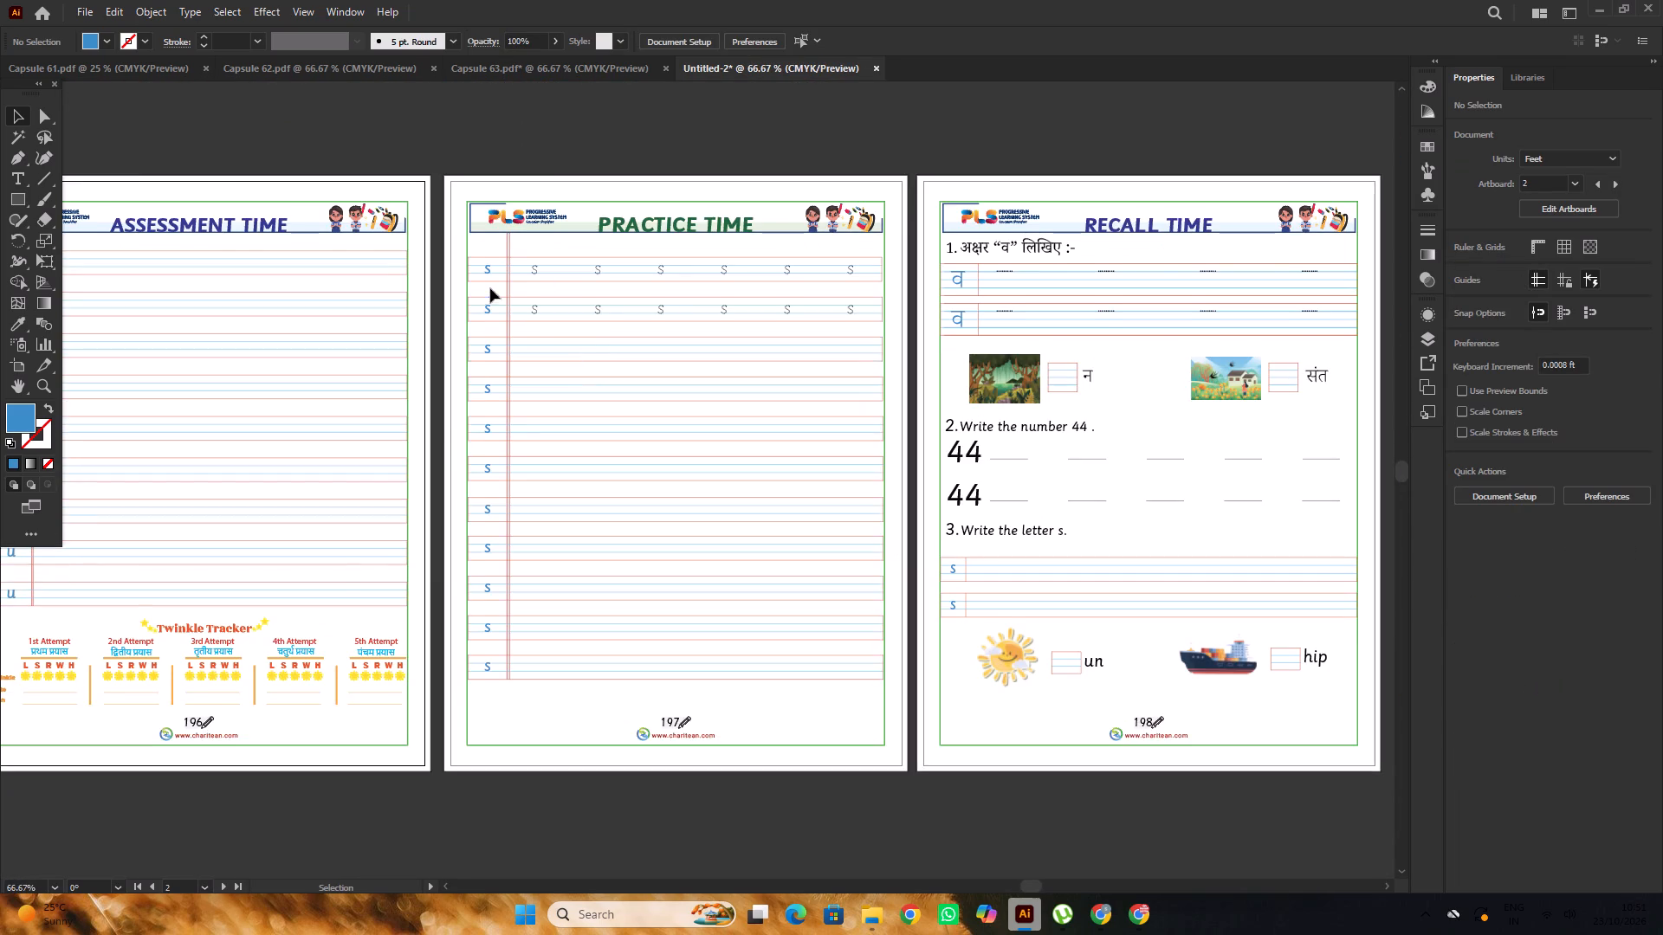
alt+scroll(486, 282, up, 2)
double_click(494, 260)
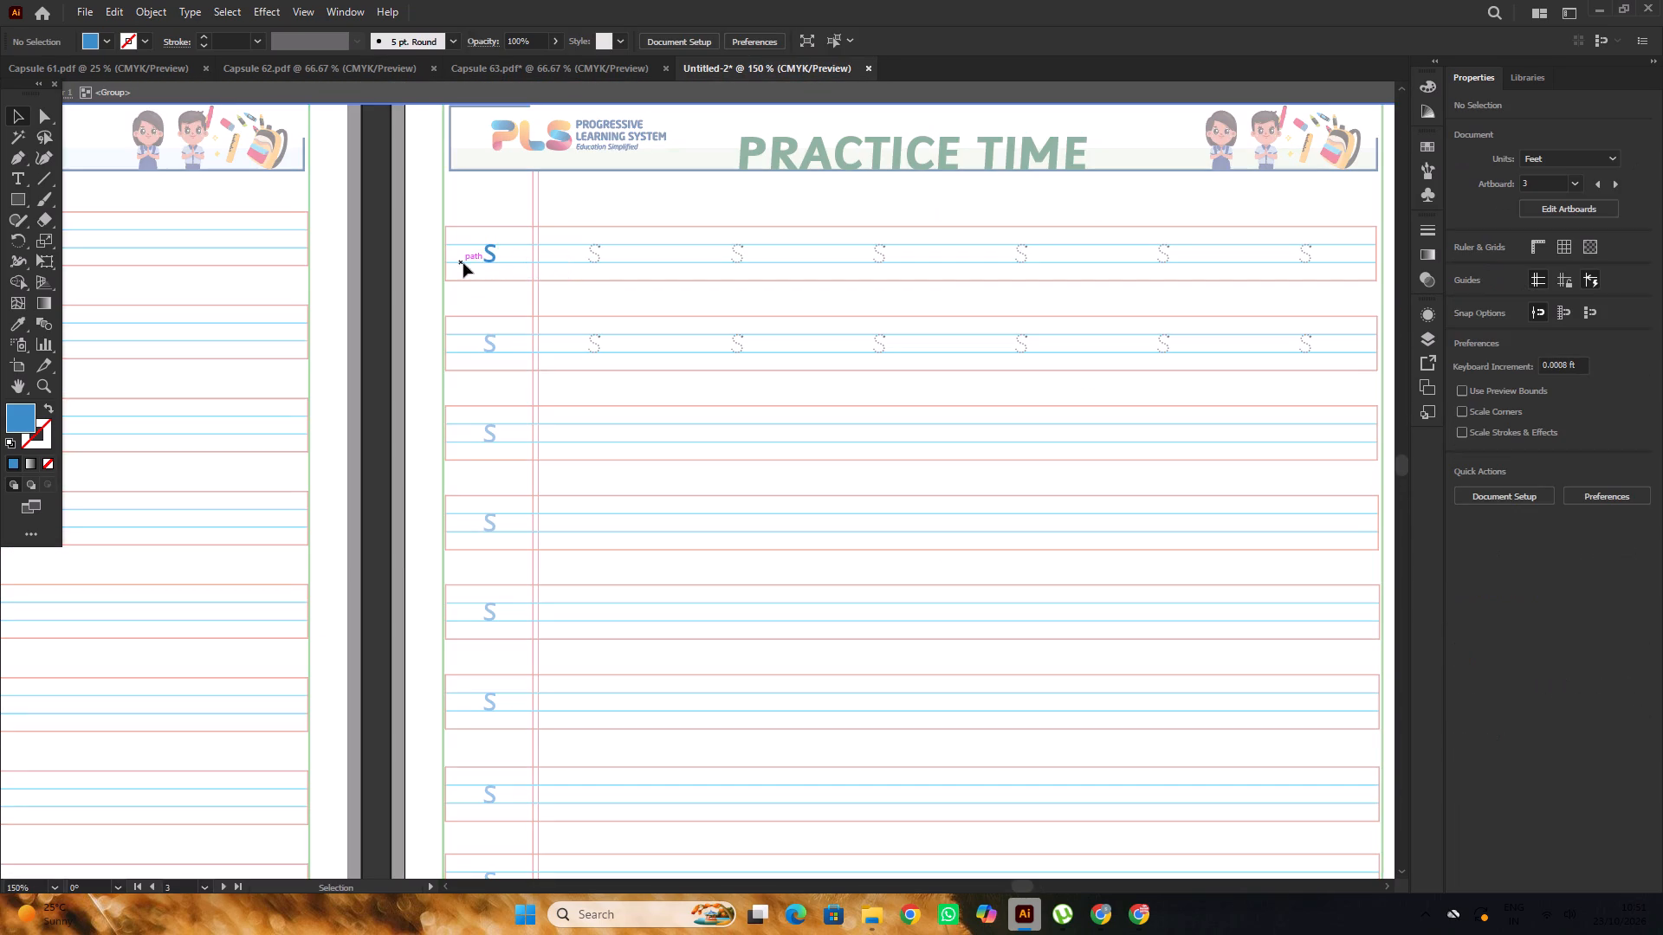
double_click(379, 256)
alt+scroll(505, 248, up, 1)
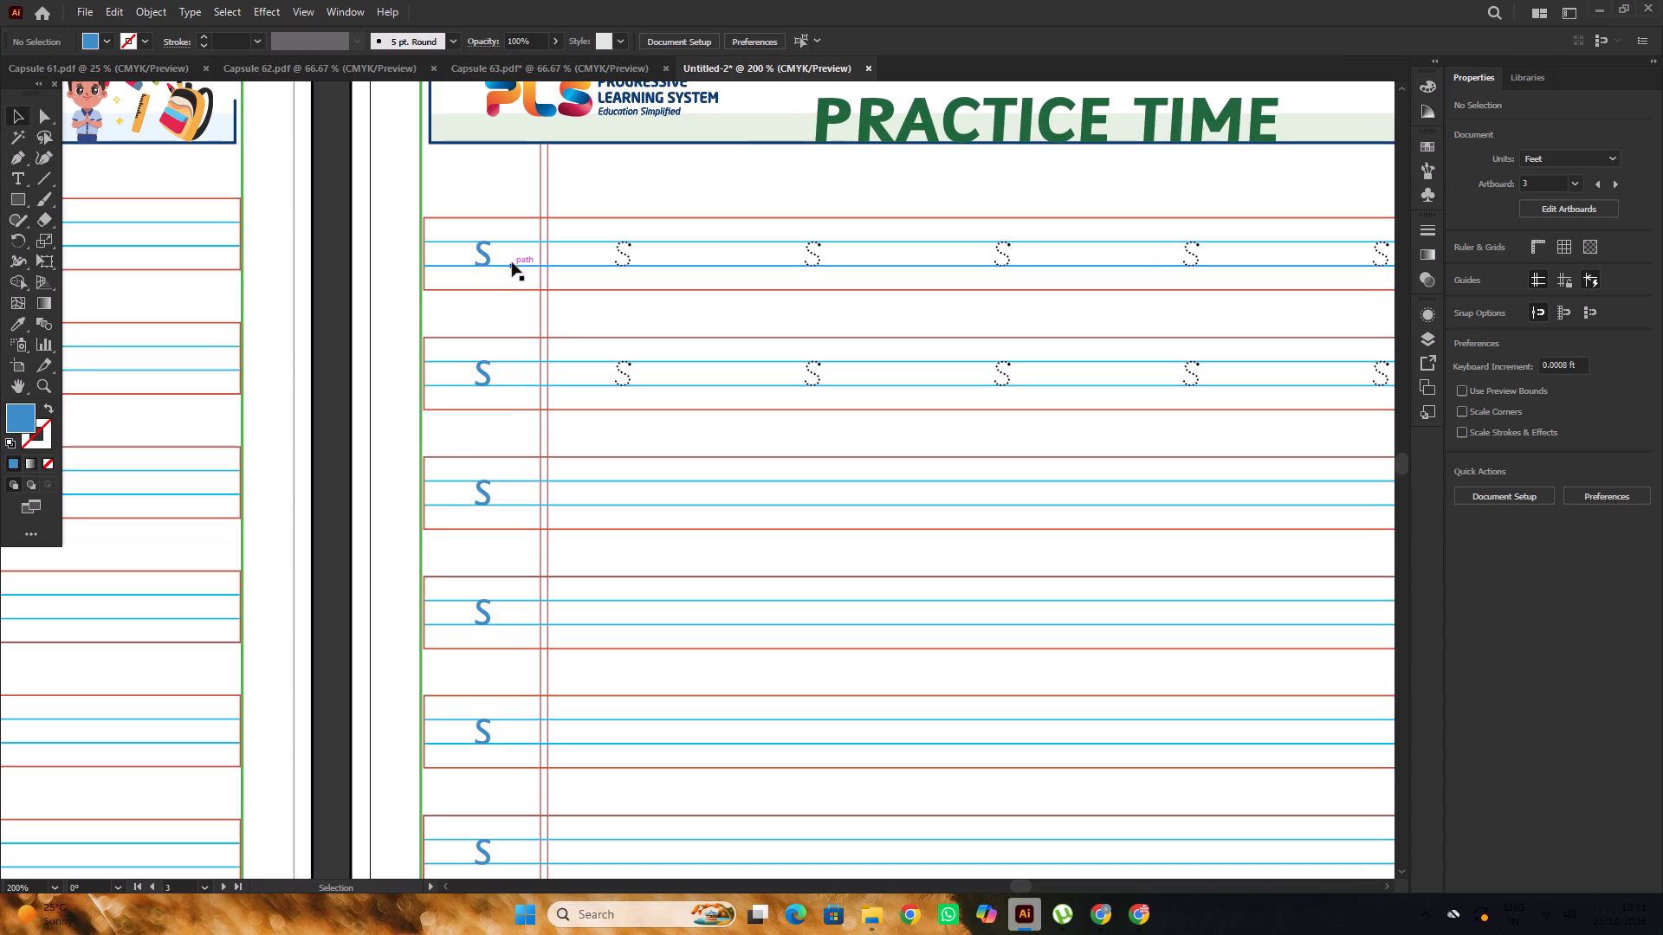
key(t)
drag(486, 248, 468, 261)
scroll(466, 255, down, 2)
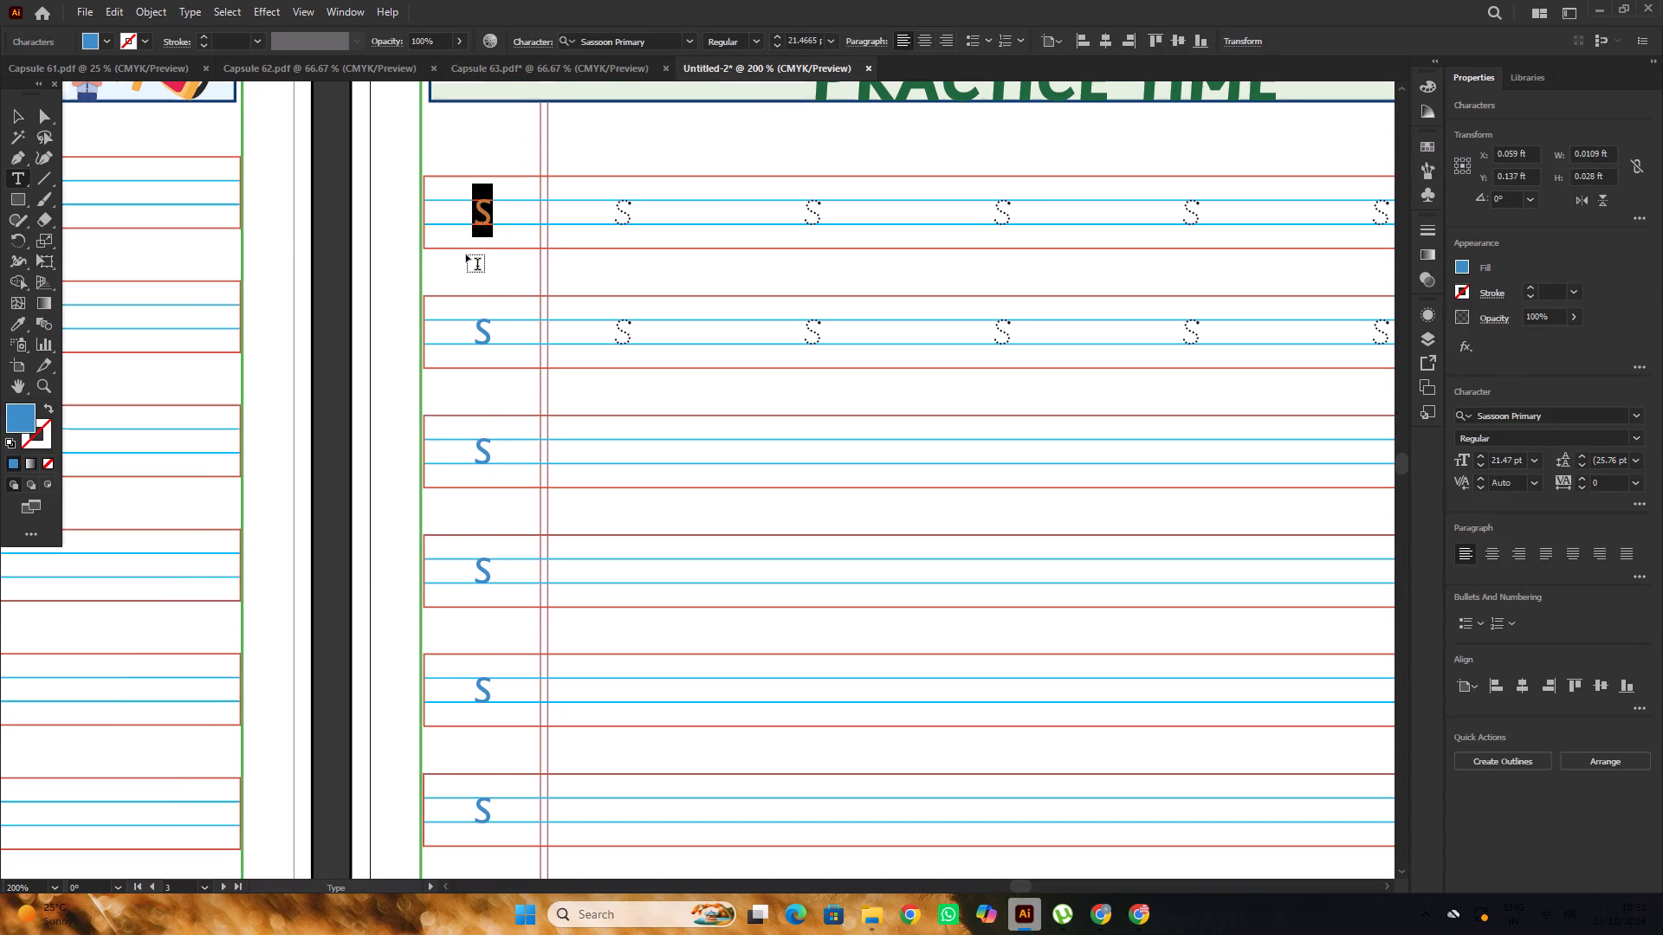
key(u)
drag(488, 323, 468, 341)
key(u)
scroll(466, 292, down, 6)
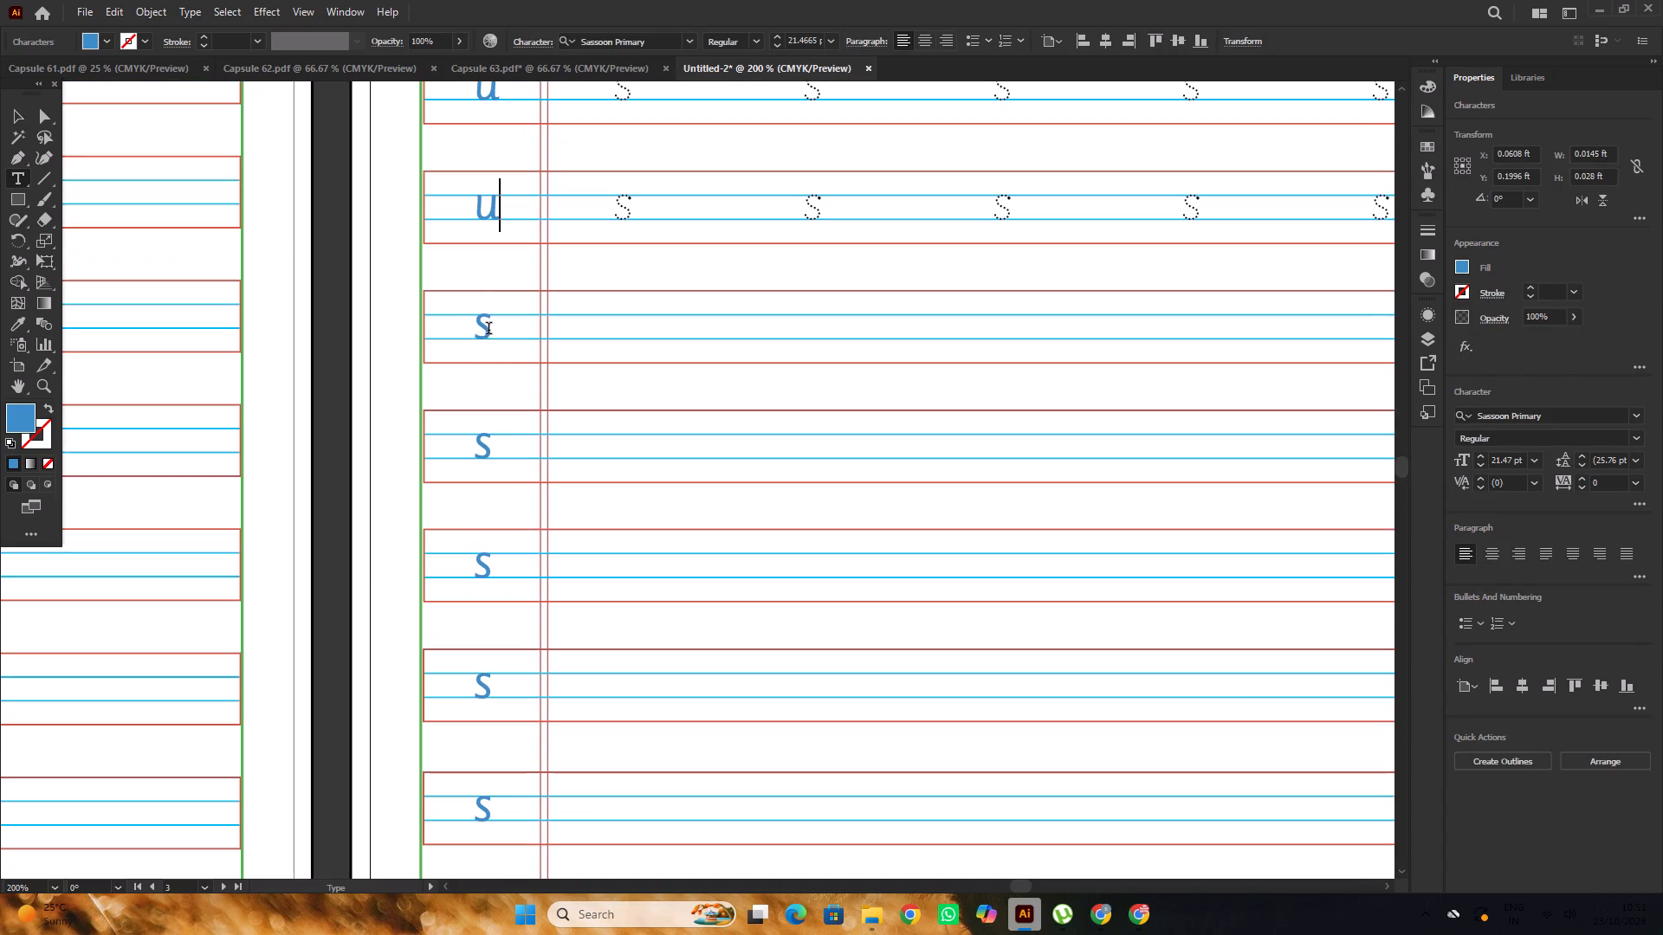
drag(488, 330, 471, 339)
key(u)
Replace the blue s with u in the fourth to seventh rows of the Practice Time page.
scroll(469, 293, down, 6)
drag(487, 326, 466, 349)
key(u)
scroll(464, 311, down, 5)
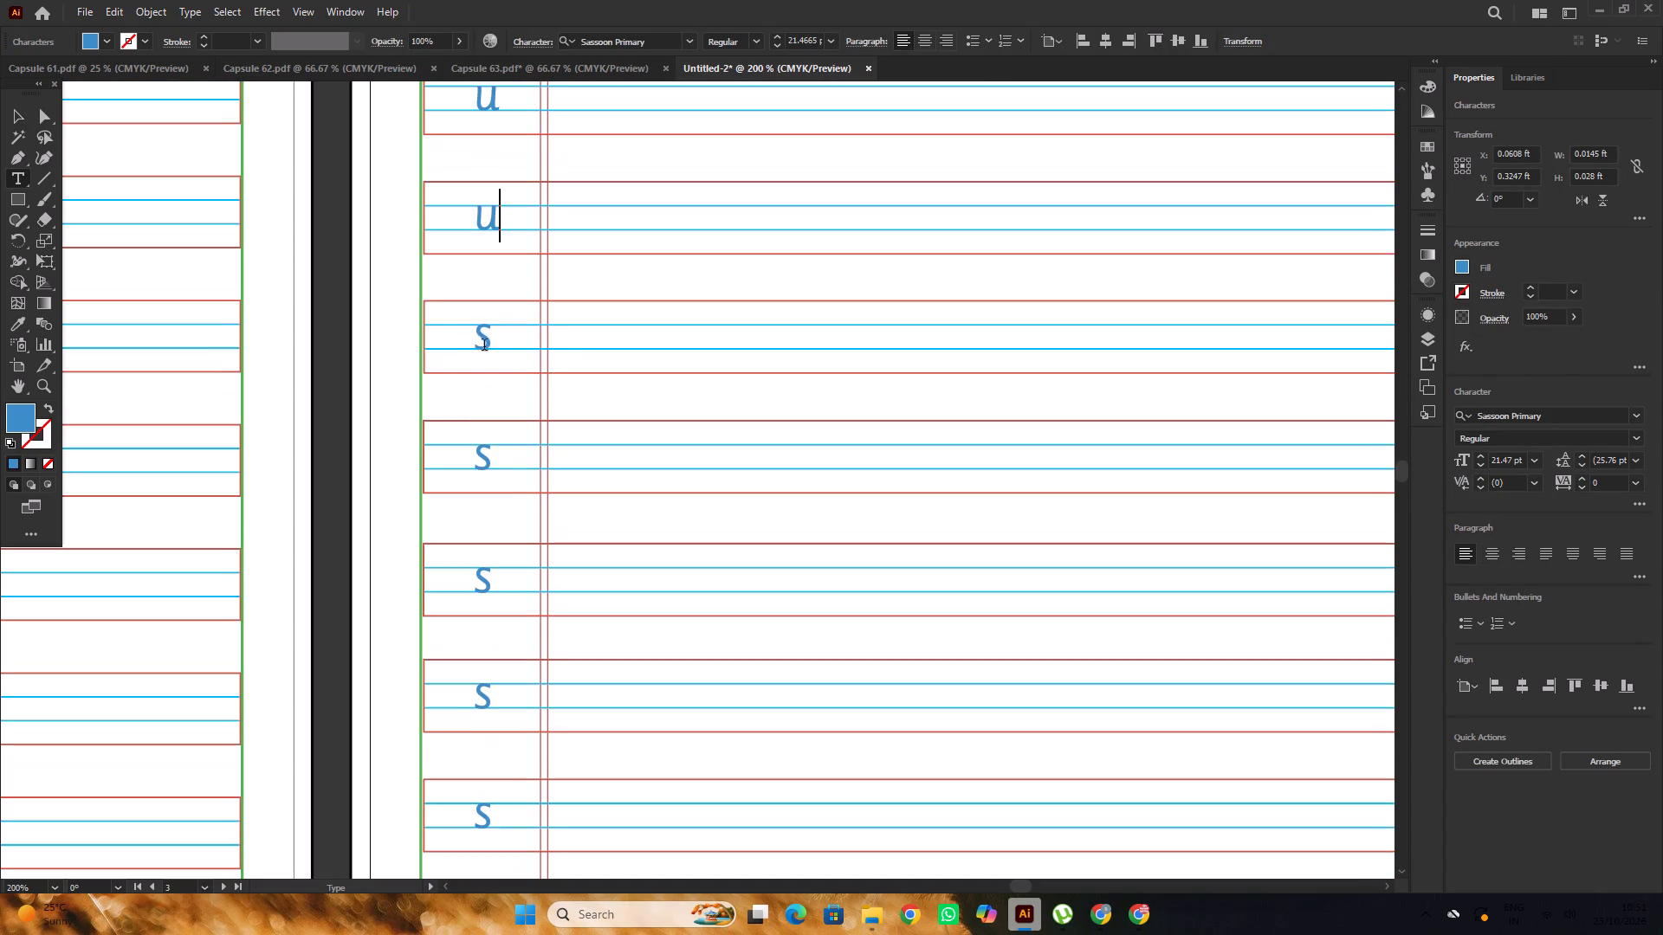
drag(488, 339, 469, 360)
key(u)
scroll(469, 313, down, 6)
drag(489, 341, 476, 358)
key(u)
scroll(469, 322, down, 5)
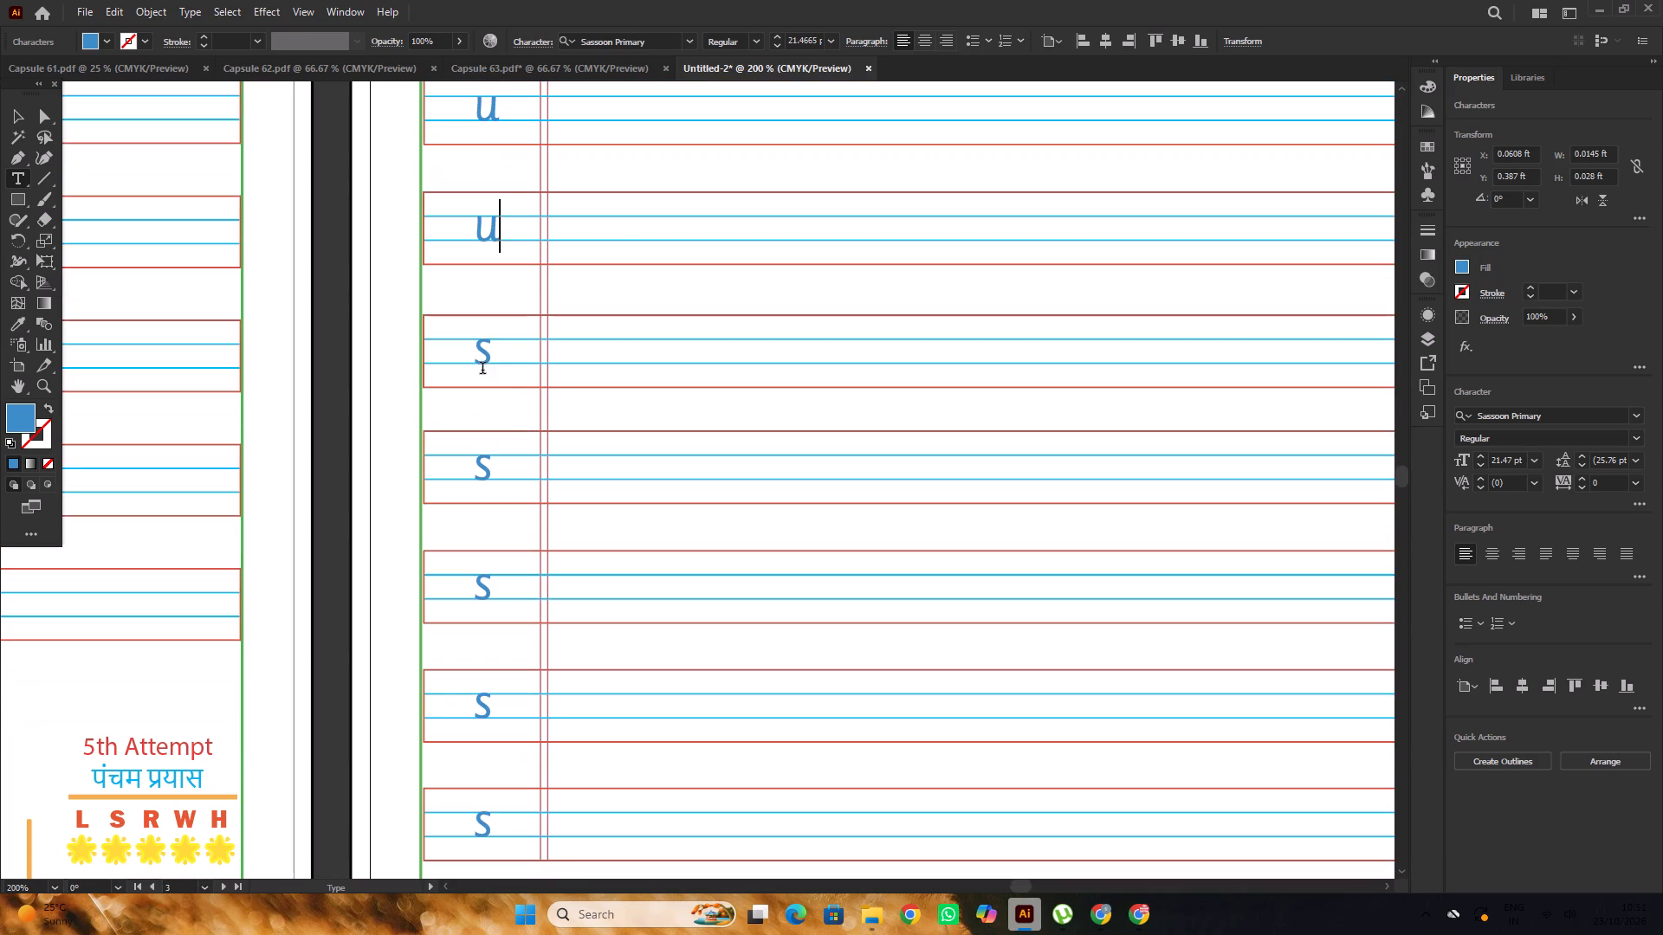
drag(492, 357, 470, 372)
key(u)
Replace the blue s with u in the last four rows of the Practice Time page.
scroll(474, 327, down, 6)
drag(491, 350, 471, 369)
key(u)
scroll(477, 330, down, 2)
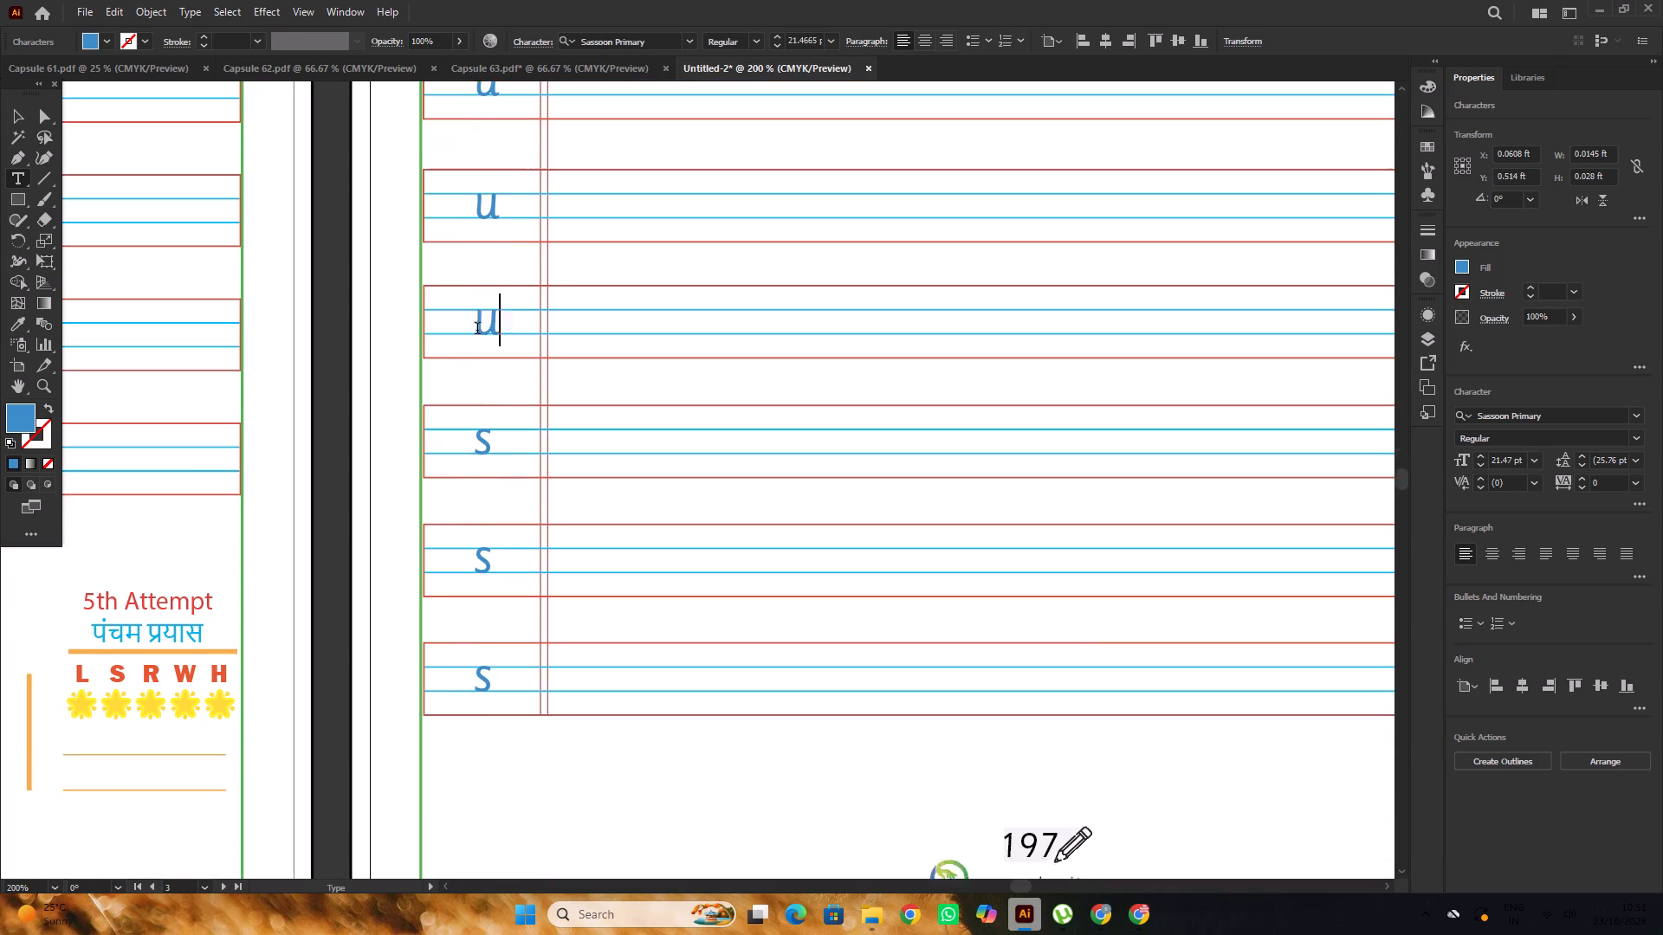
scroll(477, 330, down, 3)
drag(494, 364, 473, 380)
key(ctrl+z)
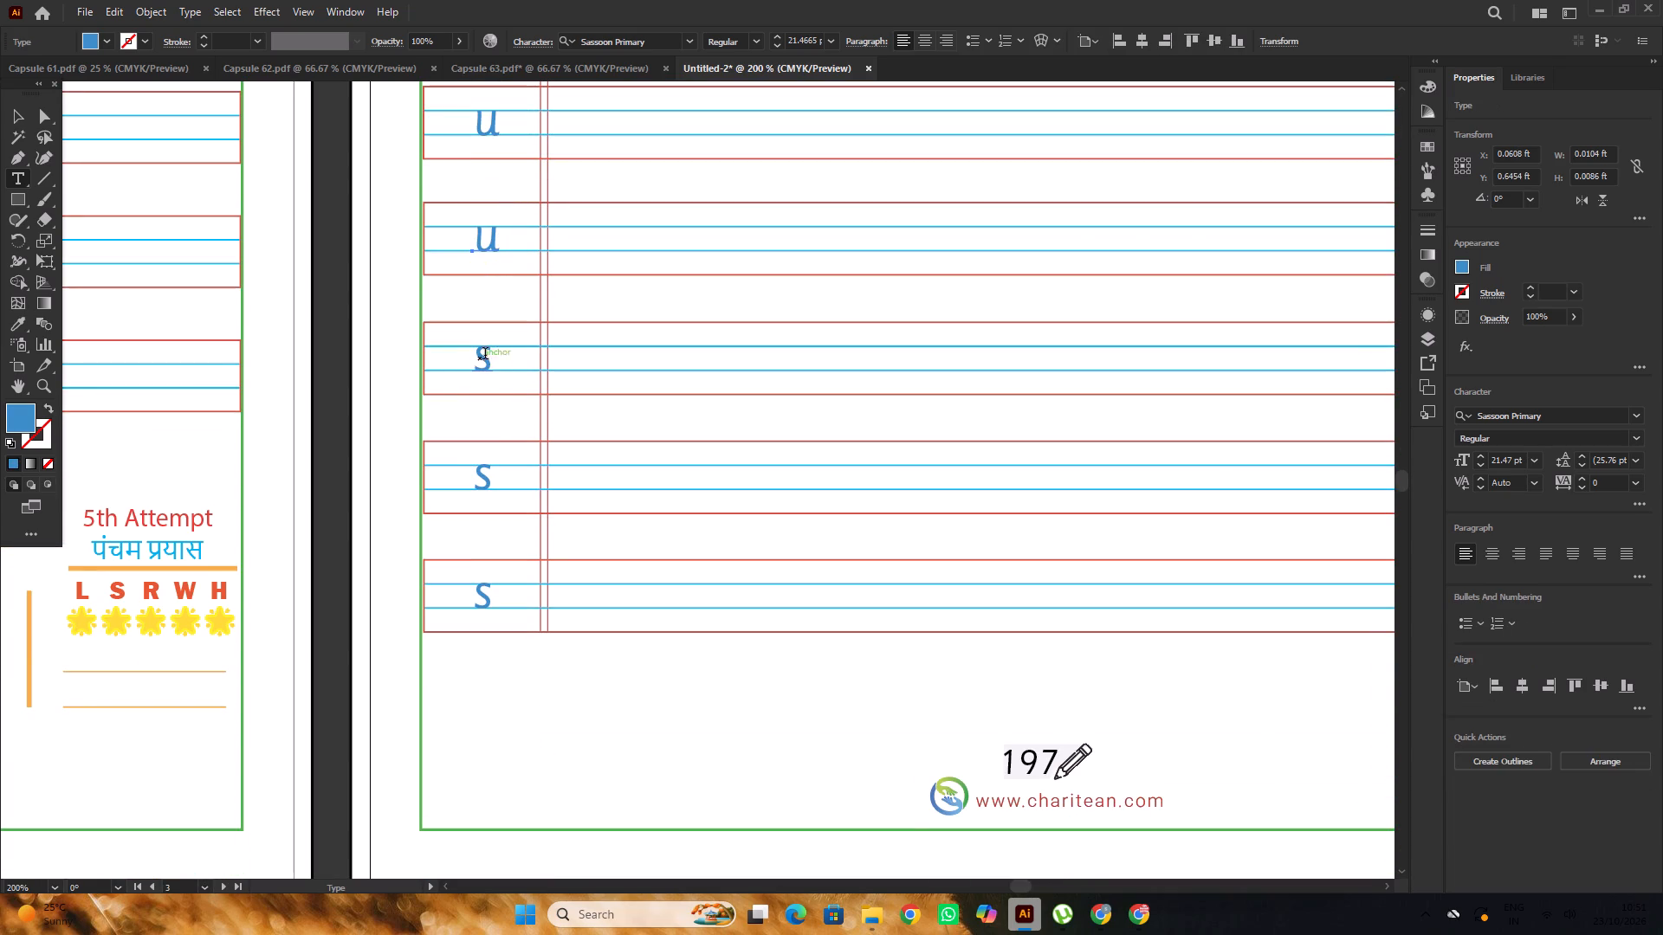
drag(489, 353, 476, 371)
key(u)
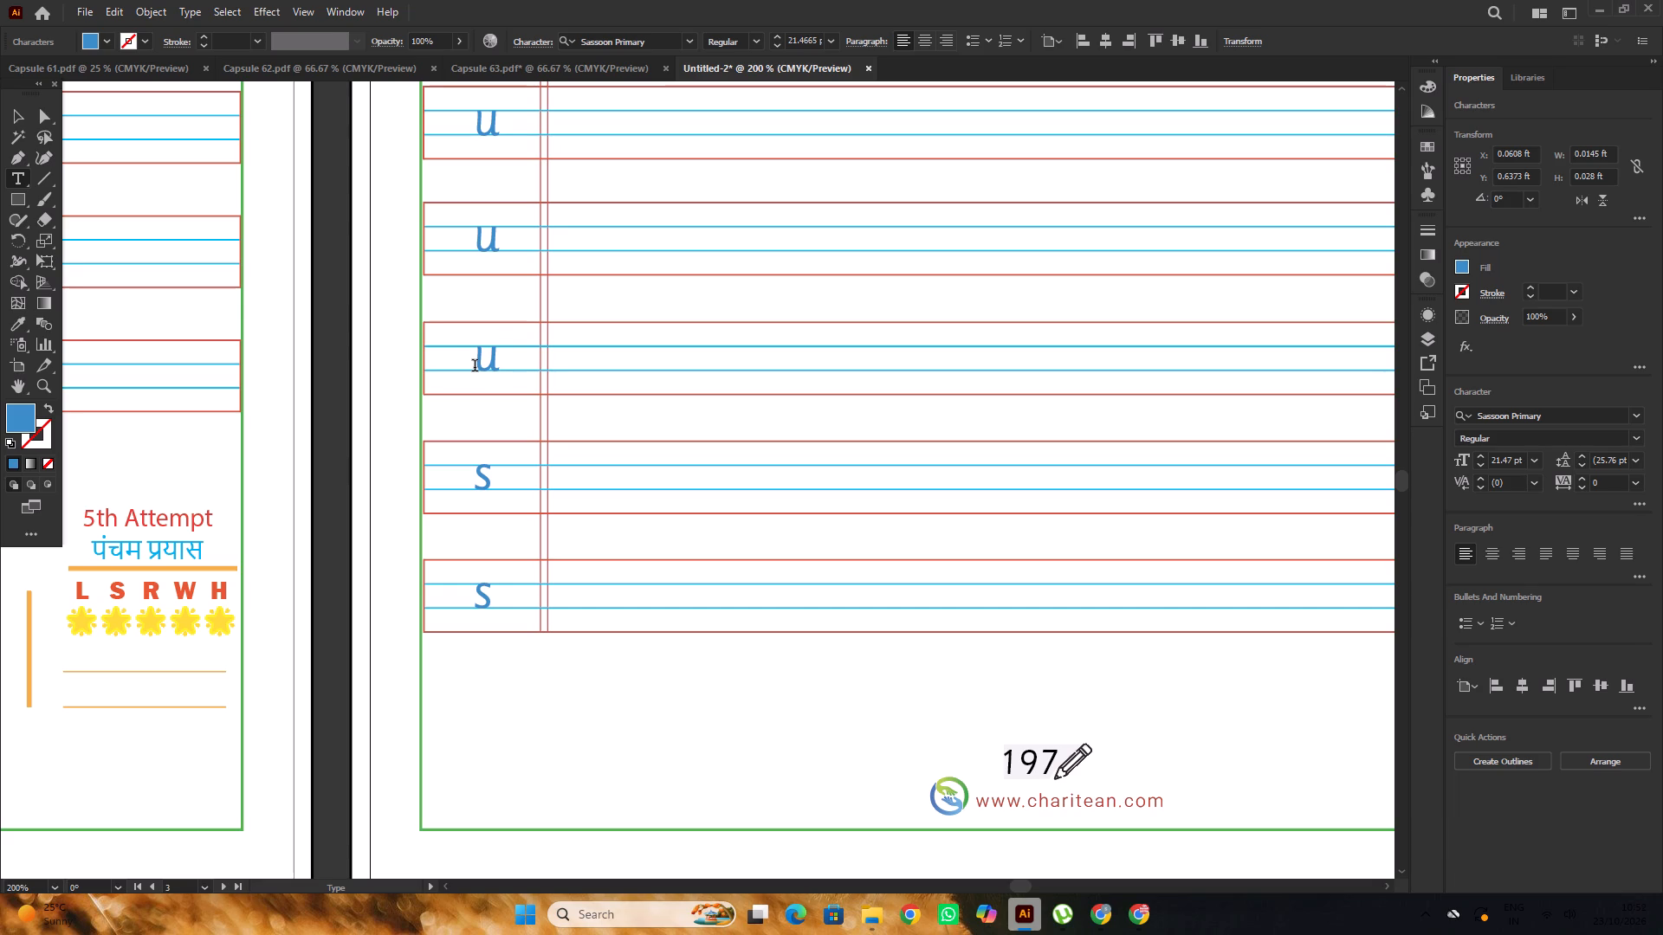
drag(488, 483, 473, 491)
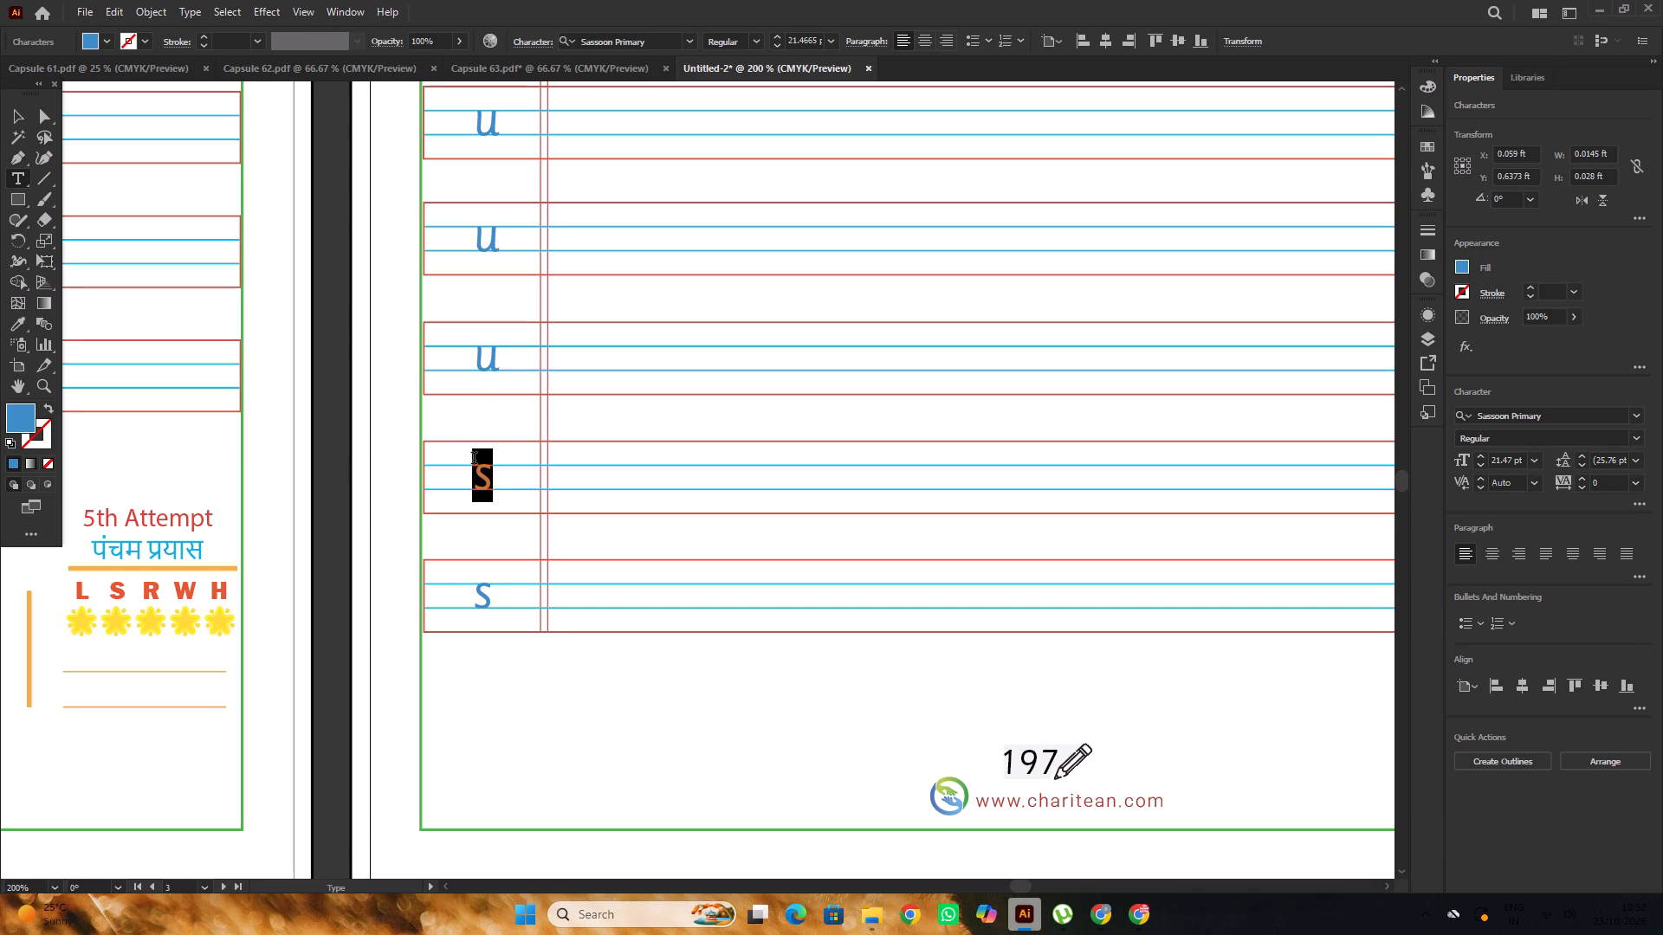
key(u)
scroll(472, 421, down, 6)
drag(493, 475, 471, 483)
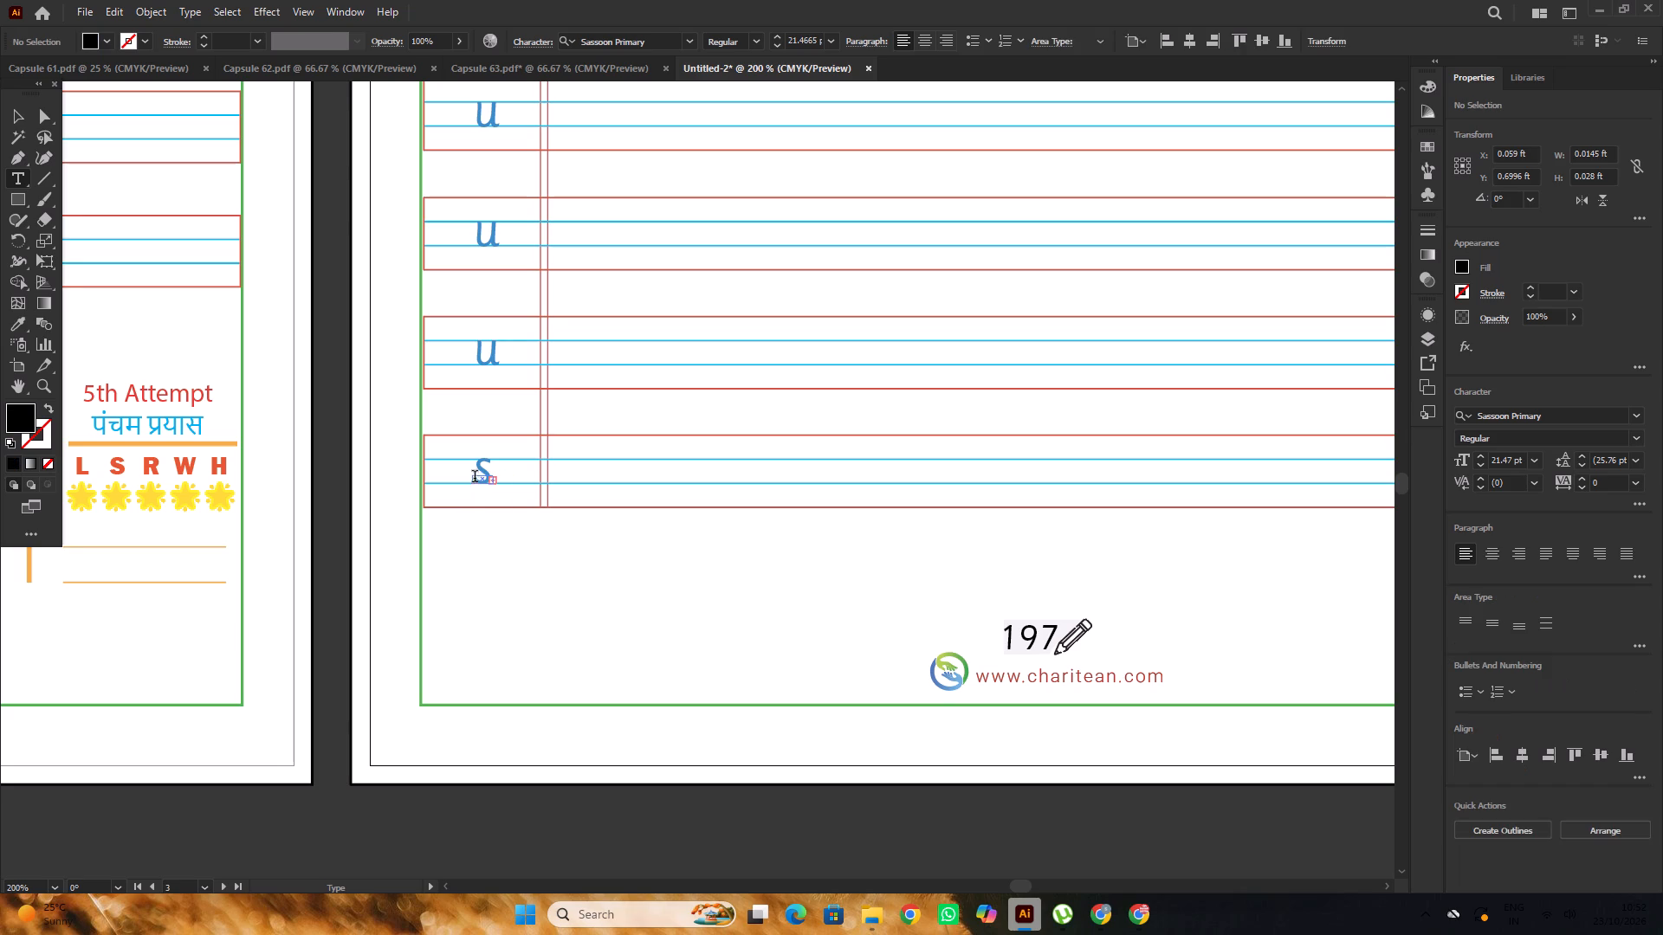
key(ctrl+z)
drag(488, 471, 469, 484)
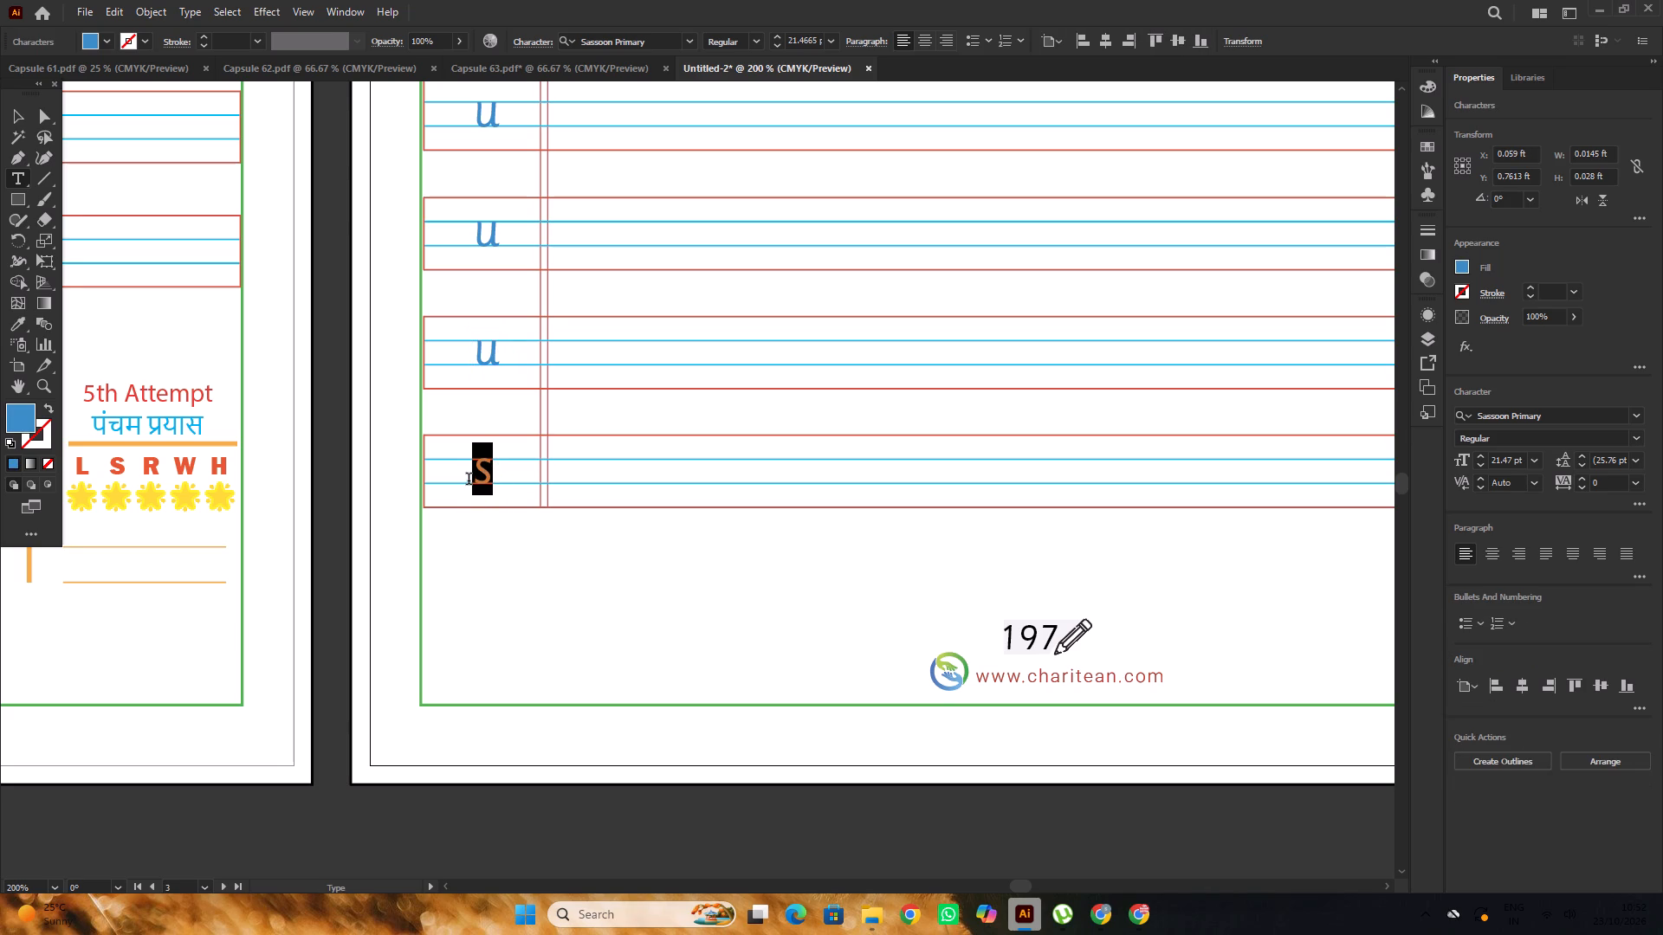
key(u)
Replace the first and second dotted s with u in both tracing rows of the Practice Time page.
alt+scroll(459, 390, down, 5)
scroll(460, 392, up, 10)
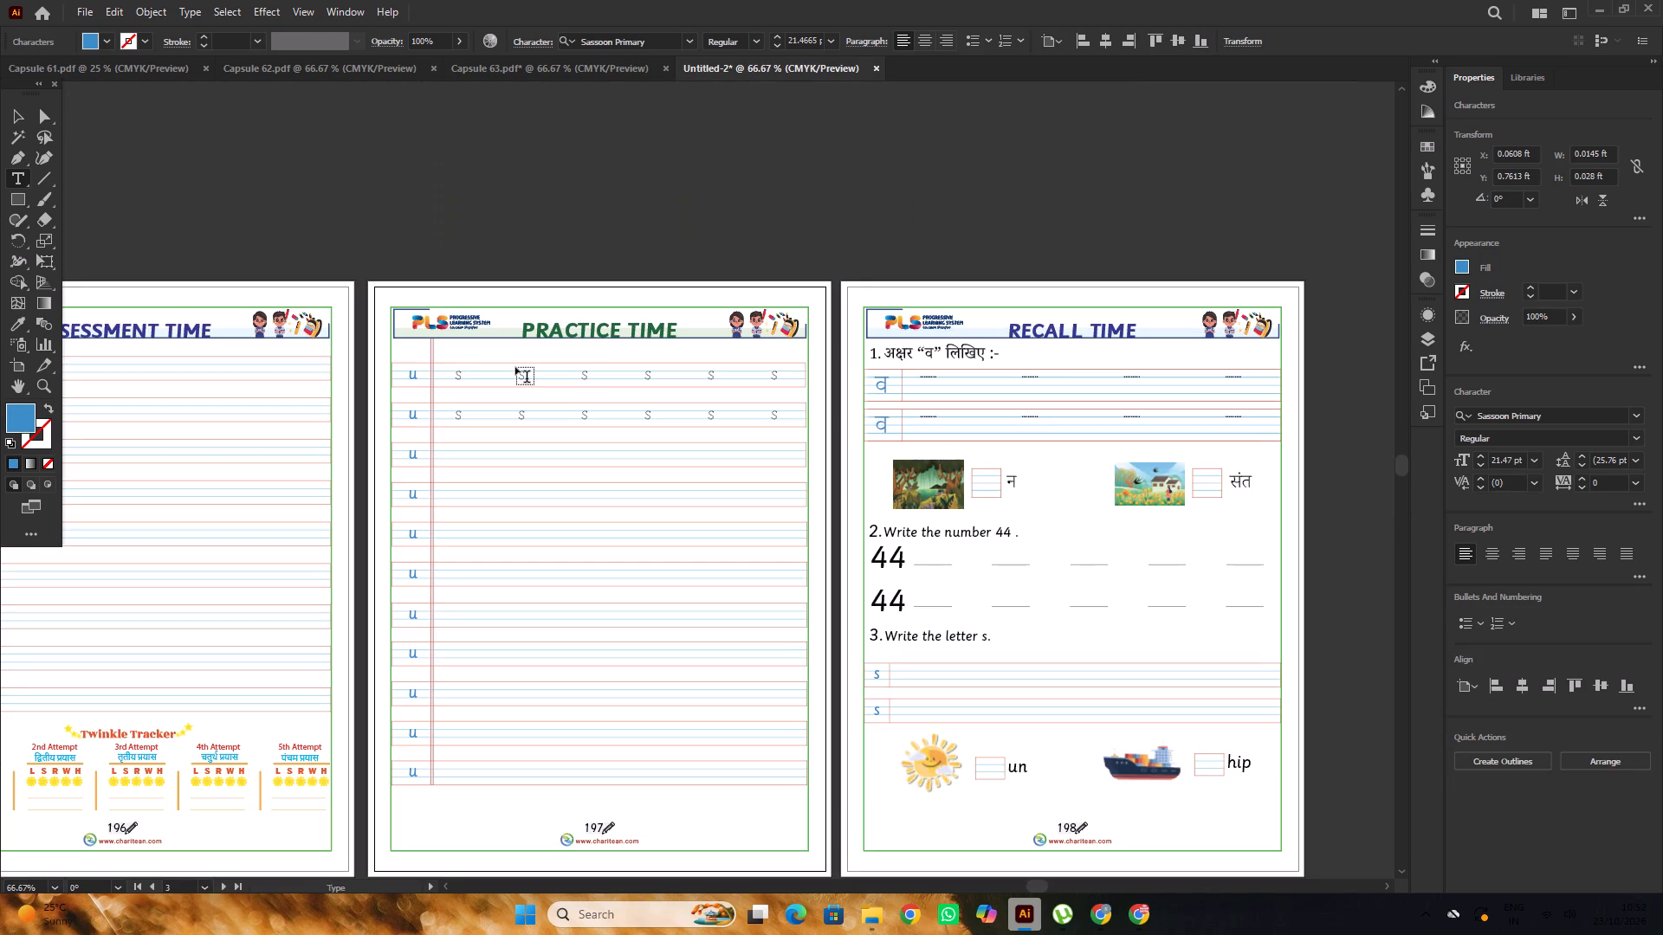
alt+scroll(482, 374, up, 3)
drag(423, 384, 411, 392)
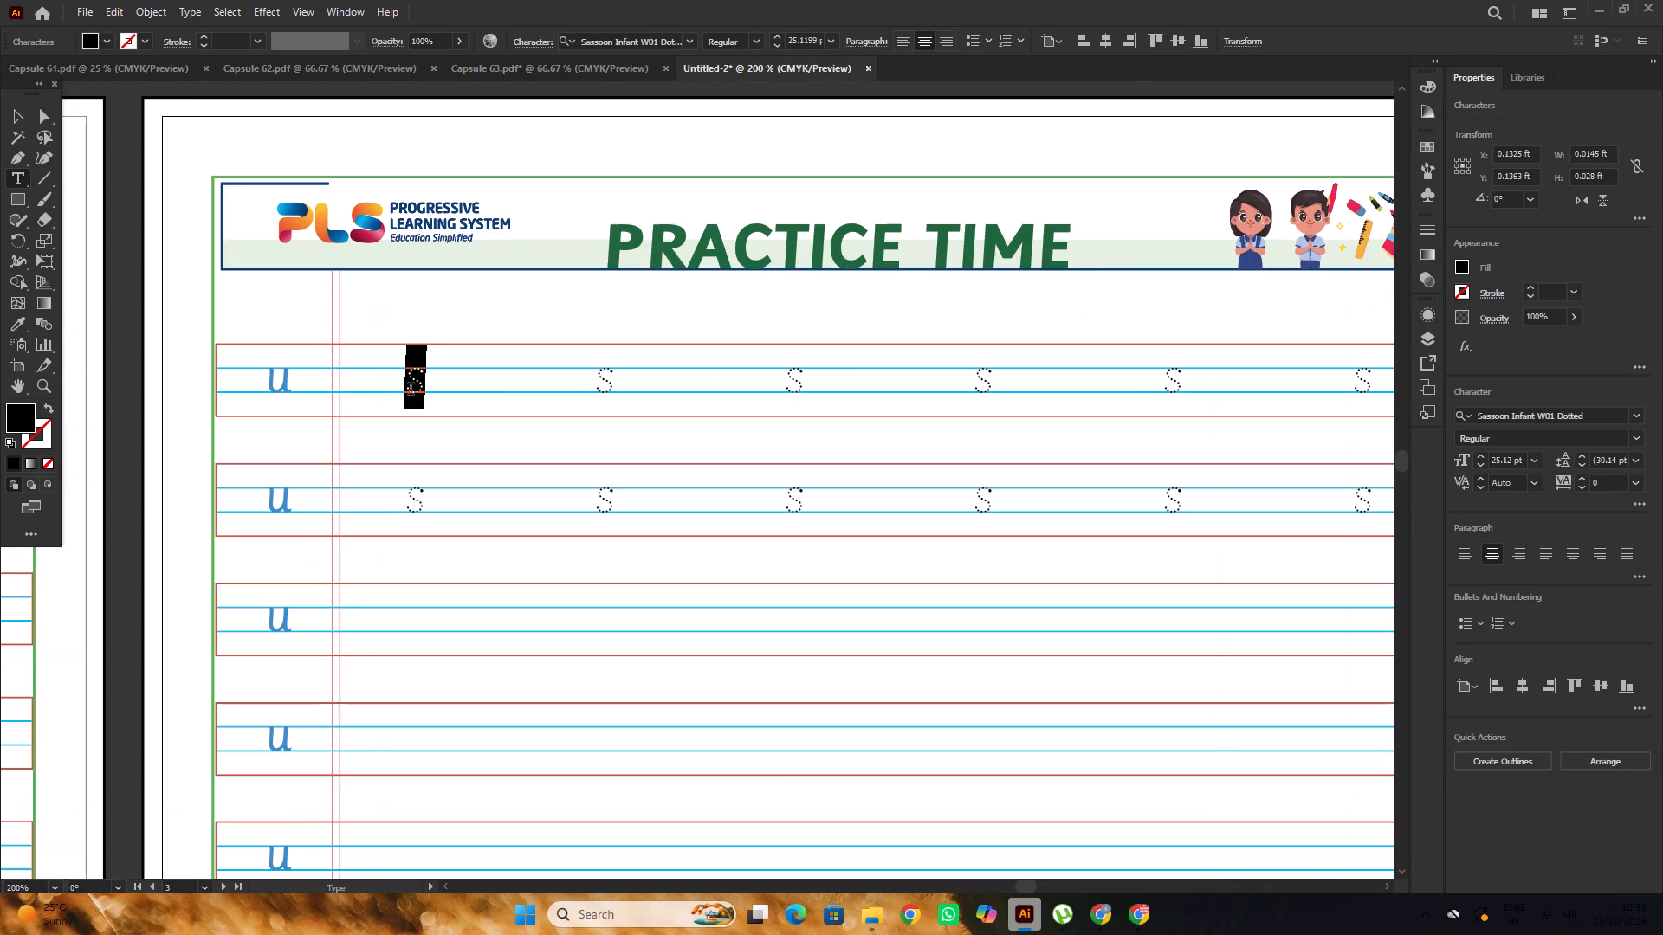
key(u)
scroll(411, 390, down, 4)
drag(424, 422, 408, 428)
key(u)
scroll(449, 396, up, 3)
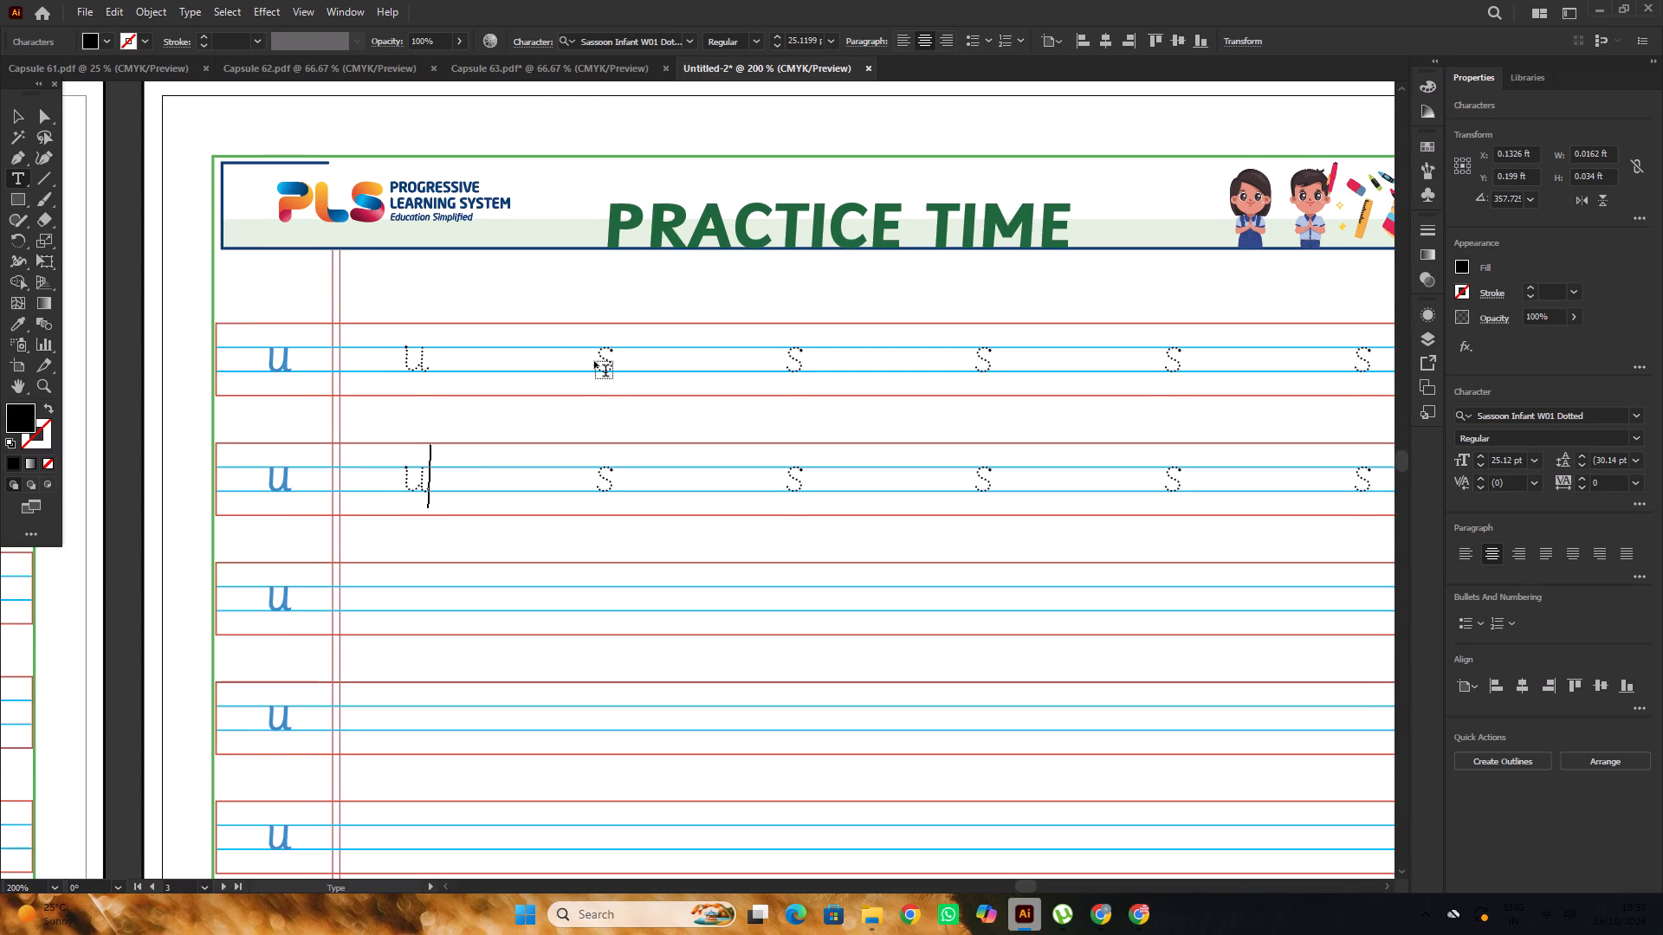
drag(608, 360, 602, 373)
key(u)
alt+scroll(606, 373, up, 3)
alt+scroll(606, 373, down, 7)
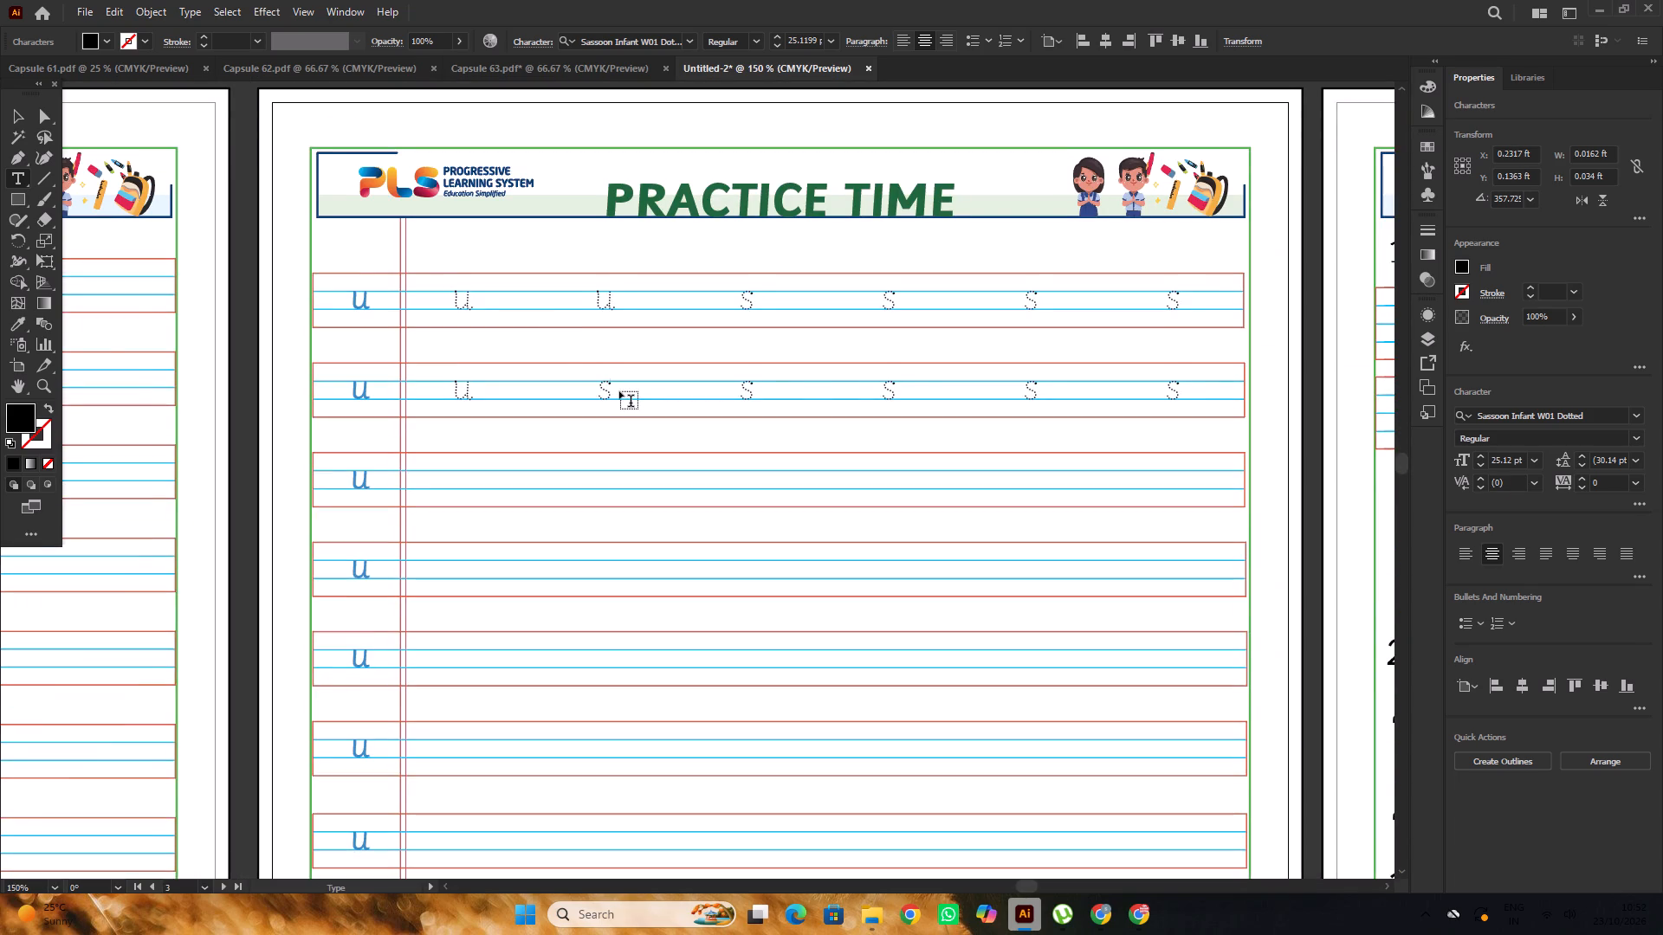
click(605, 390)
key(u)
Replace the third and fourth dotted s with u in both tracing rows of the Practice Time page.
drag(750, 389, 736, 397)
key(u)
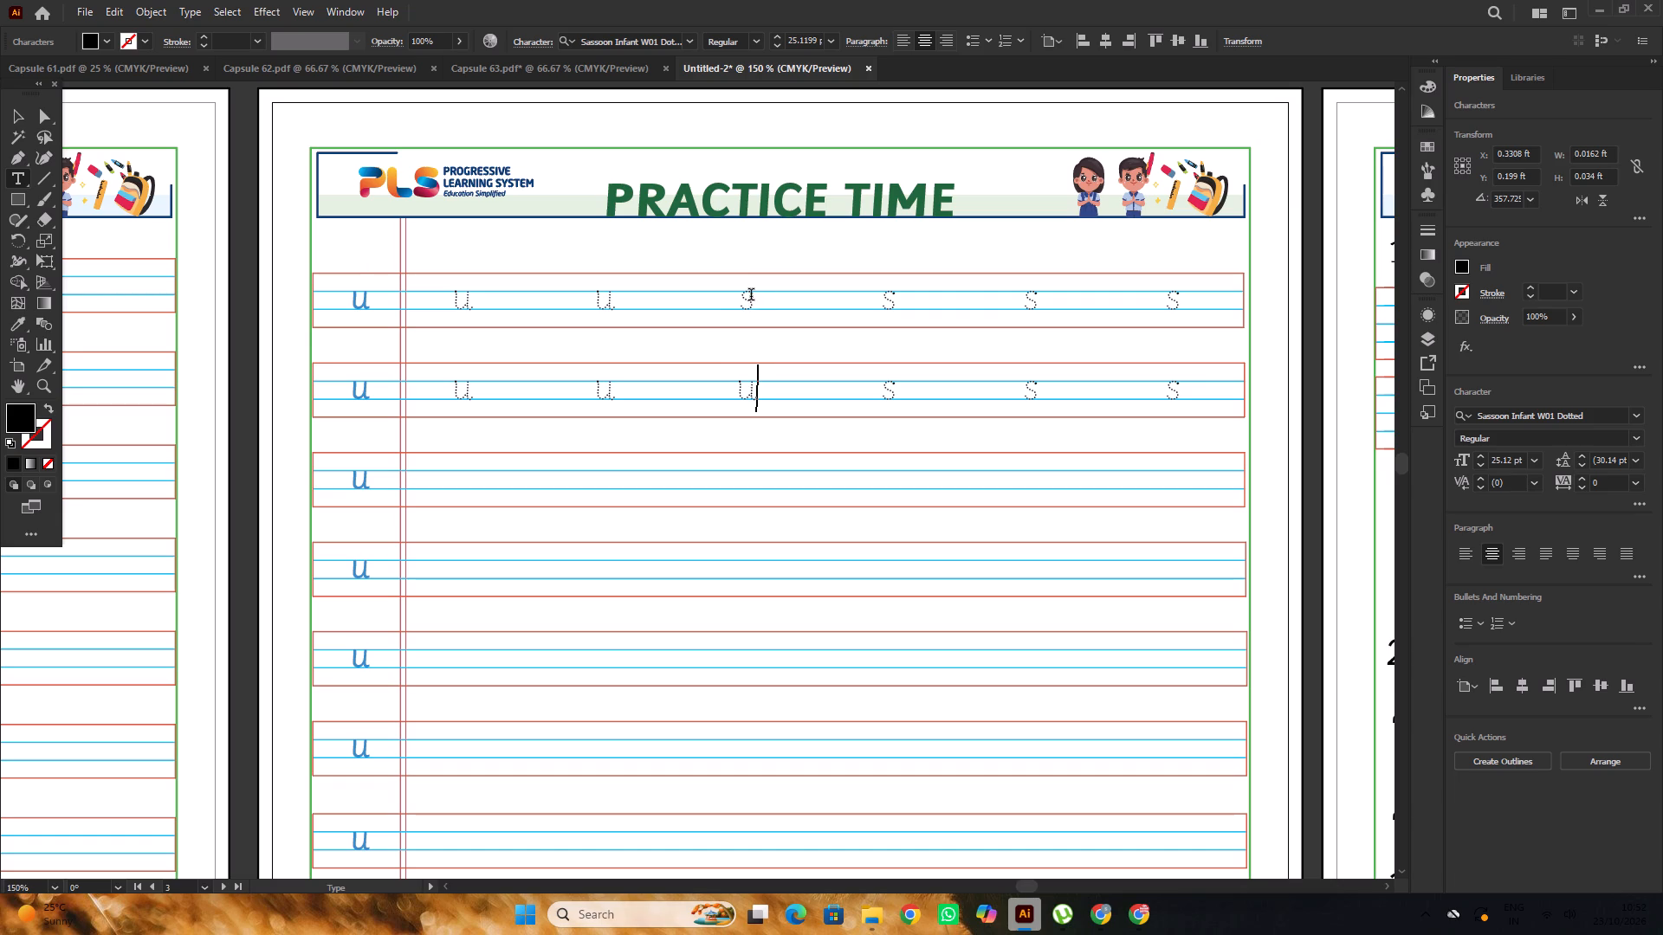
click(751, 296)
key(u)
drag(895, 300, 884, 306)
key(u)
drag(895, 389, 883, 393)
key(u)
Replace the last two dotted s with u in both tracing rows of the Practice Time page.
scroll(336, 352, down, 4)
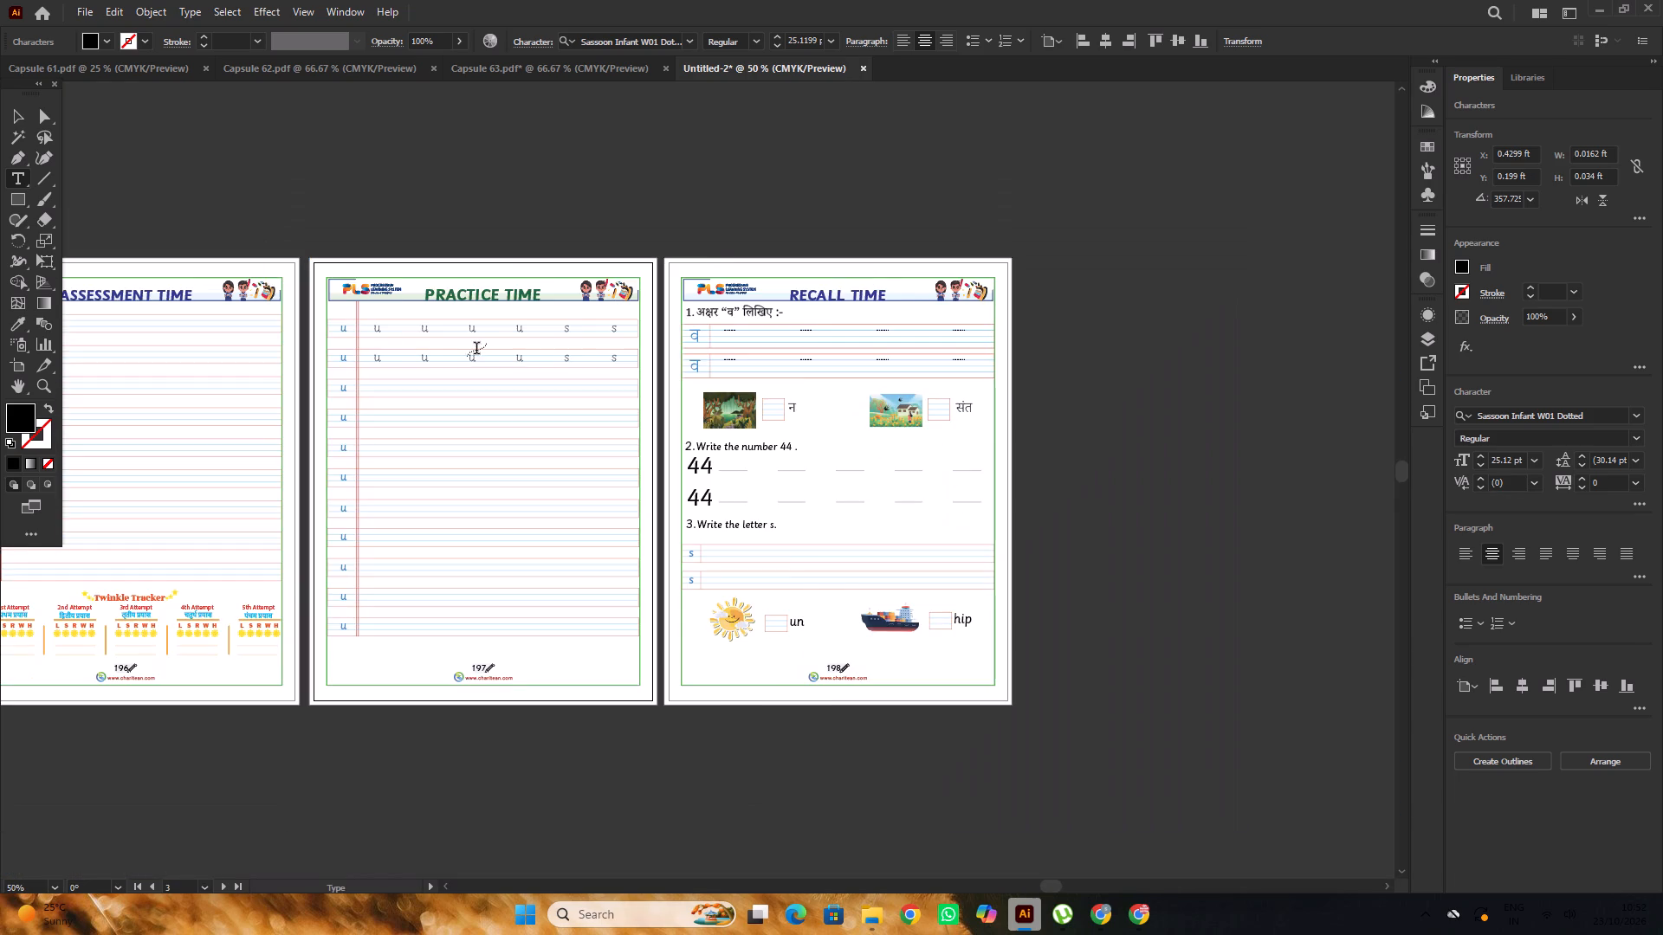
alt+scroll(592, 344, up, 5)
drag(549, 345, 534, 349)
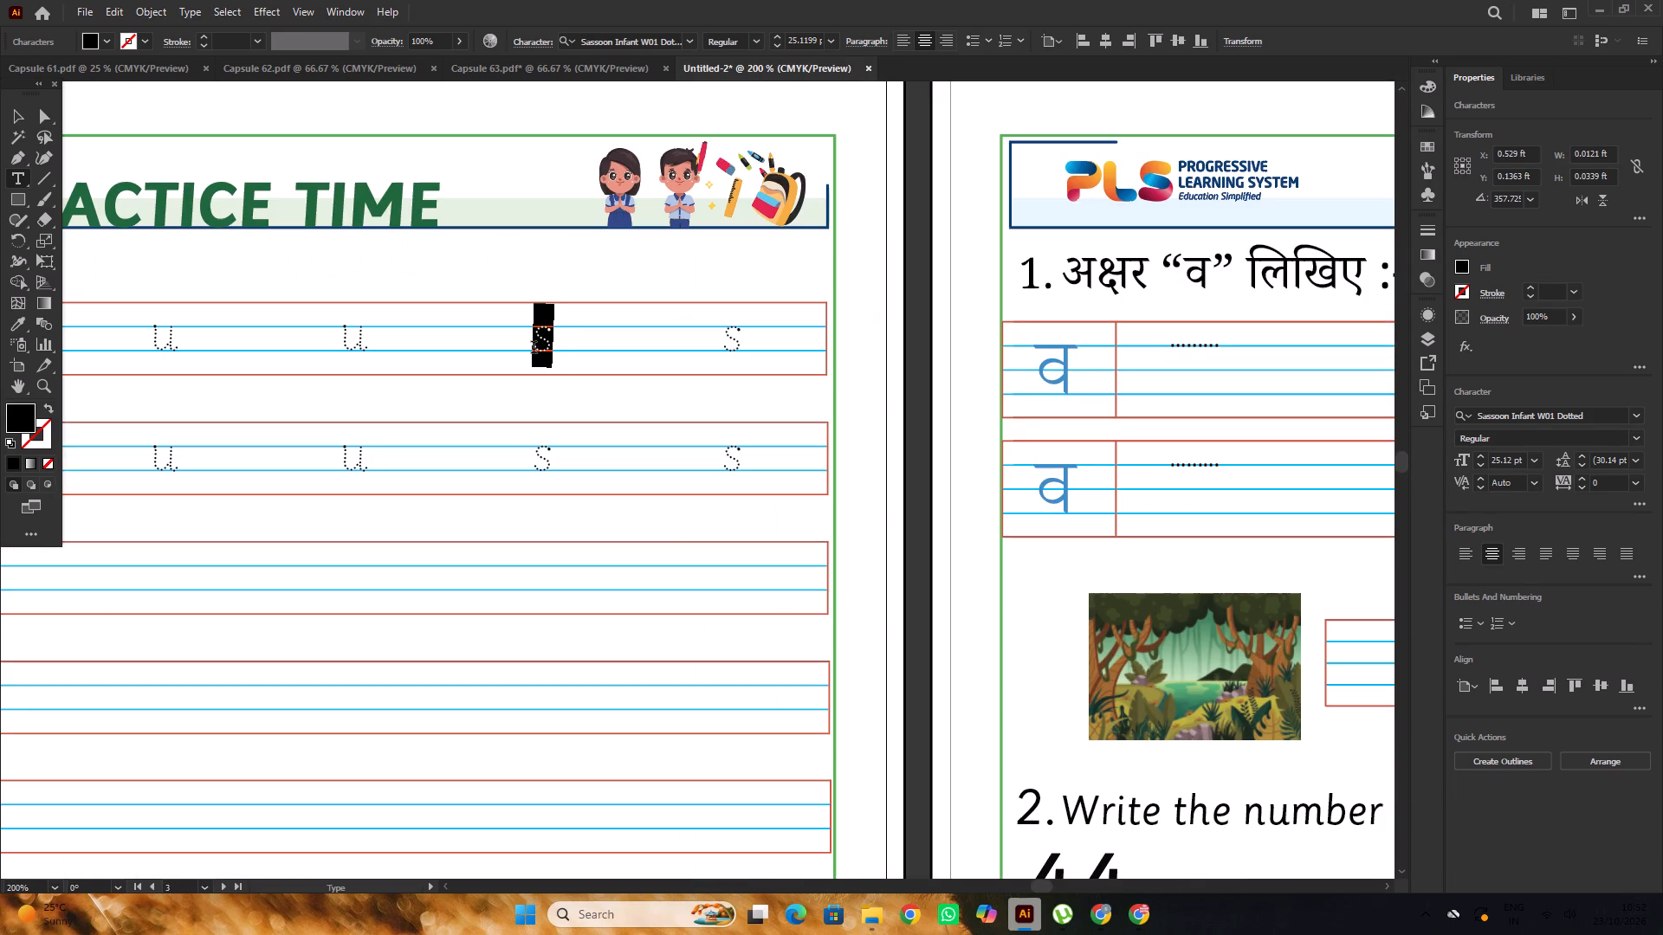
key(u)
scroll(534, 349, down, 2)
drag(546, 419, 528, 425)
key(u)
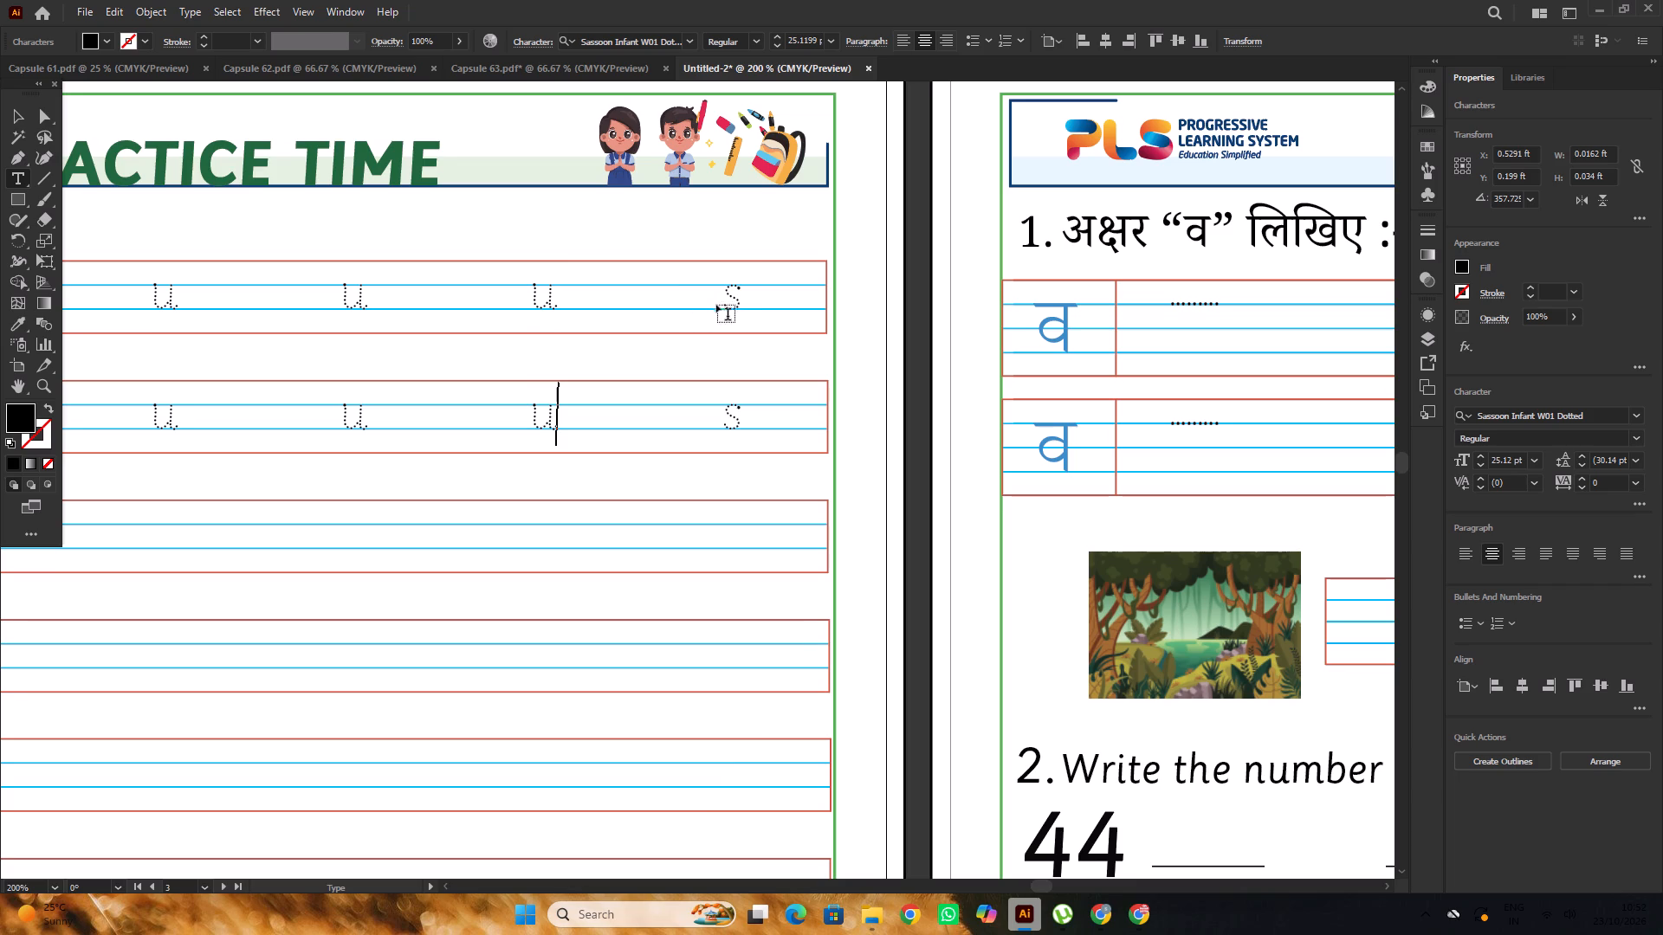
drag(736, 302, 728, 310)
key(u)
drag(736, 412, 729, 421)
key(u)
alt+scroll(551, 344, down, 4)
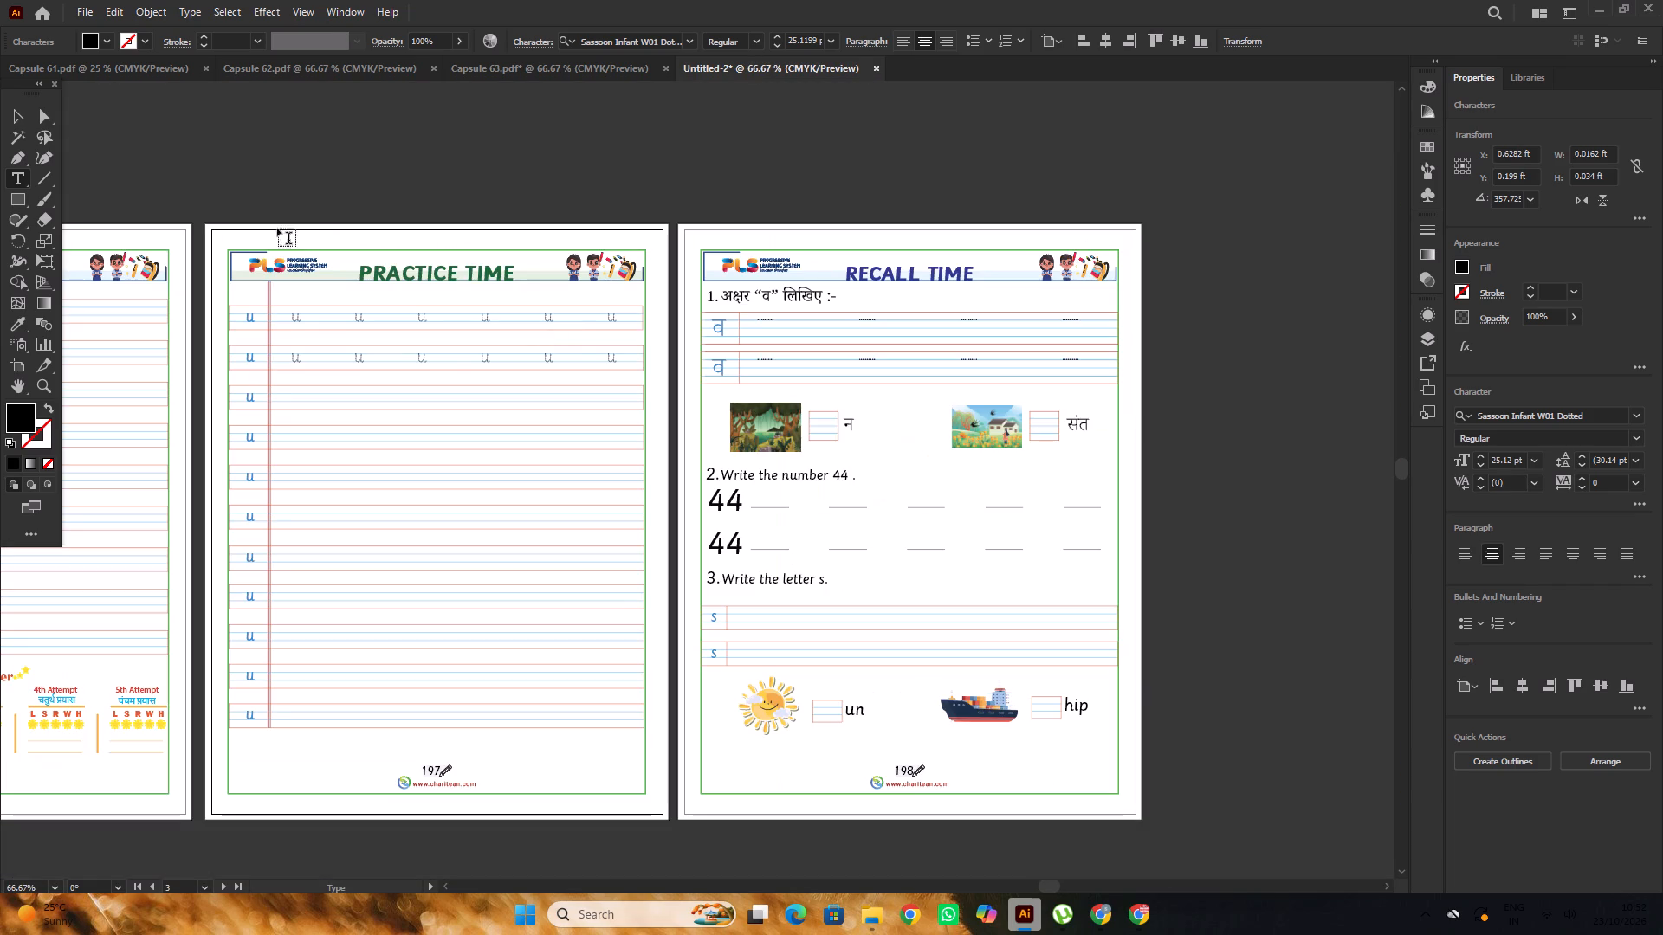
click(20, 113)
click(384, 153)
Look over all four pages of the letter U worksheet.
alt+scroll(579, 173, down, 1)
key(space)
key(space)
key(space)
key(space)
key(space)
key(space)
key(space)
key(space)
key(space)
key(space)
key(space)
key(space)
key(space)
key(space)
key(space)
key(space)
key(space)
key(space)
key(space)
key(space)
drag(498, 165, 780, 193)
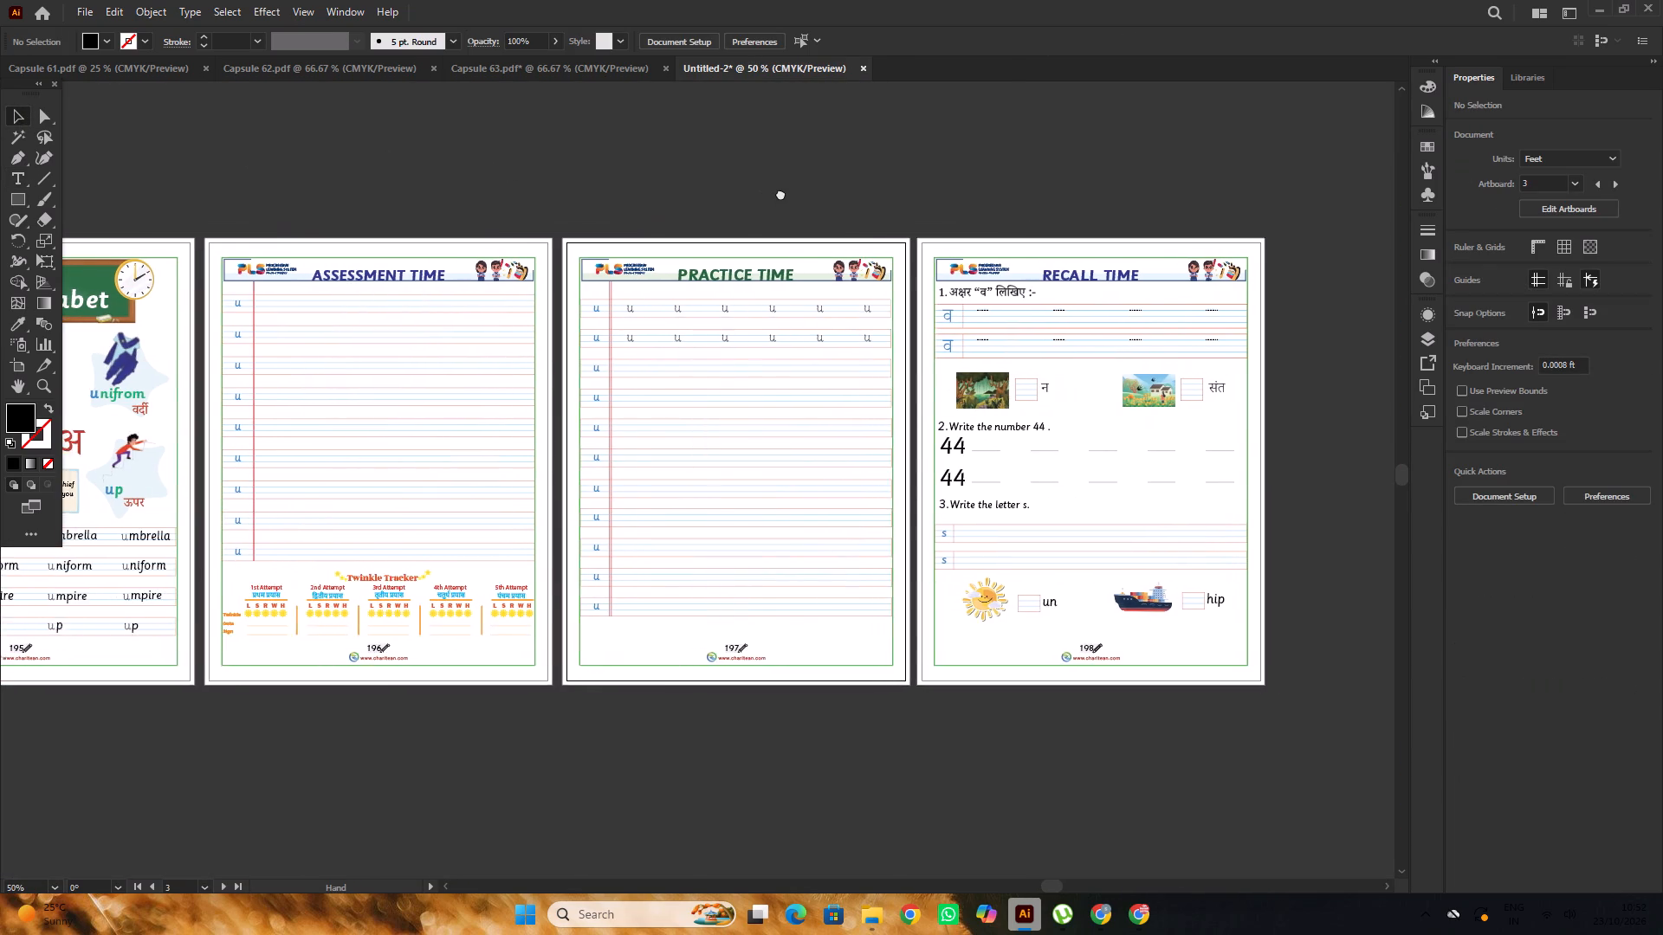
drag(780, 193, 803, 198)
drag(963, 196, 640, 222)
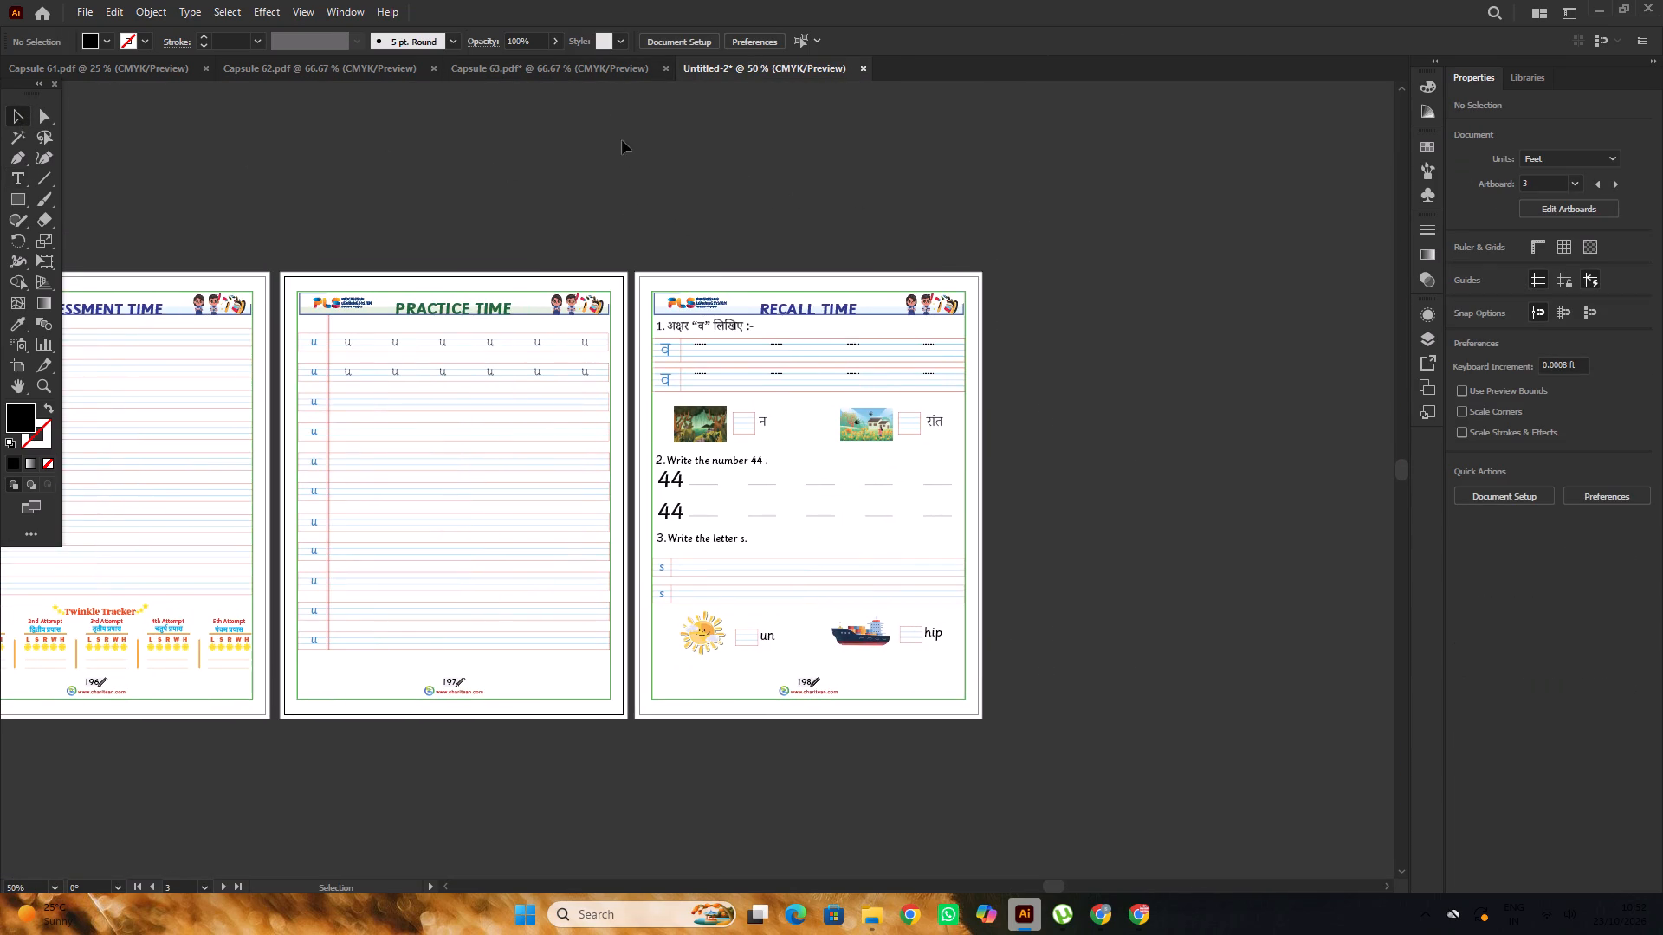
alt+scroll(632, 152, down, 1)
key(space)
drag(494, 152, 638, 166)
Save the document as an Adobe PDF named Capsule 63 in the Adhar part 2 new folder, using the Illustrator Default preset.
click(81, 15)
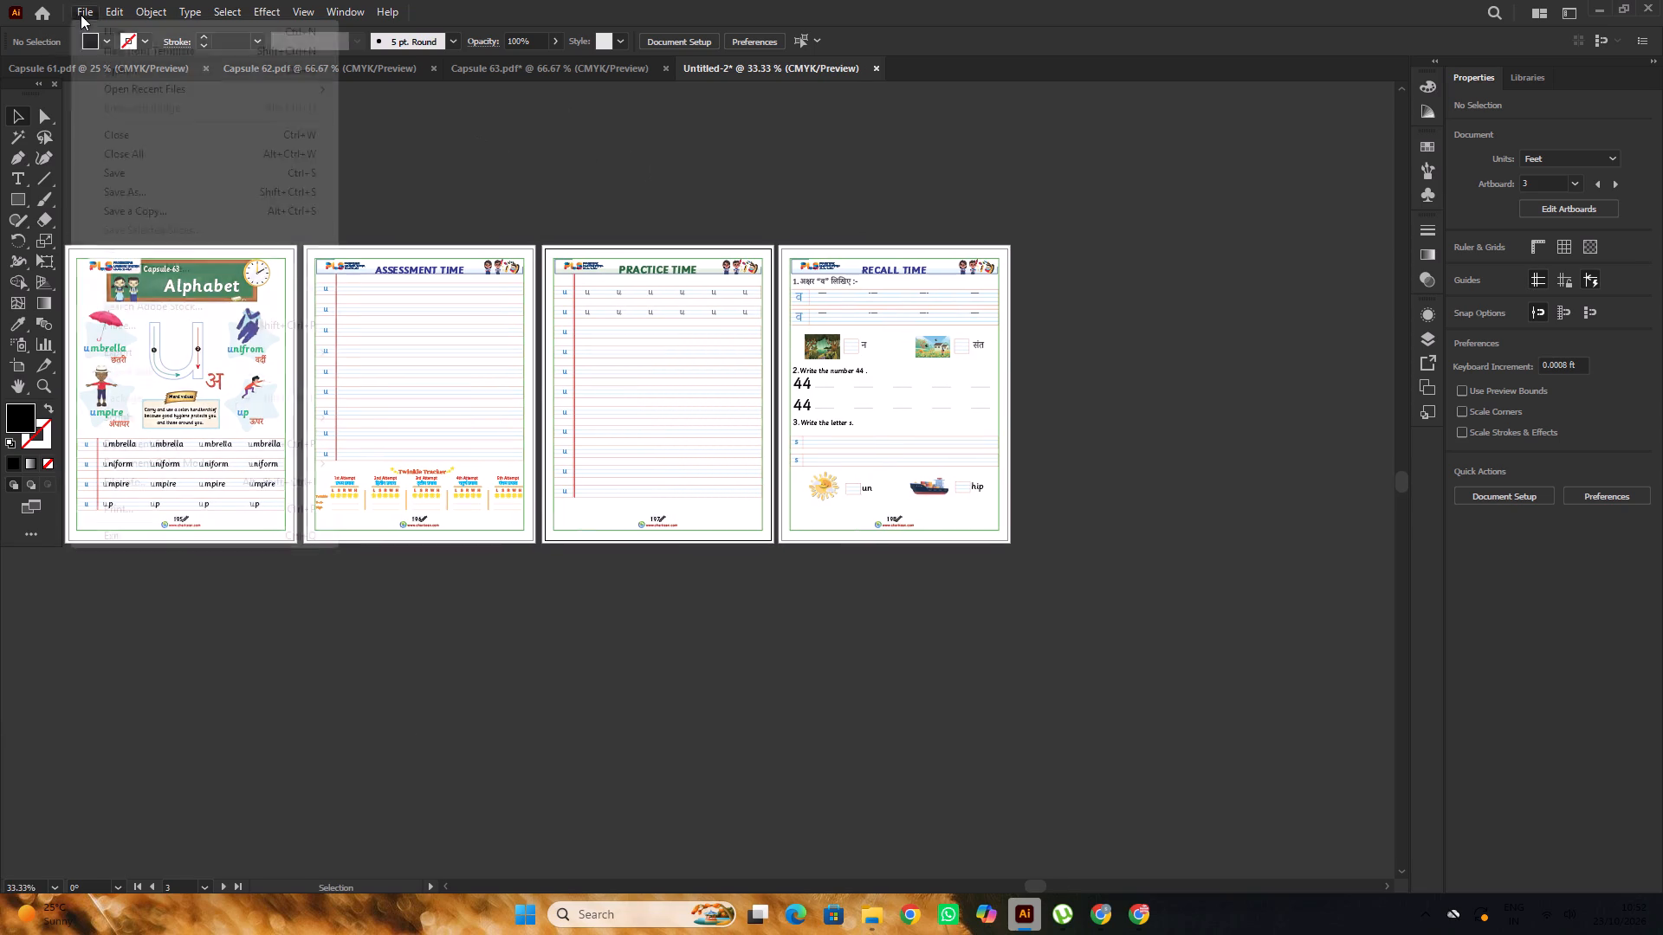
click(165, 193)
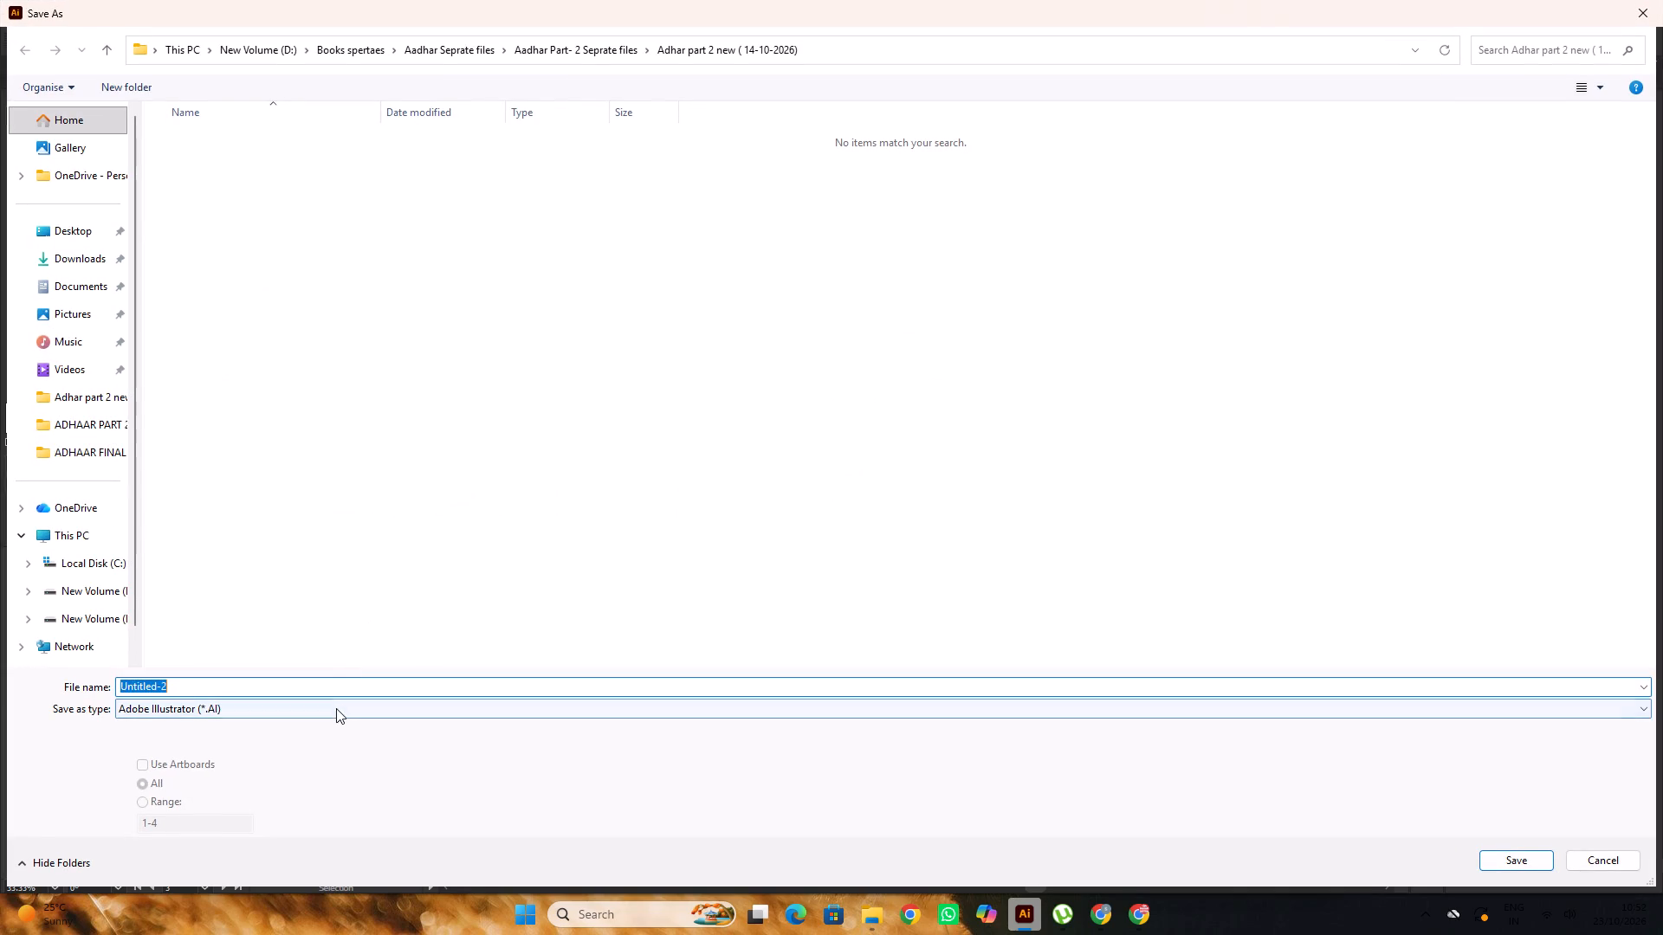
click(336, 708)
click(312, 739)
scroll(343, 574, down, 17)
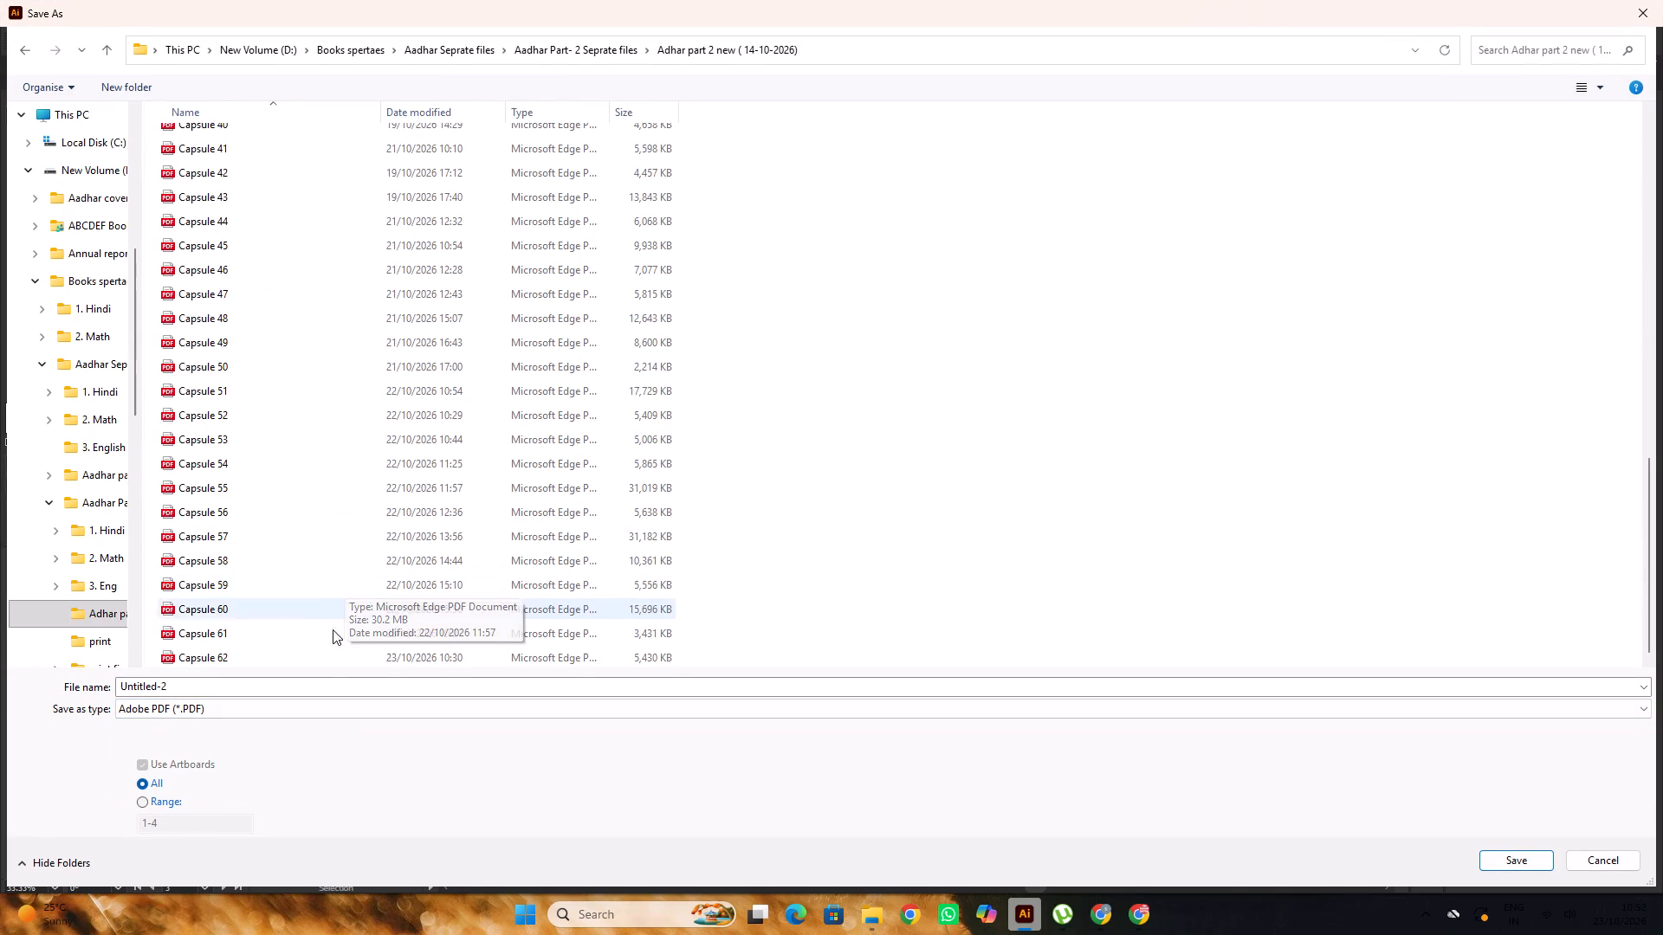
click(320, 660)
scroll(329, 586, down, 4)
double_click(271, 680)
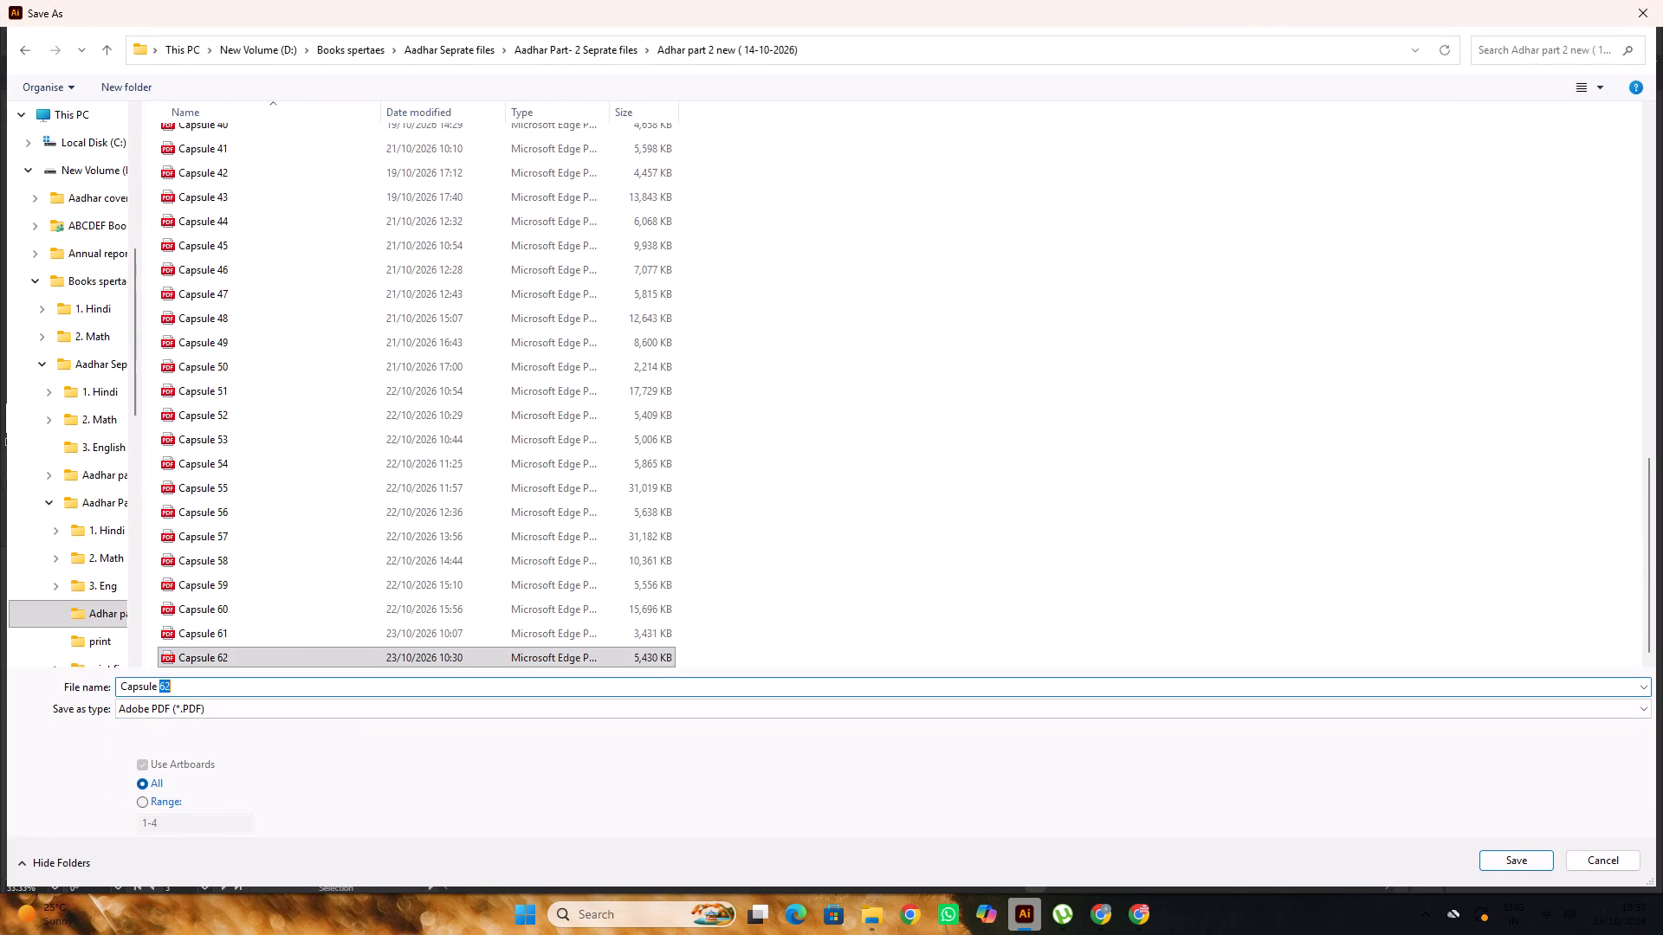
text(63)
key(Return)
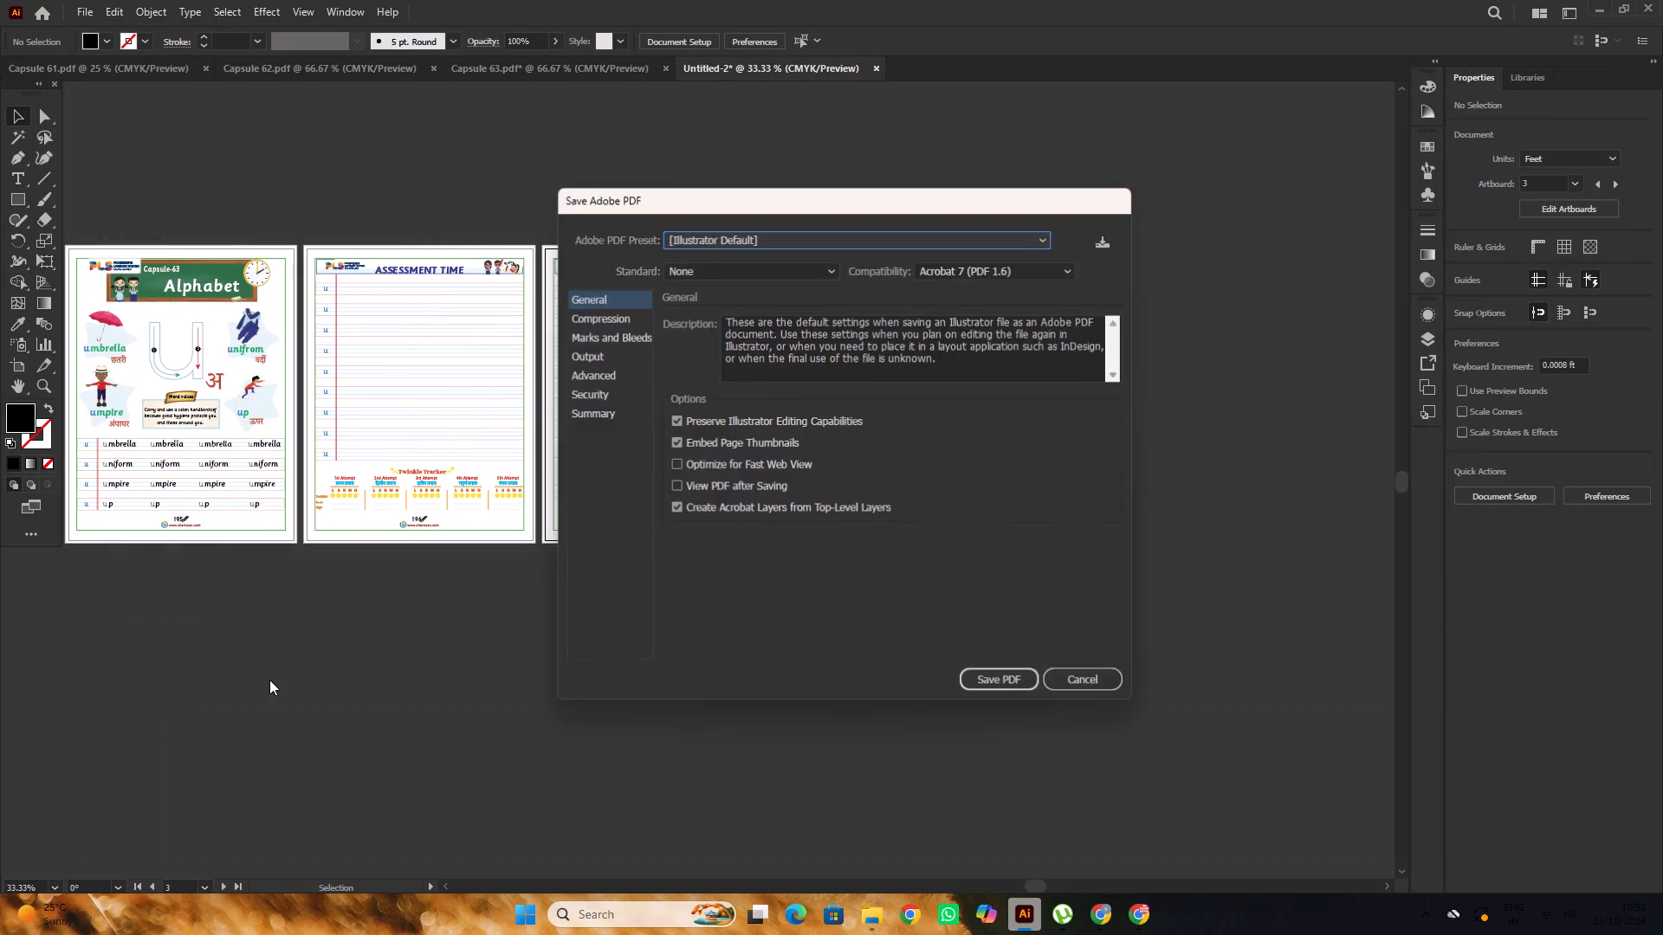
key(Return)
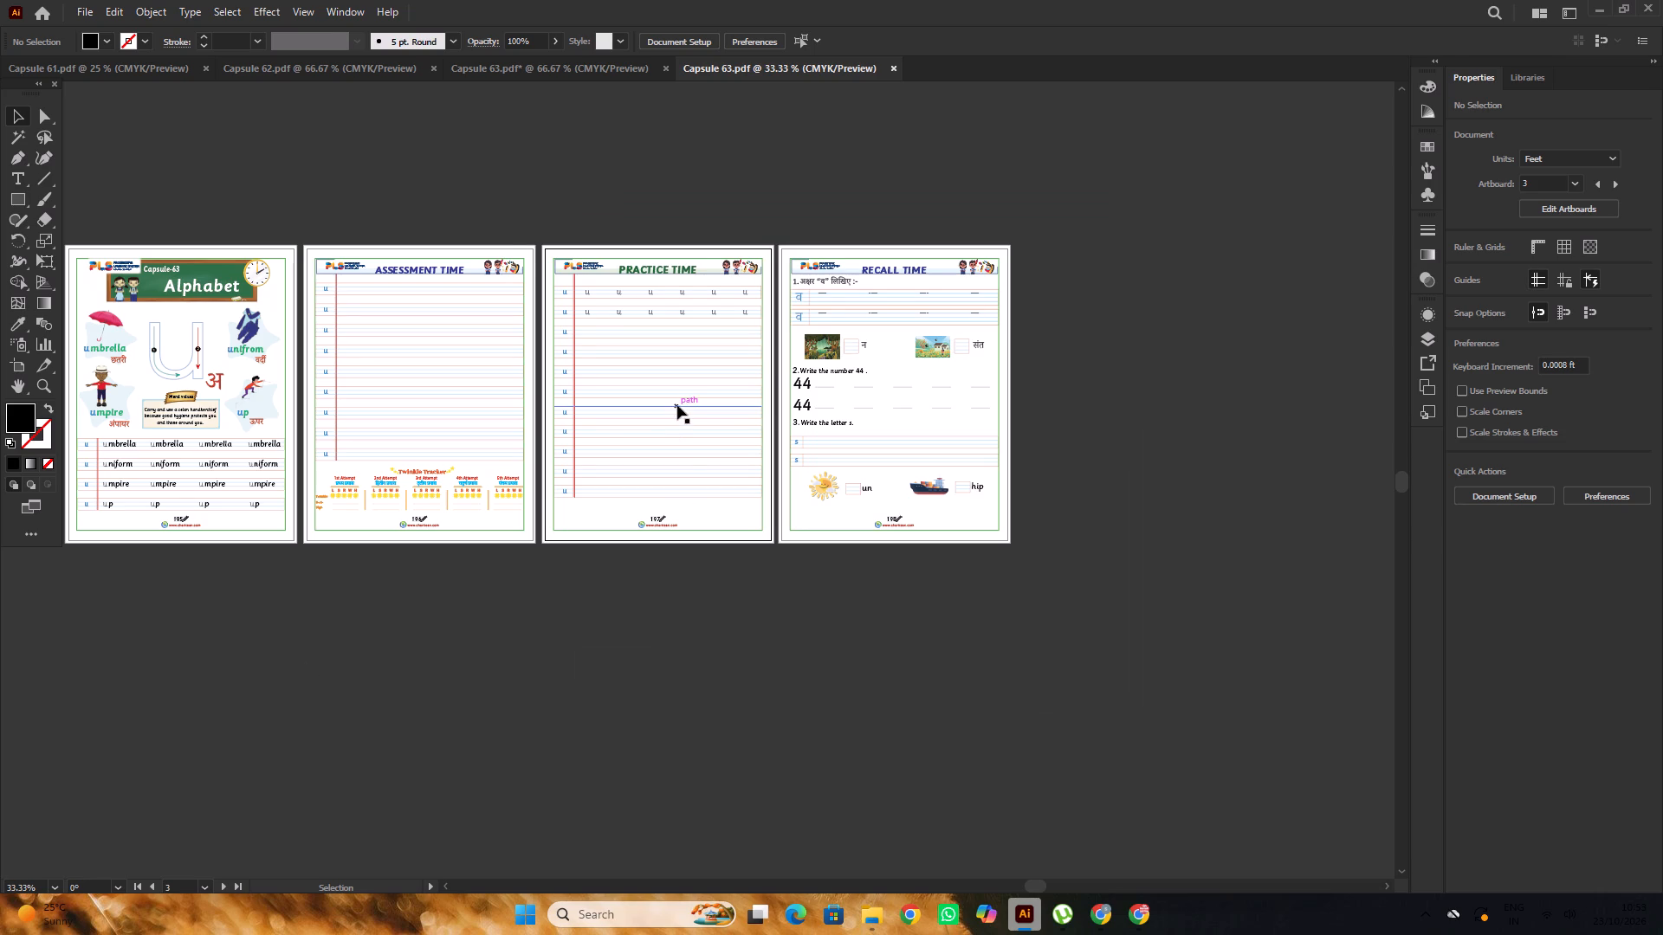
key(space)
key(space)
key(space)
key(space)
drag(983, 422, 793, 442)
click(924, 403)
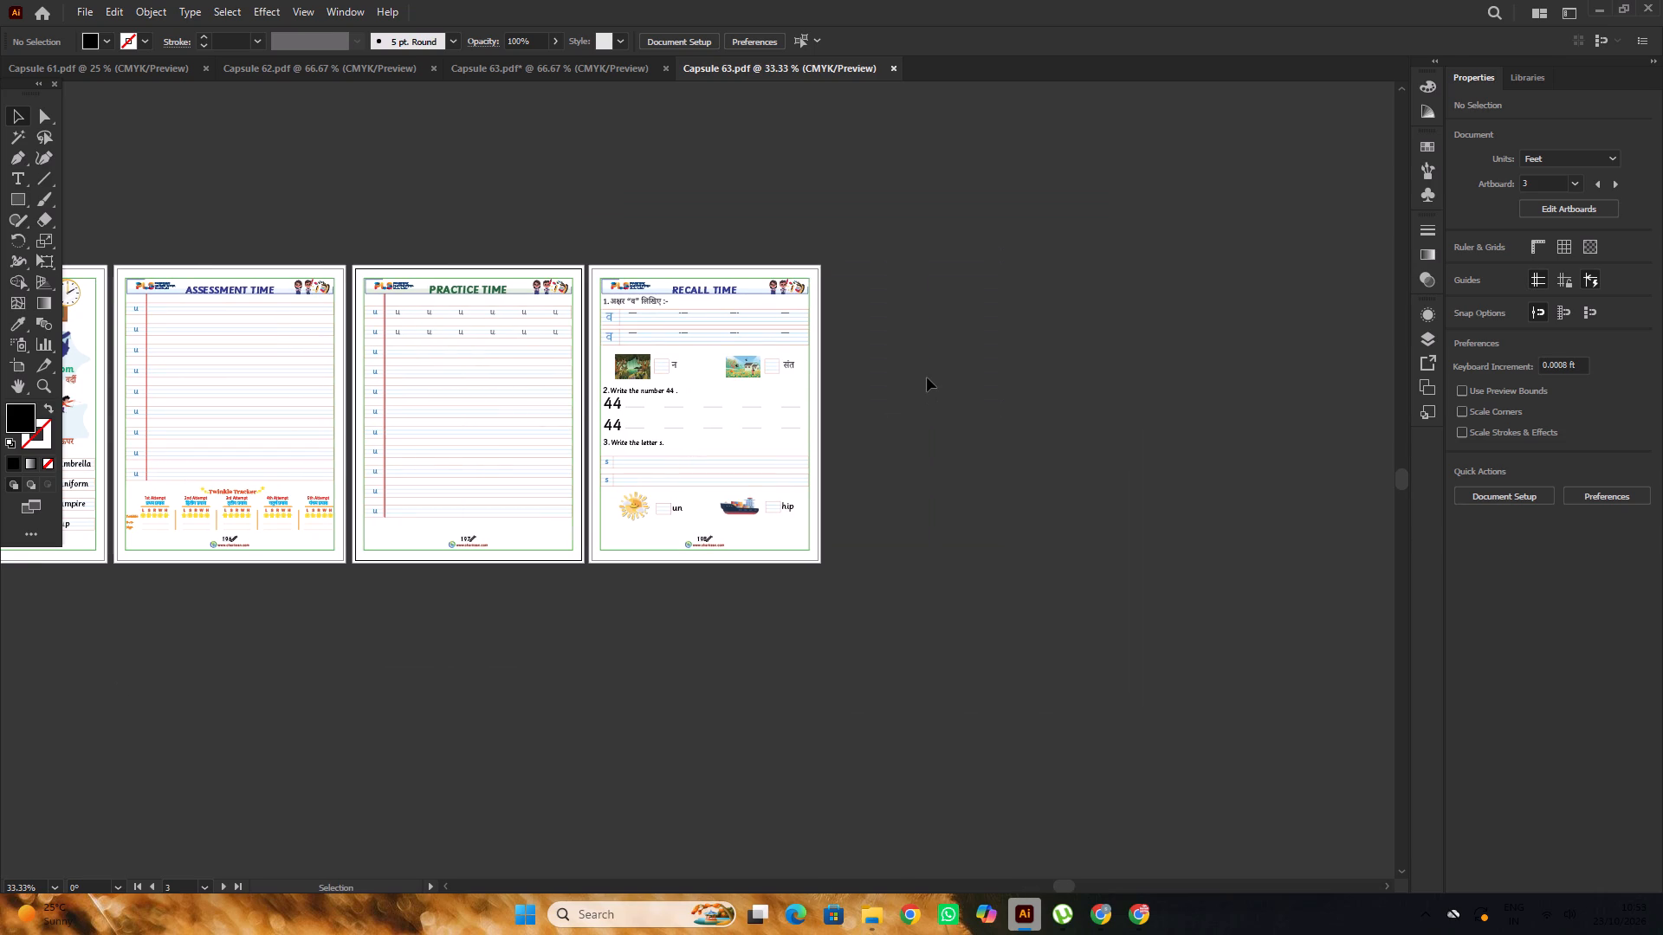
Copy the letter ष from the other Capsule 63 document's Recall Time heading and replace व with it in question 1.
click(523, 70)
alt+scroll(590, 304, down, 4)
key(space)
key(space)
key(space)
drag(907, 300, 530, 305)
drag(500, 305, 487, 305)
click(980, 284)
alt+scroll(732, 293, up, 2)
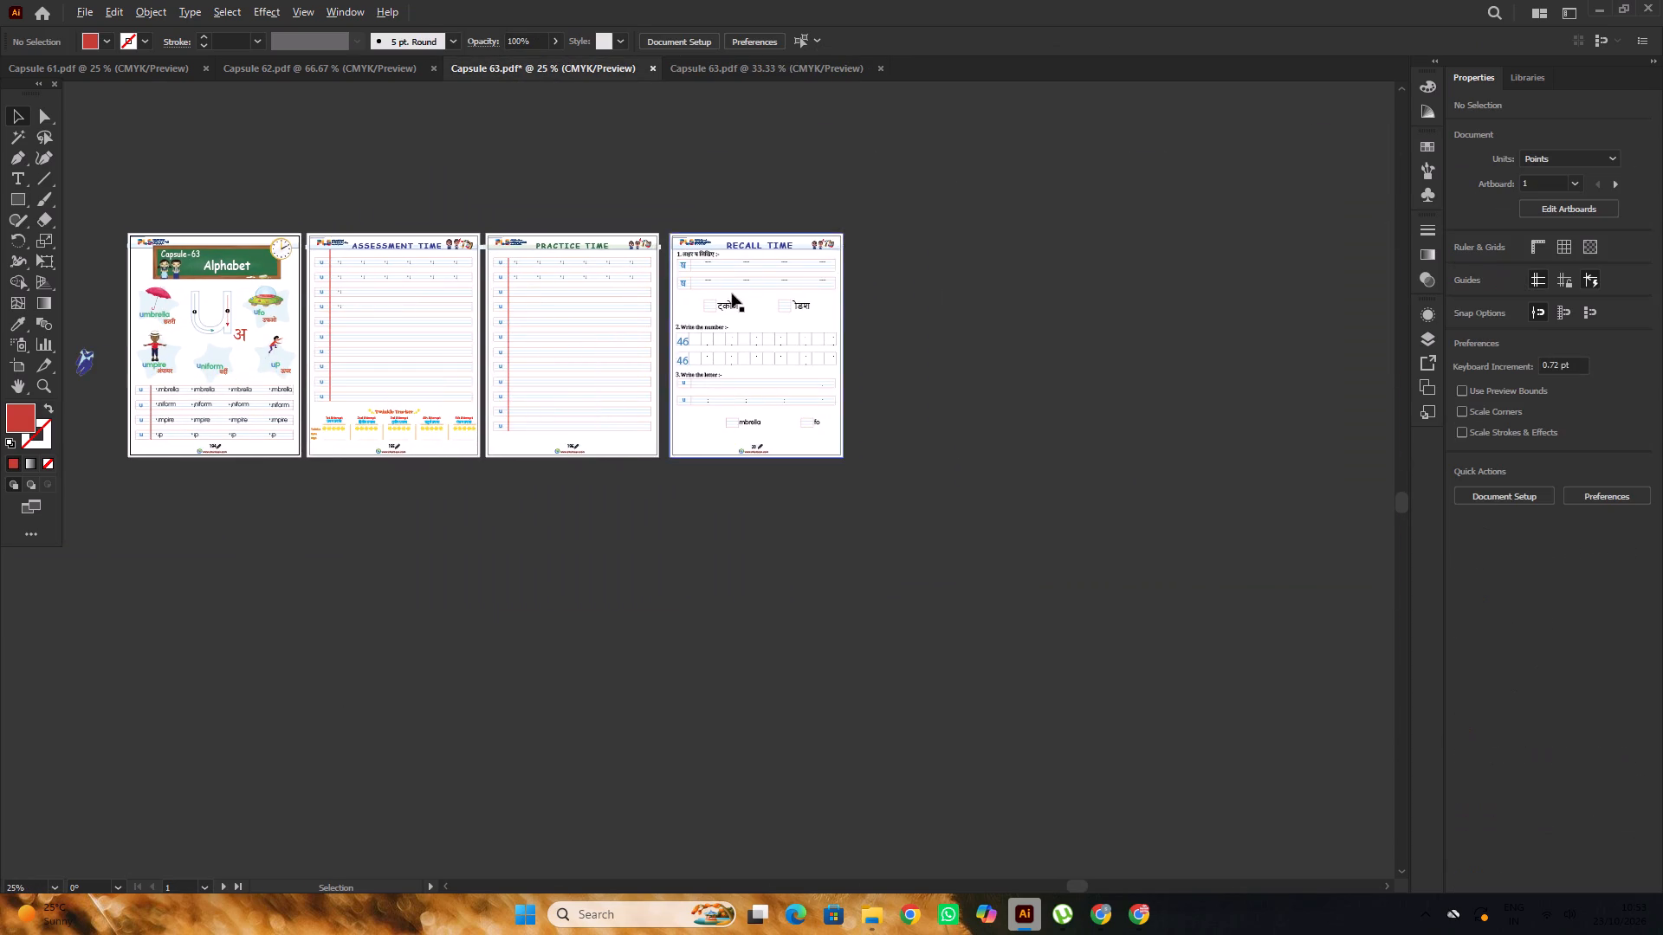
alt+scroll(732, 293, up, 2)
click(605, 236)
scroll(657, 245, up, 6)
drag(681, 170, 682, 162)
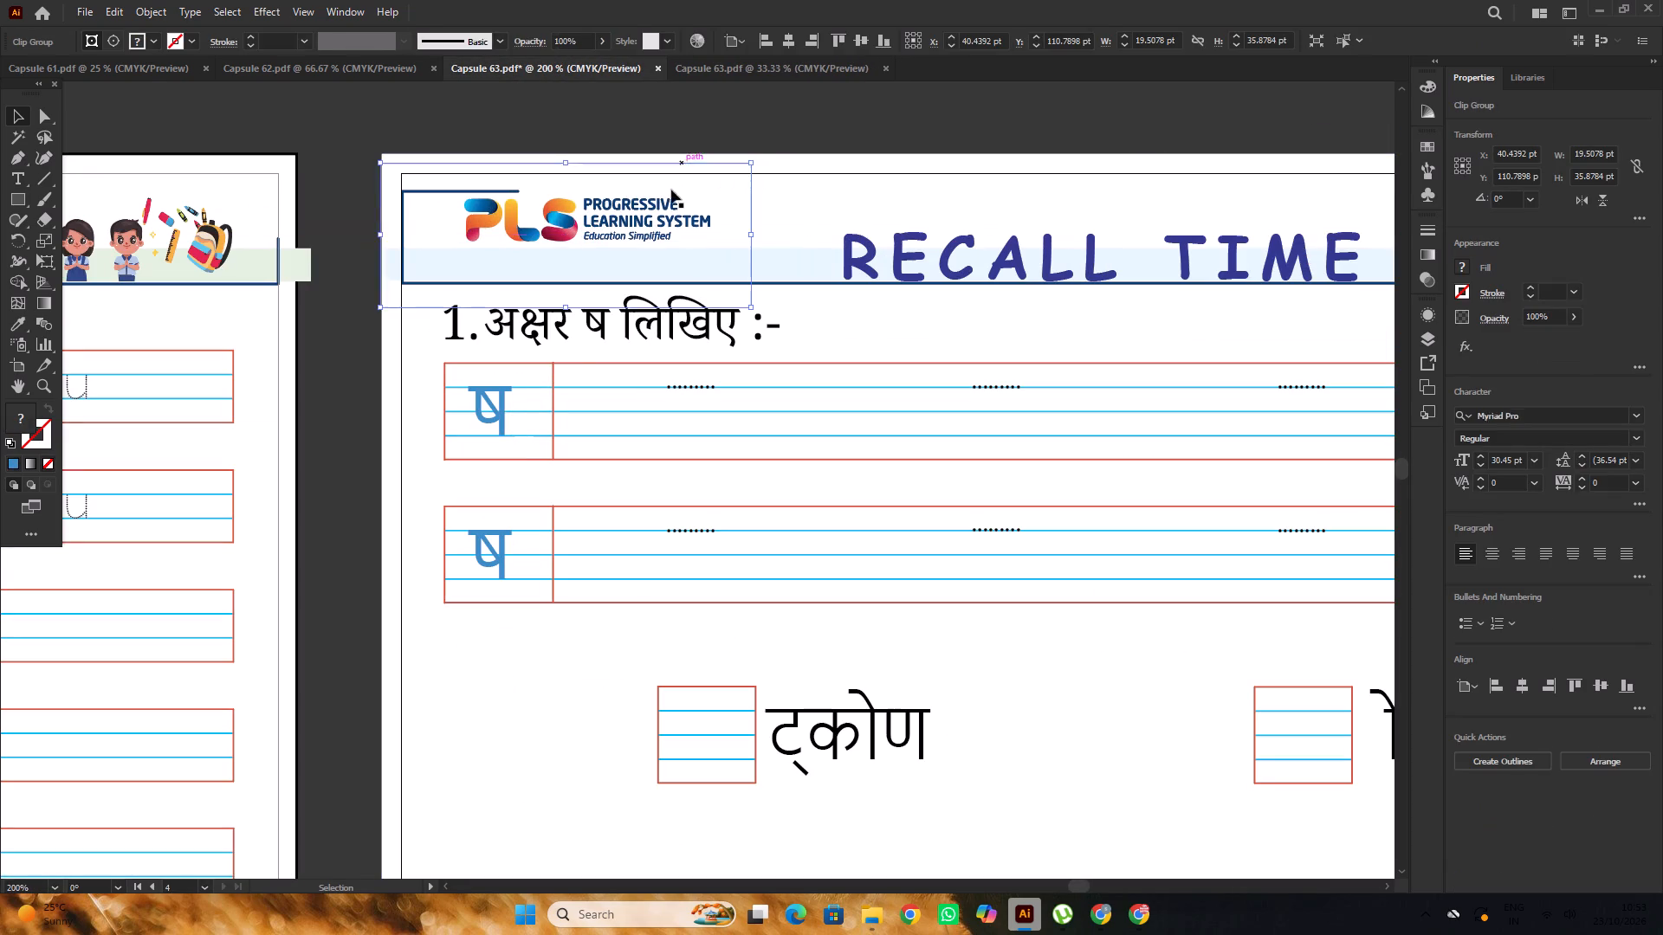
double_click(590, 335)
alt+scroll(618, 330, down, 3)
drag(615, 331, 612, 340)
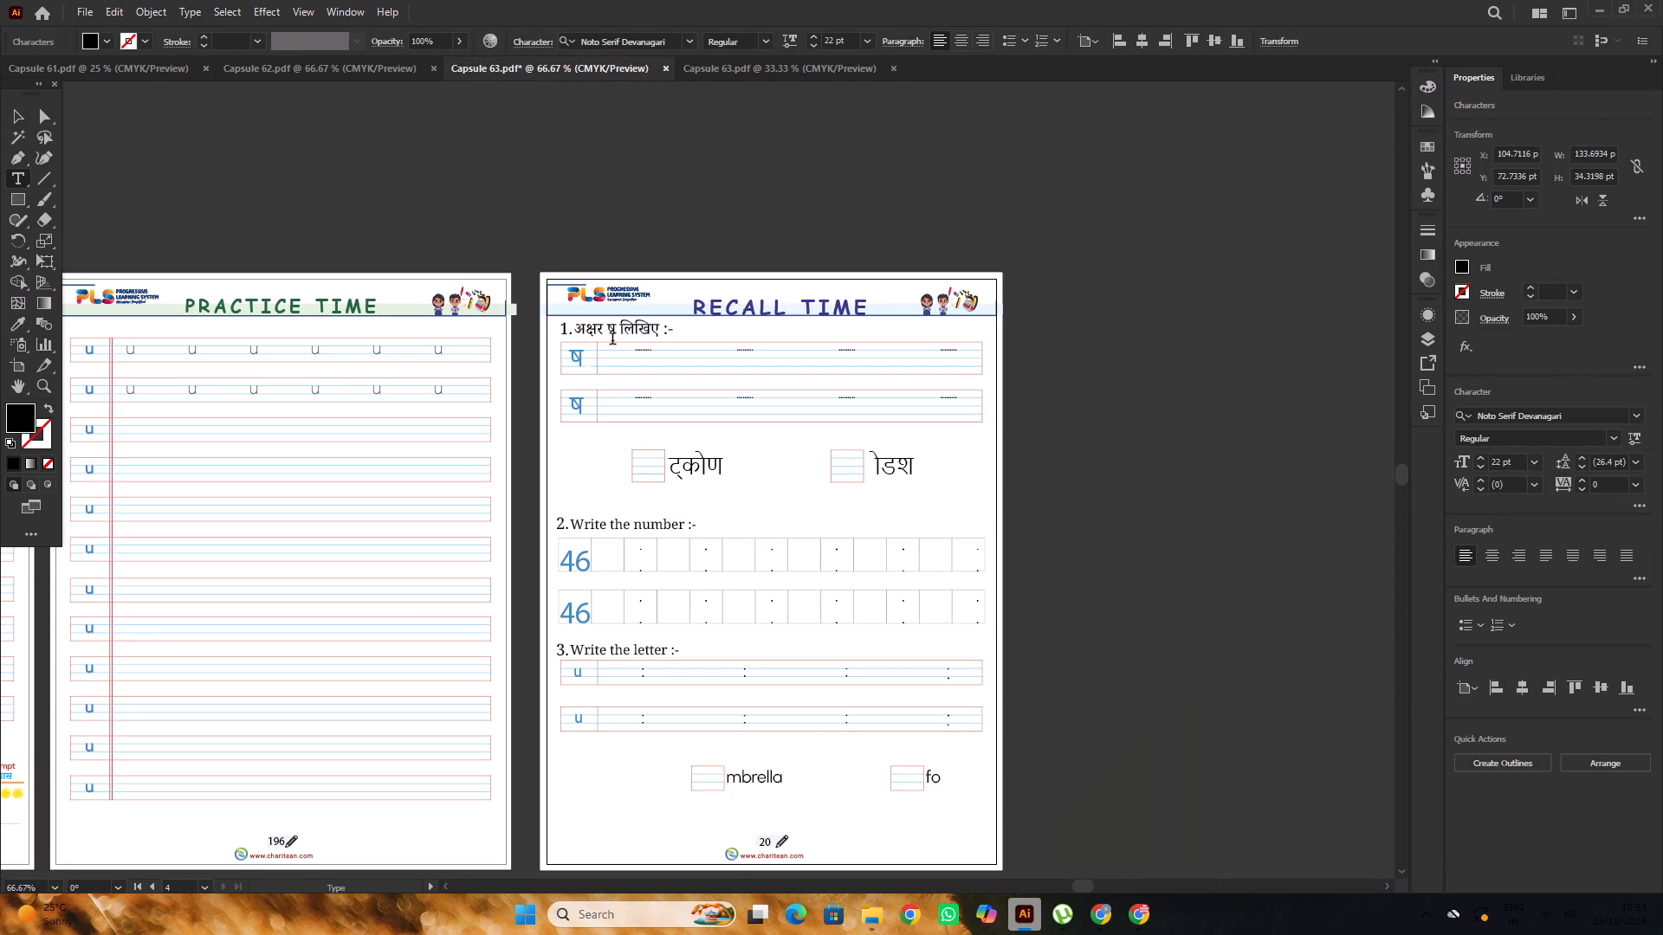
drag(612, 340, 607, 341)
key(ctrl+c)
click(748, 68)
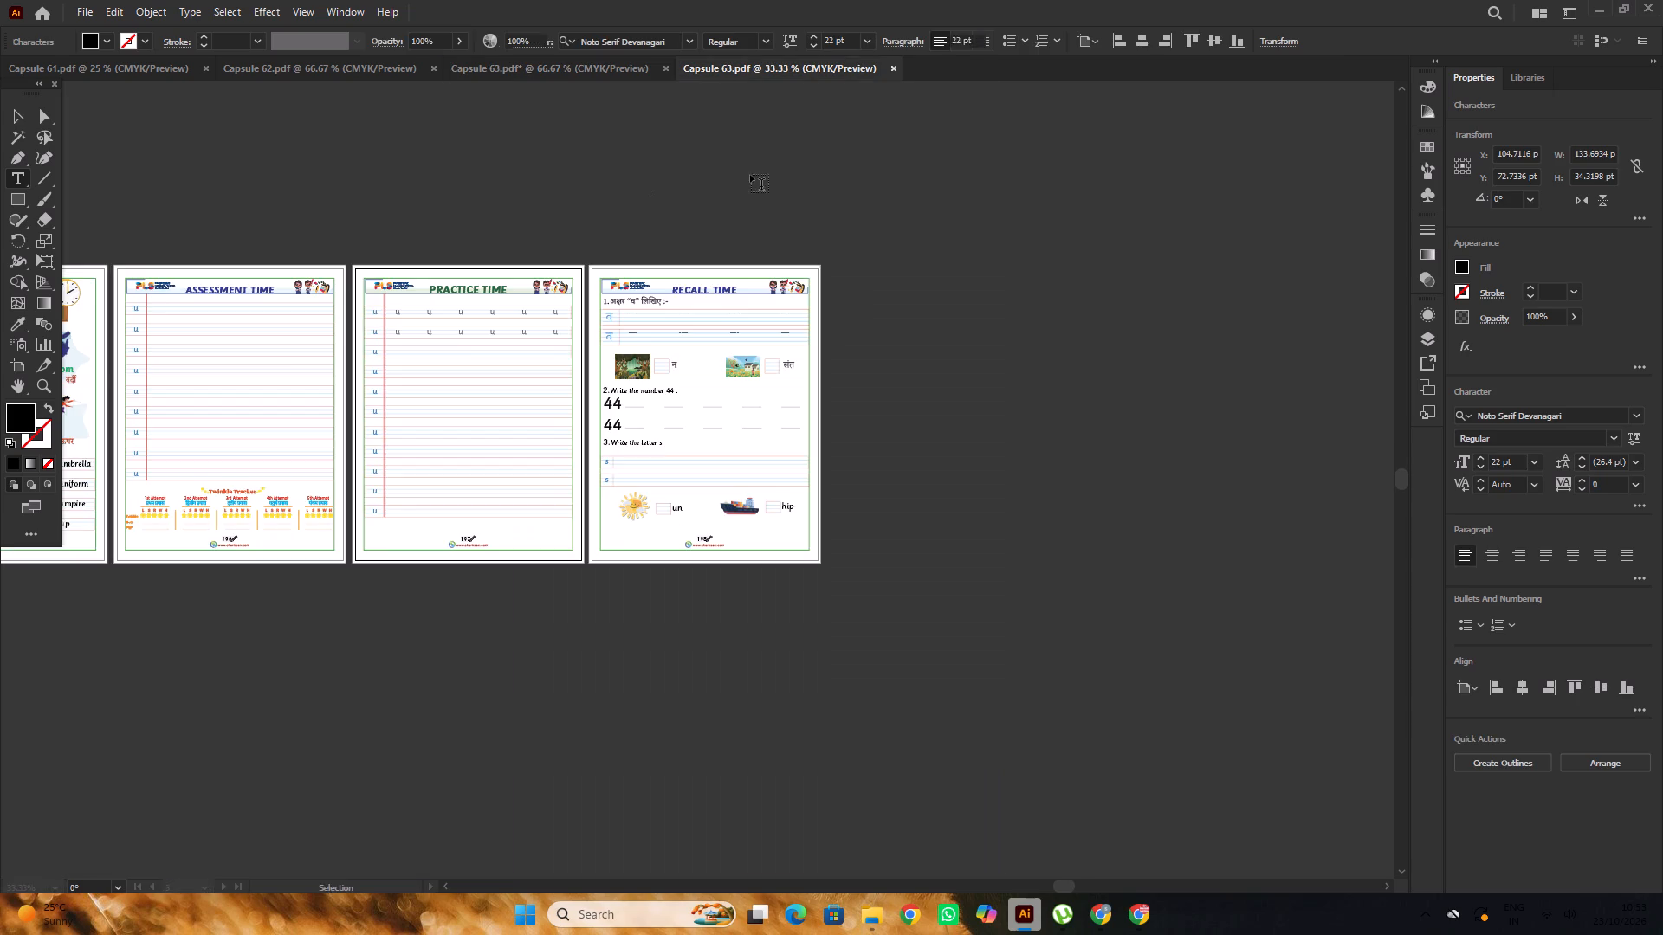
alt+scroll(635, 295, up, 6)
drag(621, 348, 611, 359)
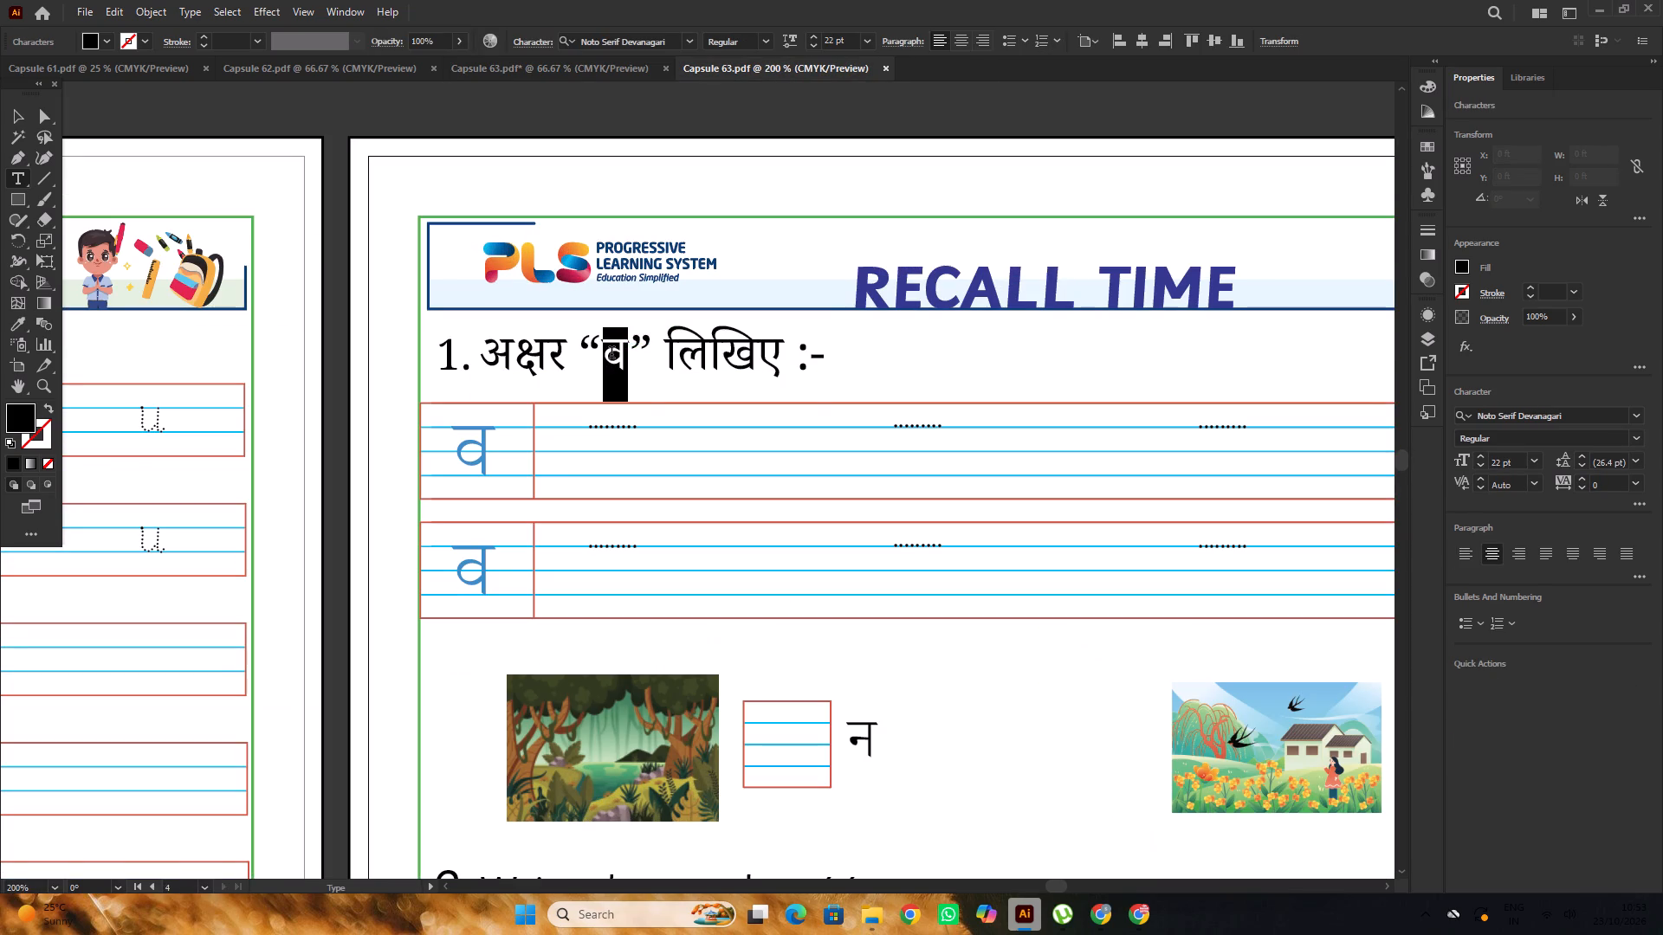
key(ctrl+v)
Replace व with ष in the first tracing row, matching its style to the blue letter in the row below.
alt+scroll(656, 305, down, 3)
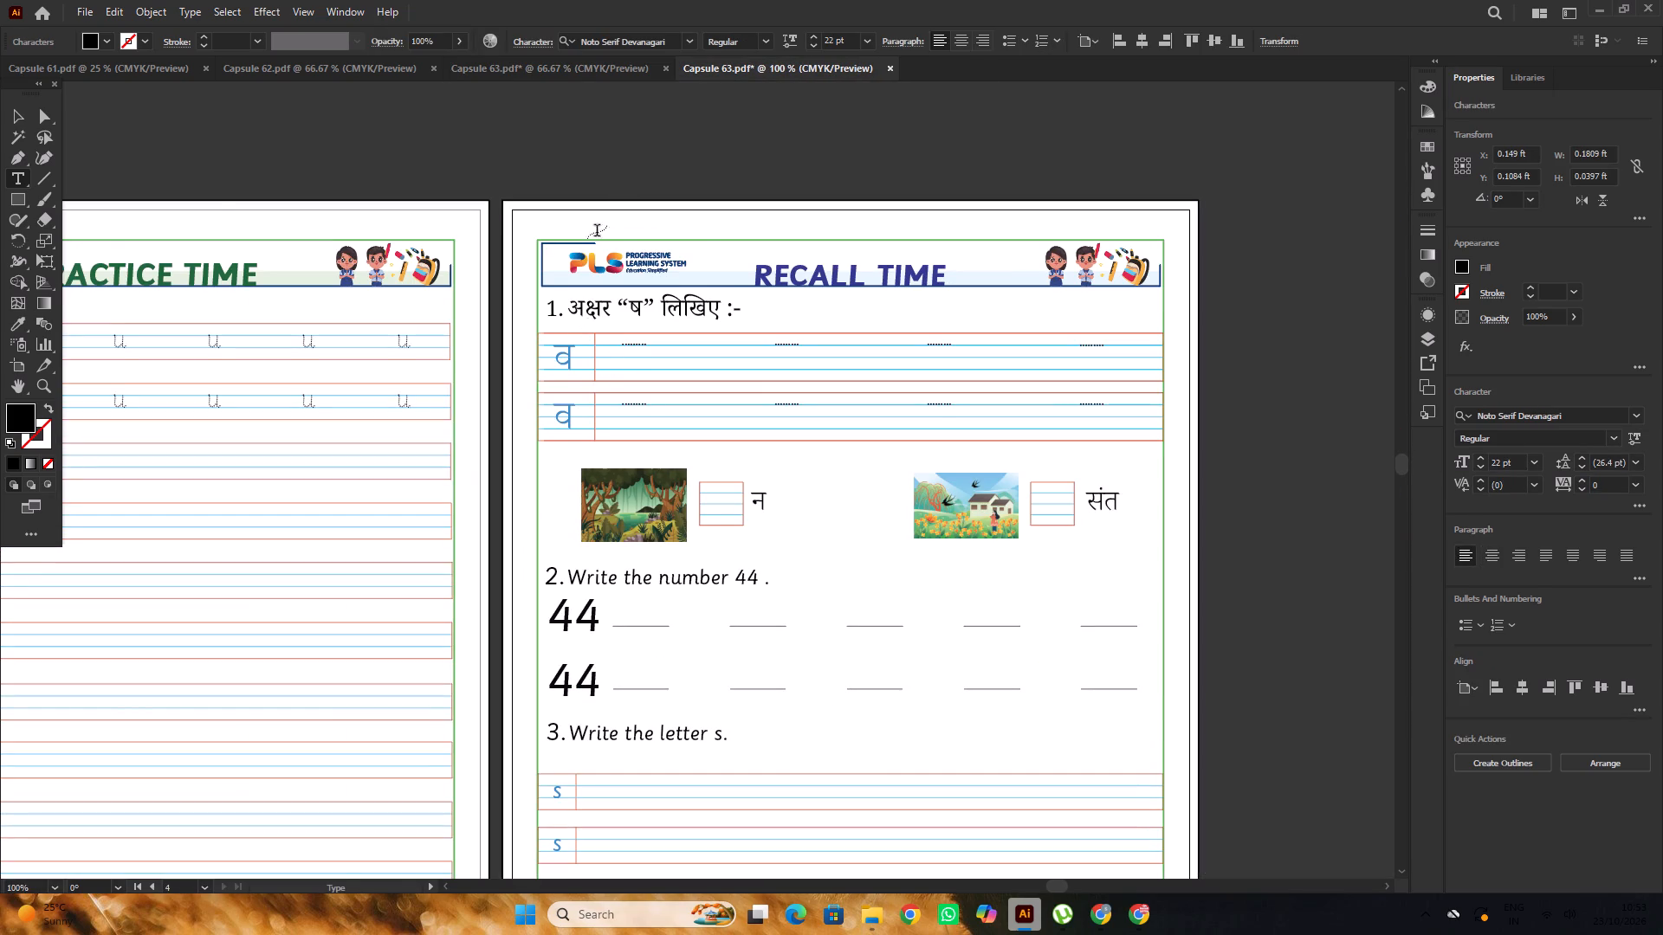
alt+scroll(557, 384, up, 2)
drag(584, 341, 554, 356)
key(ctrl+v)
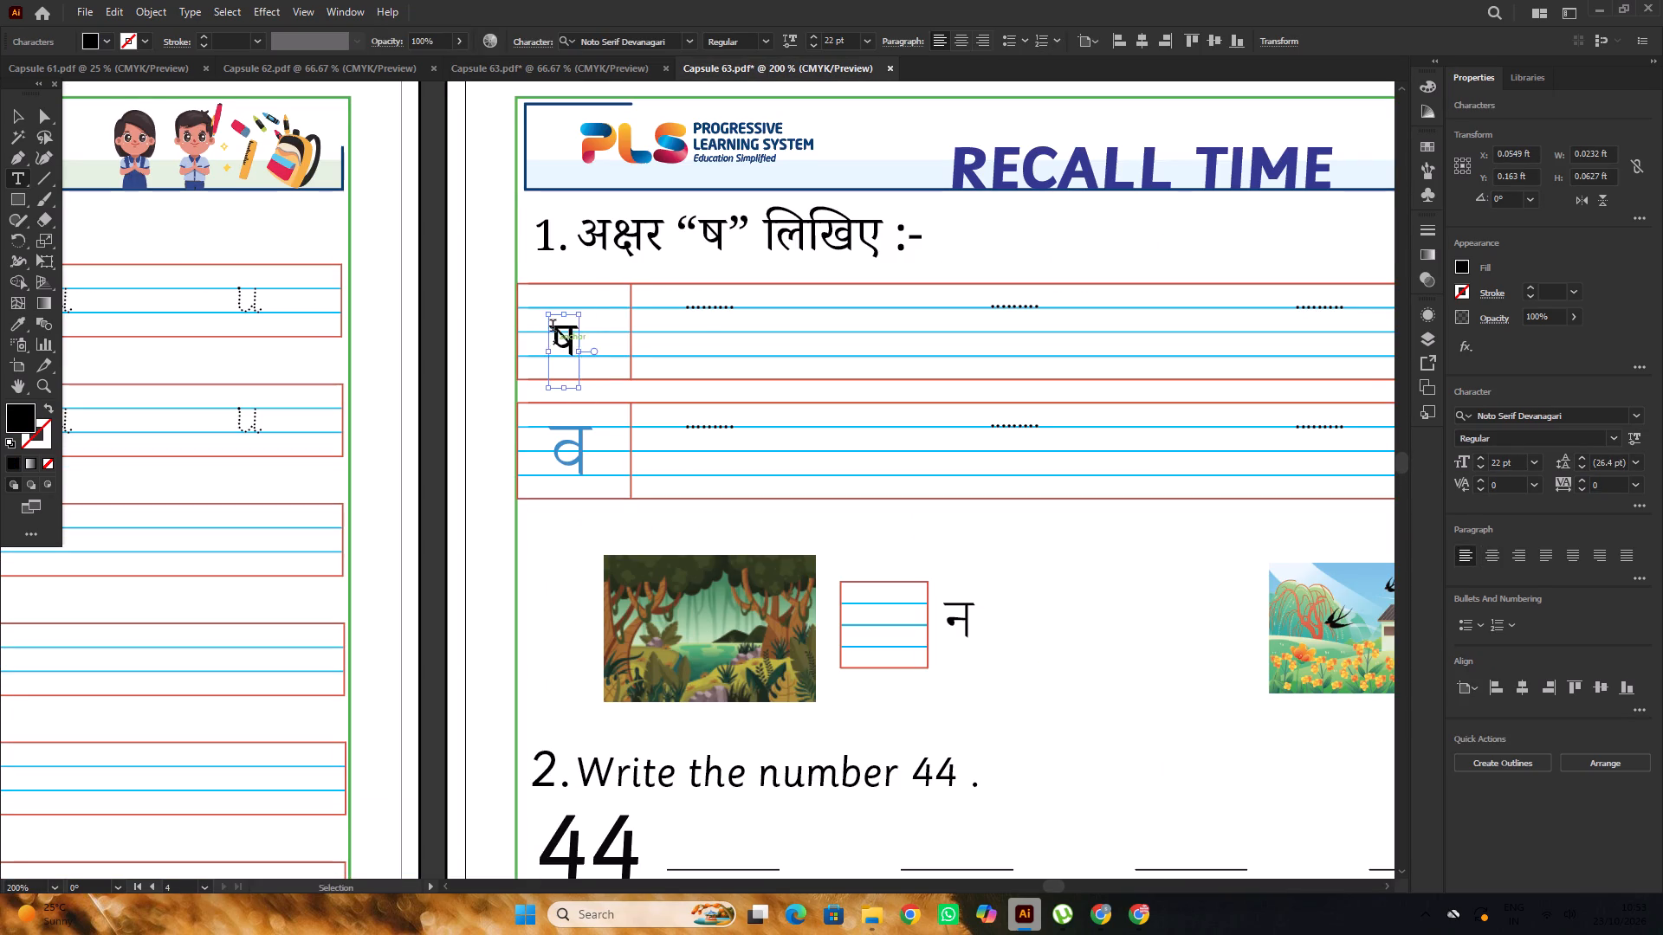
scroll(553, 327, down, 2)
click(11, 116)
click(13, 329)
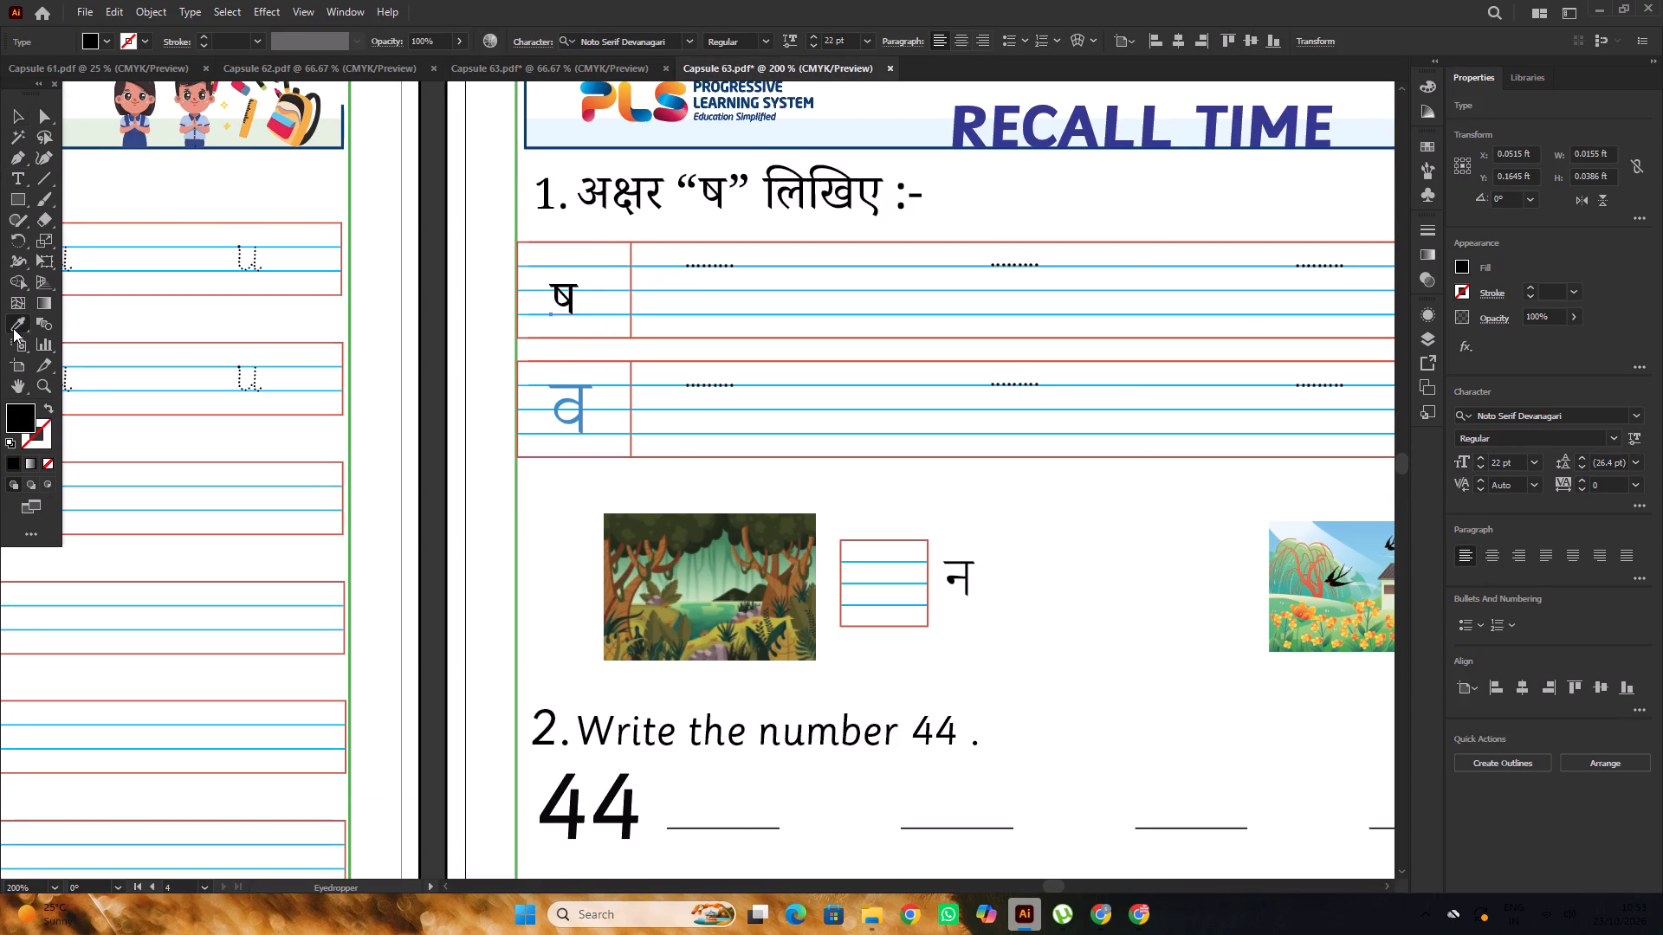
alt+scroll(602, 419, up, 2)
click(560, 398)
alt+scroll(605, 365, down, 4)
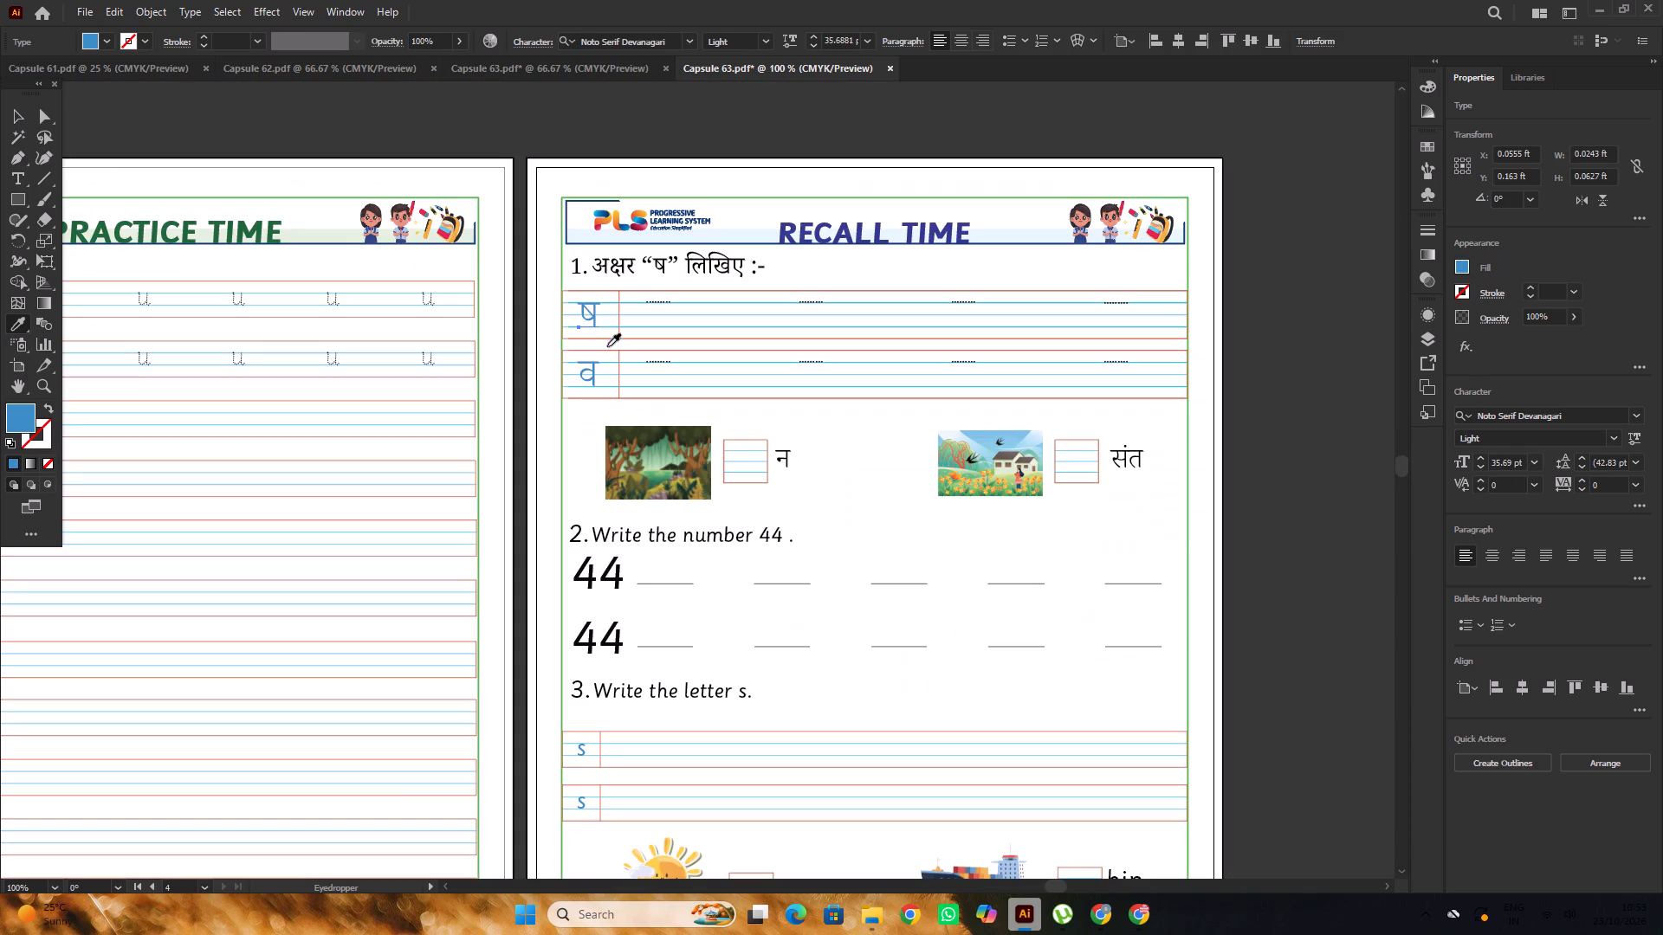
click(13, 118)
click(317, 131)
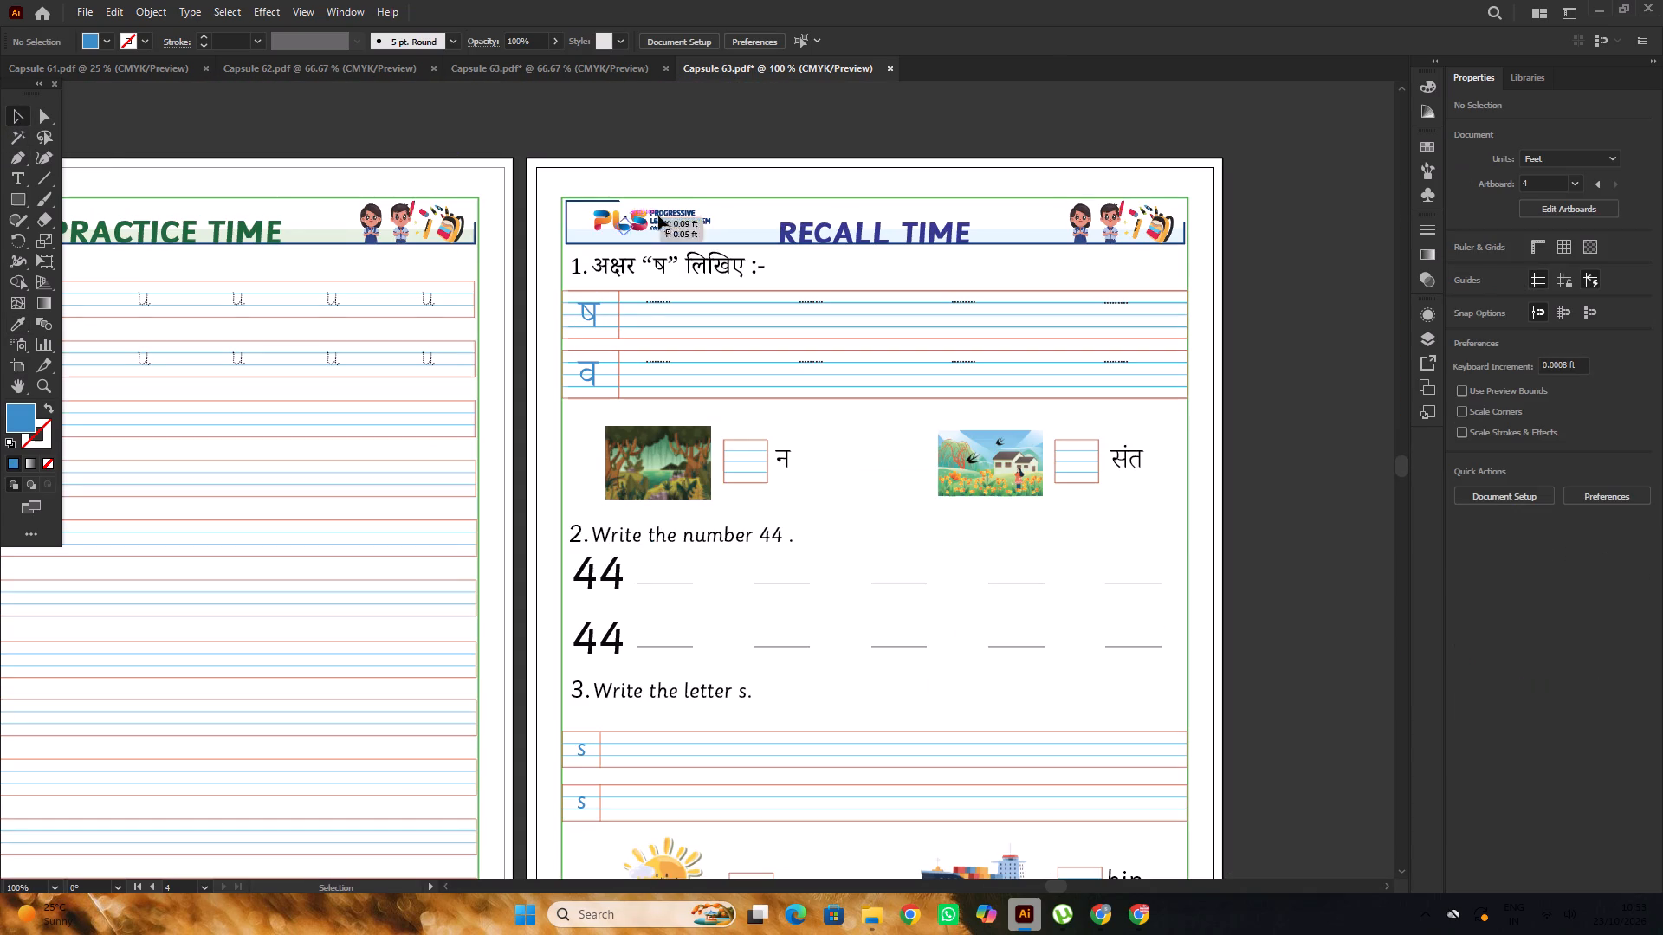
Lock the green border frame of the Recall Time page.
click(709, 197)
key(ctrl+2)
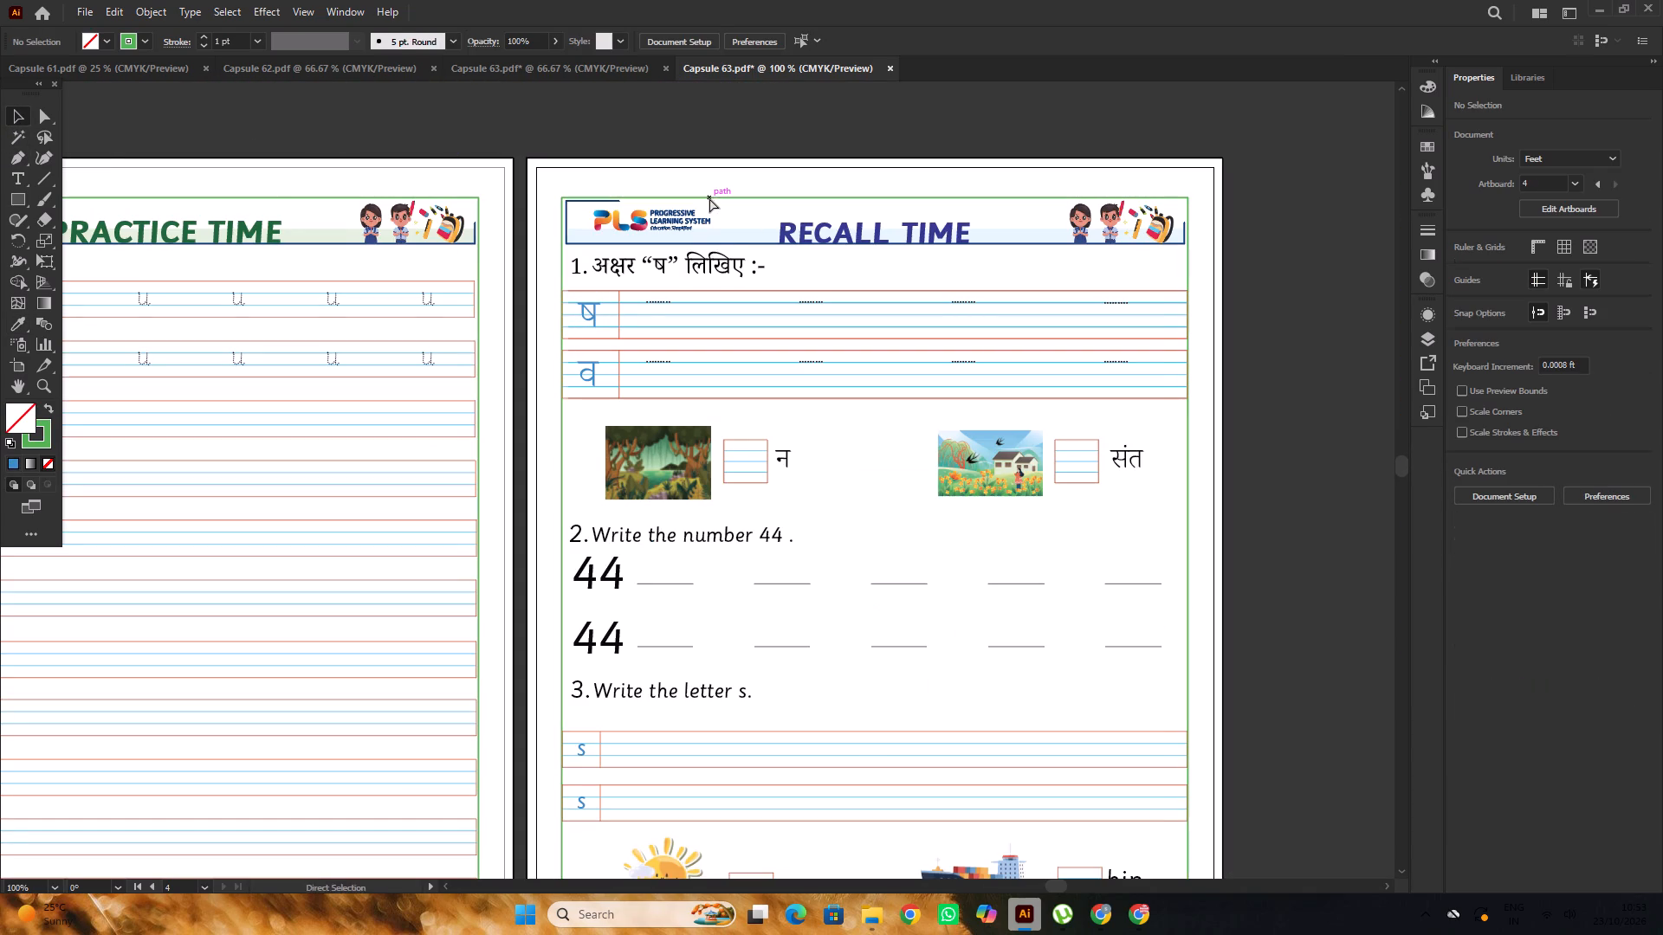
Delete व from the second tracing row and duplicate the blue ष from the first row in its place.
alt+scroll(617, 324, up, 2)
scroll(604, 271, down, 5)
click(567, 333)
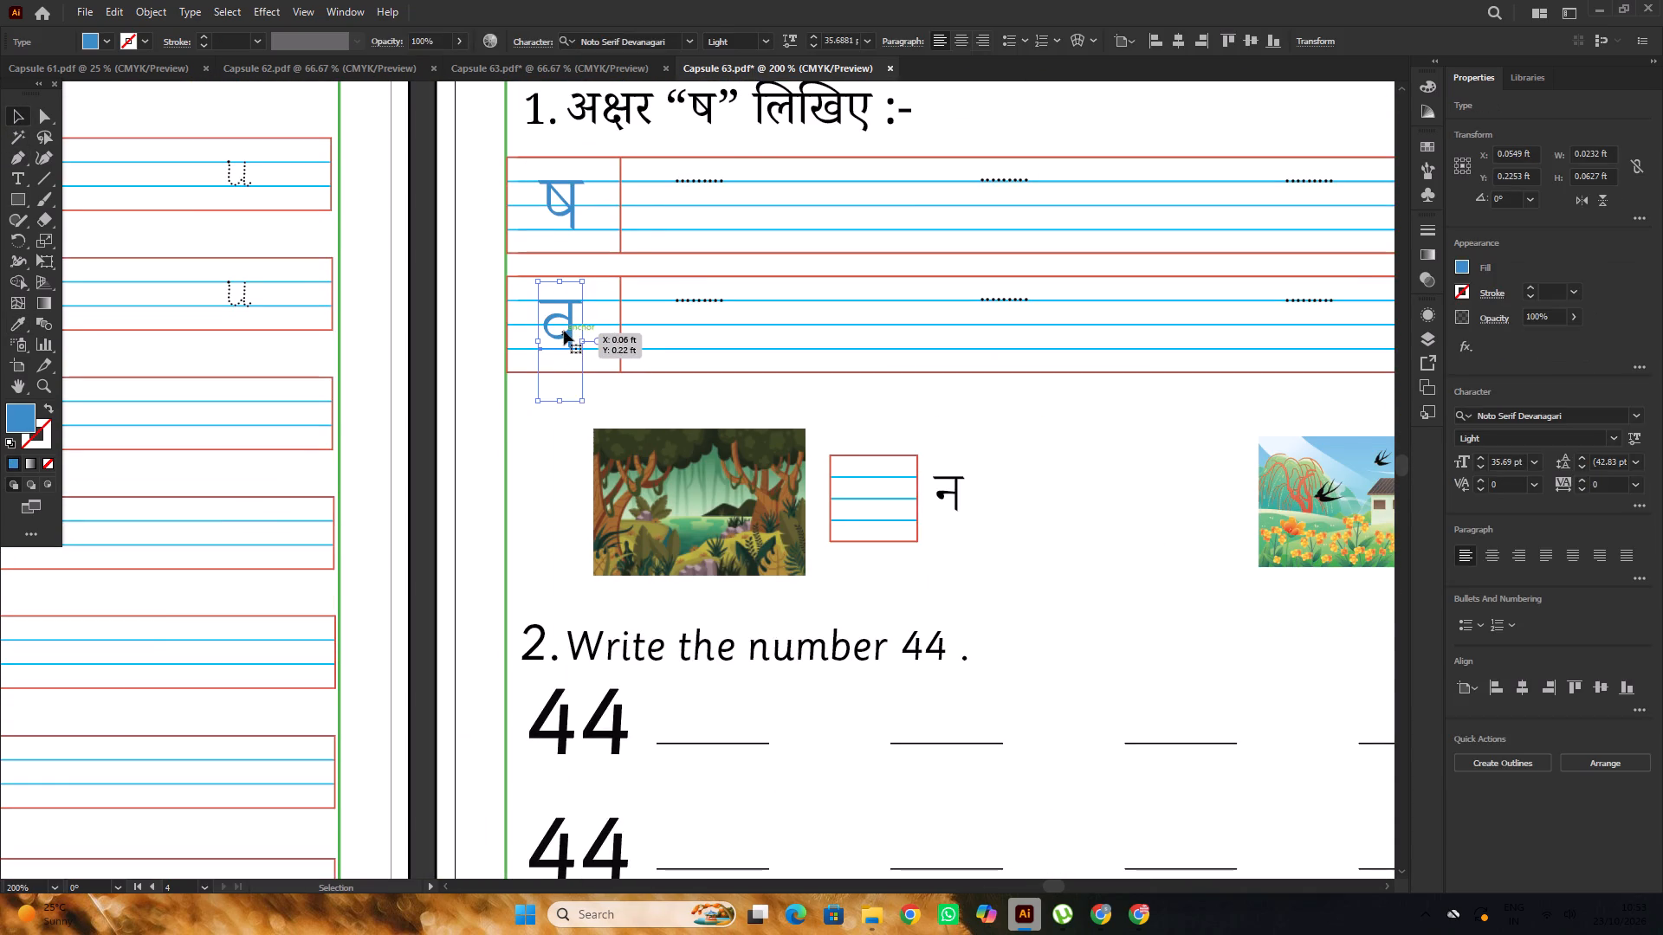
key(Delete)
alt+scroll(574, 203, up, 5)
alt+scroll(574, 203, down, 4)
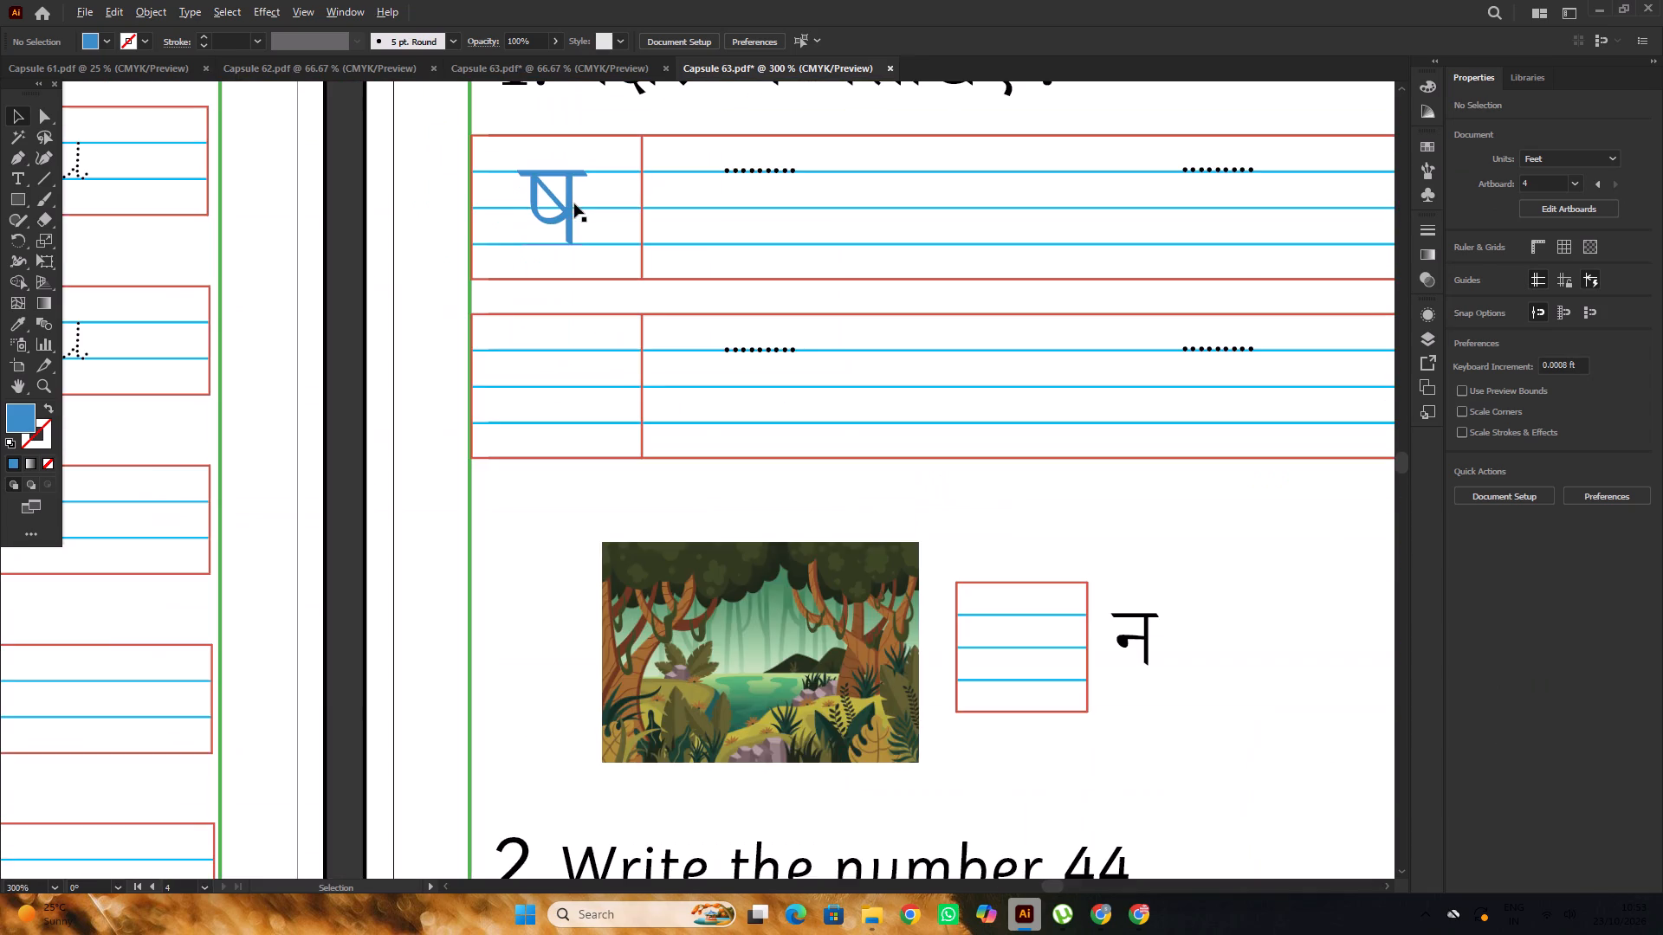
alt+scroll(556, 179, up, 3)
alt+scroll(585, 198, down, 3)
drag(585, 208, 578, 389)
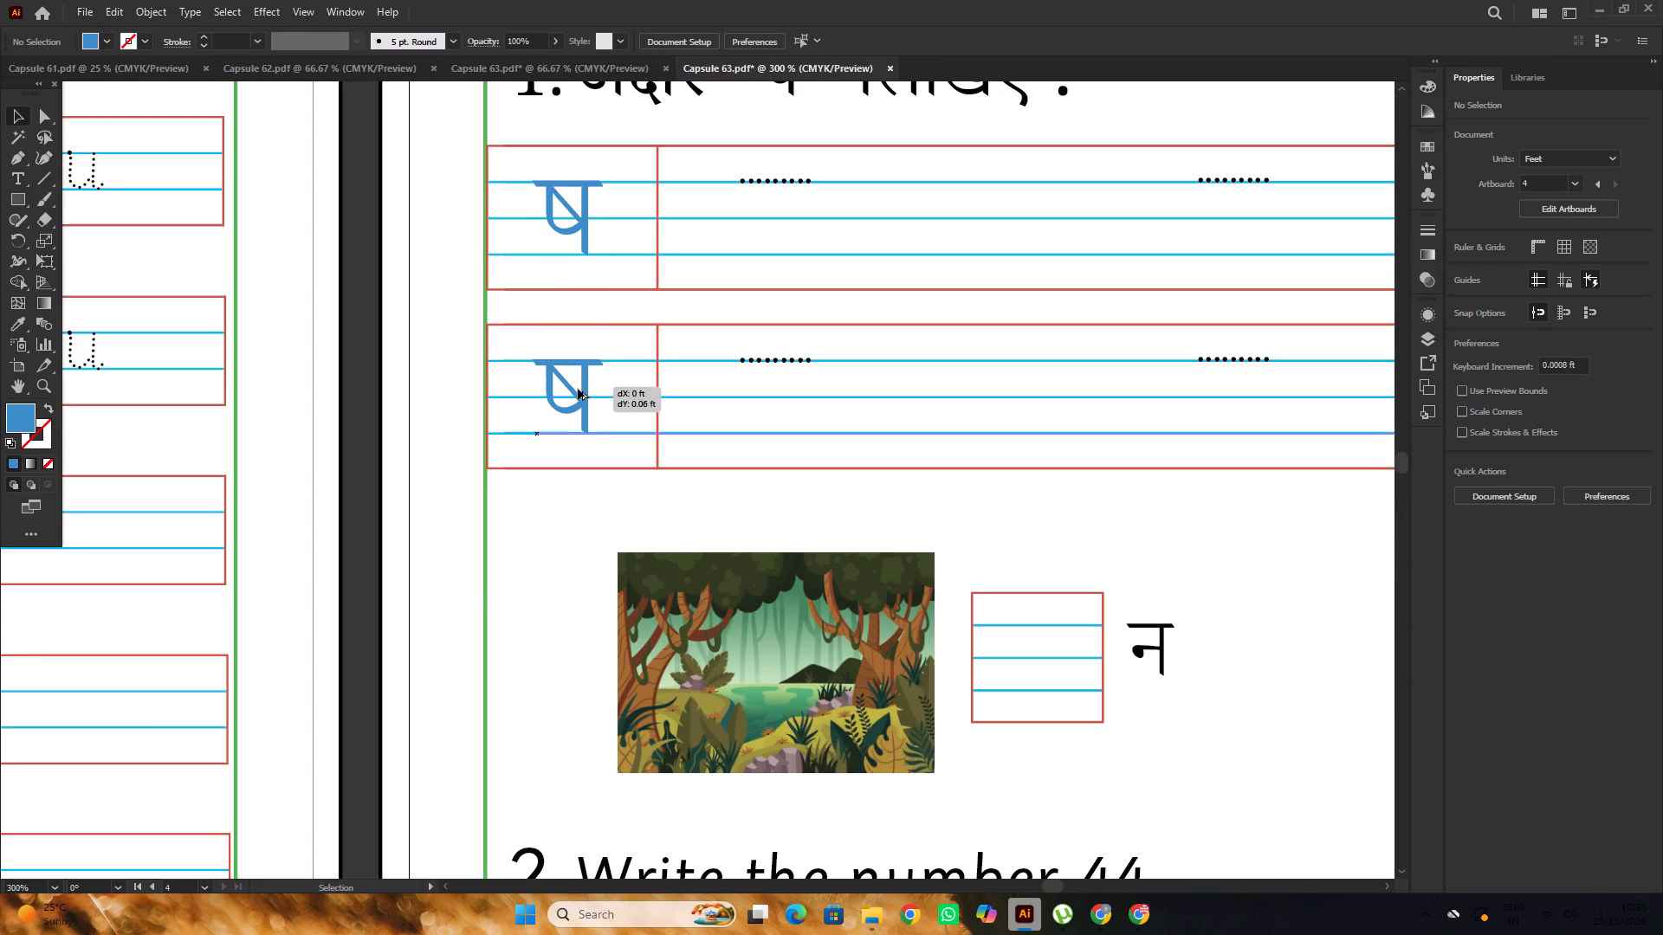
drag(578, 389, 577, 390)
scroll(535, 301, down, 8)
click(980, 307)
Ungroup the Hindi picture exercise under question 1 and delete the garden house and forest pictures.
alt+scroll(579, 288, up, 4)
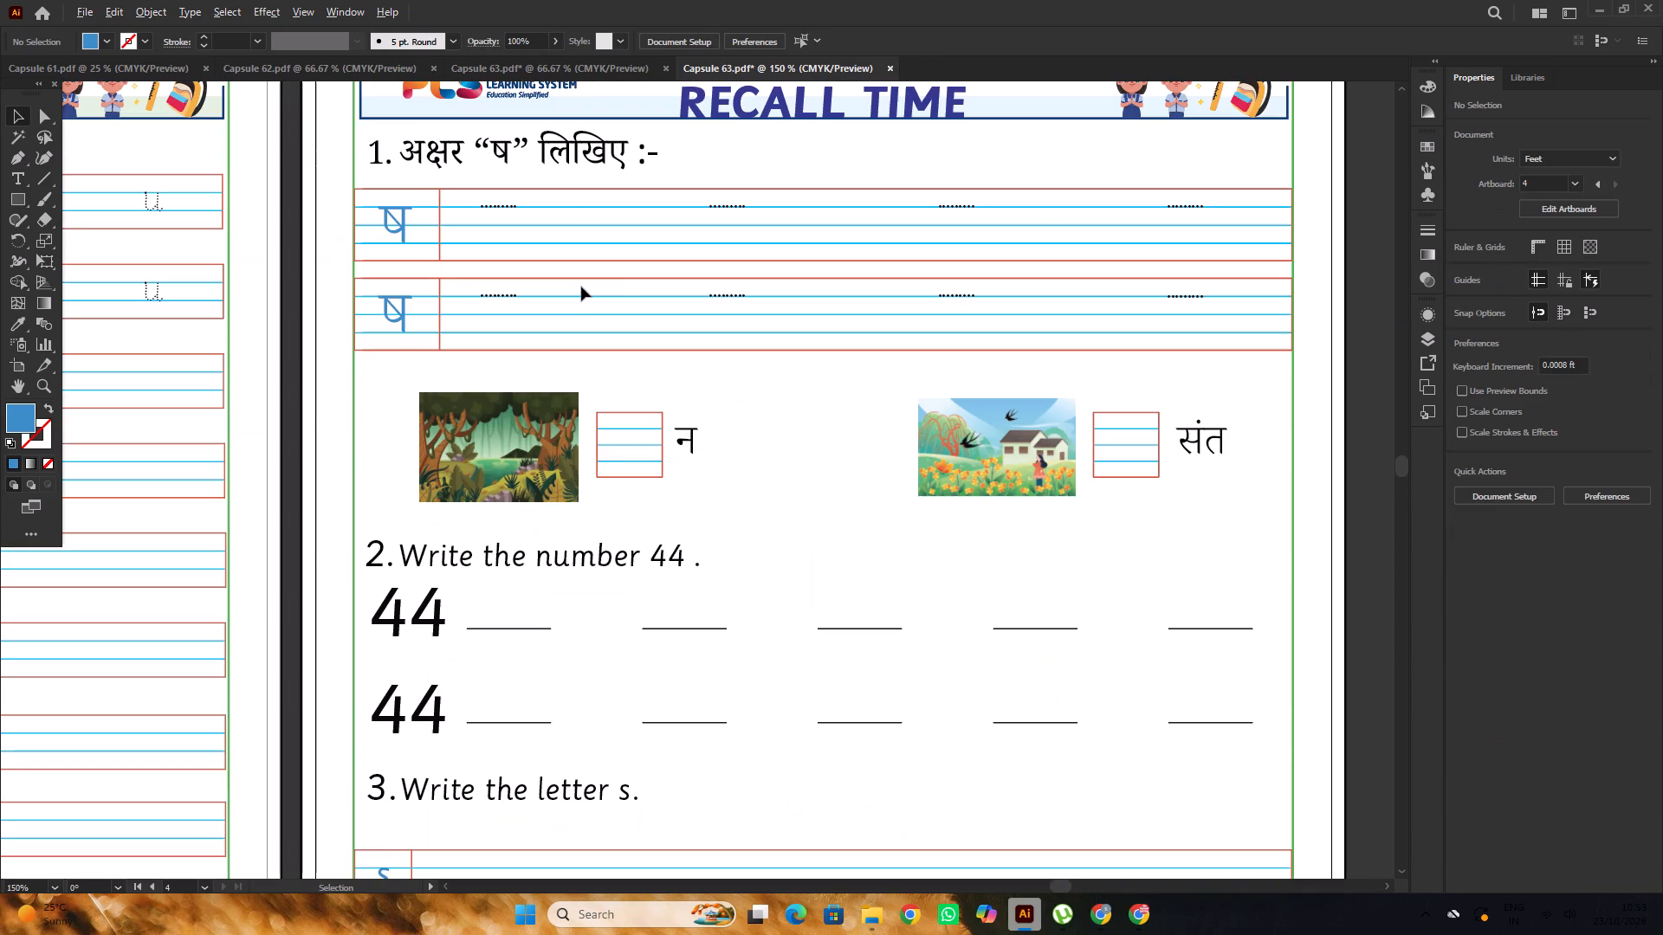
alt+scroll(623, 289, down, 5)
click(578, 315)
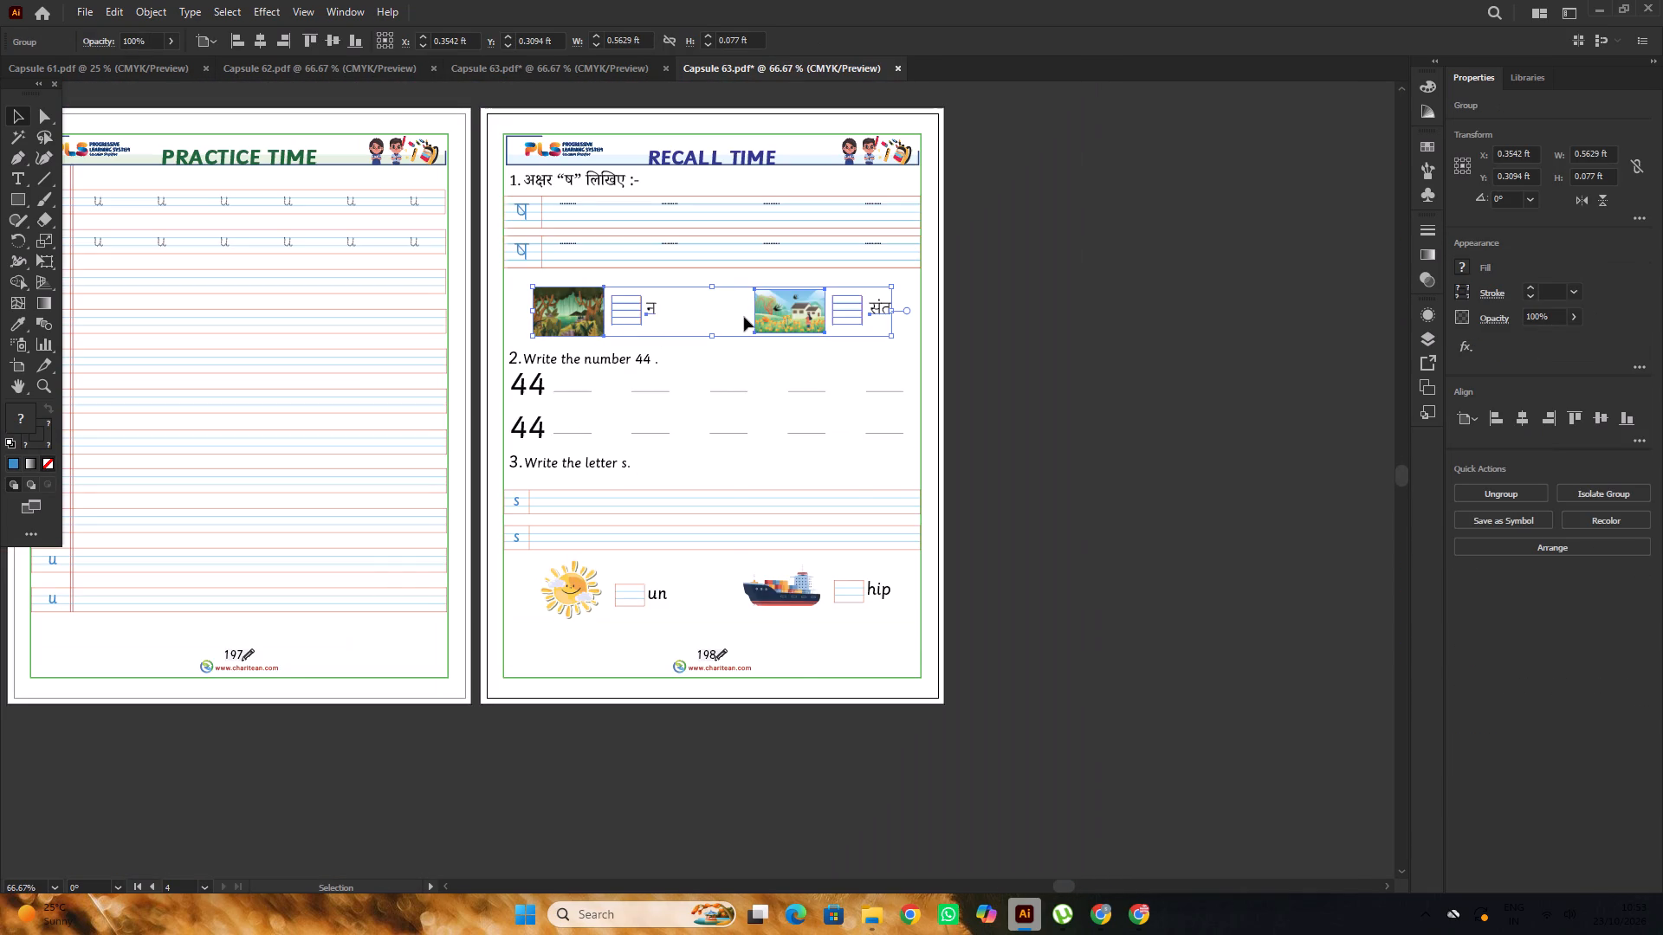
right_click(744, 316)
click(824, 576)
drag(1233, 530, 1223, 523)
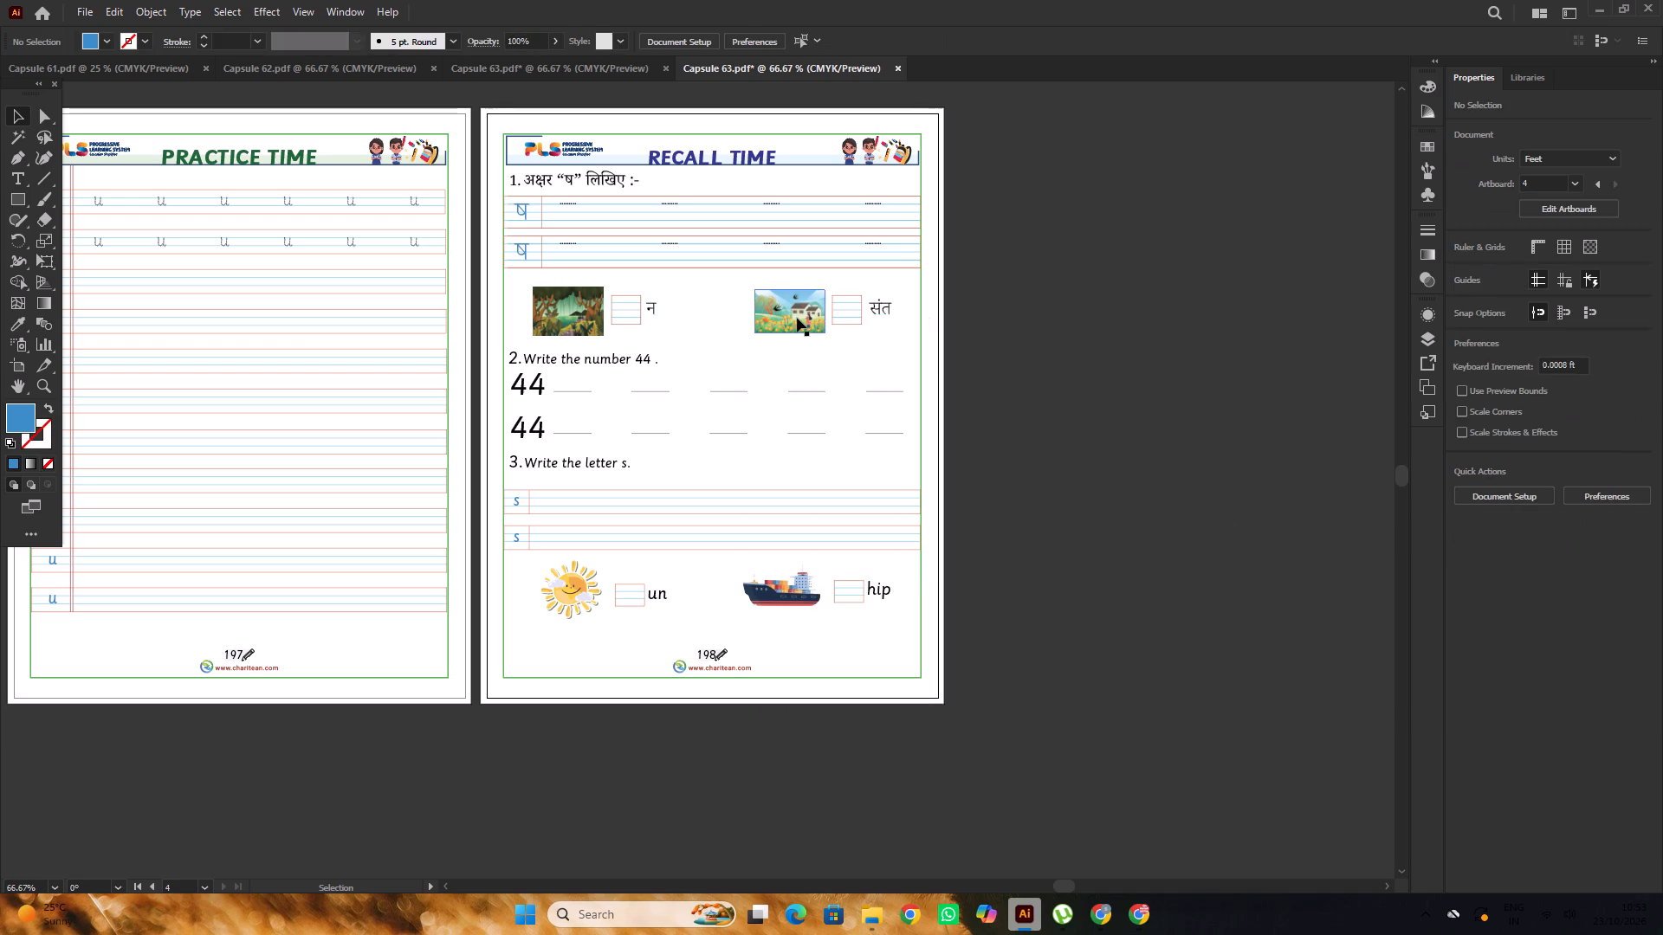
click(797, 318)
key(Delete)
click(597, 295)
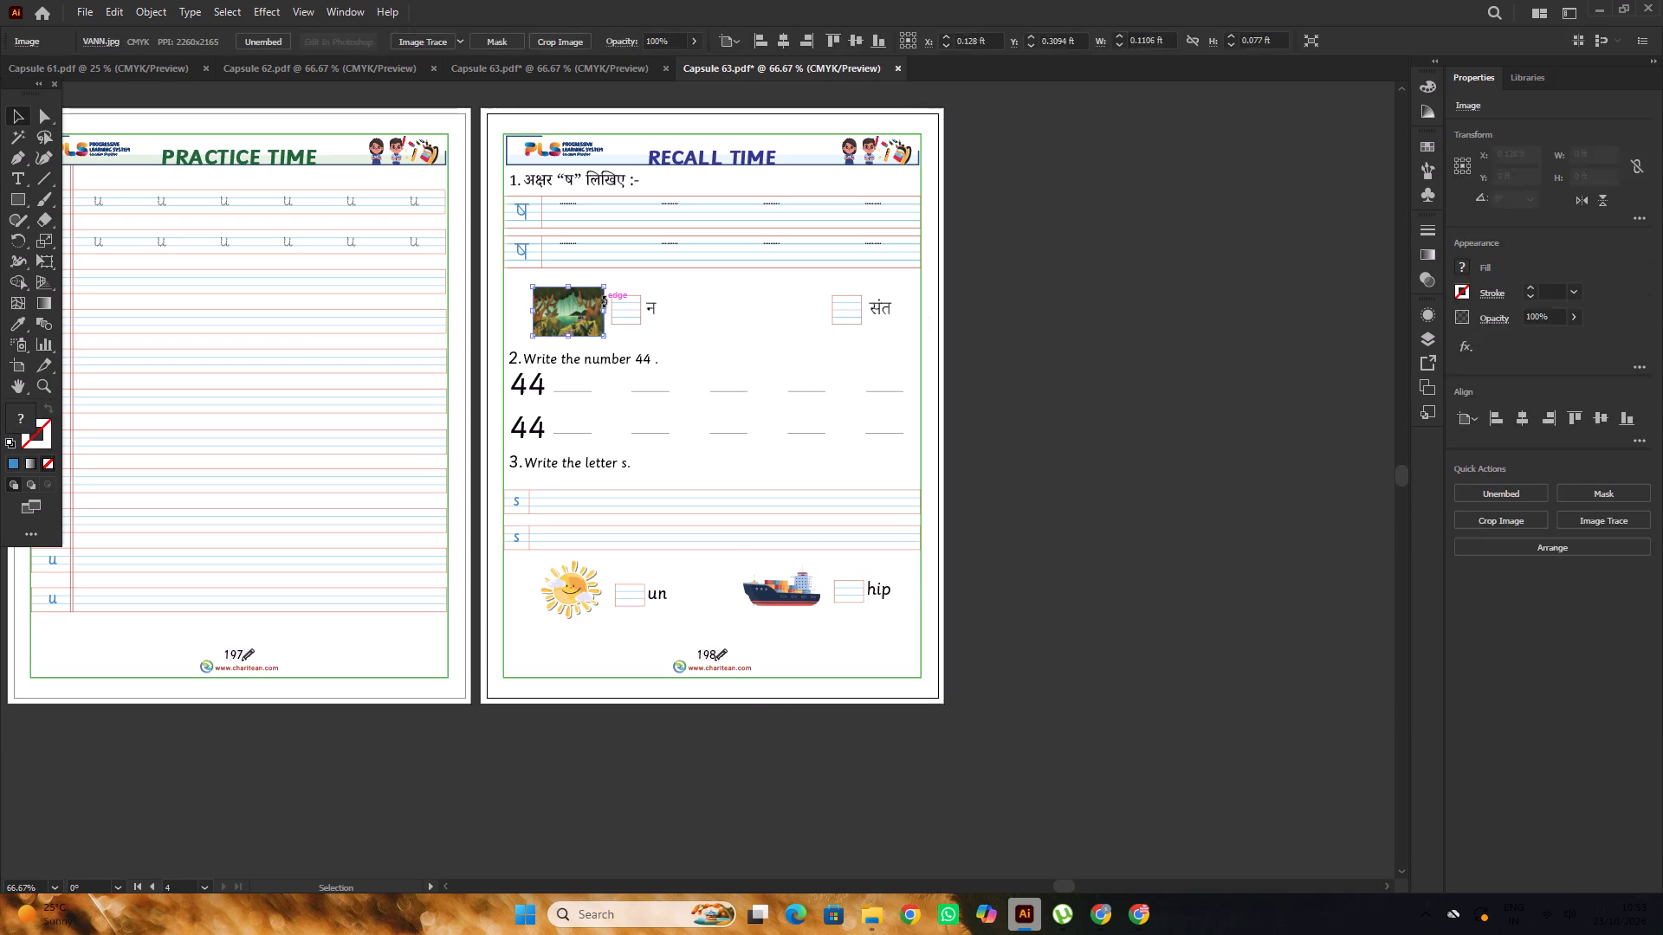
key(Delete)
Copy the words ट्कोण and ोडश from the other Capsule 63 document and place them beside the Recall Time page.
click(556, 71)
alt+scroll(441, 332, down, 2)
click(876, 409)
scroll(814, 365, down, 5)
alt+scroll(629, 342, up, 2)
scroll(628, 340, up, 1)
alt+scroll(505, 265, up, 1)
click(511, 272)
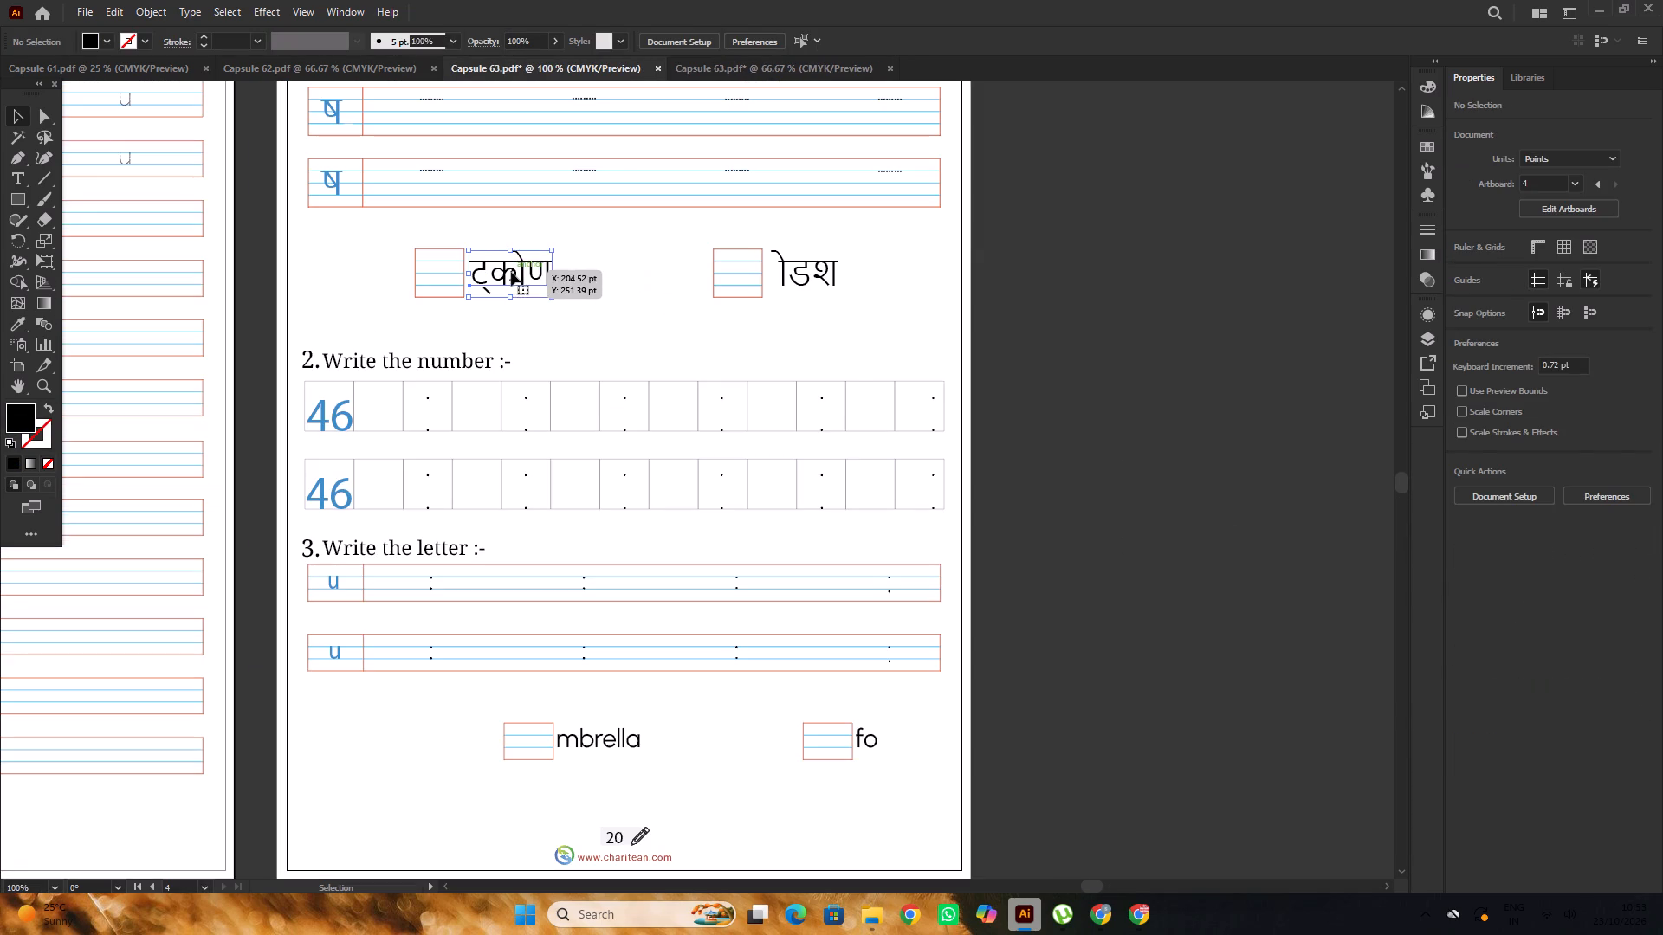
shift+click(807, 277)
key(ctrl+c)
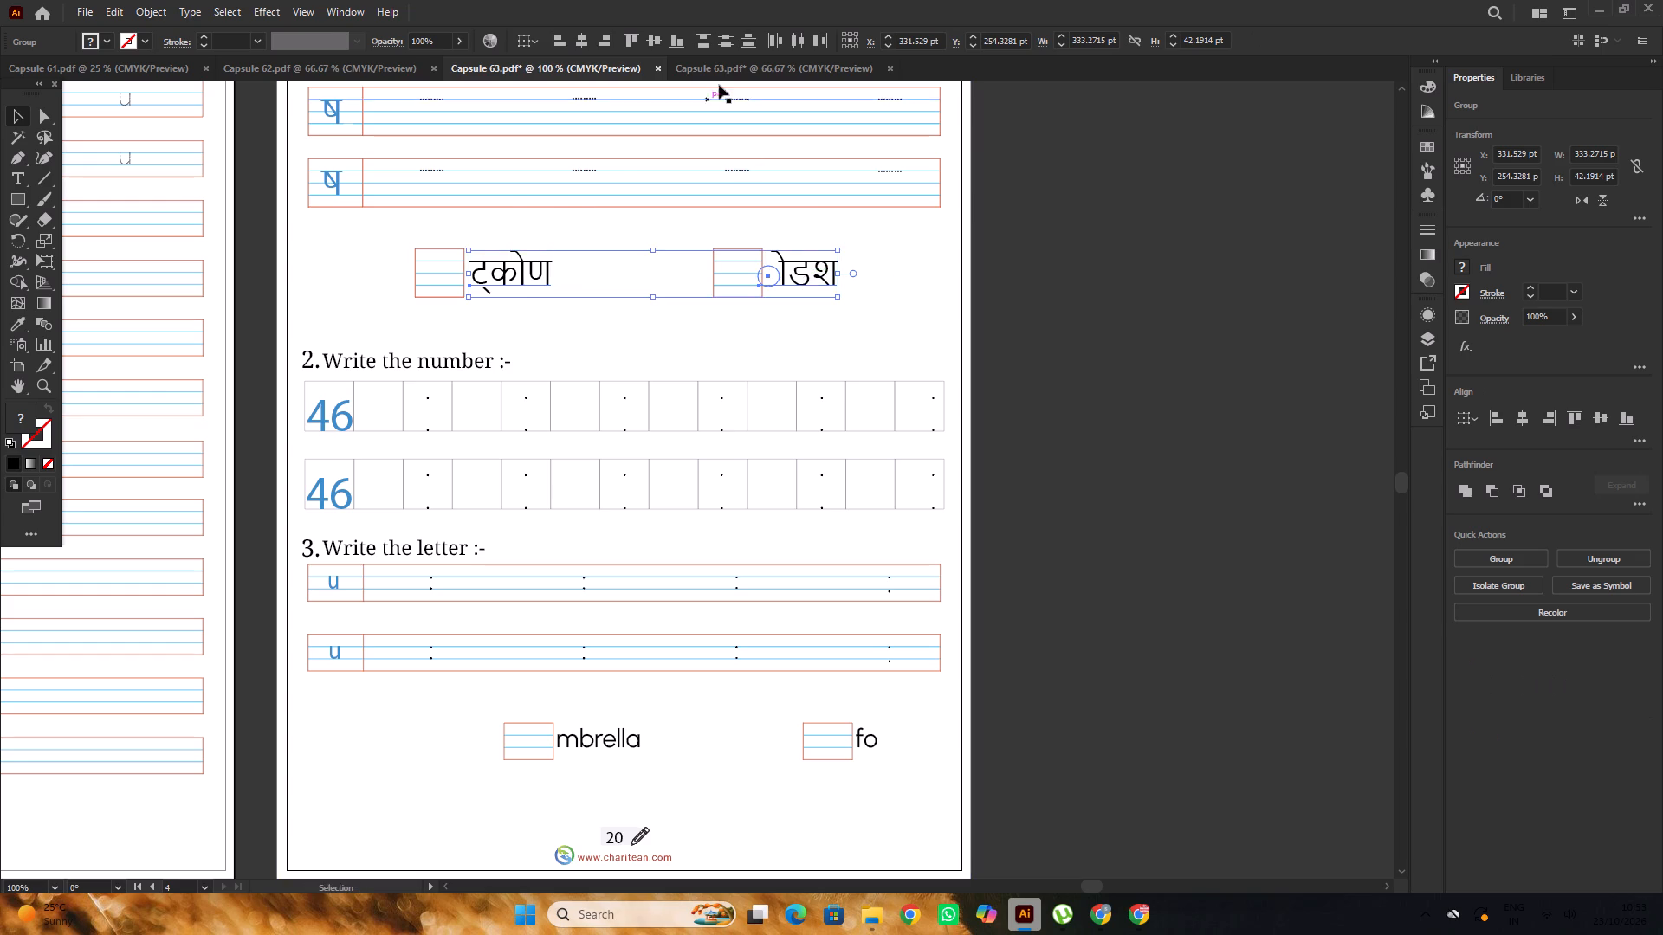
click(728, 68)
alt+scroll(807, 326, up, 2)
key(space)
drag(773, 317, 671, 310)
click(679, 300)
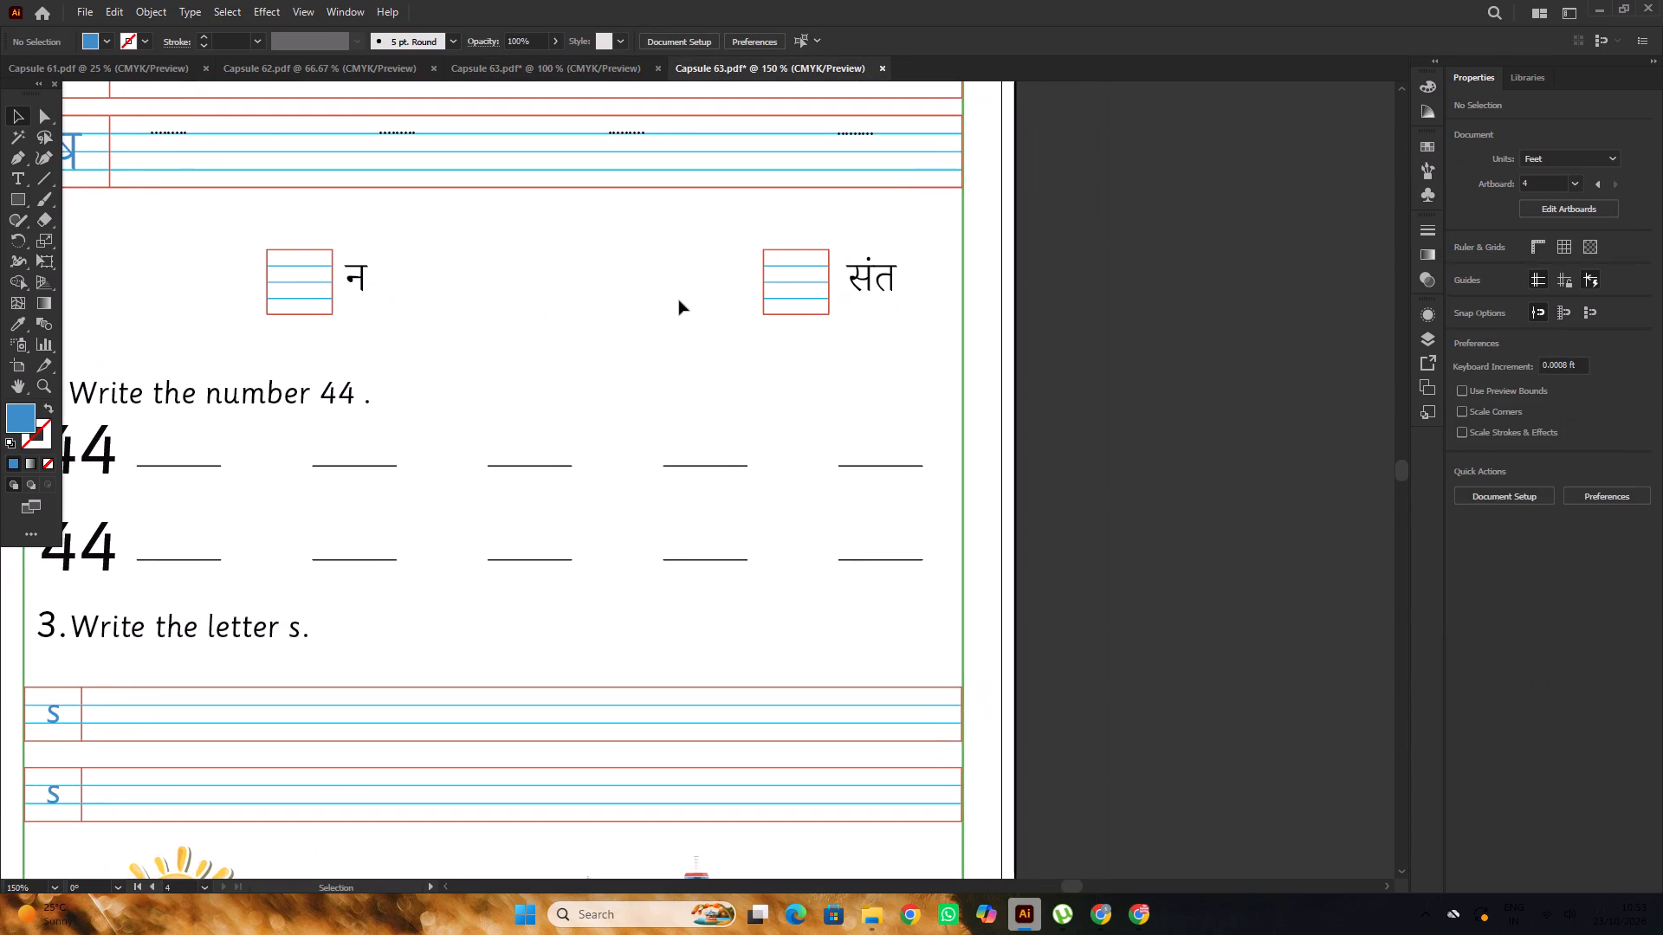
key(ctrl+v)
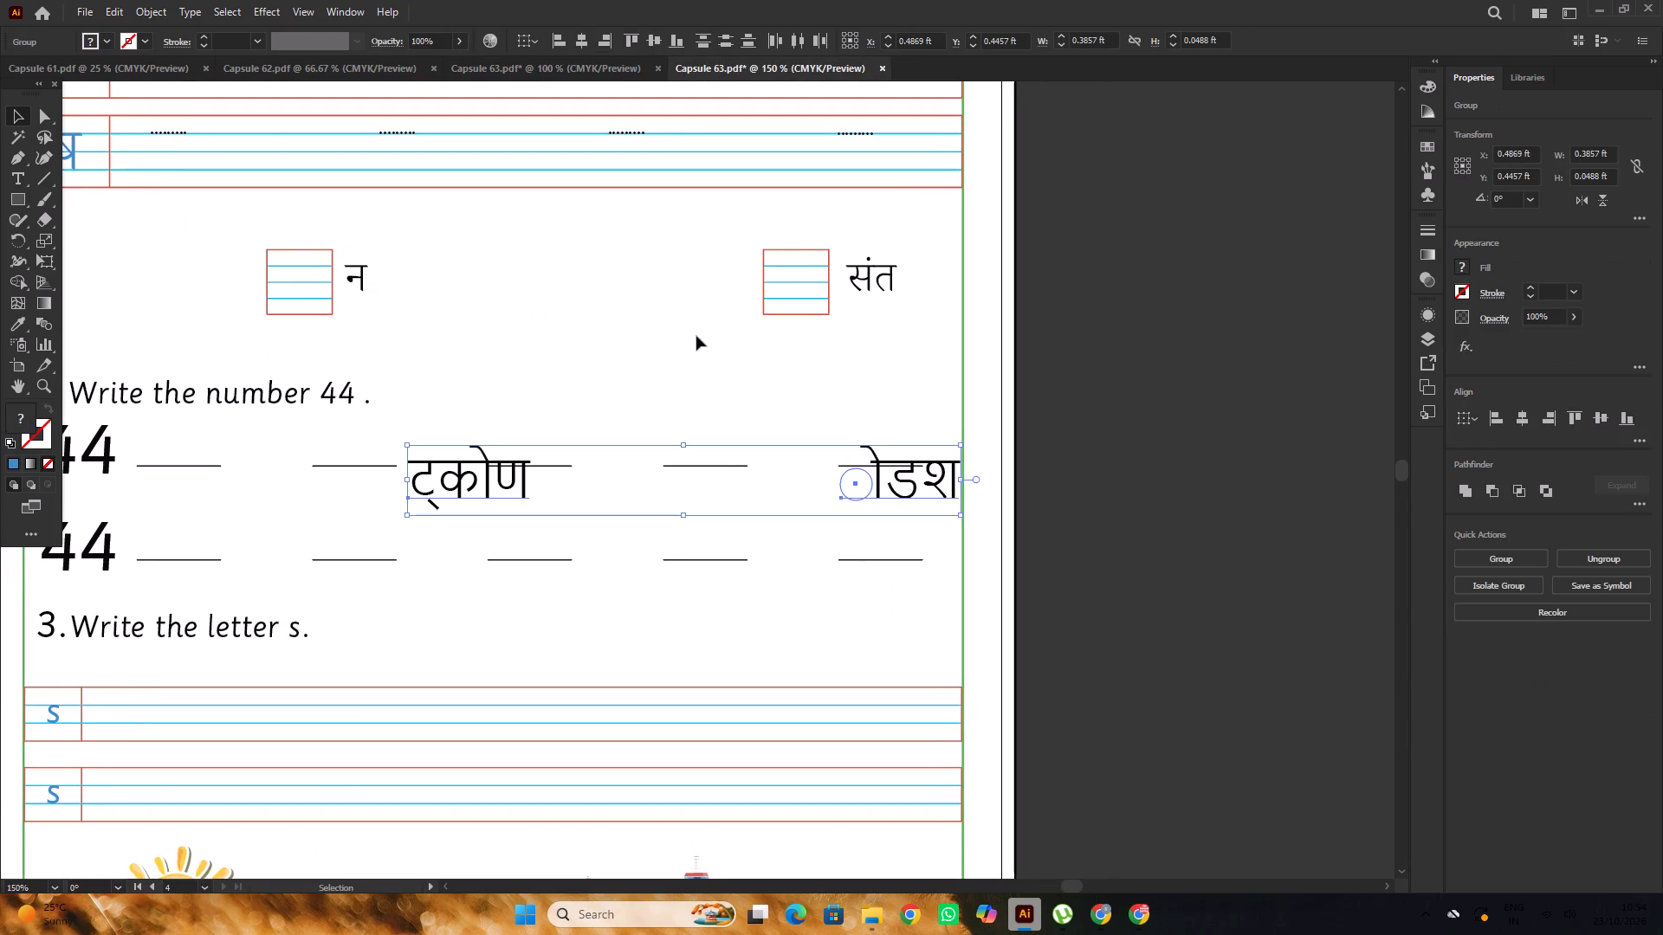
alt+scroll(470, 435, down, 2)
drag(490, 460, 490, 459)
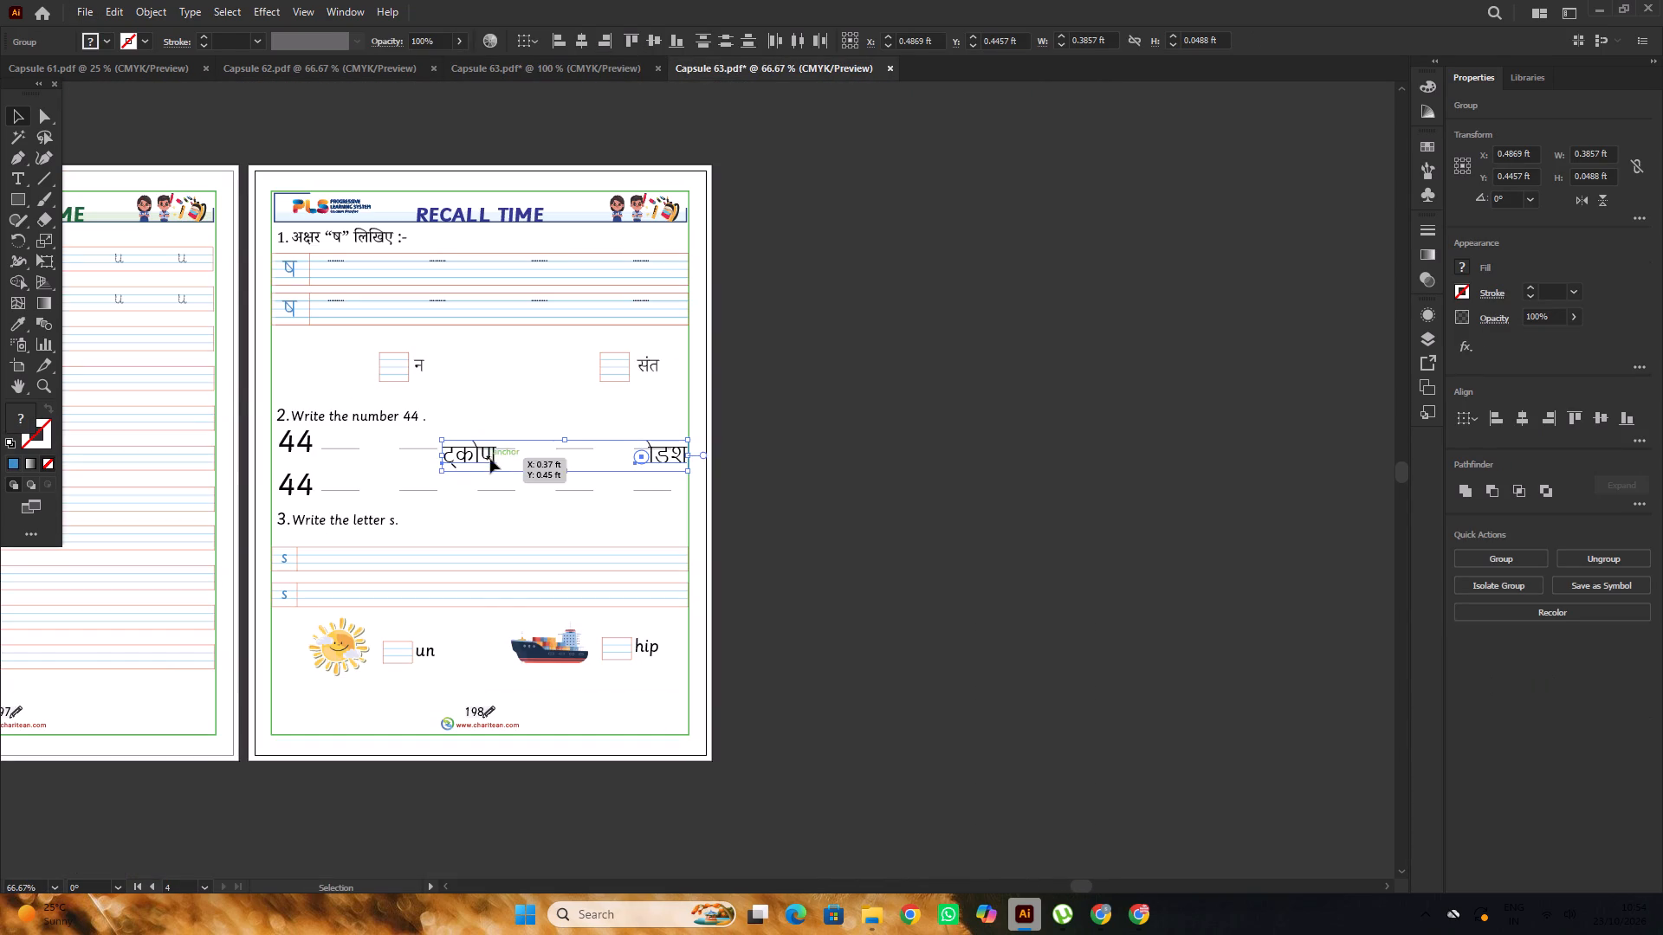
drag(490, 459, 820, 357)
Match the style of the pasted words ट्कोण and ोडश to the न text on the Recall Time page.
alt+scroll(658, 351, up, 1)
click(12, 324)
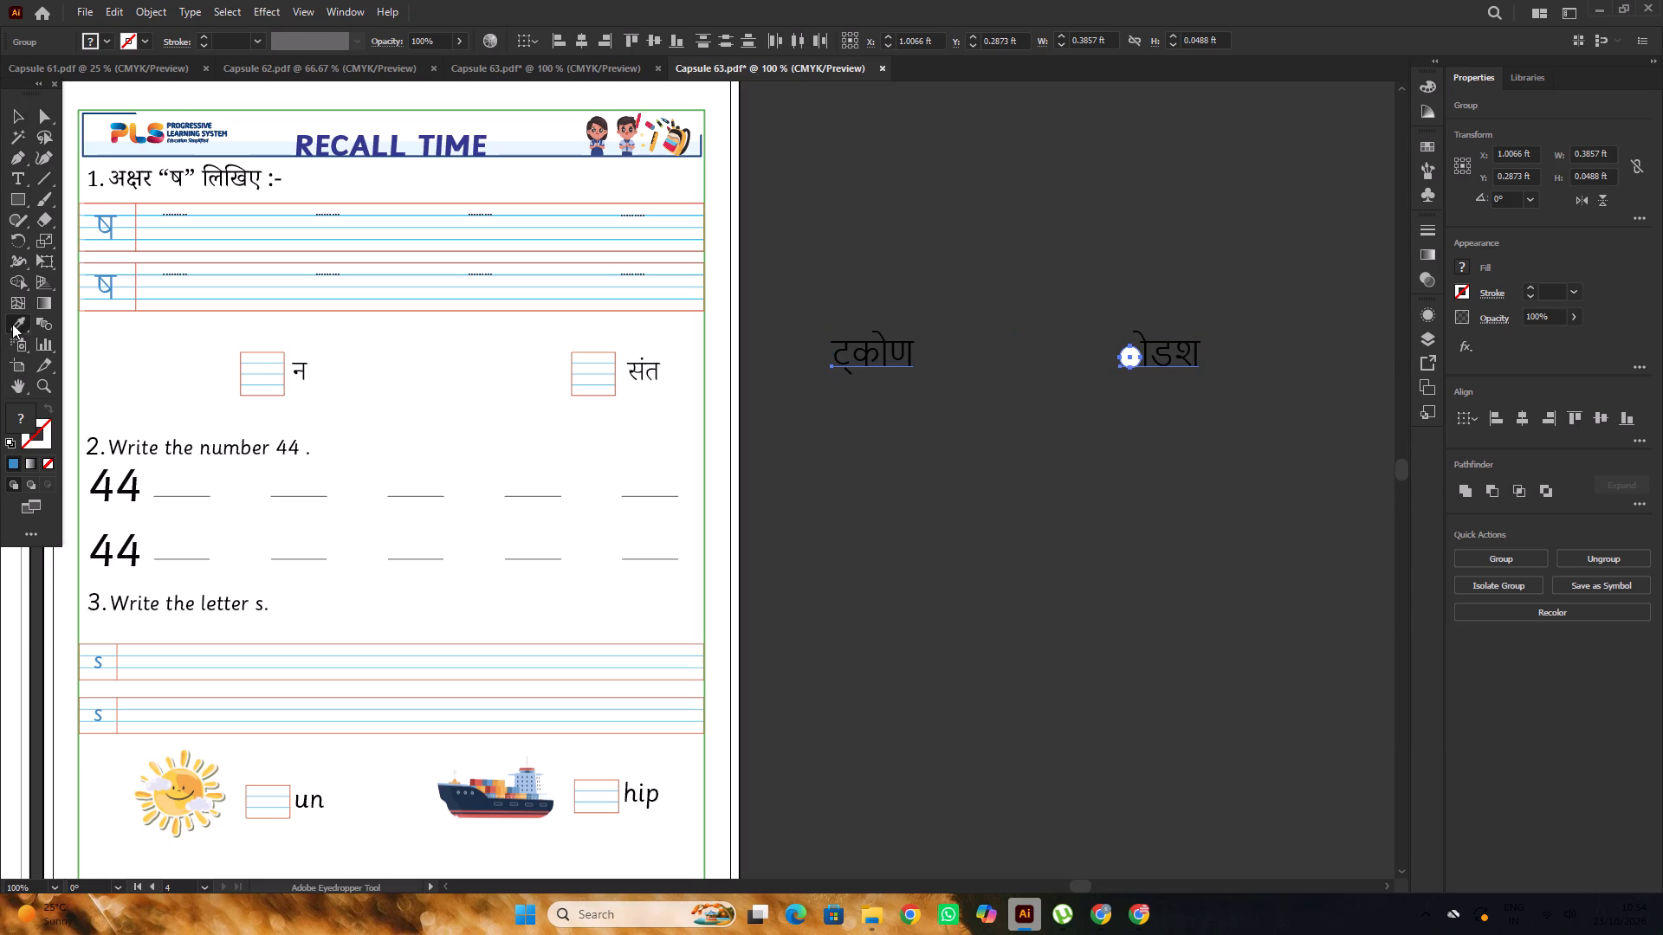
alt+scroll(307, 362, up, 2)
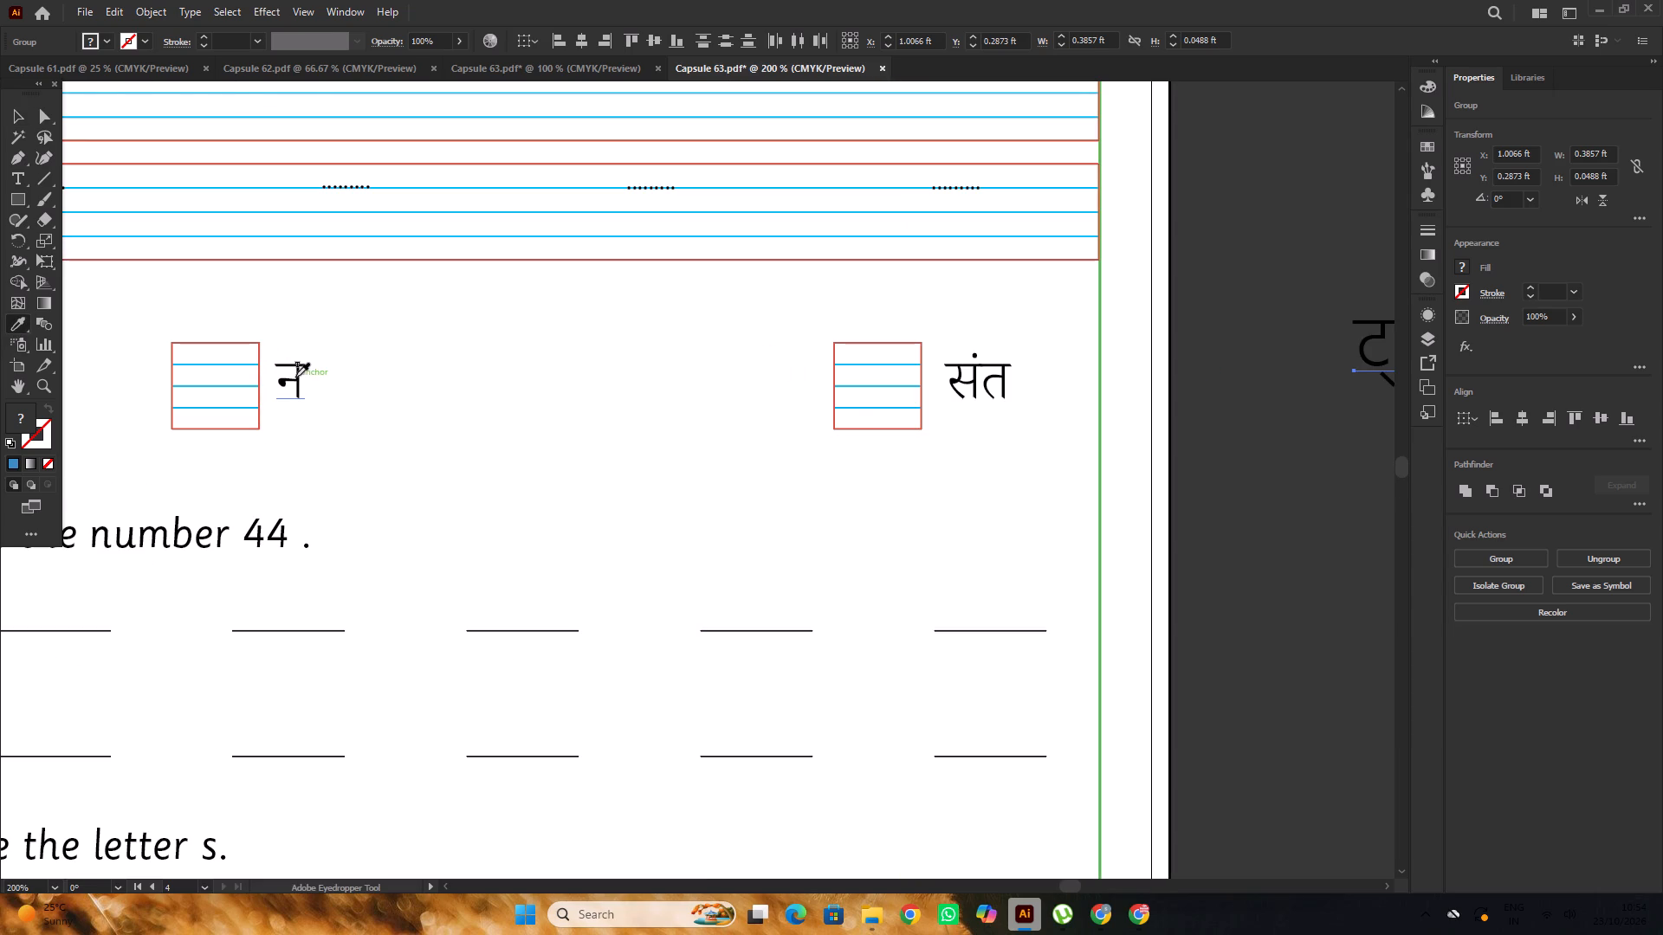
click(296, 375)
alt+scroll(506, 416, down, 3)
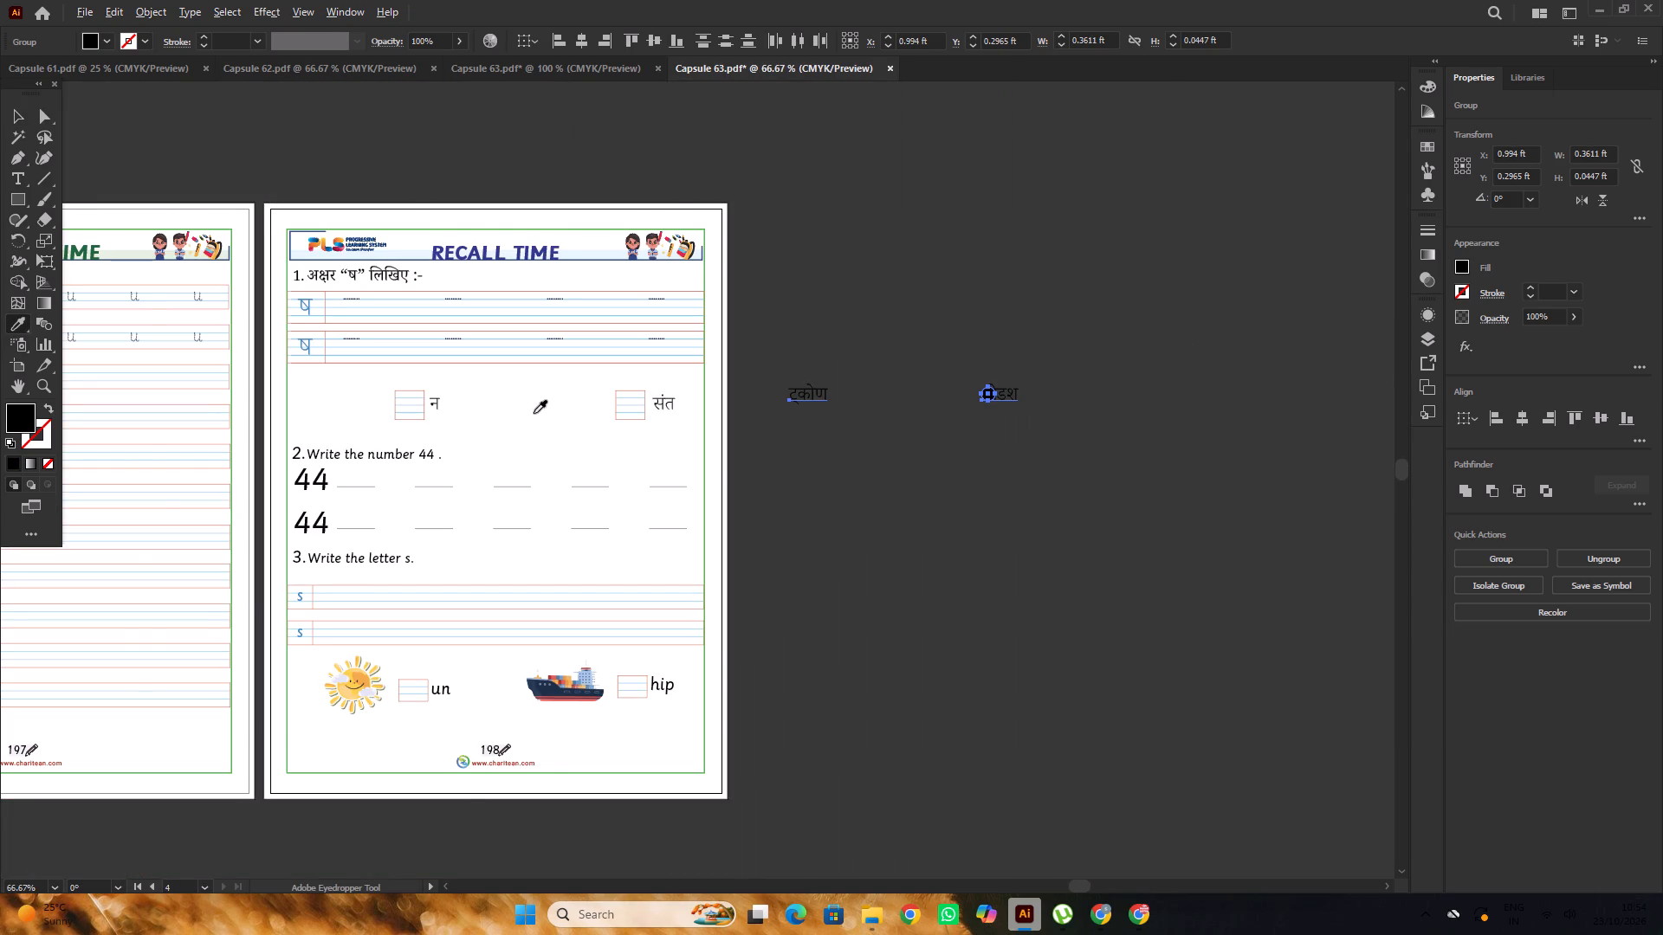
alt+scroll(627, 409, up, 1)
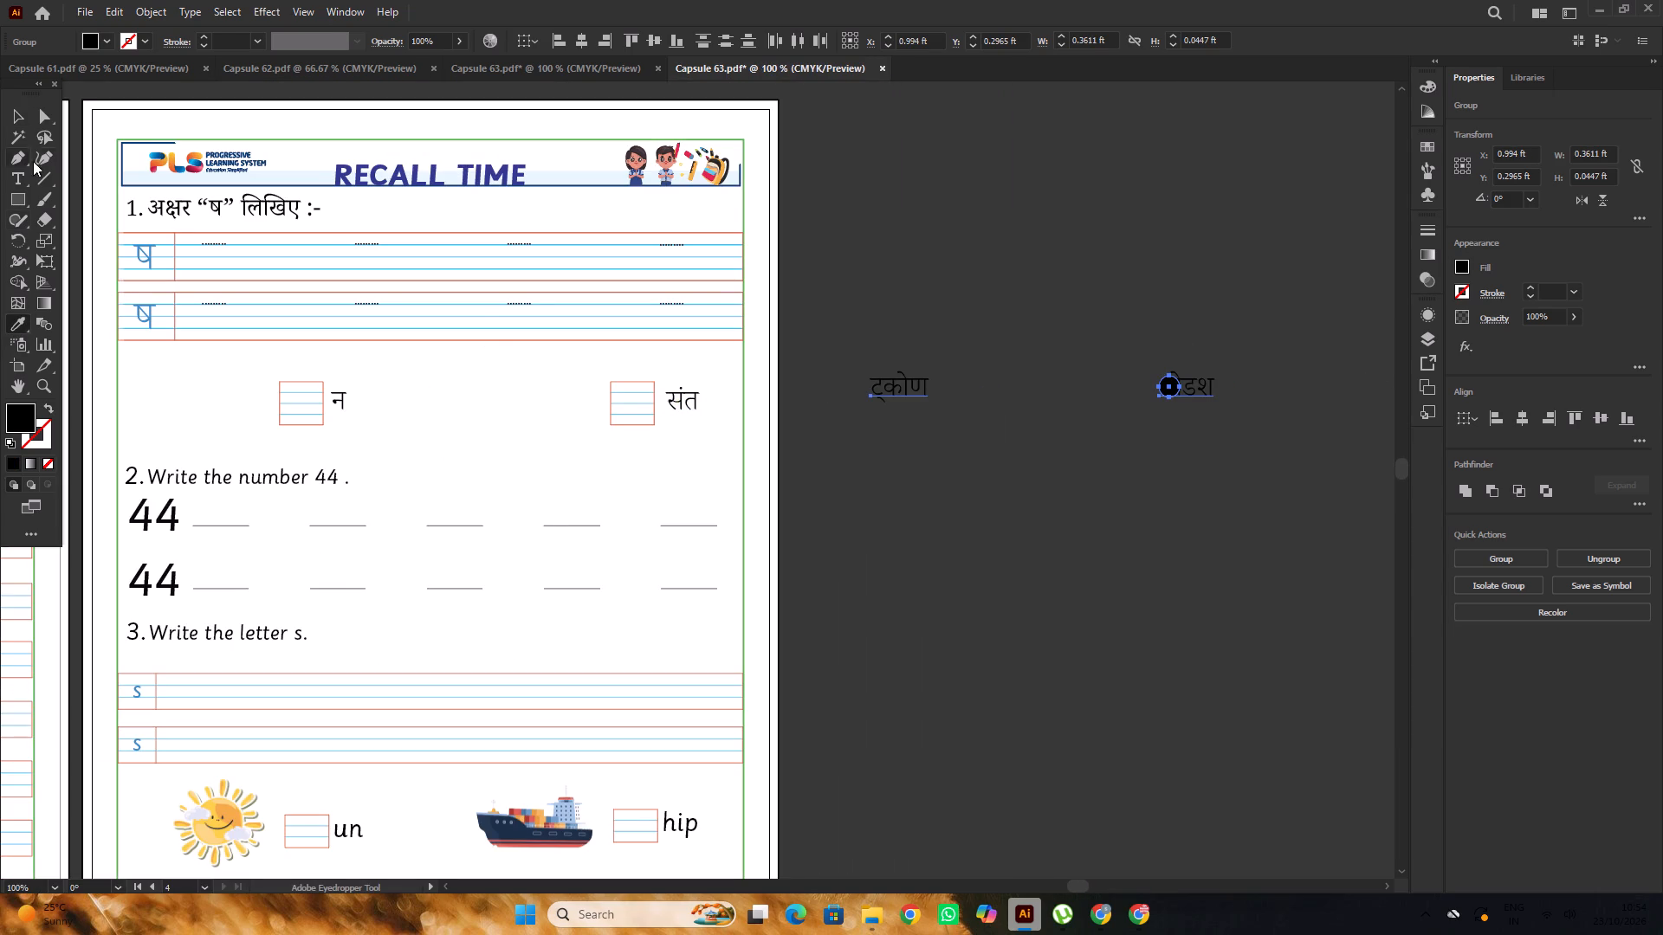
click(17, 112)
click(993, 454)
Ungroup the ोडश word and move the solid black circle off it, below the two words.
key(space)
drag(1105, 467, 1017, 466)
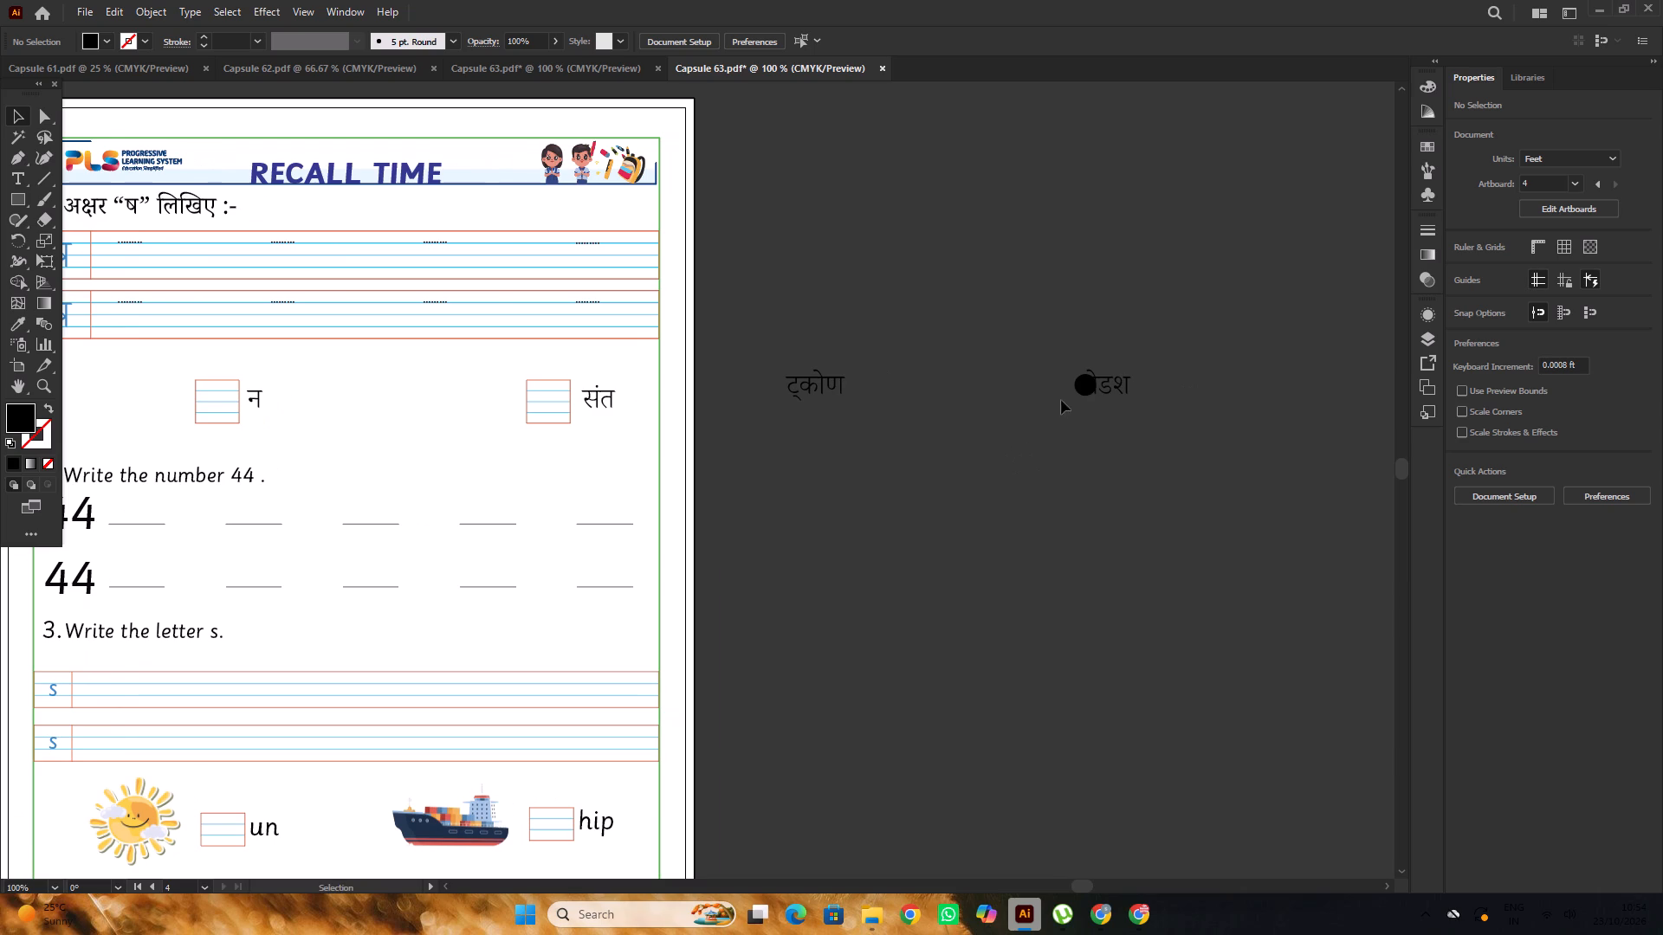
drag(1077, 389, 1015, 419)
key(ctrl+z)
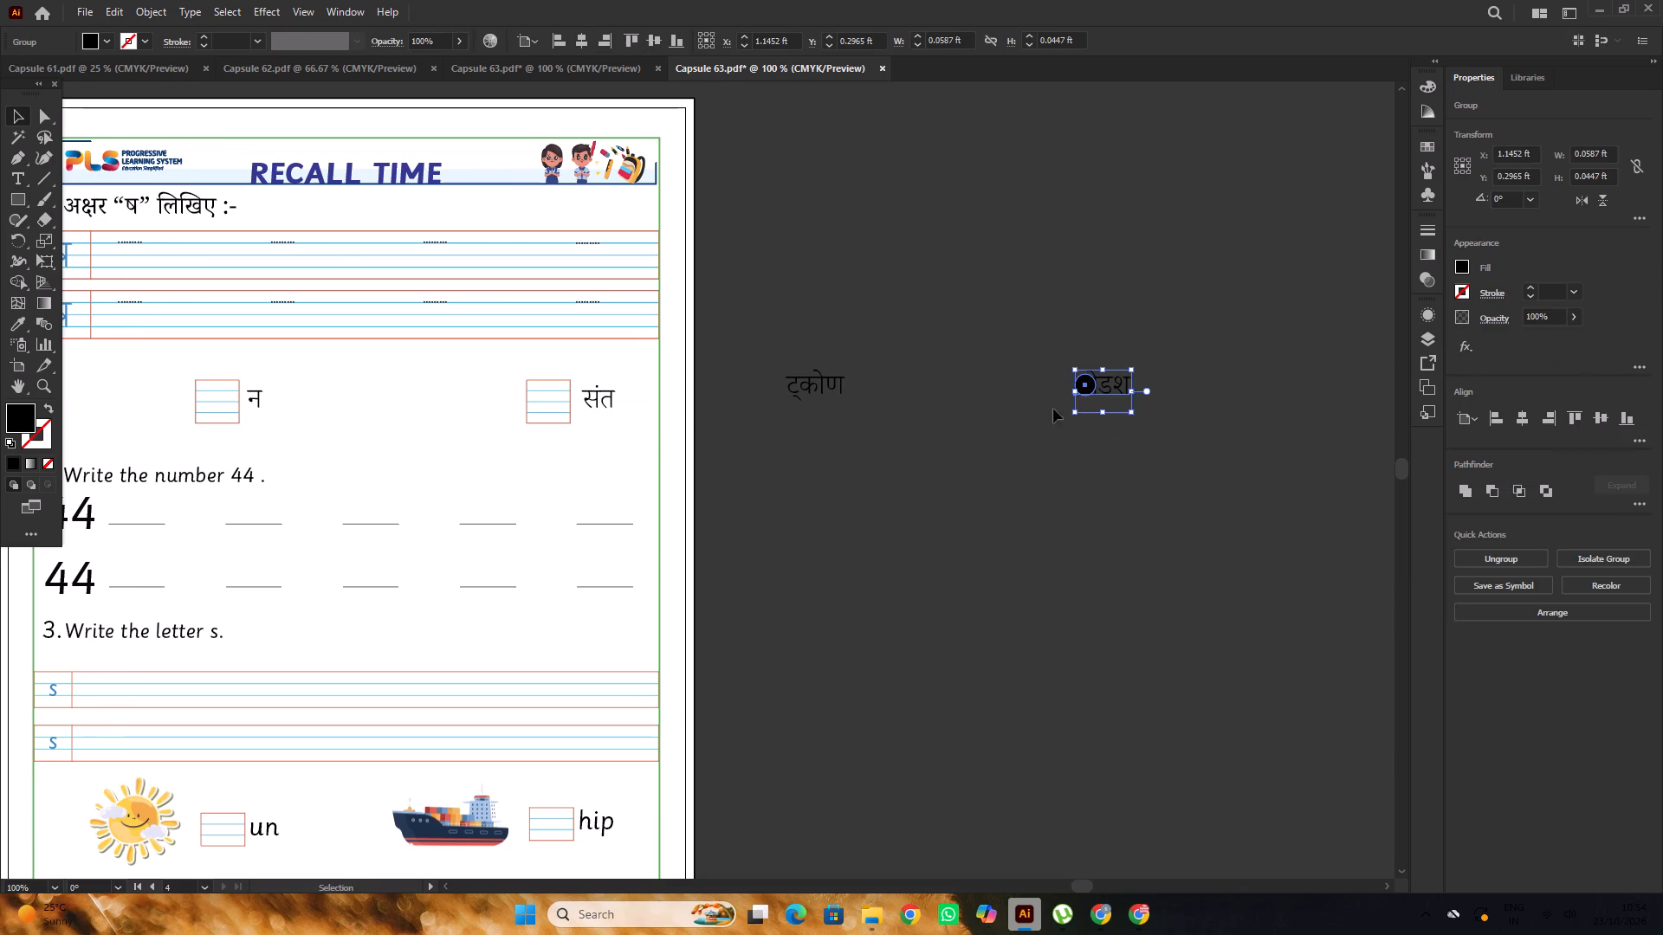
right_click(1104, 392)
click(1149, 622)
click(1161, 572)
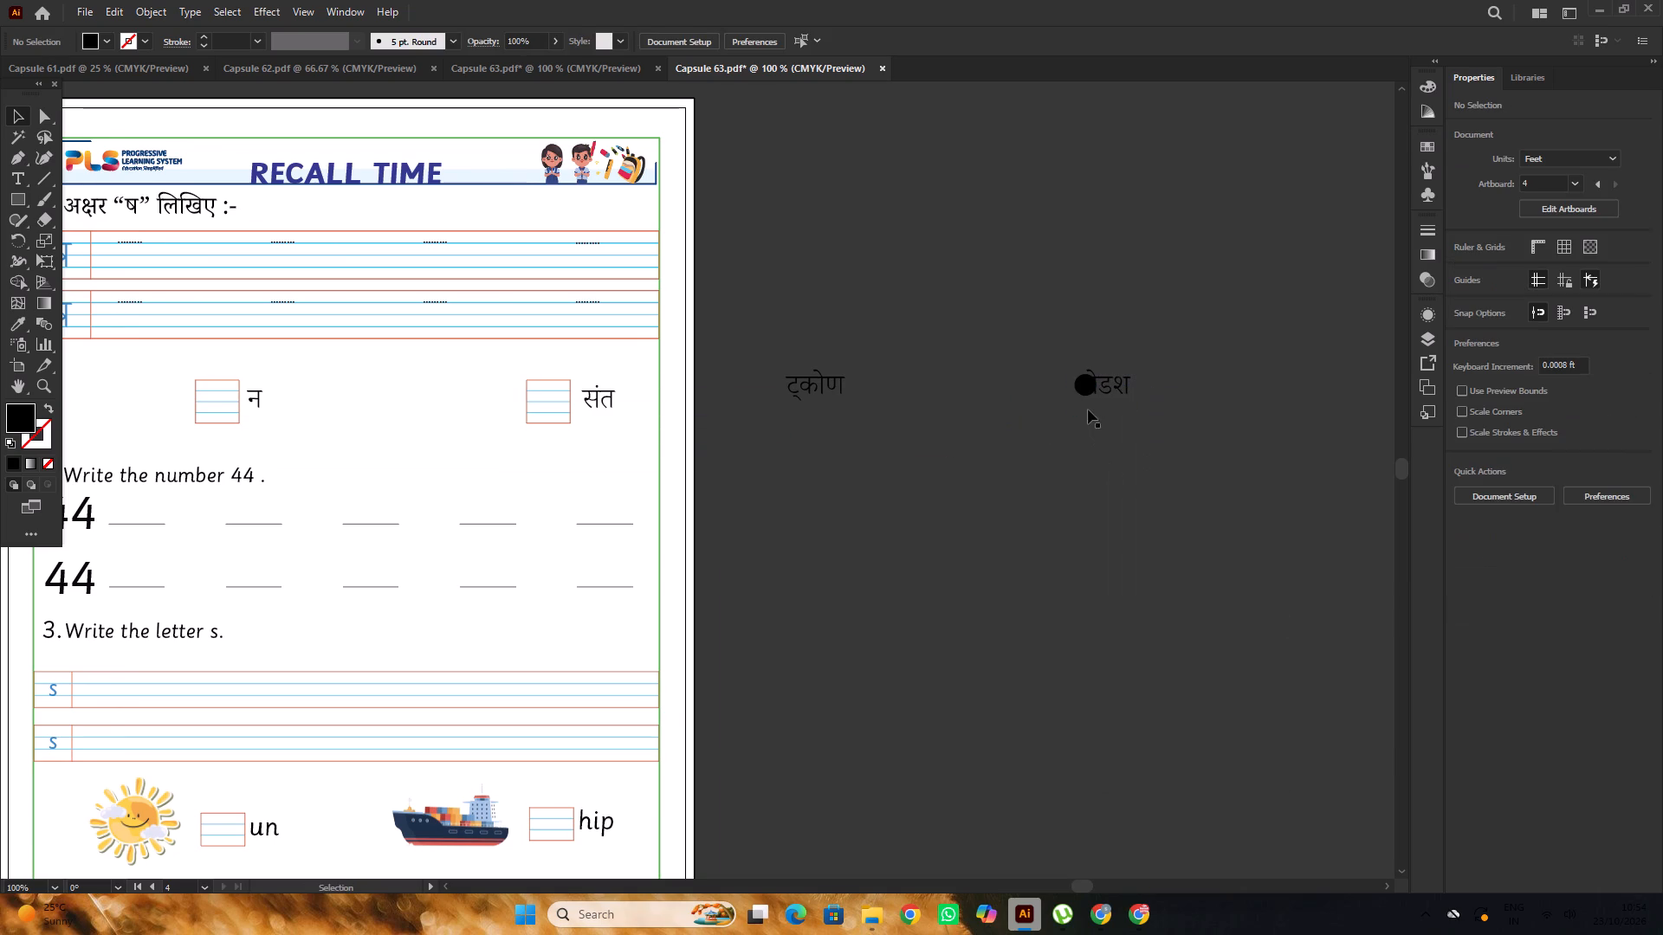
drag(1085, 392, 967, 489)
click(1100, 455)
Draw a rectangle about 0.06 by 0.04 ft over ोडश, adjusting its left edge to exclude most of the dotted circle.
key(space)
drag(1191, 442, 932, 474)
alt+scroll(909, 435, up, 2)
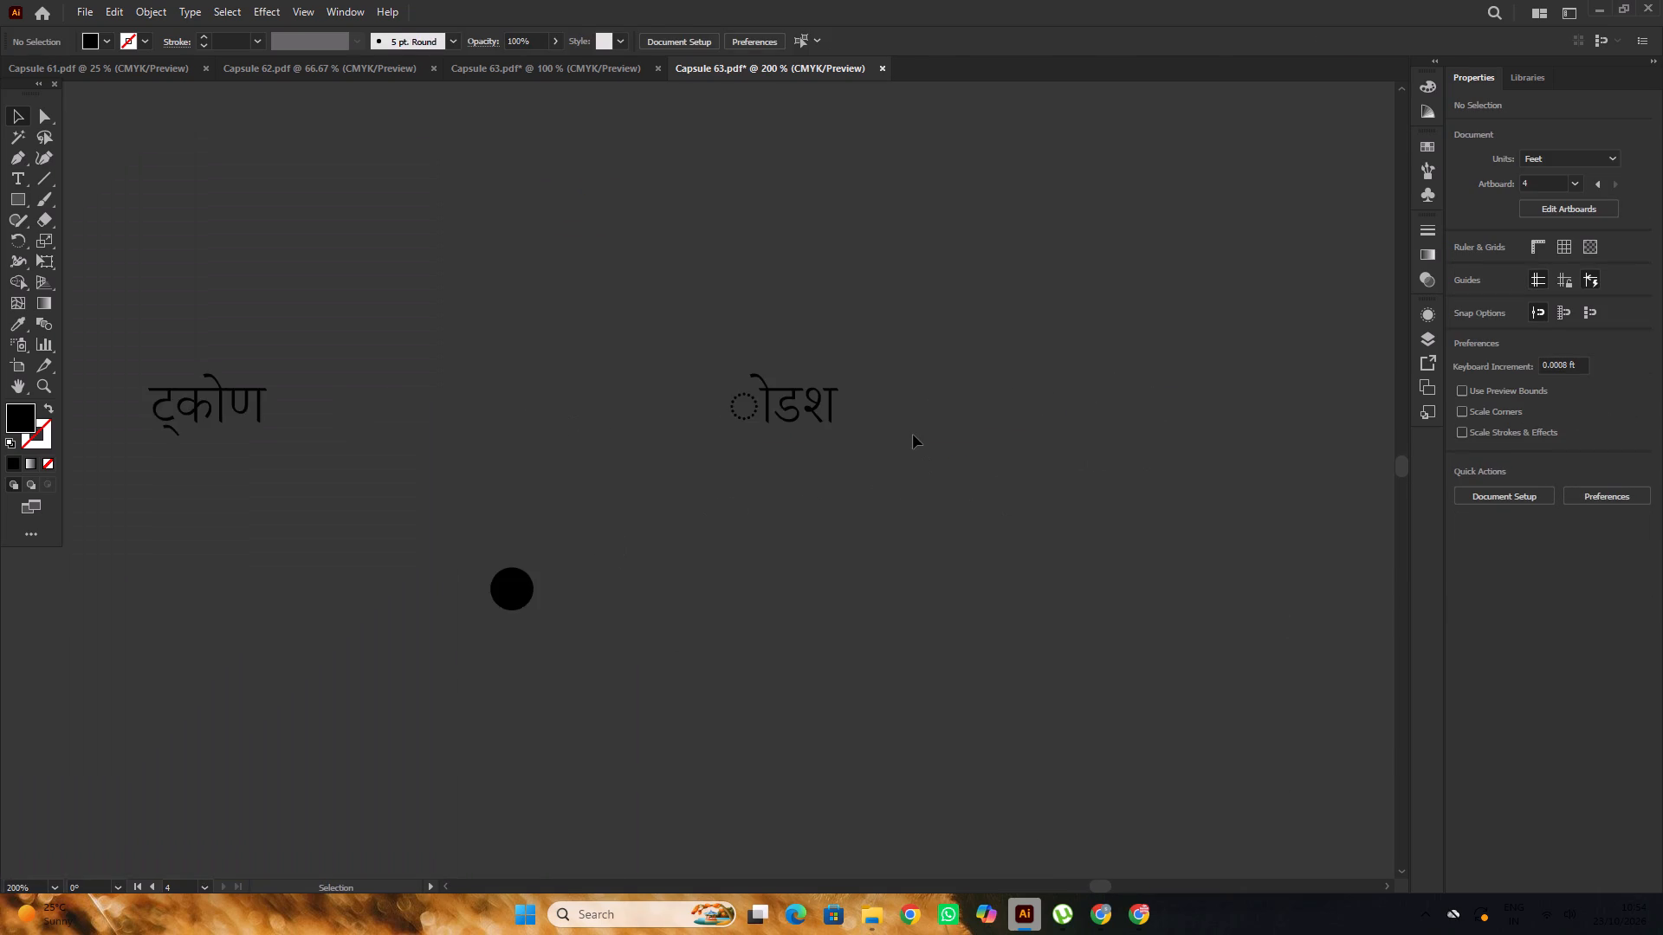
alt+scroll(913, 435, down, 1)
click(15, 194)
alt+scroll(839, 425, up, 2)
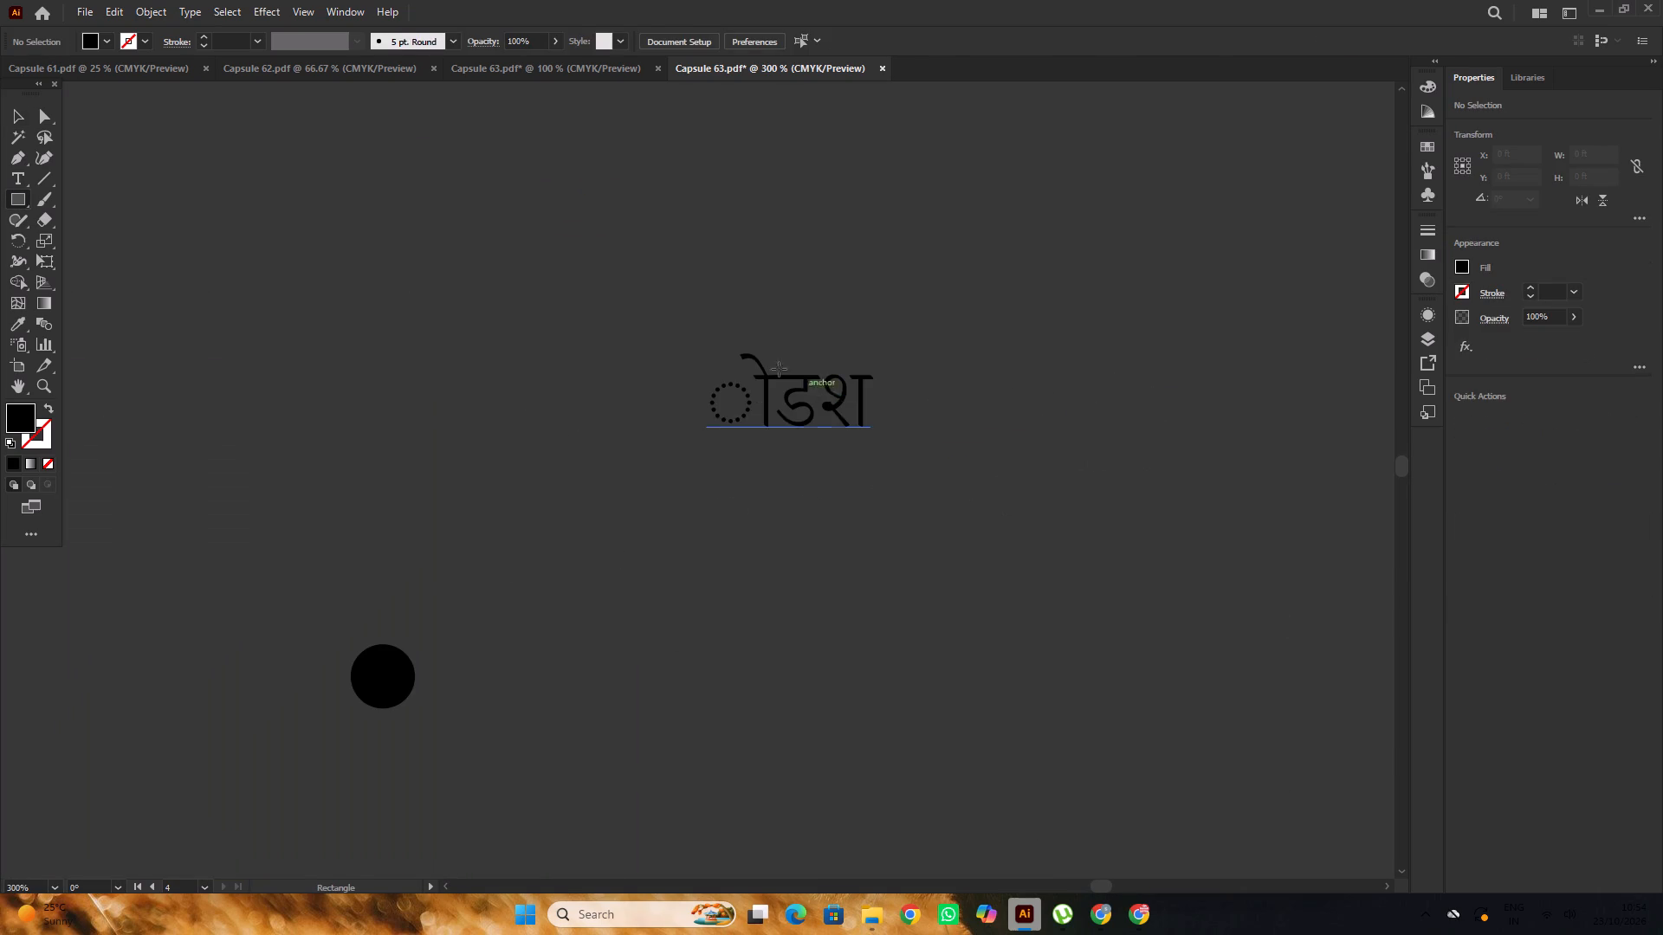
drag(743, 333, 898, 446)
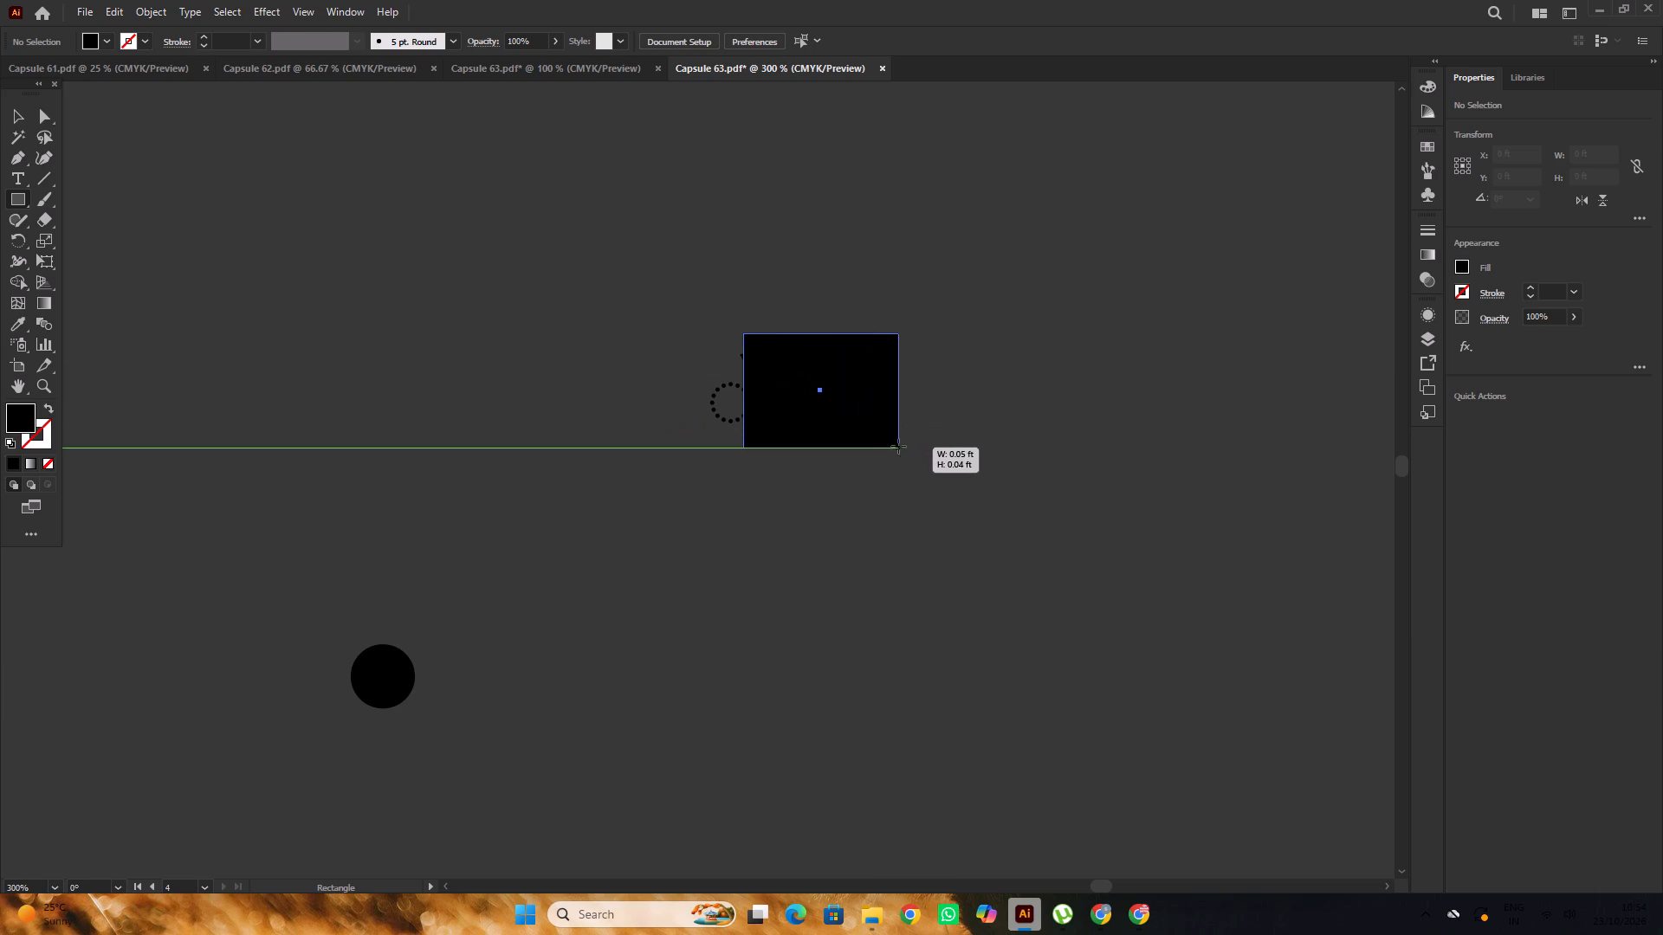
drag(898, 446, 909, 452)
click(19, 116)
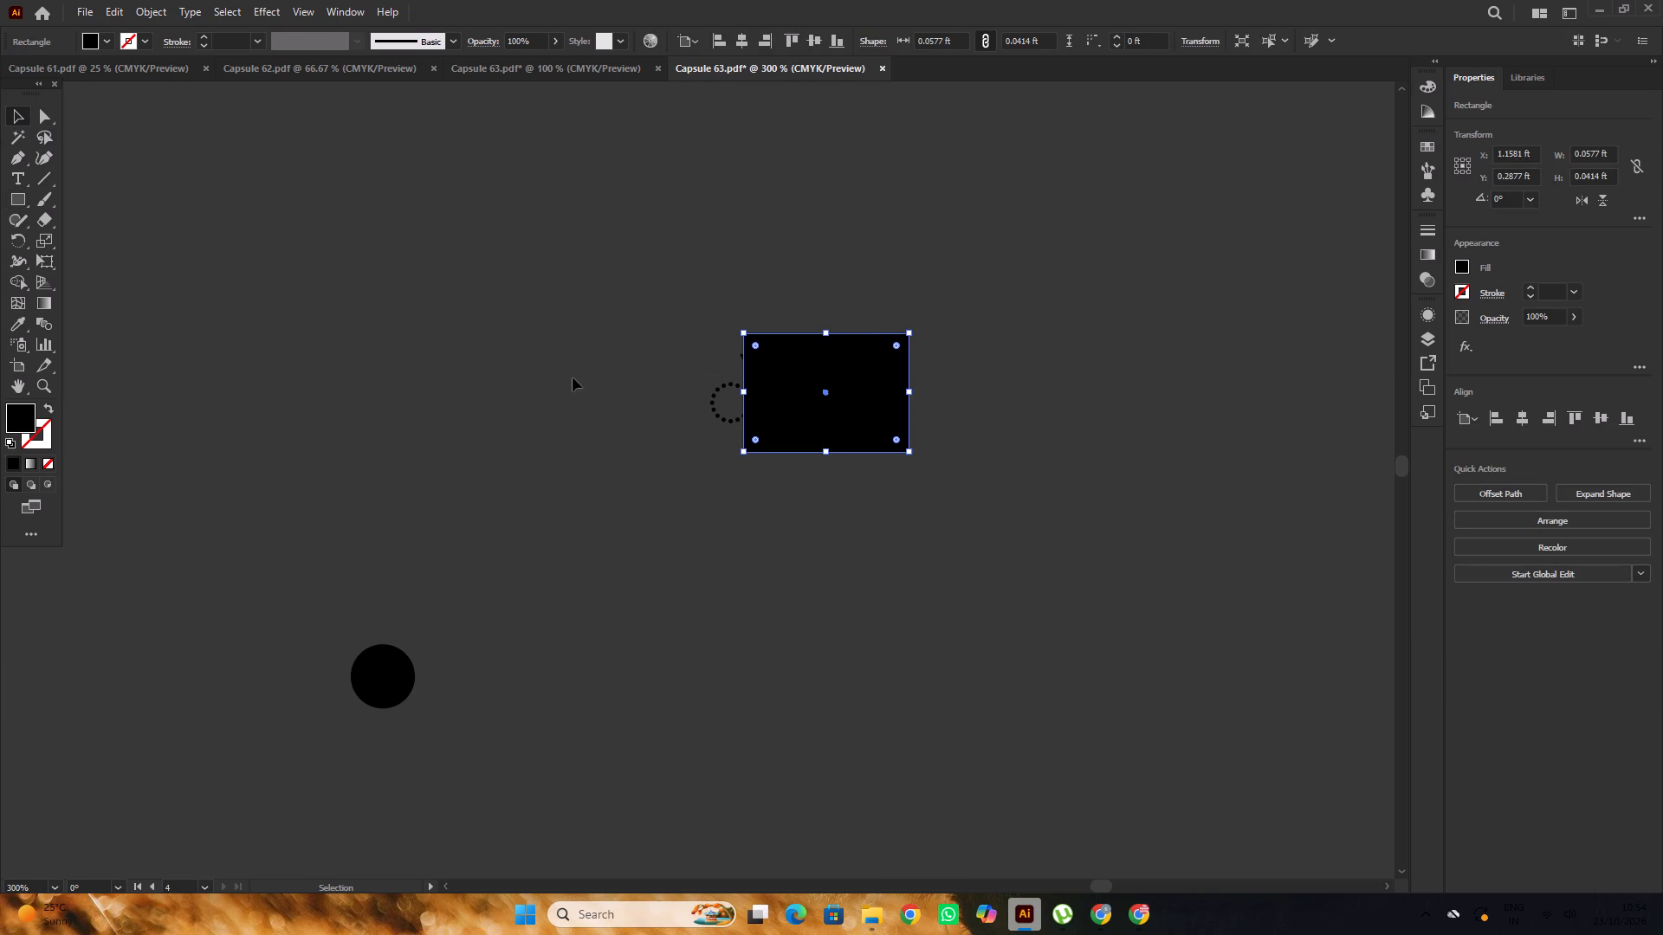
alt+scroll(742, 395, up, 3)
drag(742, 389, 794, 397)
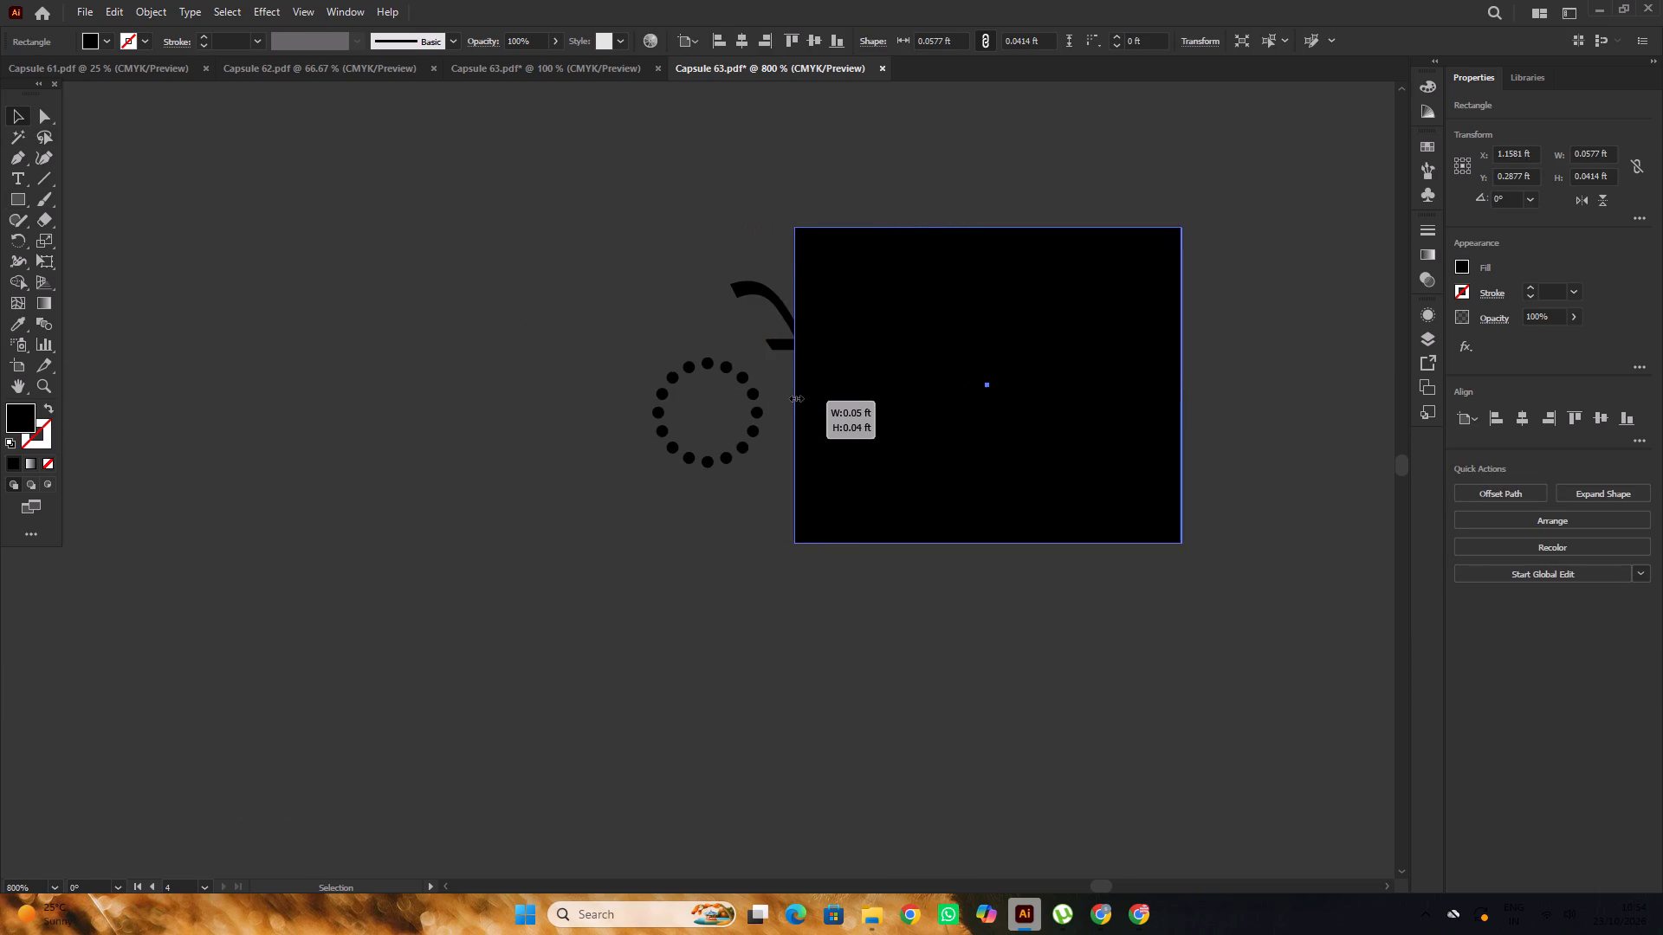
drag(794, 397, 739, 403)
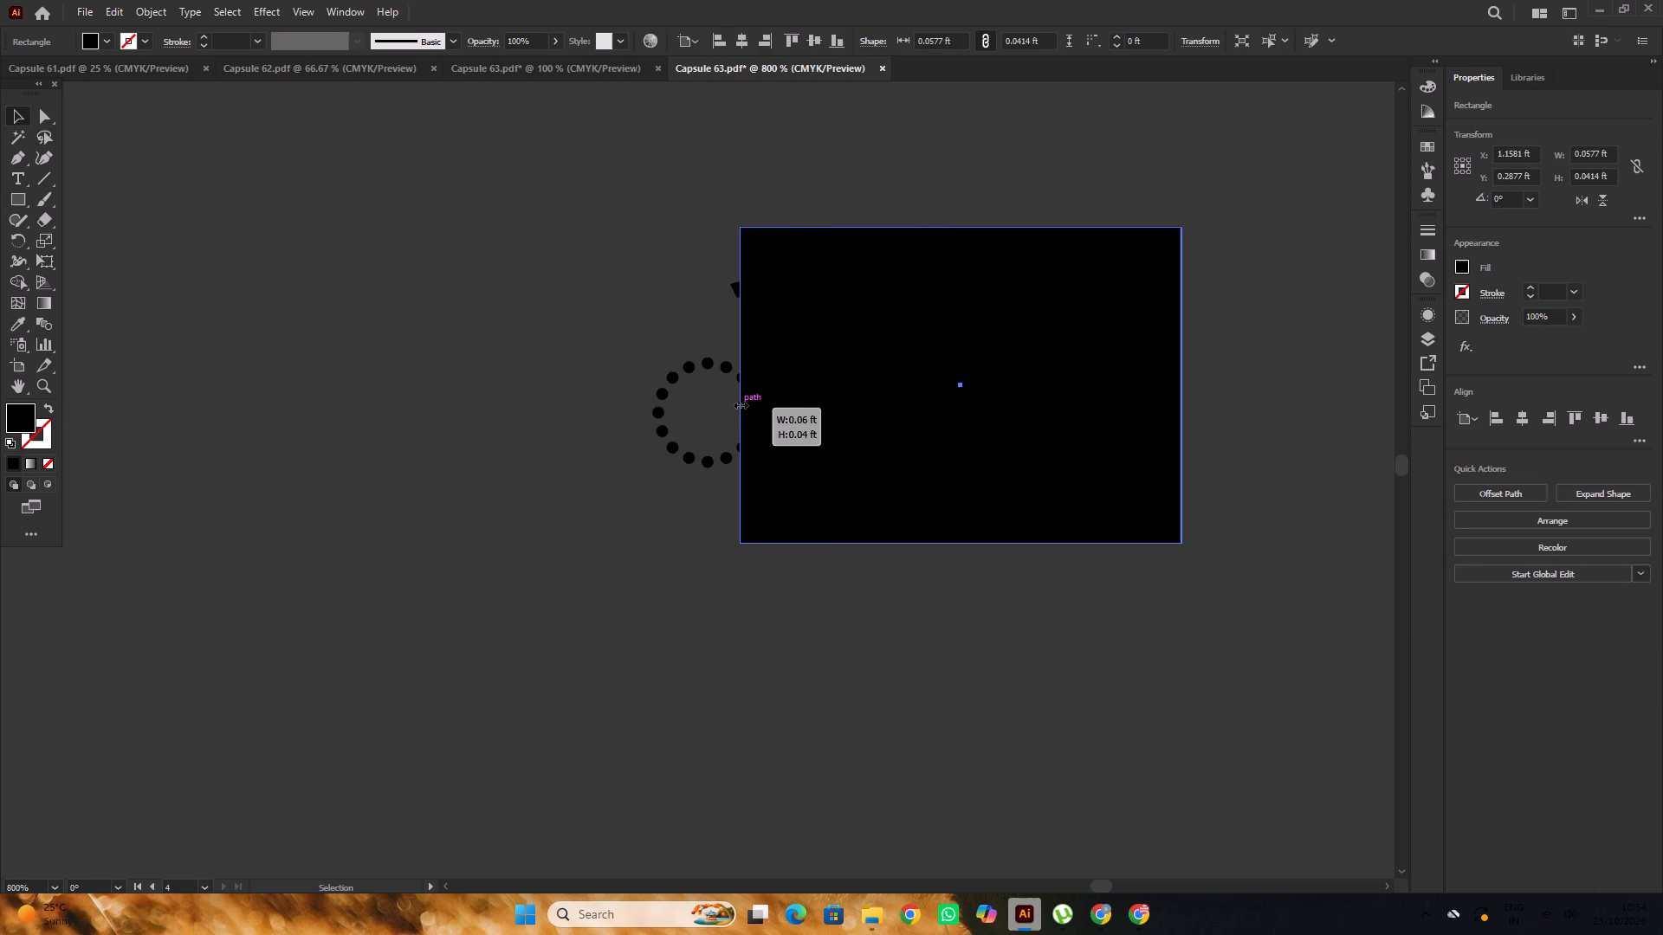
drag(739, 403, 812, 418)
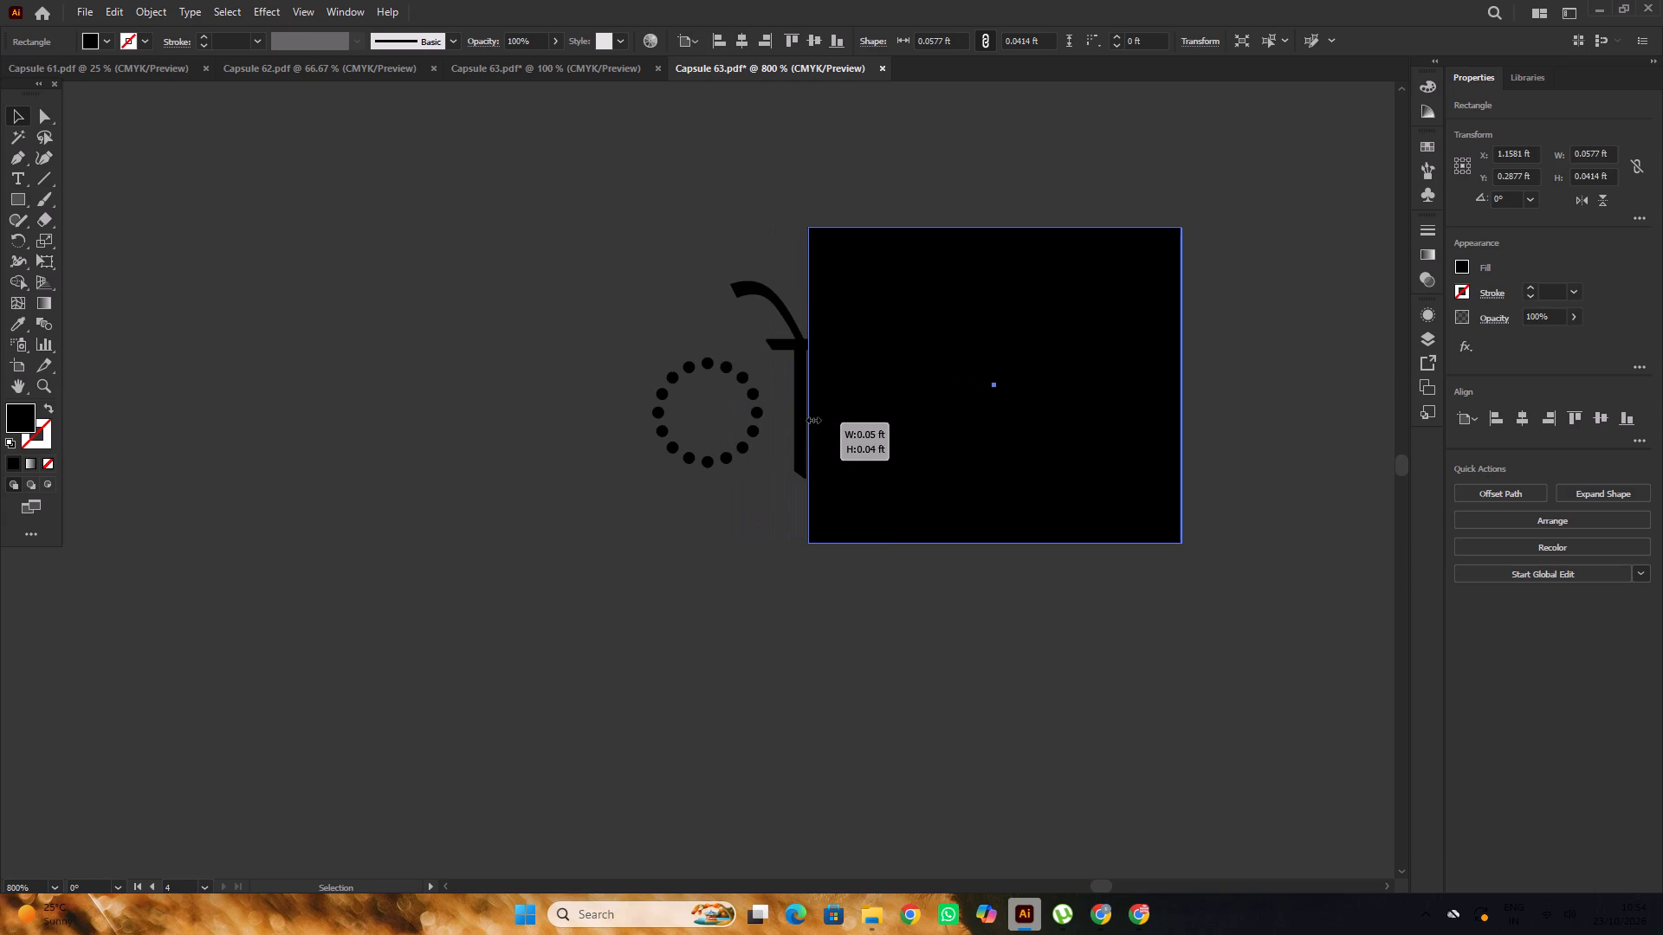
drag(812, 418, 757, 432)
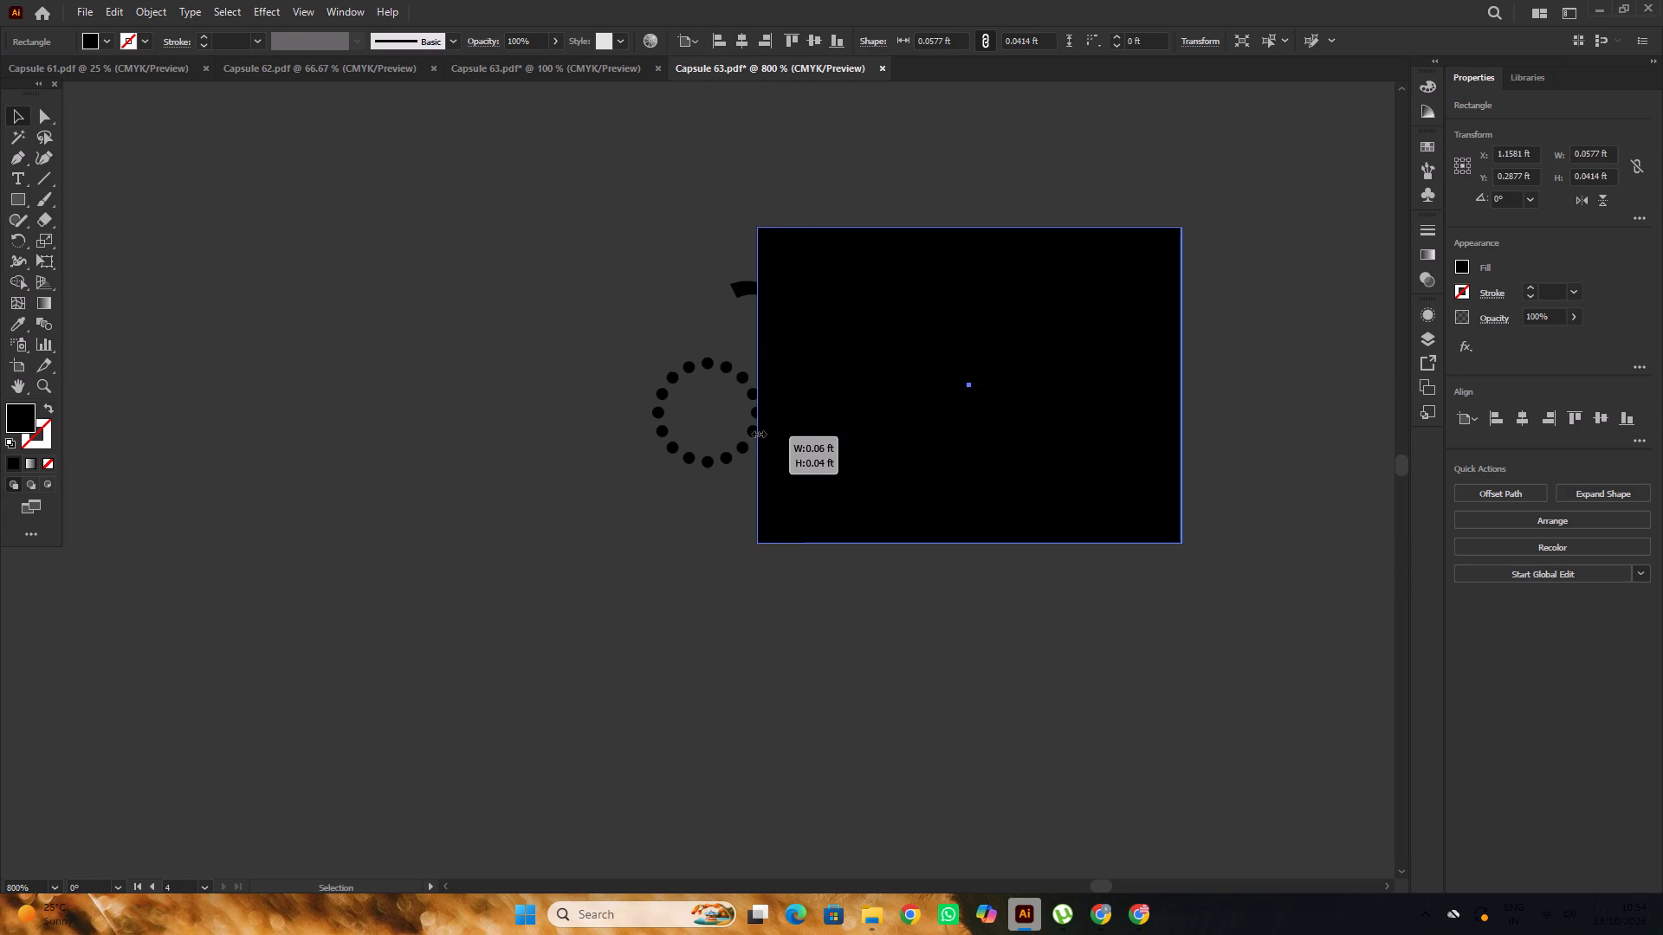
drag(757, 432, 734, 438)
Make a clipping mask from the rectangle and the ोडश word.
alt+scroll(724, 419, down, 4)
click(619, 384)
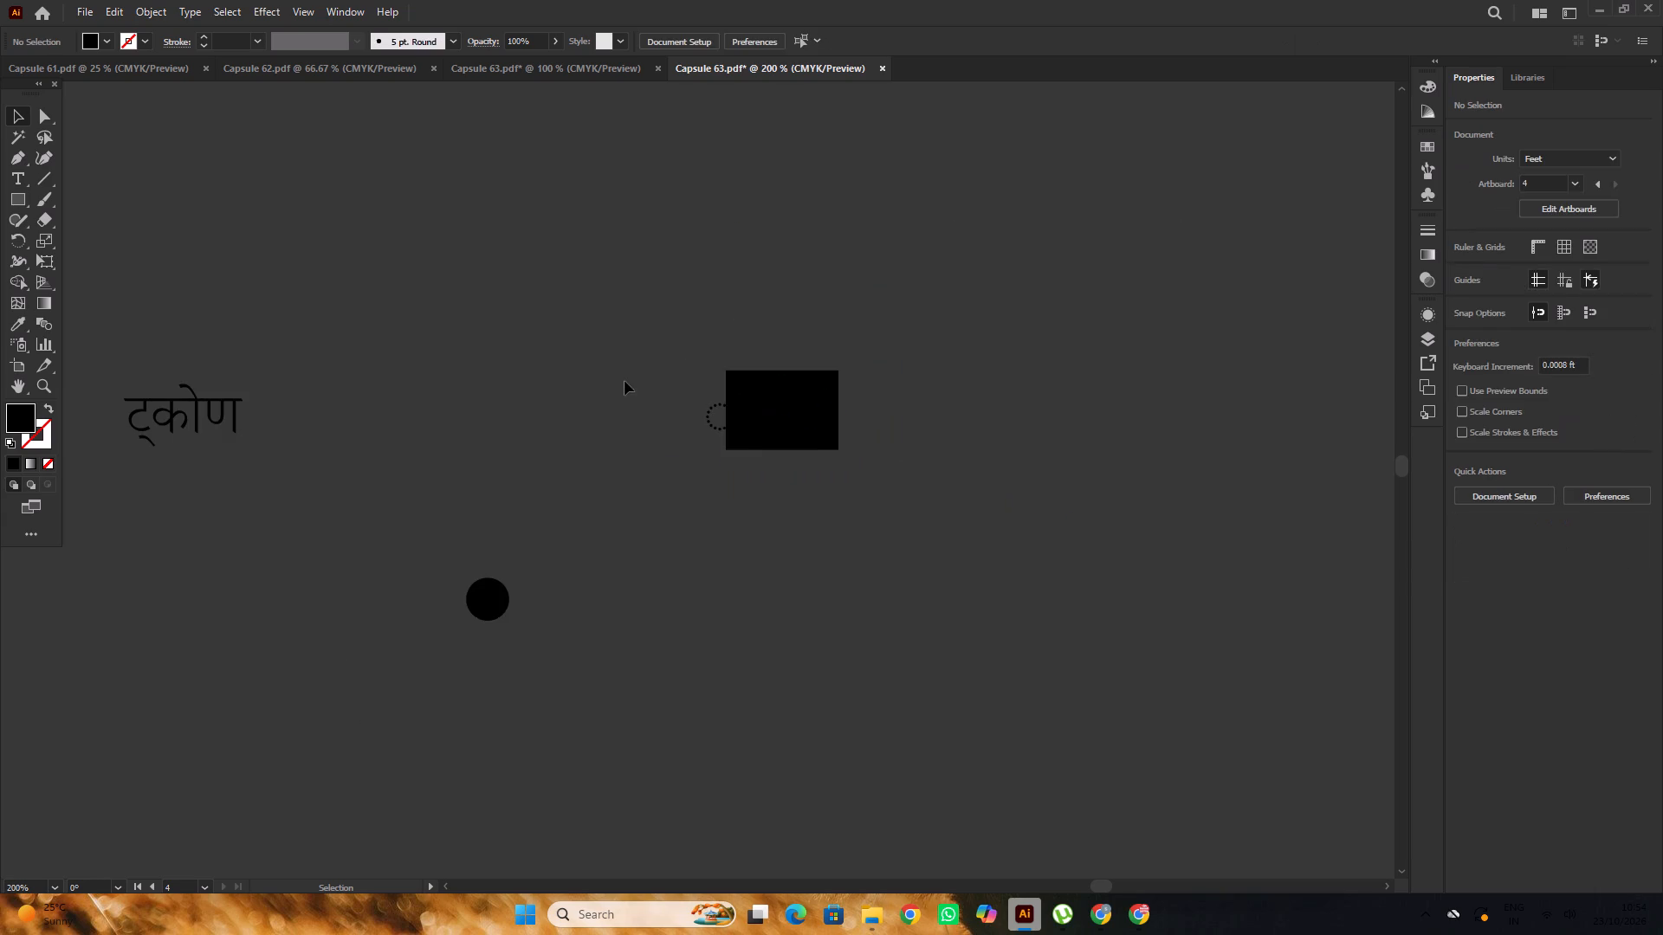
drag(631, 372, 804, 466)
right_click(791, 436)
click(890, 676)
click(920, 606)
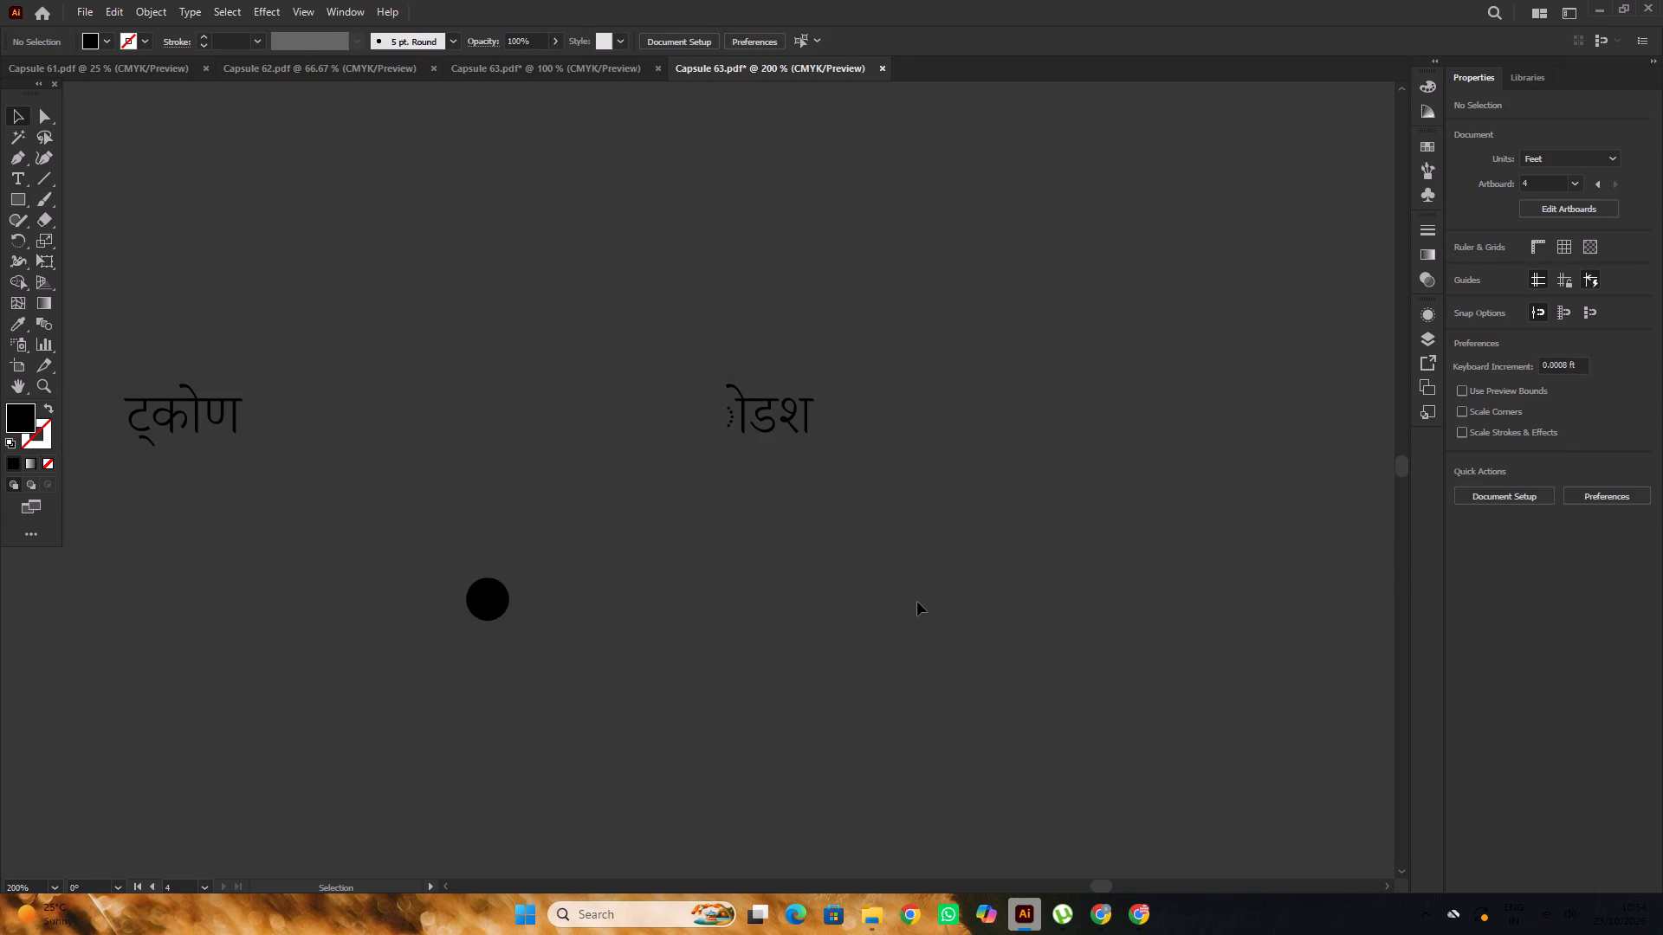
Delete the न and संत texts beside the two writing boxes under question 1 on the Recall Time page.
alt+scroll(748, 451, up, 2)
alt+scroll(911, 447, down, 6)
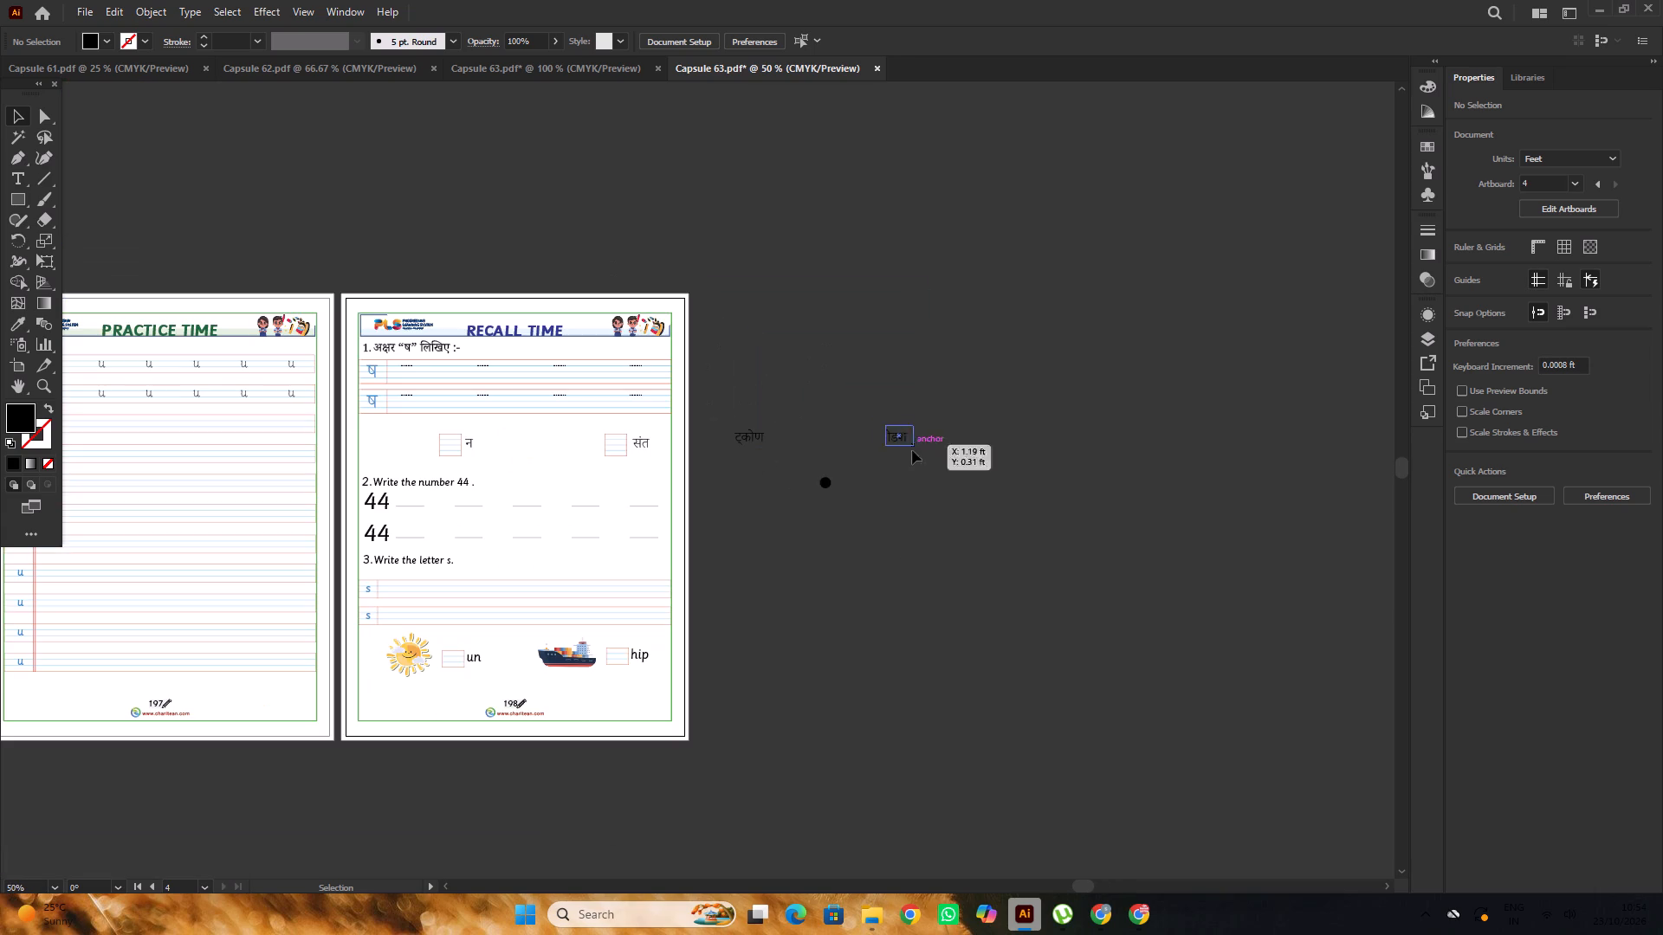
alt+scroll(748, 471, up, 1)
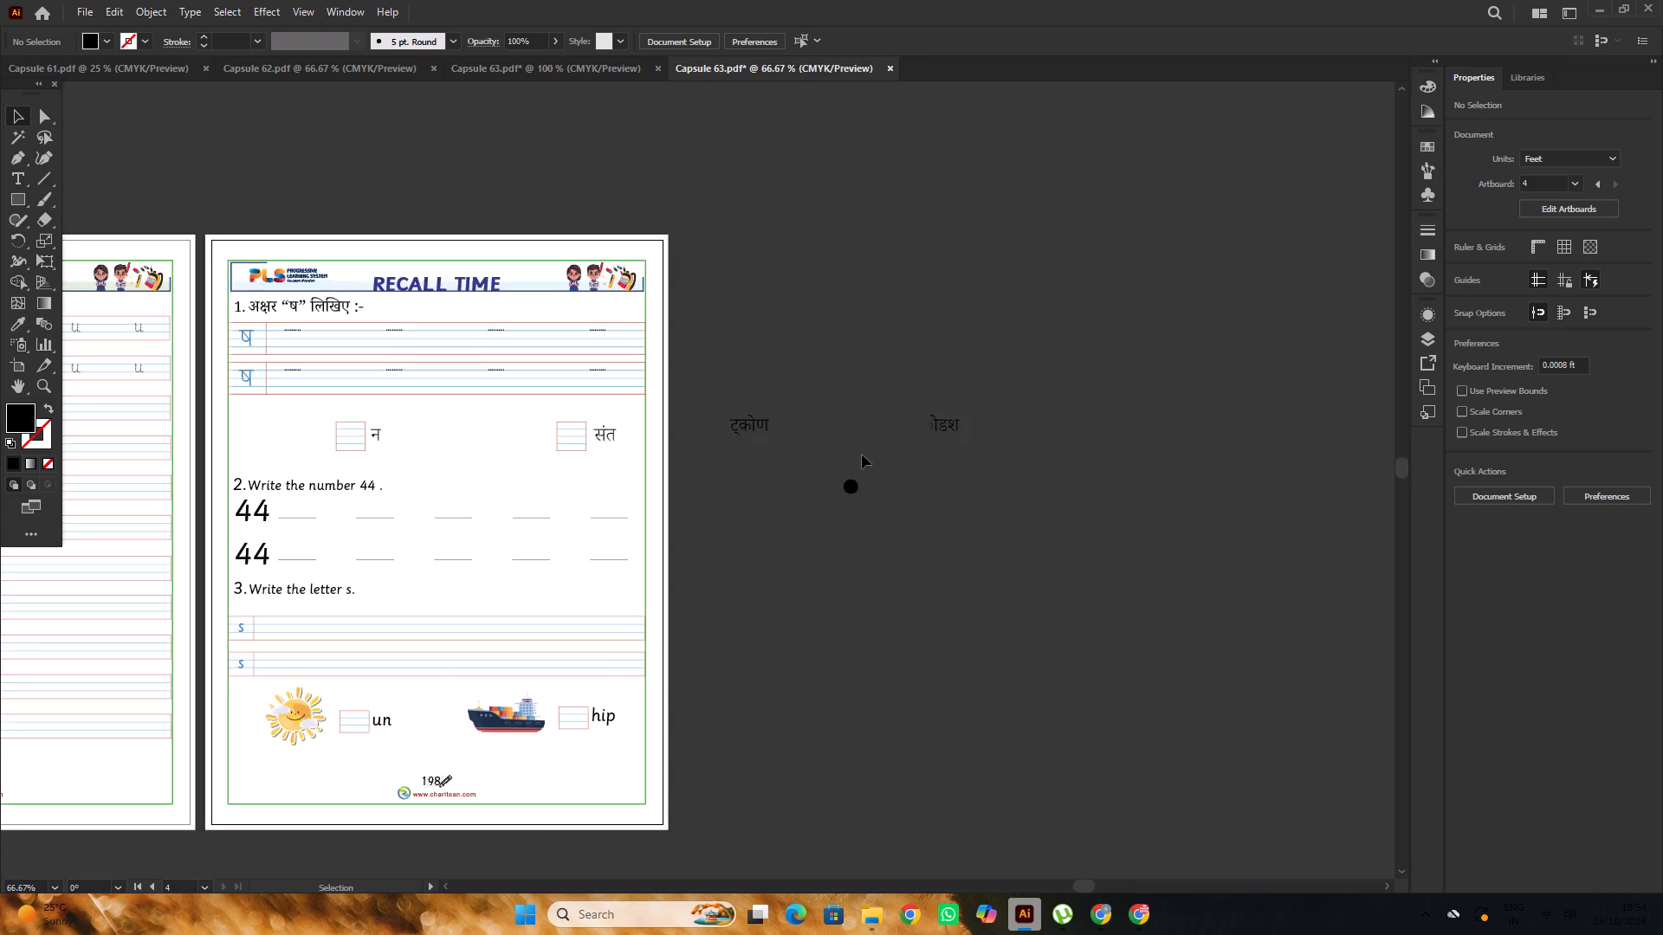
alt+scroll(872, 453, down, 2)
alt+scroll(621, 459, up, 2)
click(623, 432)
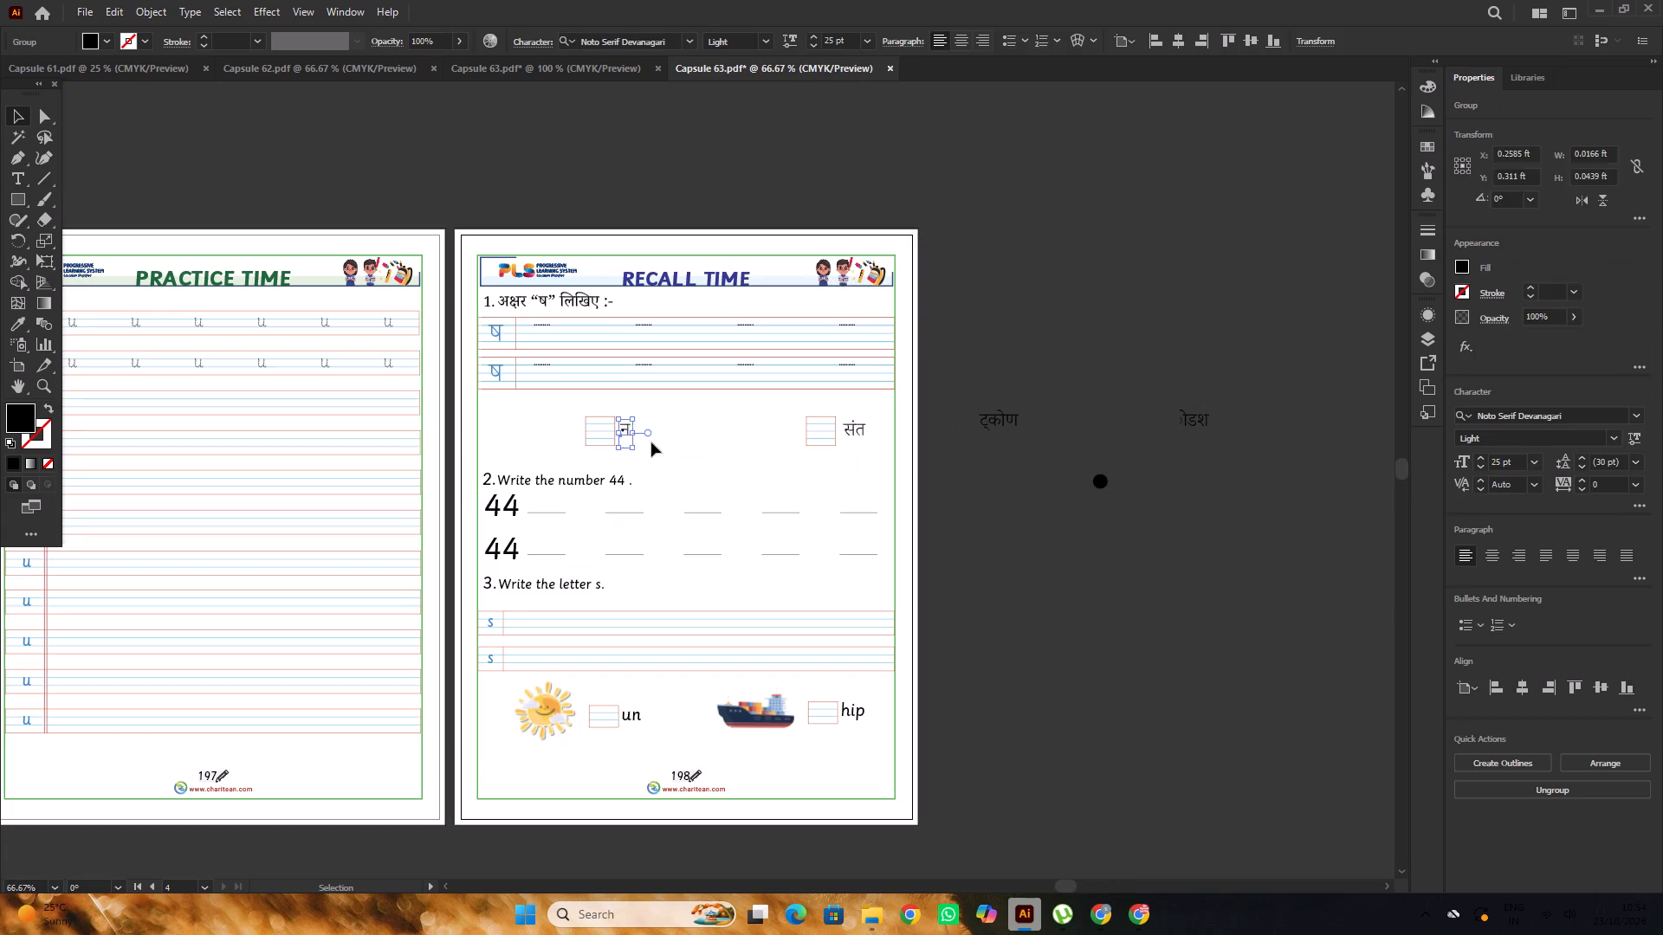
key(Delete)
click(854, 428)
key(Delete)
Move the ट्कोण word onto the Recall Time page, just after the first writing box under question 1.
click(1002, 469)
click(996, 435)
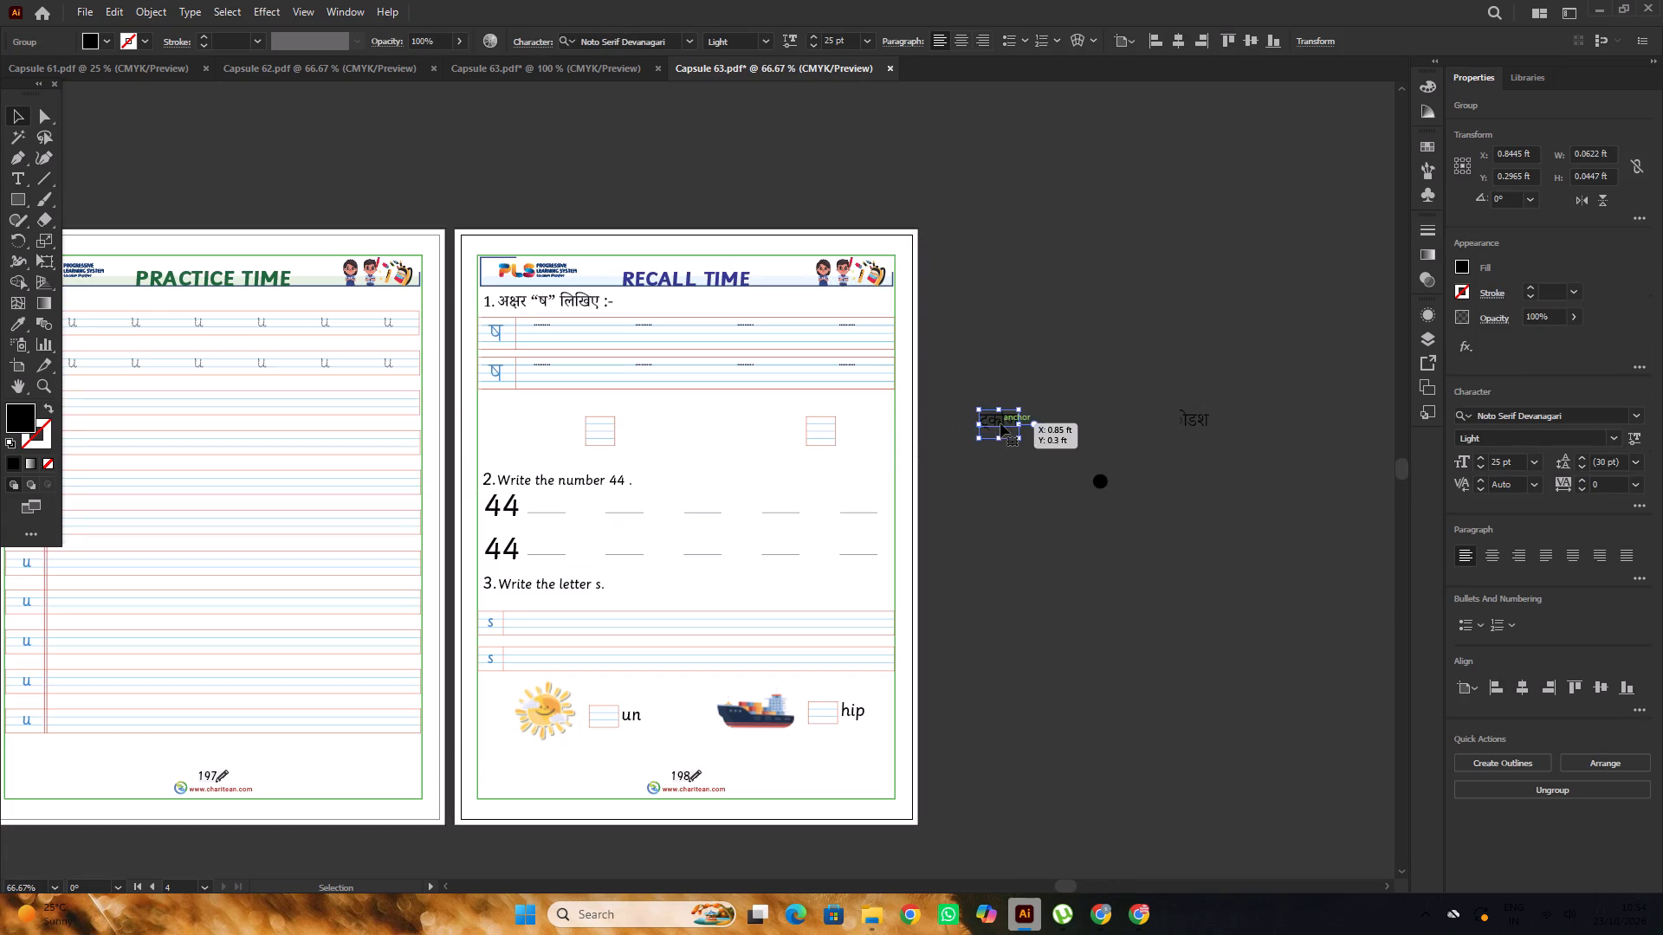
drag(1000, 423, 646, 429)
alt+scroll(652, 430, up, 6)
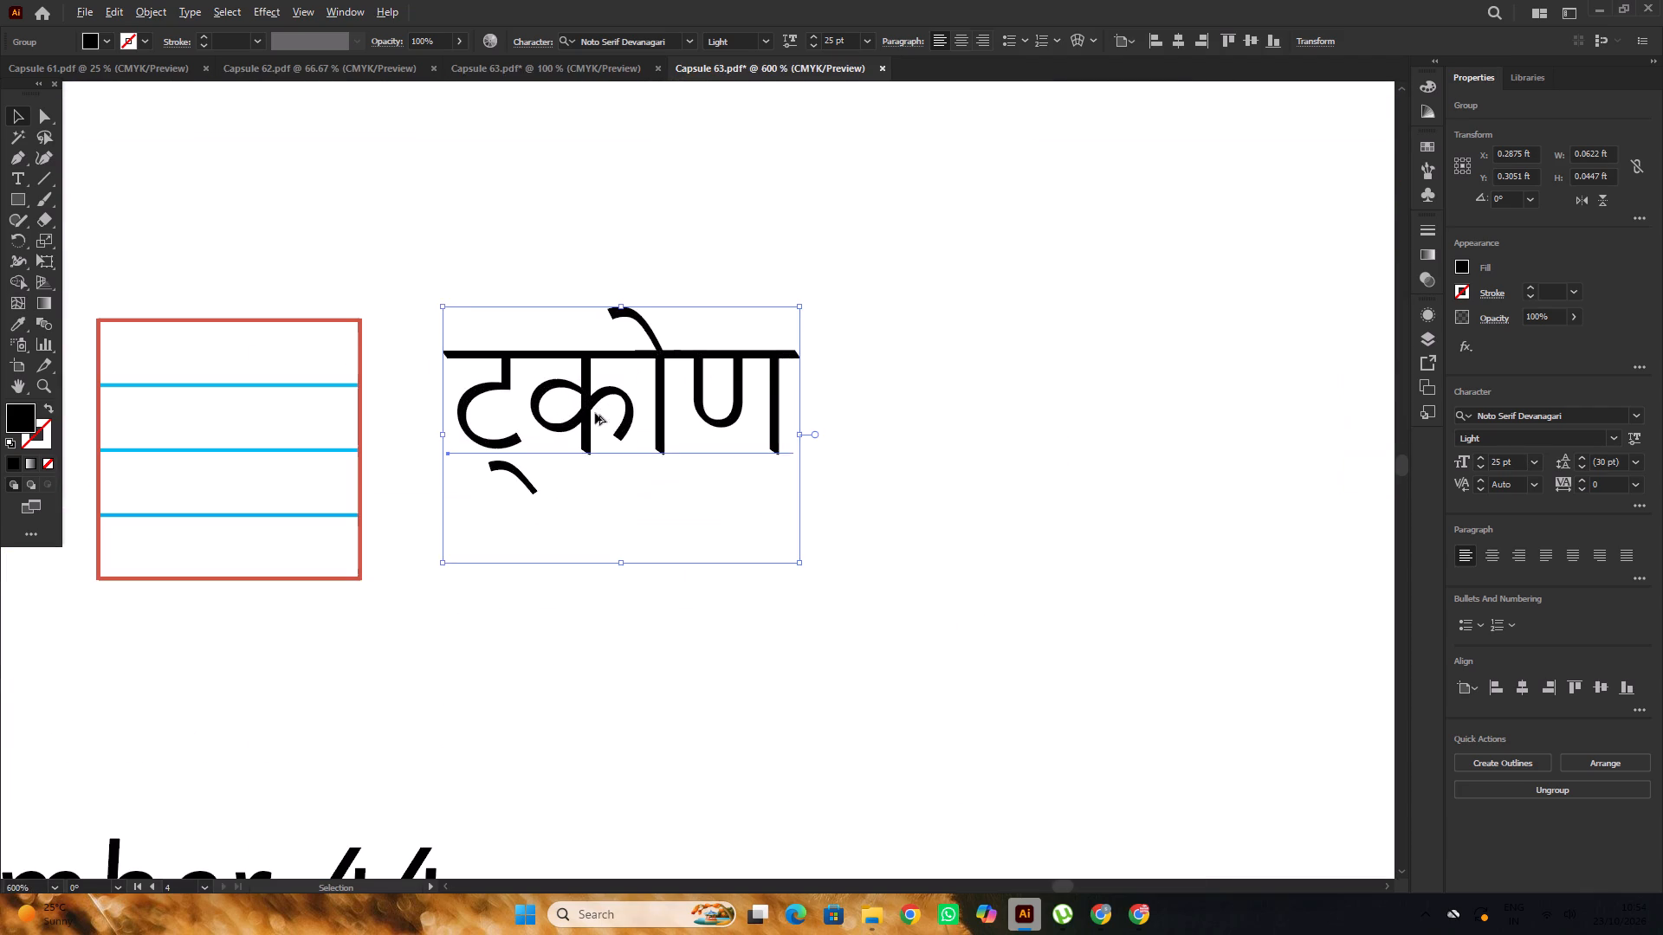
drag(602, 404, 541, 437)
alt+scroll(540, 434, down, 4)
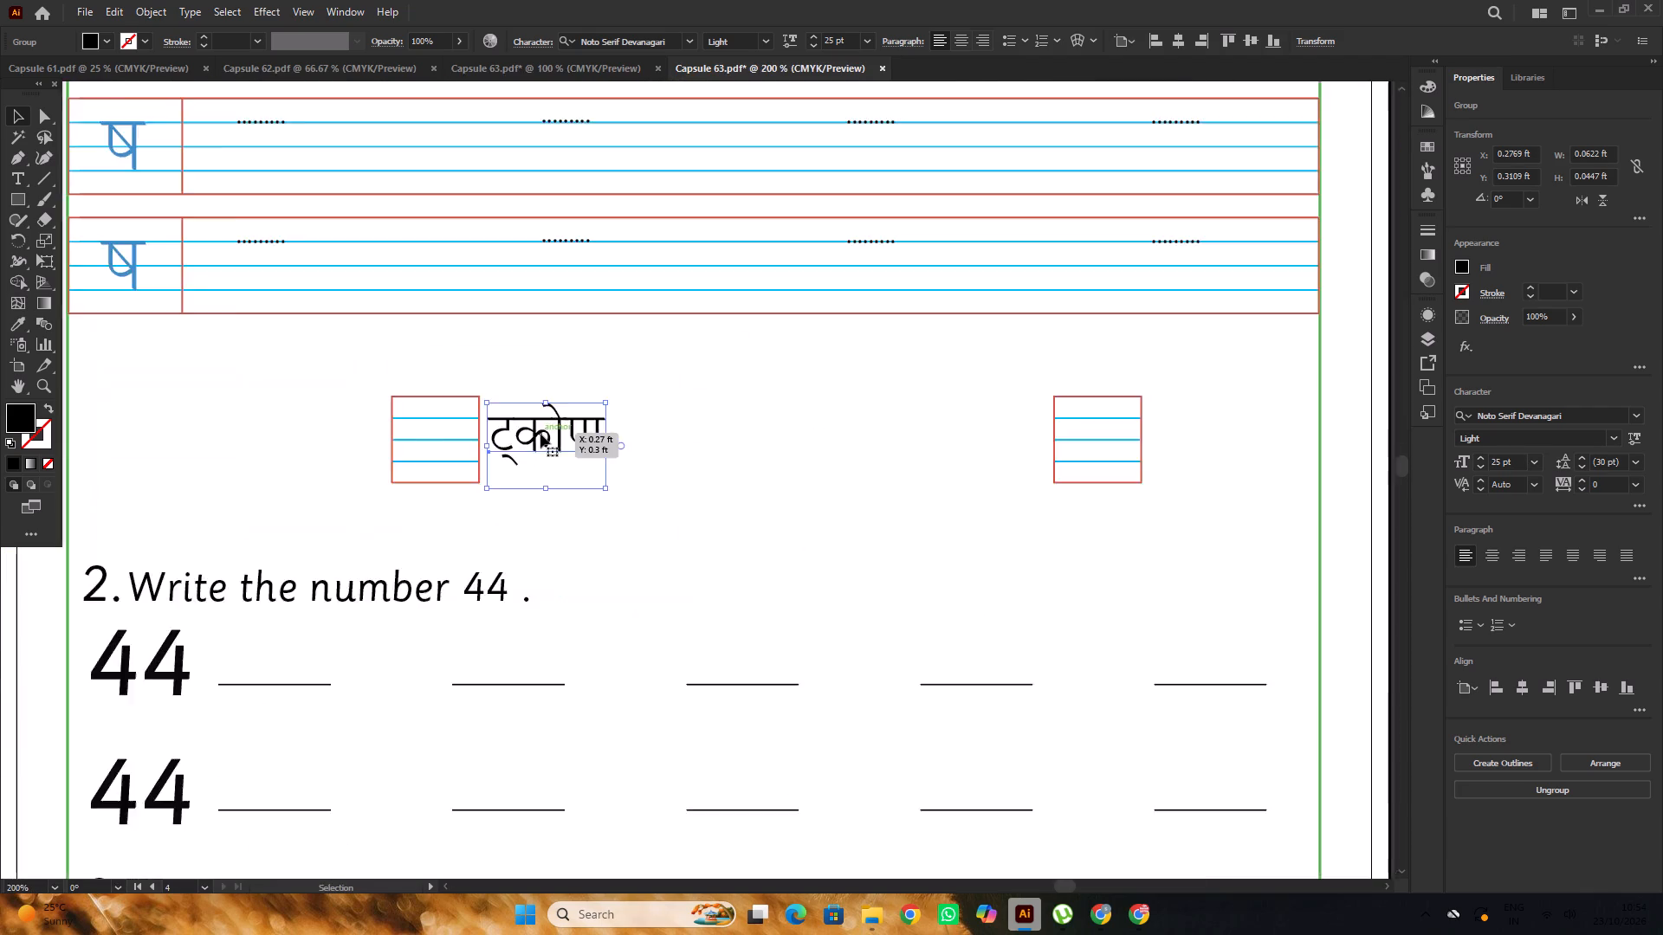
alt+scroll(540, 434, down, 2)
click(632, 434)
Move the clipped ोडश word onto the Recall Time page, just after the second writing box under question 1.
alt+scroll(880, 446, up, 1)
drag(1190, 414, 776, 428)
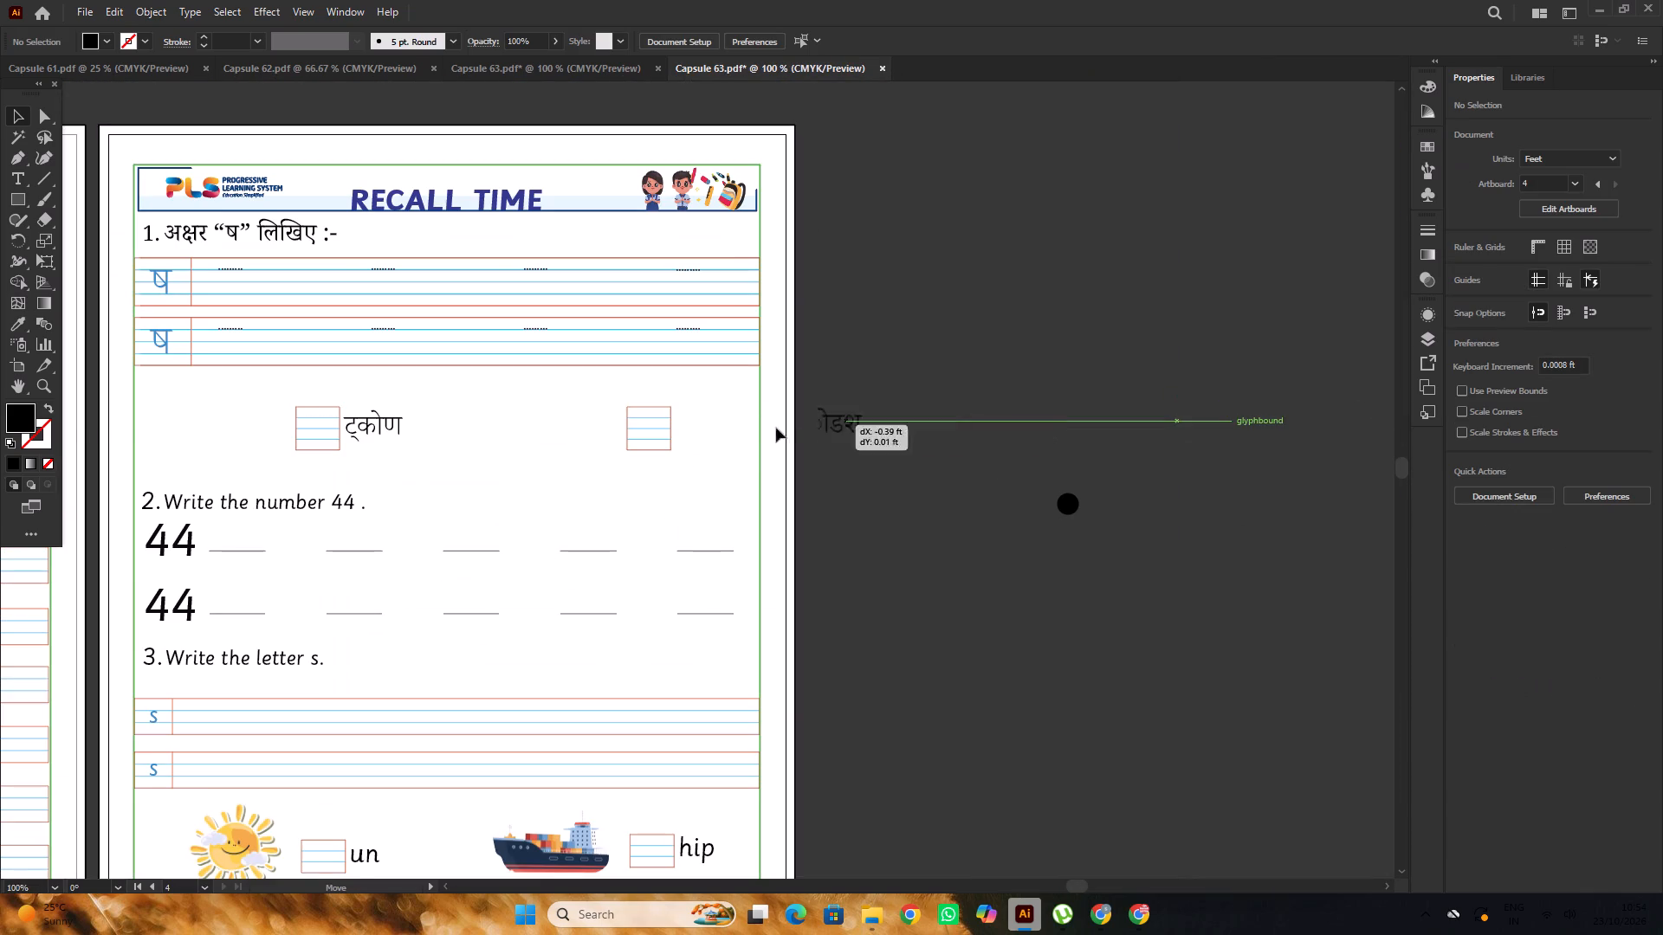
drag(776, 428, 710, 426)
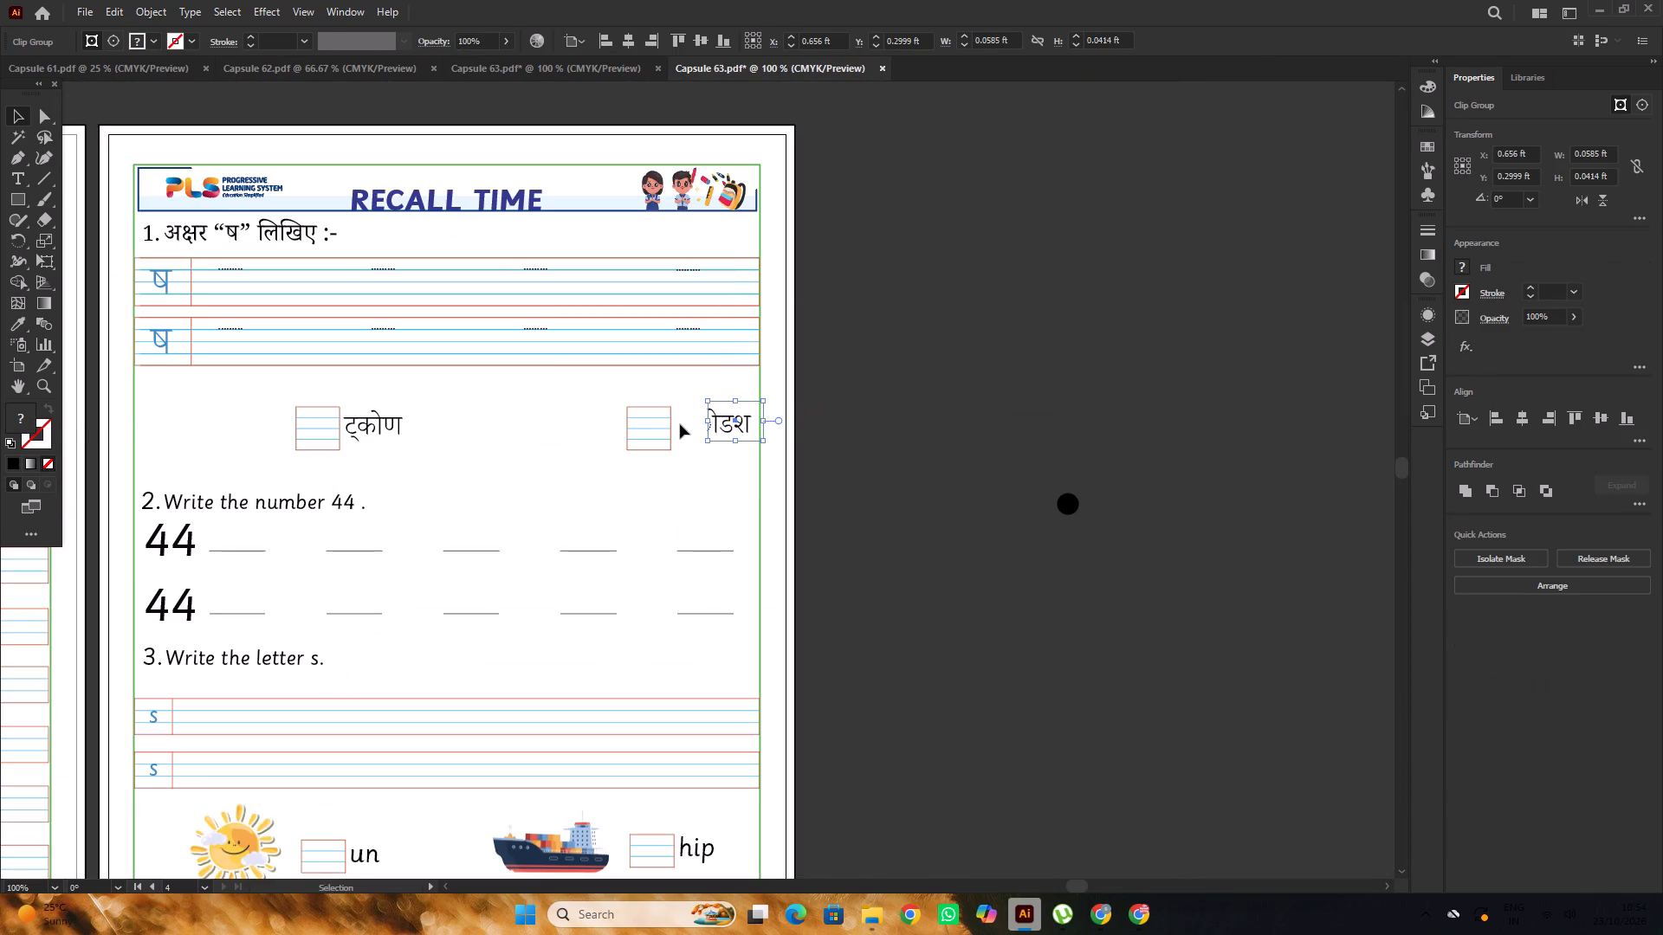
alt+scroll(680, 424, up, 4)
drag(749, 456, 686, 461)
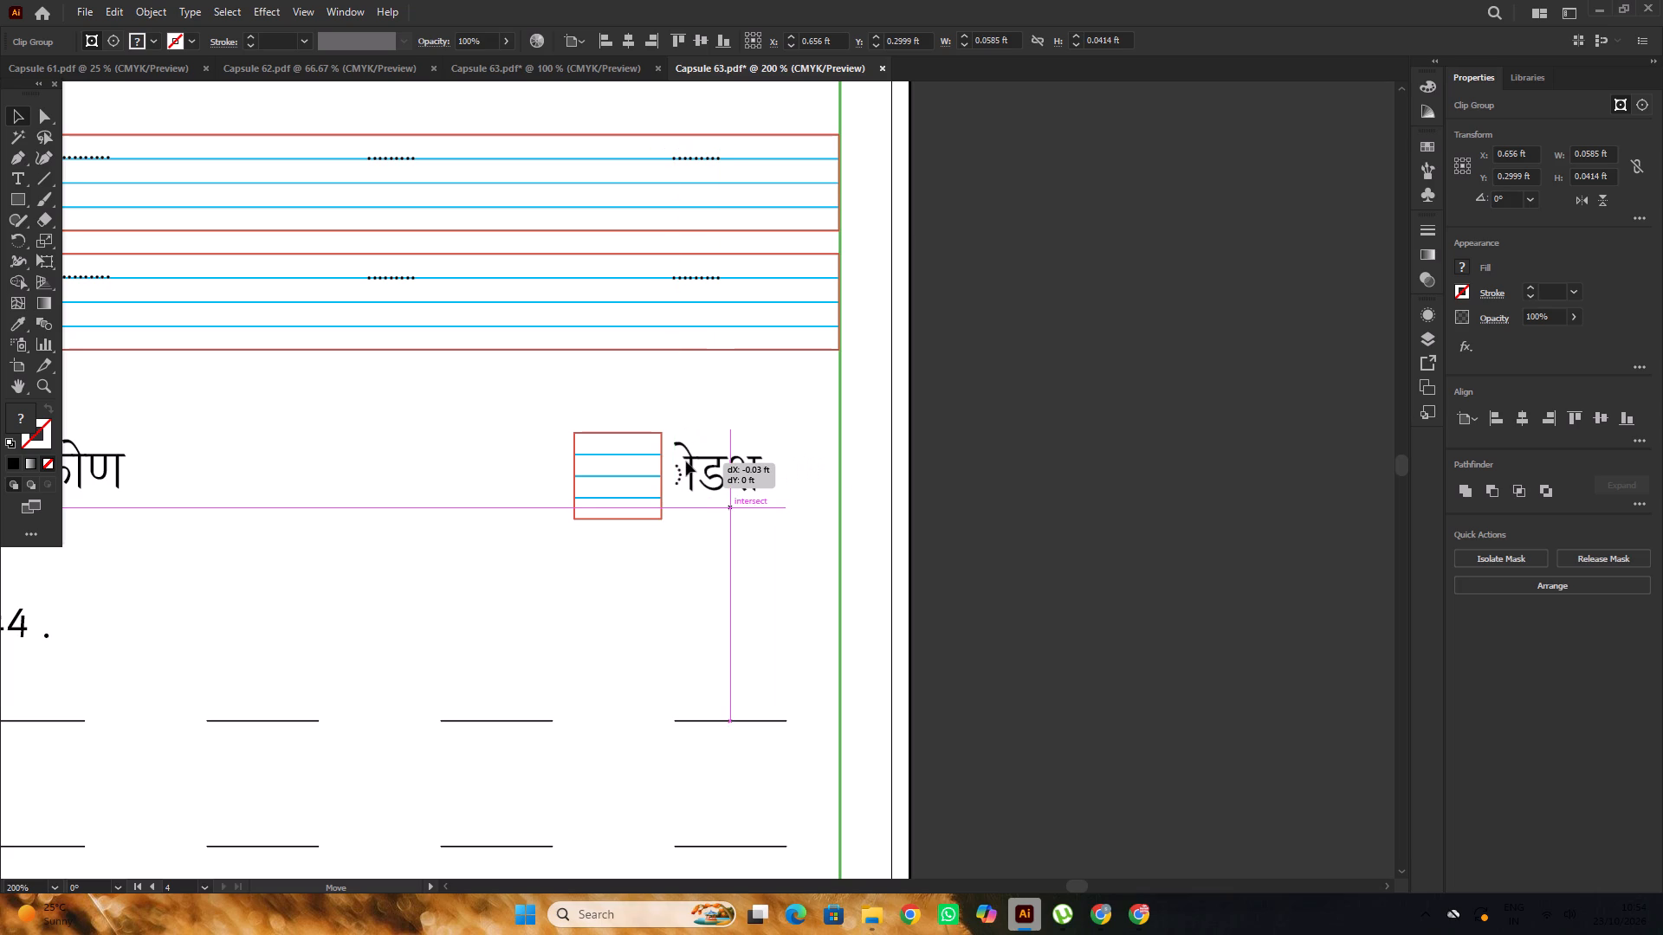
drag(686, 461, 686, 461)
alt+scroll(684, 456, down, 2)
click(915, 462)
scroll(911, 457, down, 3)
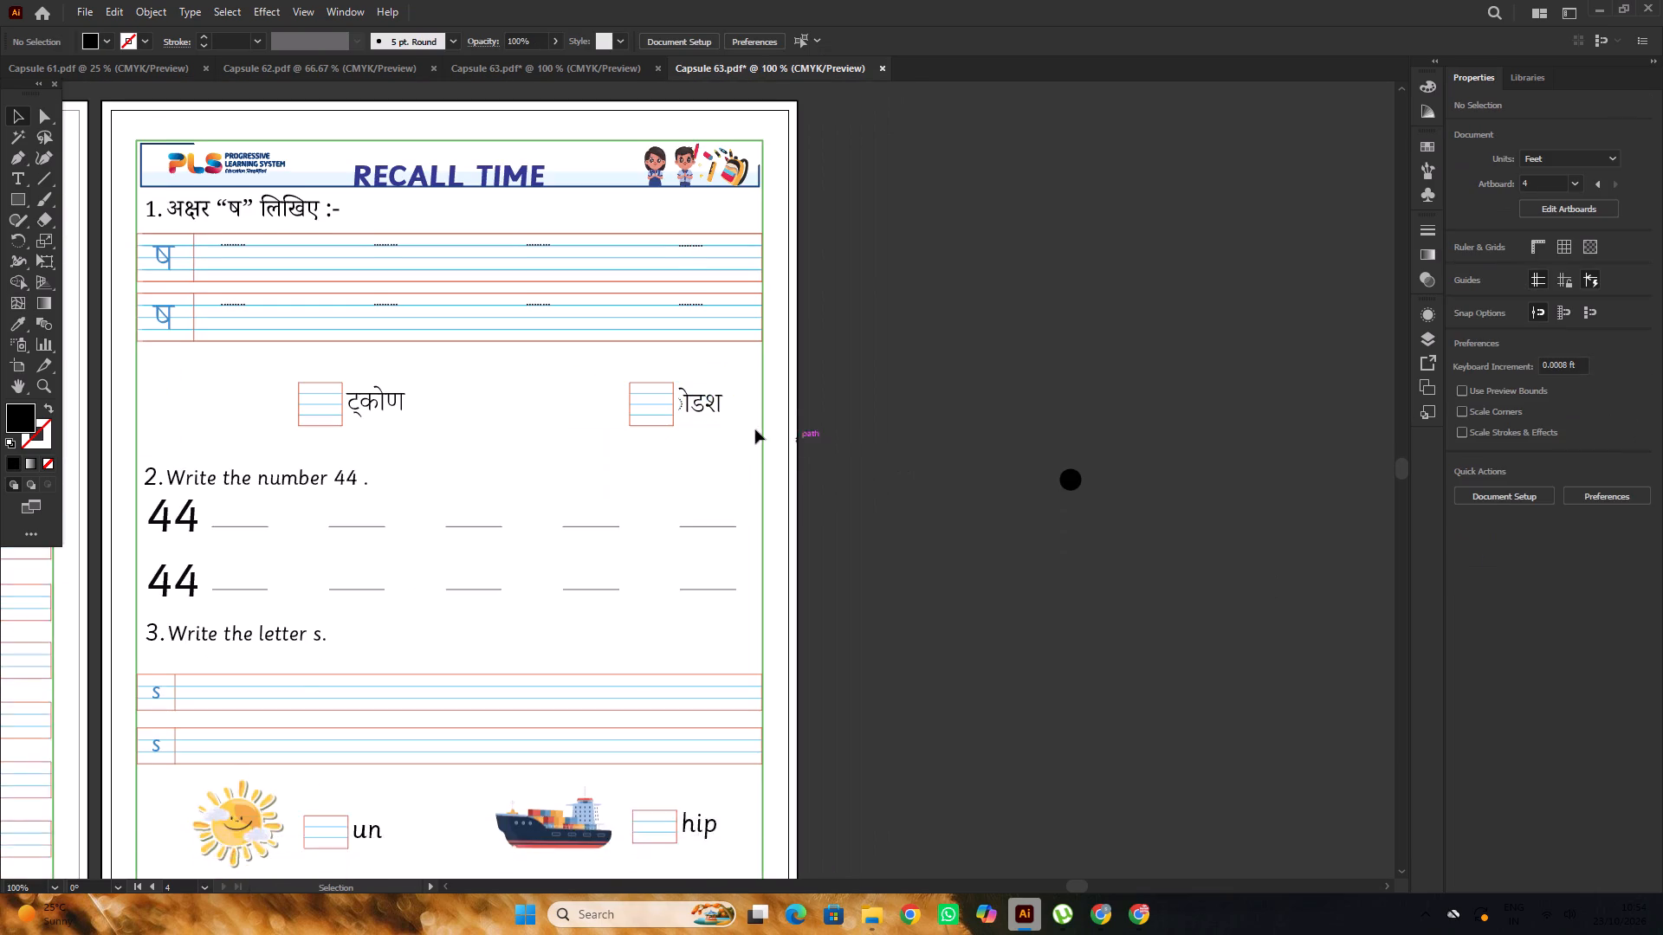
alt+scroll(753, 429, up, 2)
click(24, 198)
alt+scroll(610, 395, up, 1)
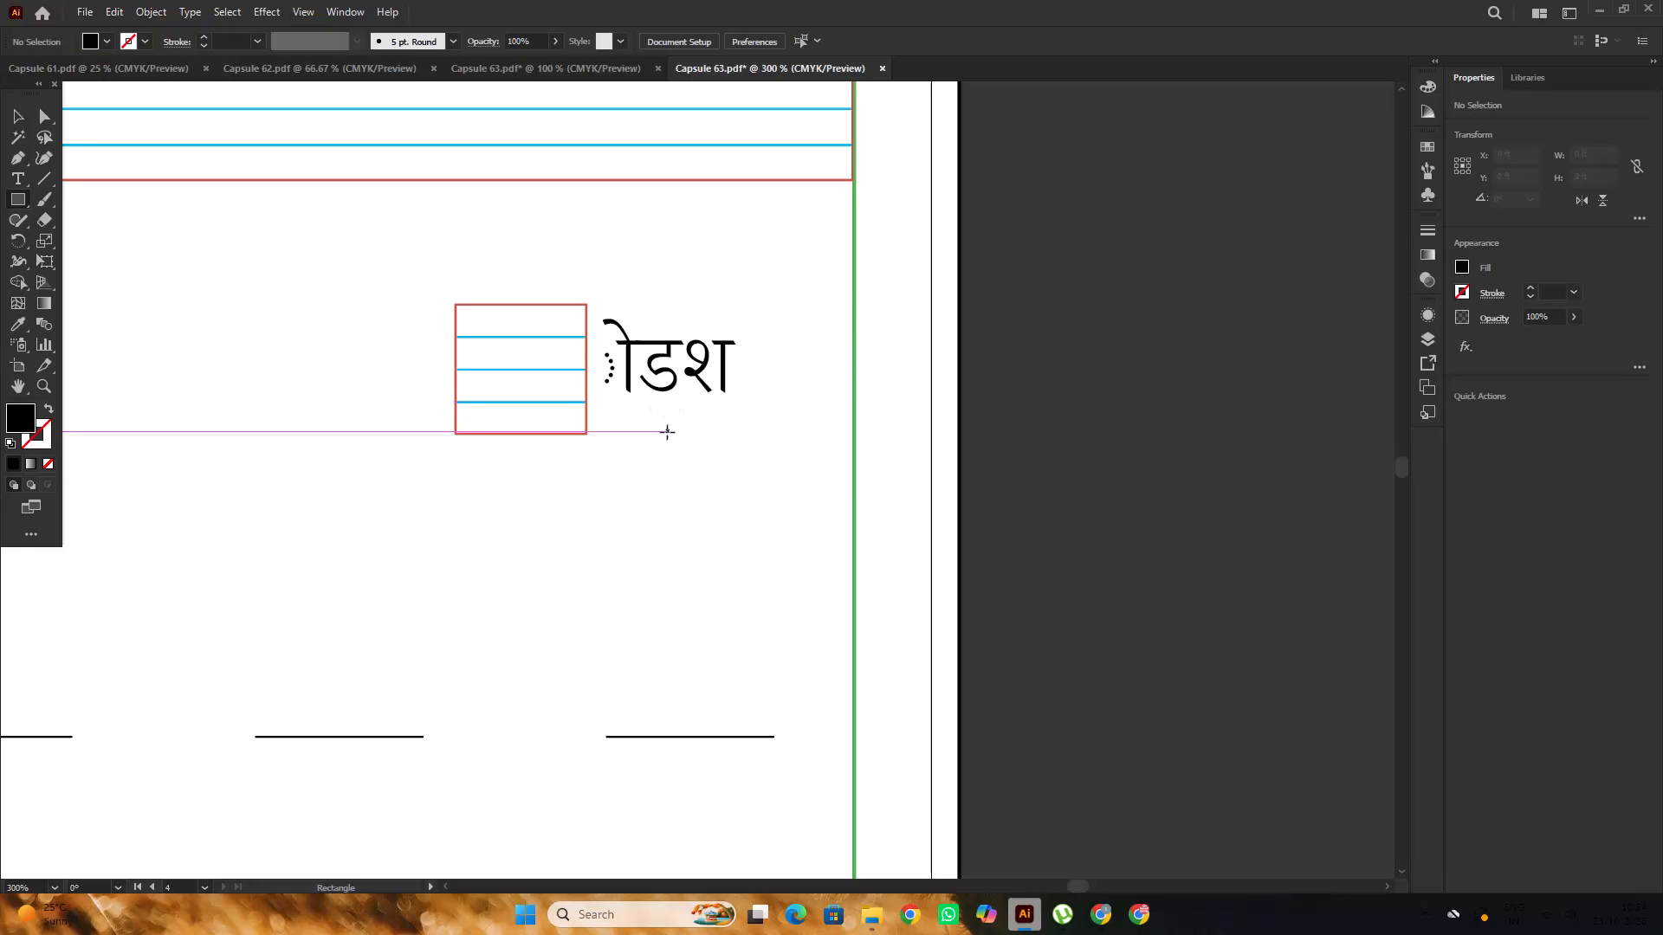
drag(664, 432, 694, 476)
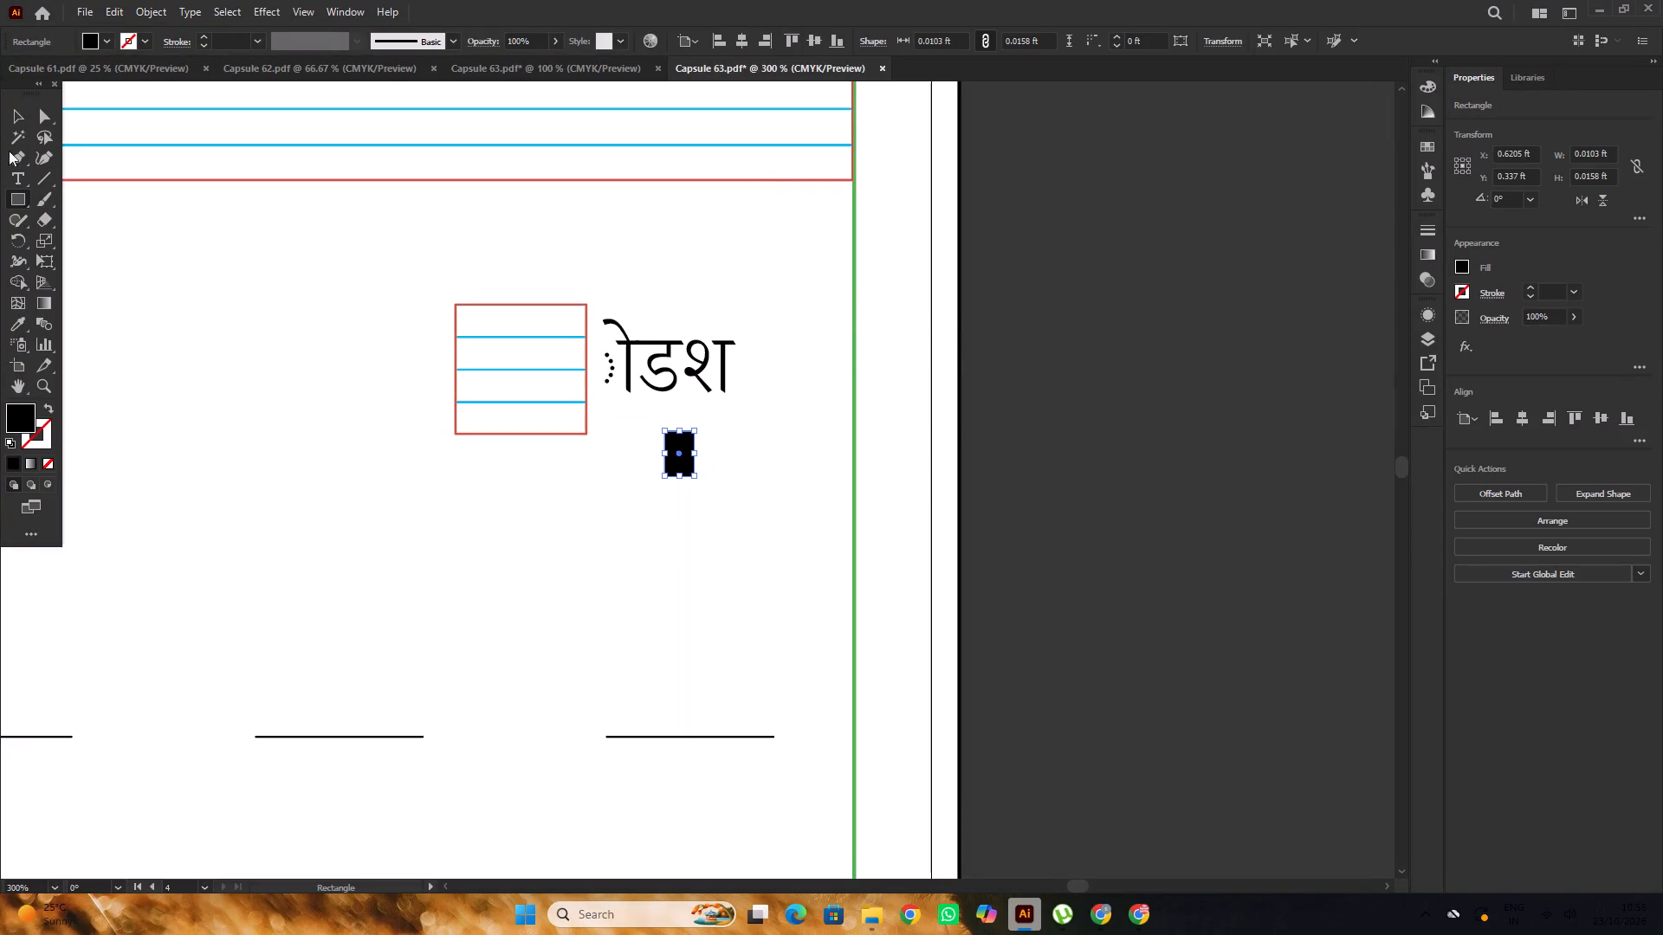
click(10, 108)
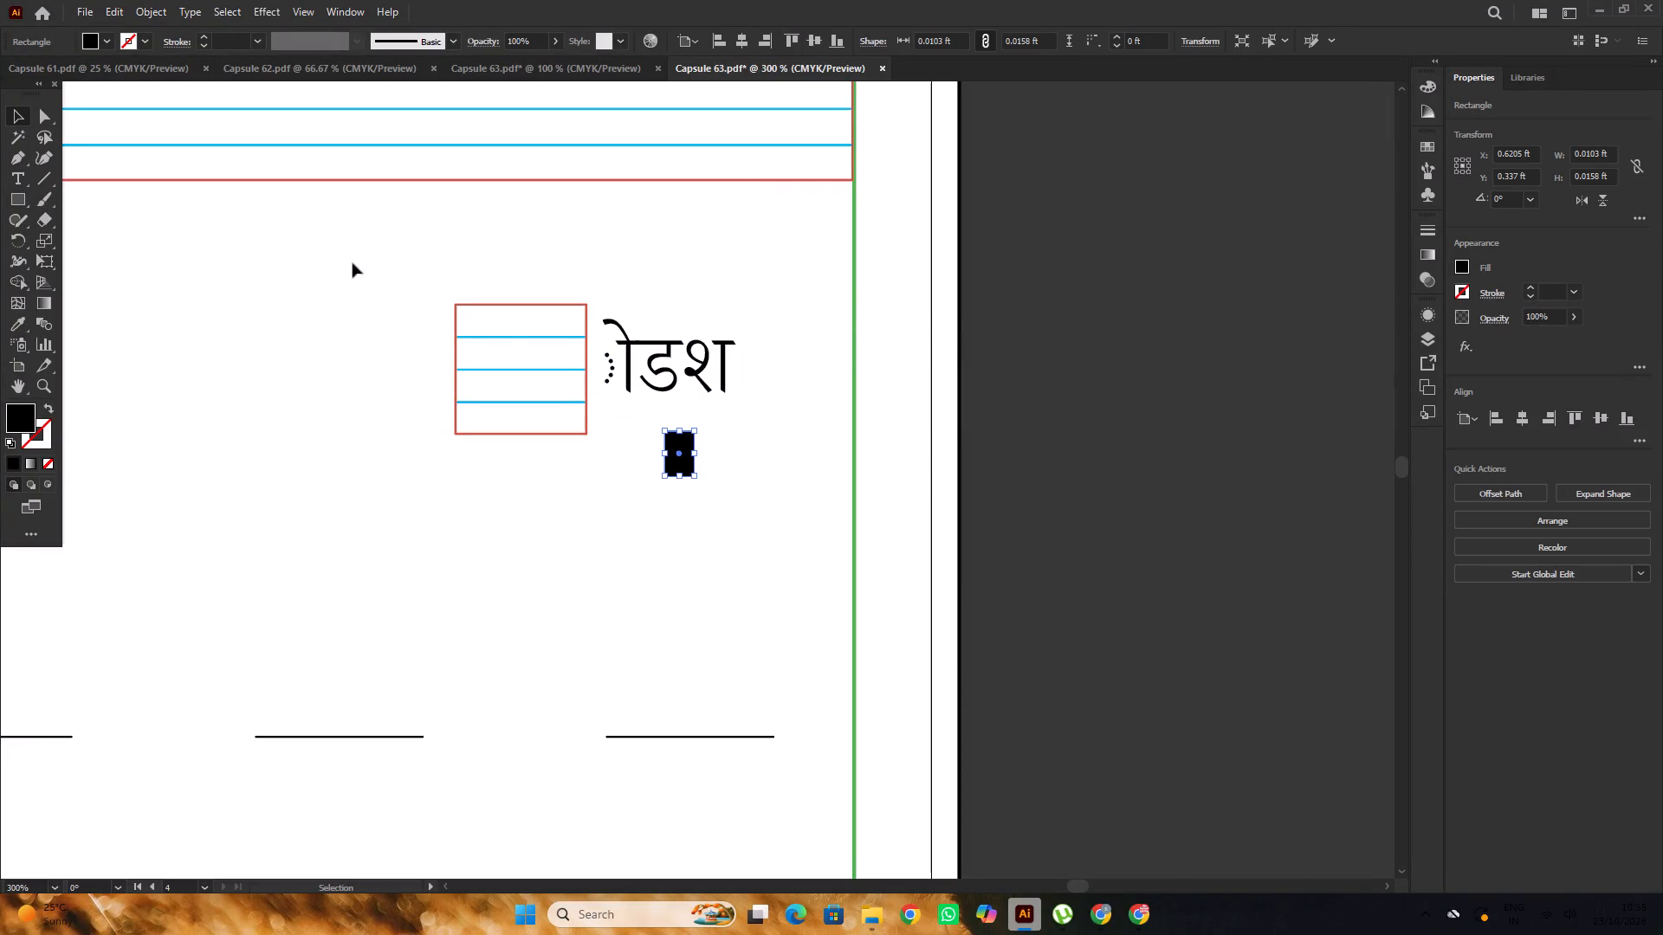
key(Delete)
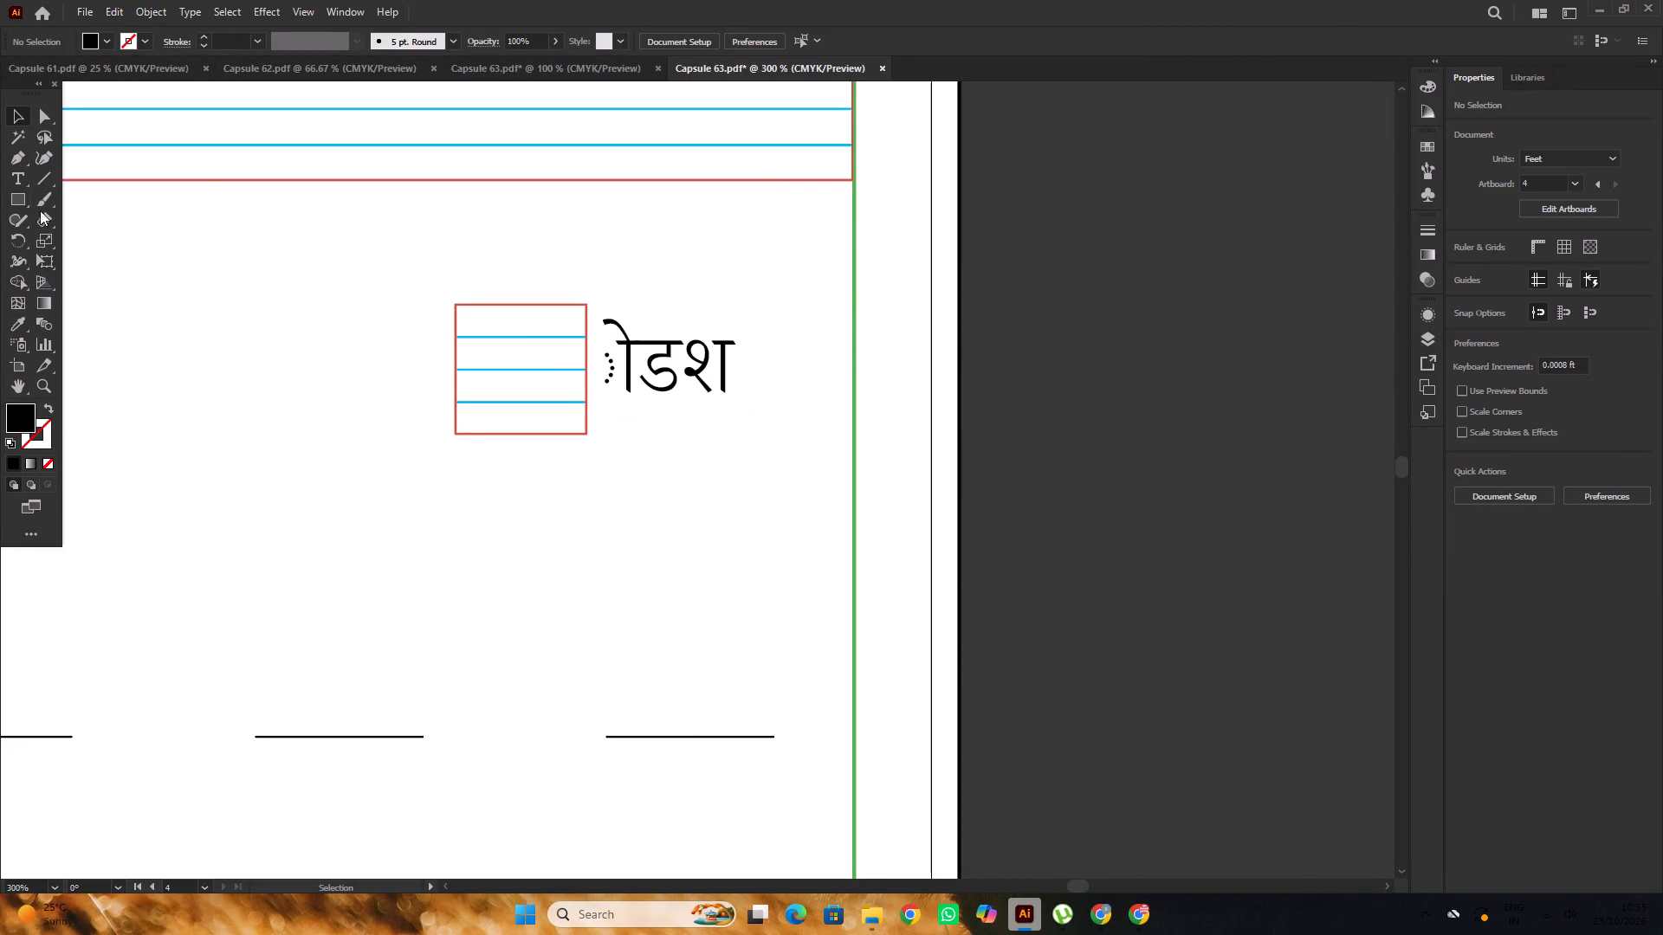
Draw a small ellipse about 0.011 by 0.018 ft on the page below the ोडश word.
right_click(13, 198)
click(83, 248)
drag(630, 480, 663, 521)
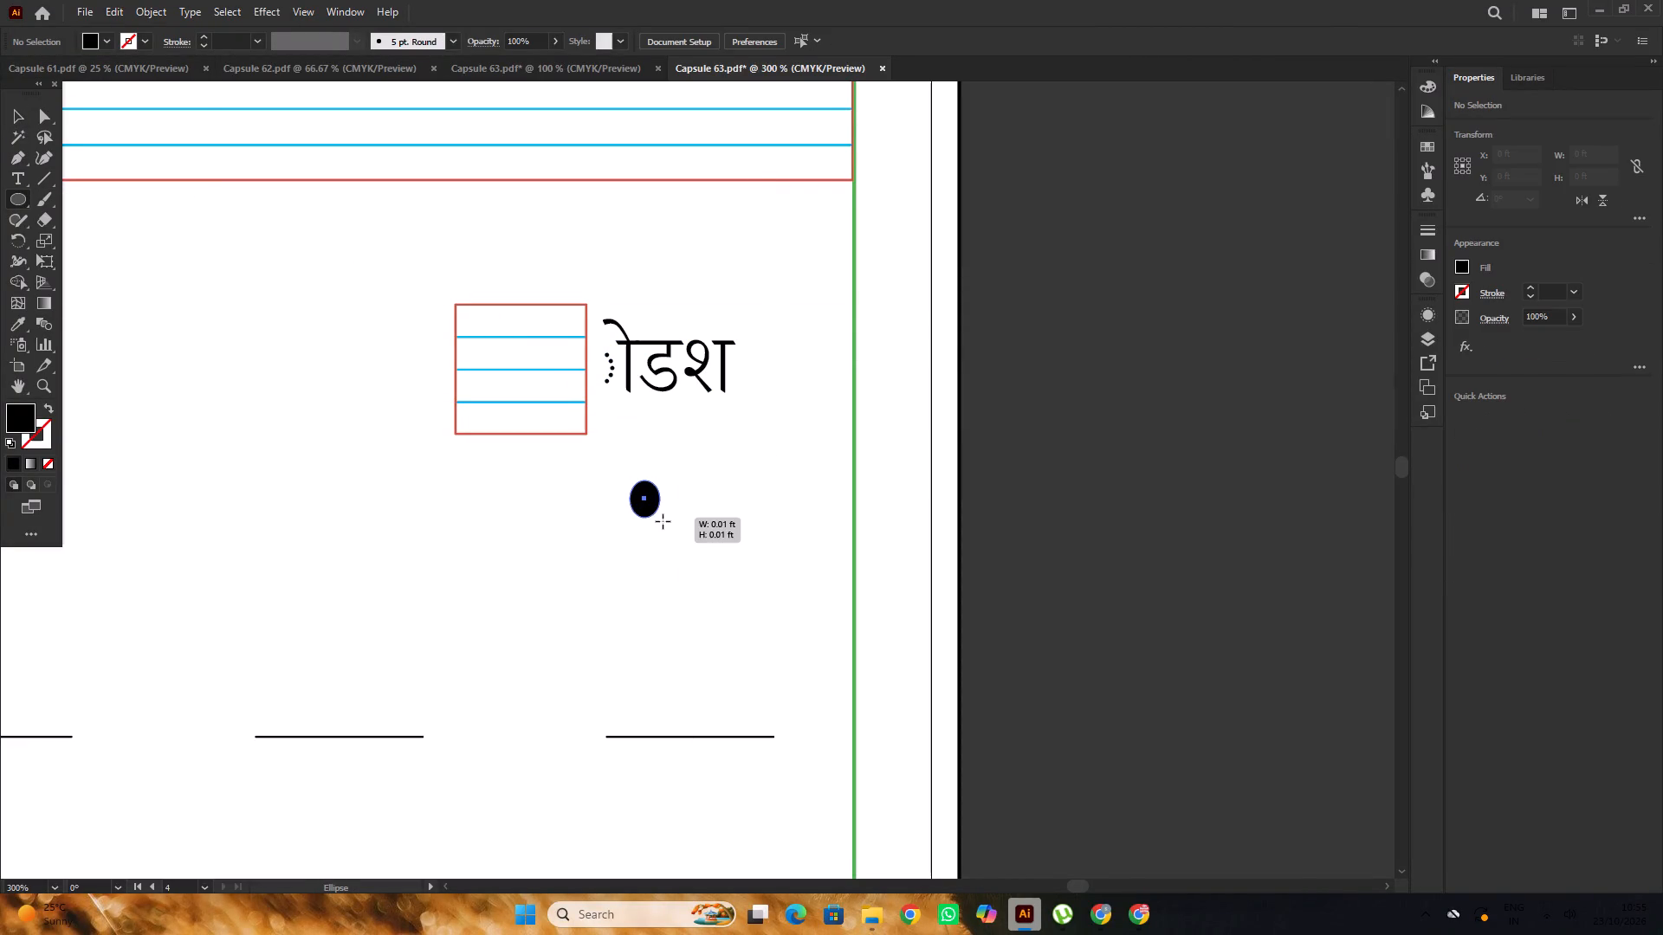
drag(663, 521, 660, 532)
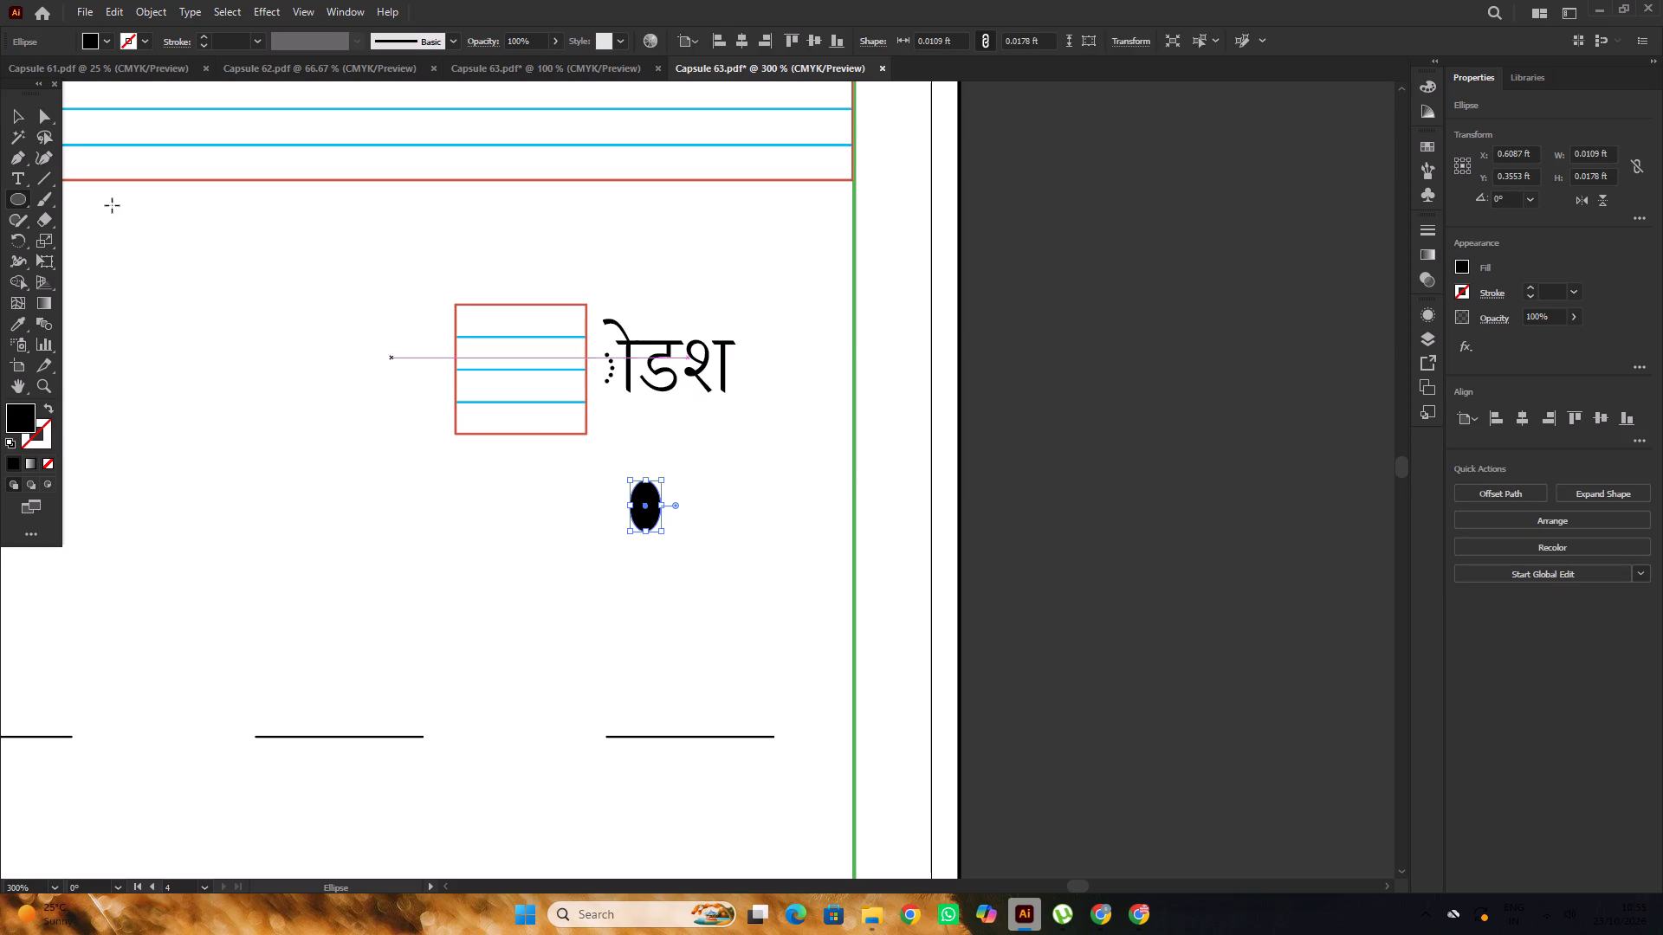
click(10, 117)
click(782, 507)
Place the ellipse over the remaining dots before ोडश and fill it with white to hide them.
drag(635, 503, 619, 449)
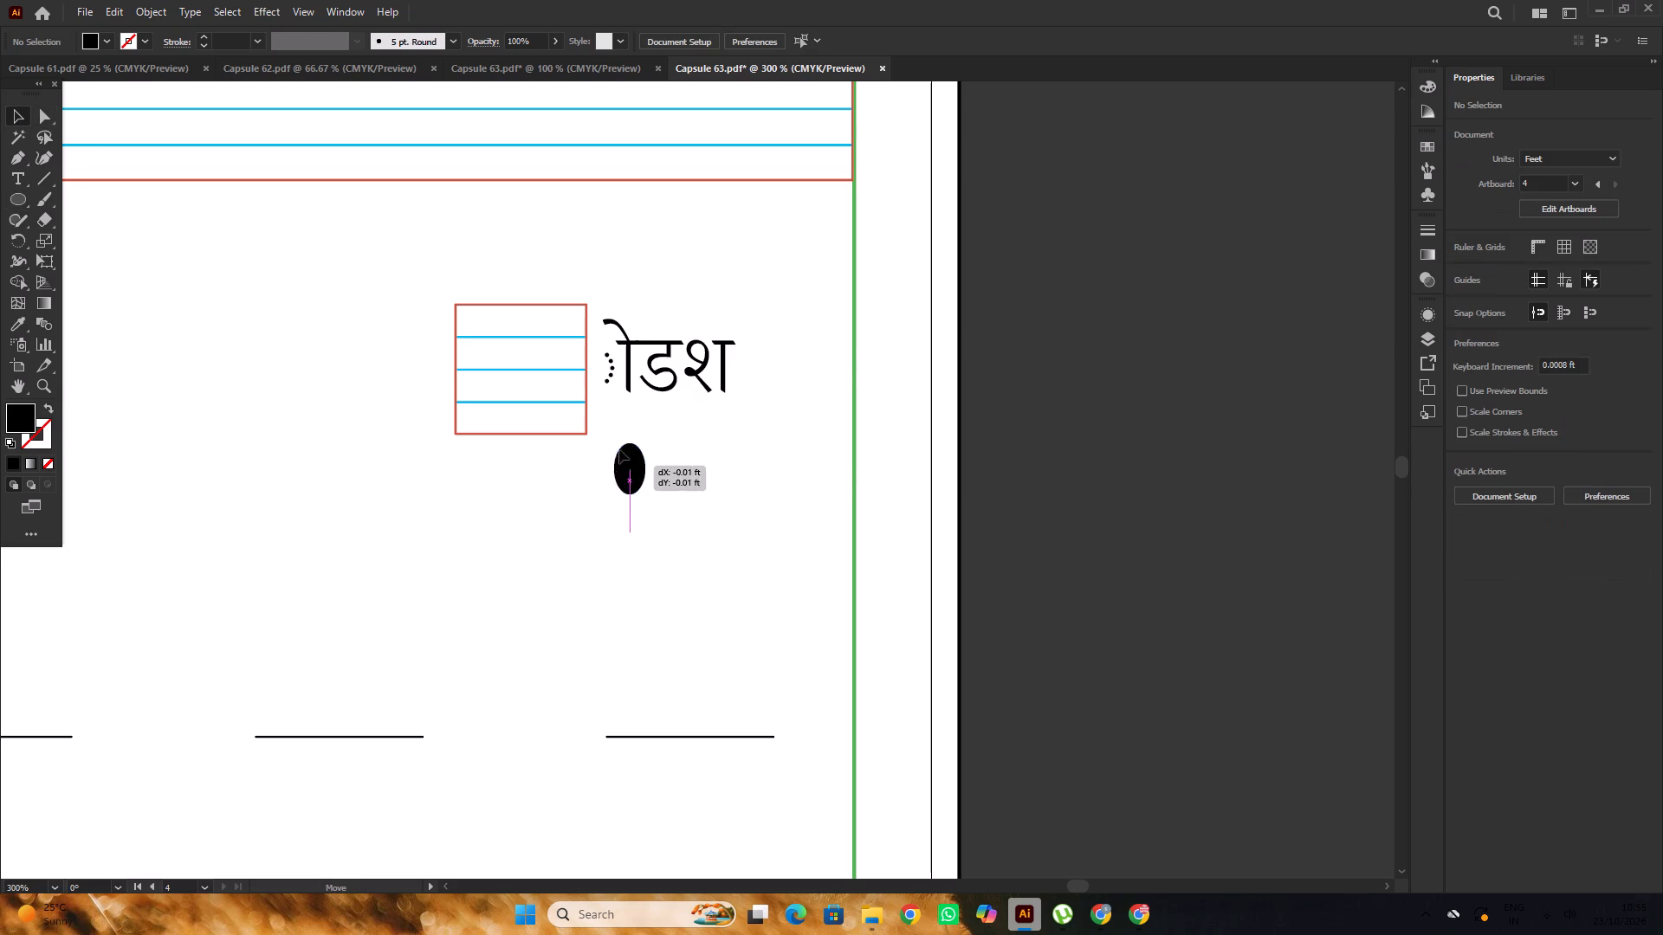
drag(619, 449, 592, 372)
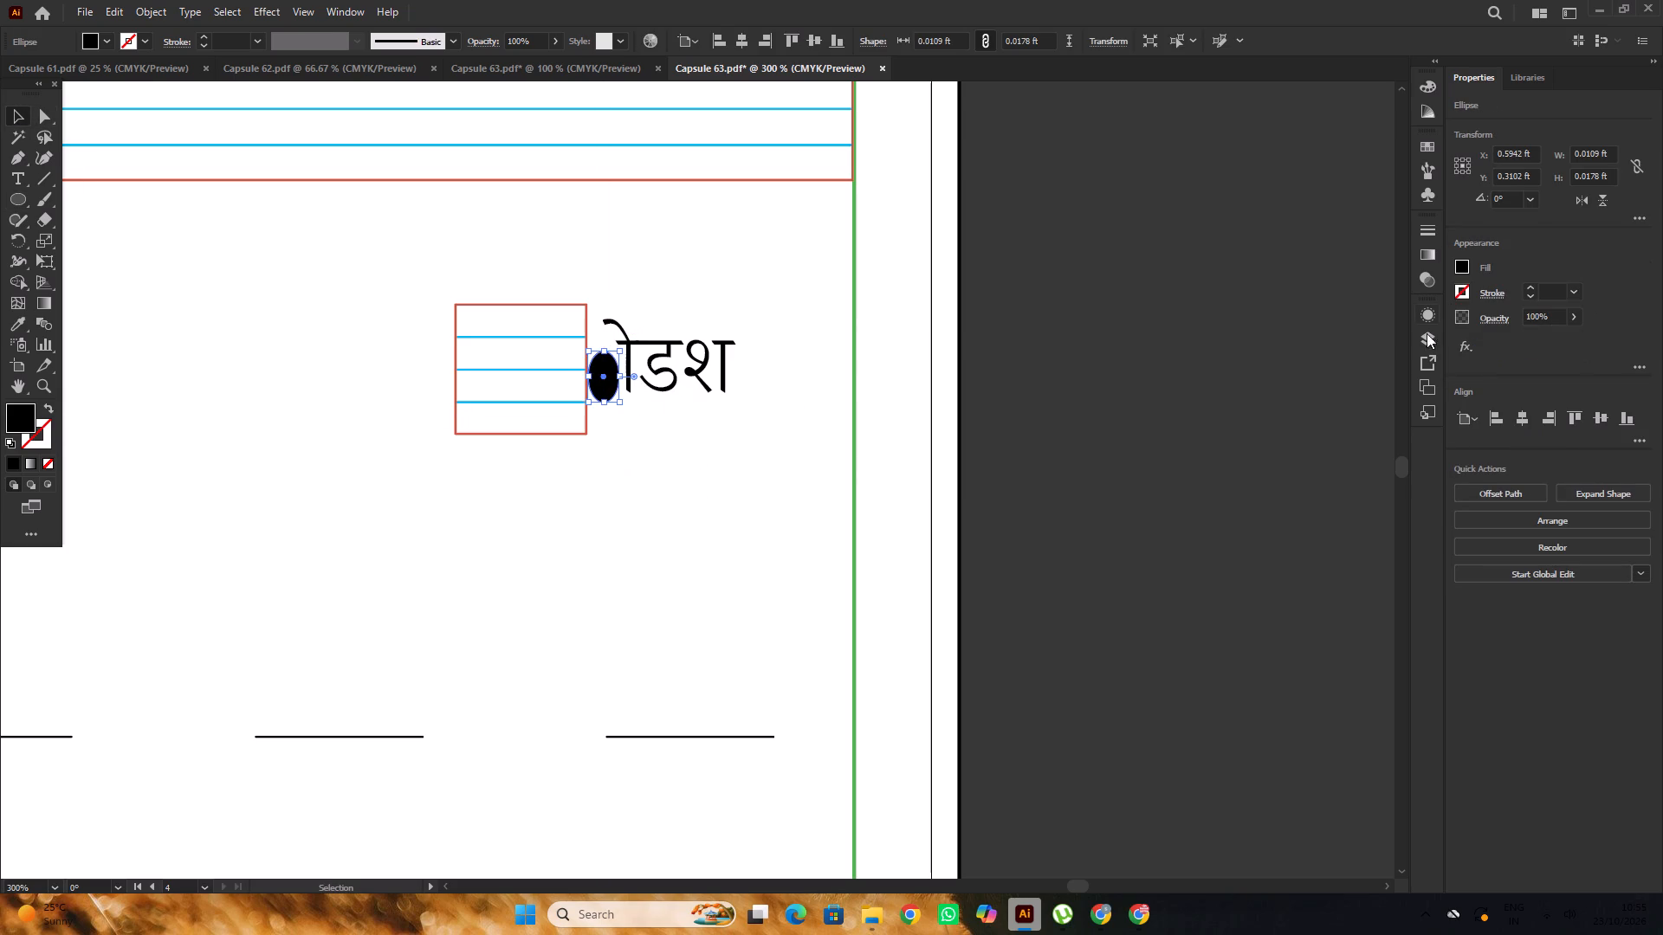
click(1459, 271)
click(1297, 330)
double_click(1039, 388)
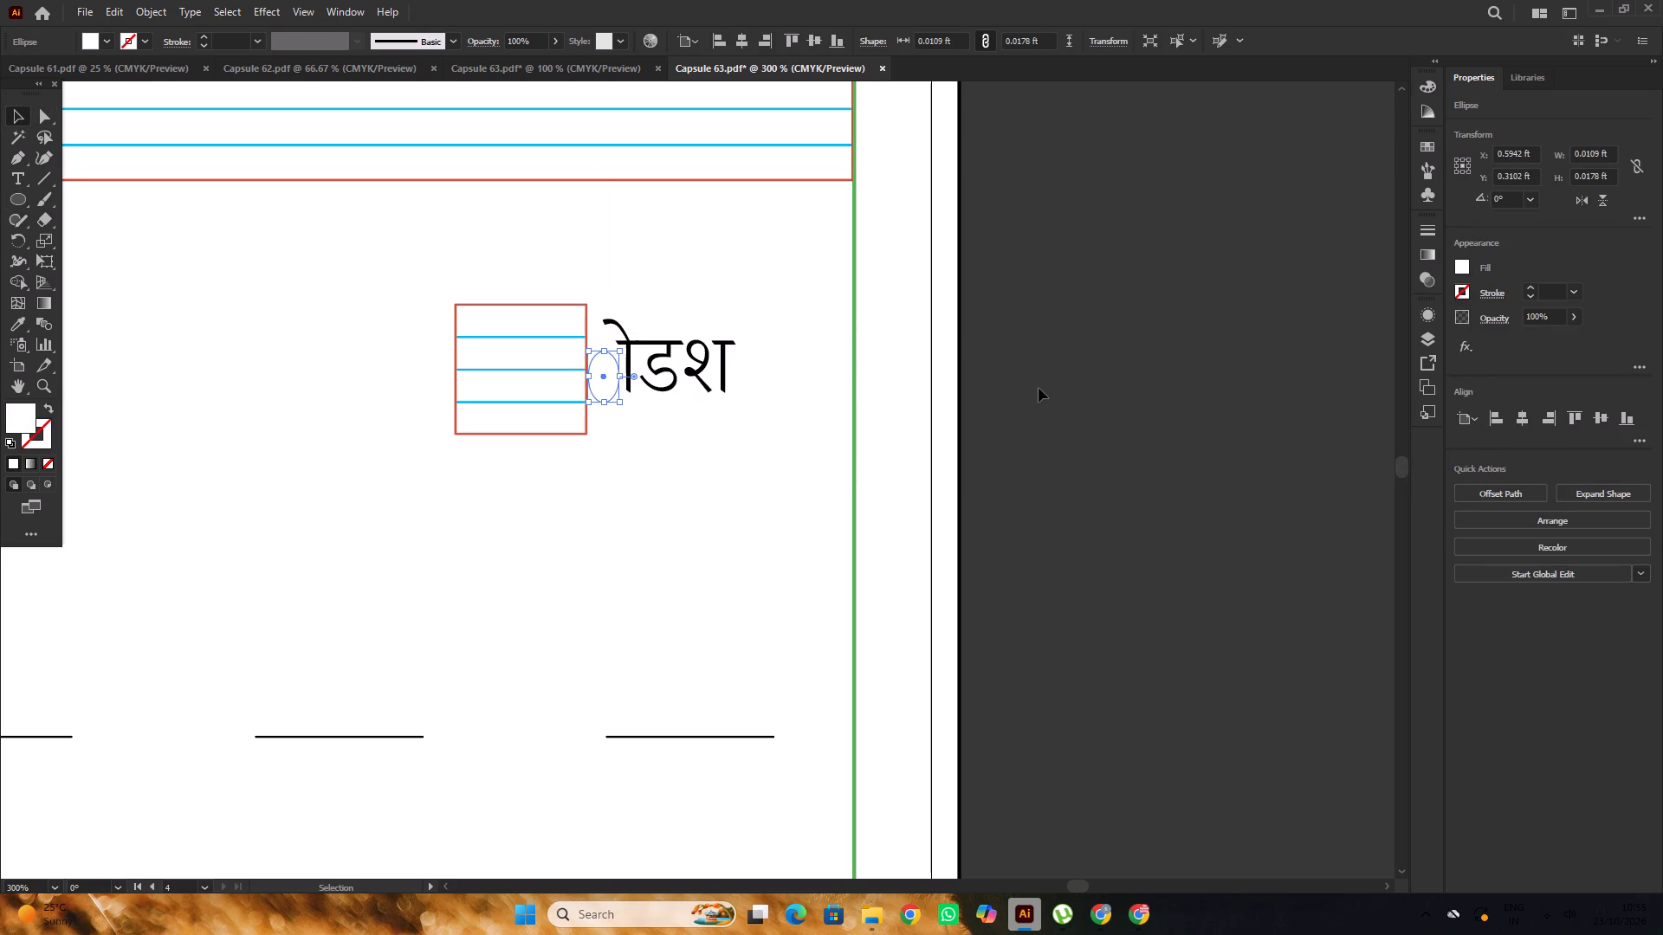
alt+scroll(629, 362, up, 2)
drag(588, 386, 592, 372)
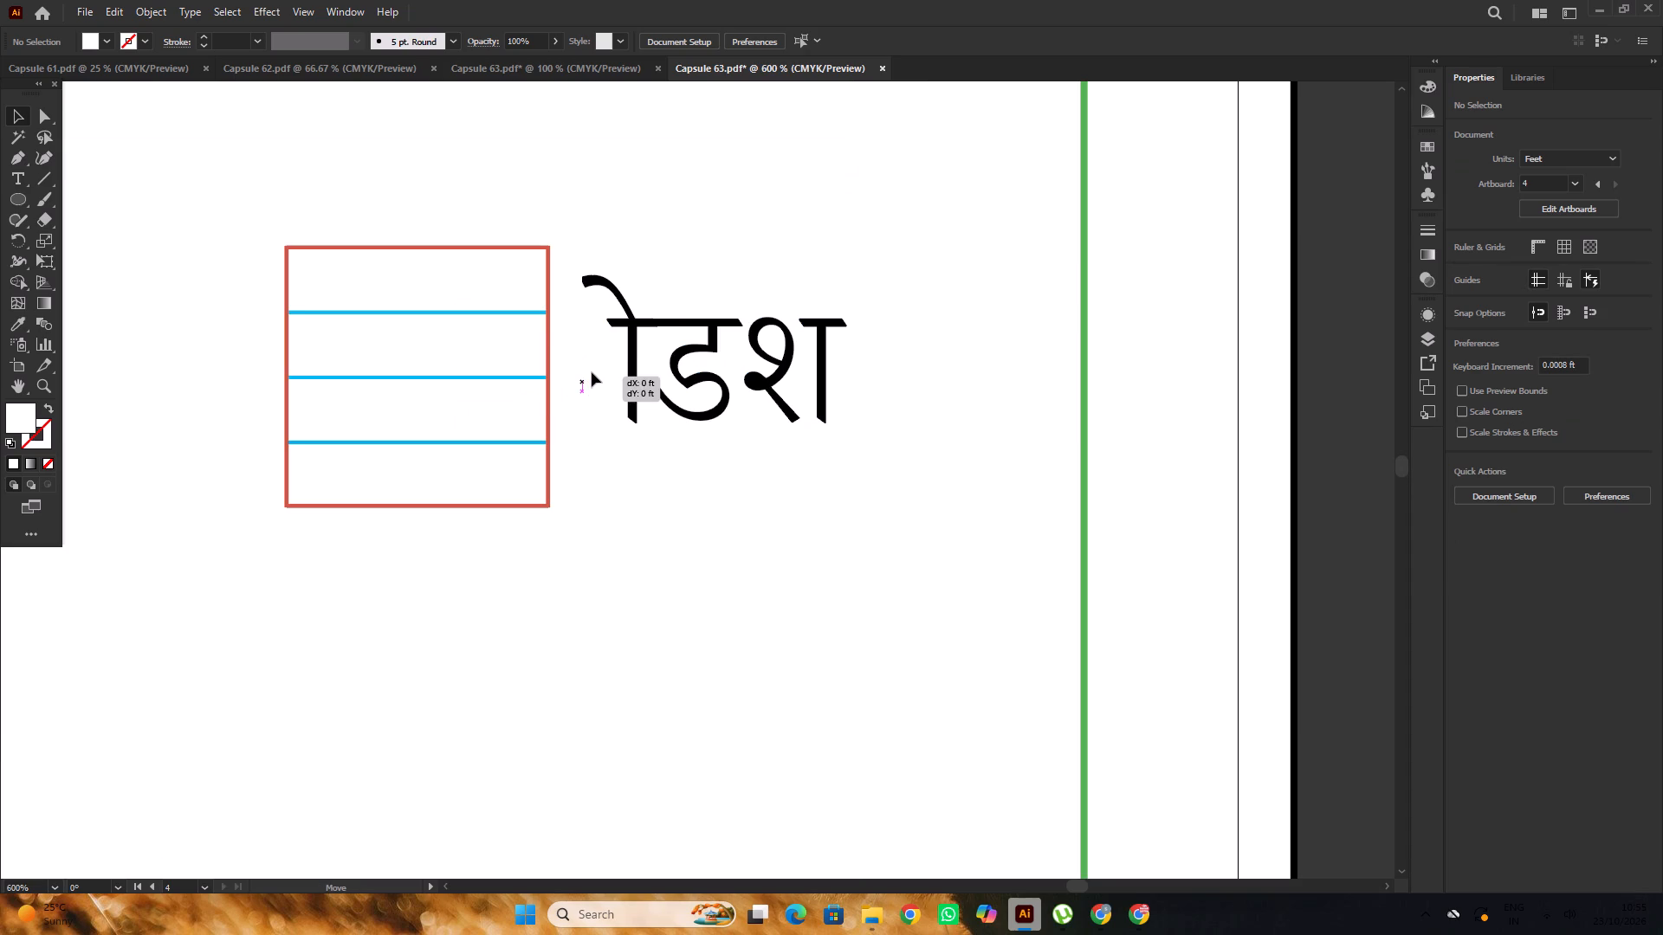
drag(592, 372, 592, 371)
click(766, 472)
Group the white ellipse with the ोडश word.
alt+scroll(765, 461, down, 2)
click(784, 502)
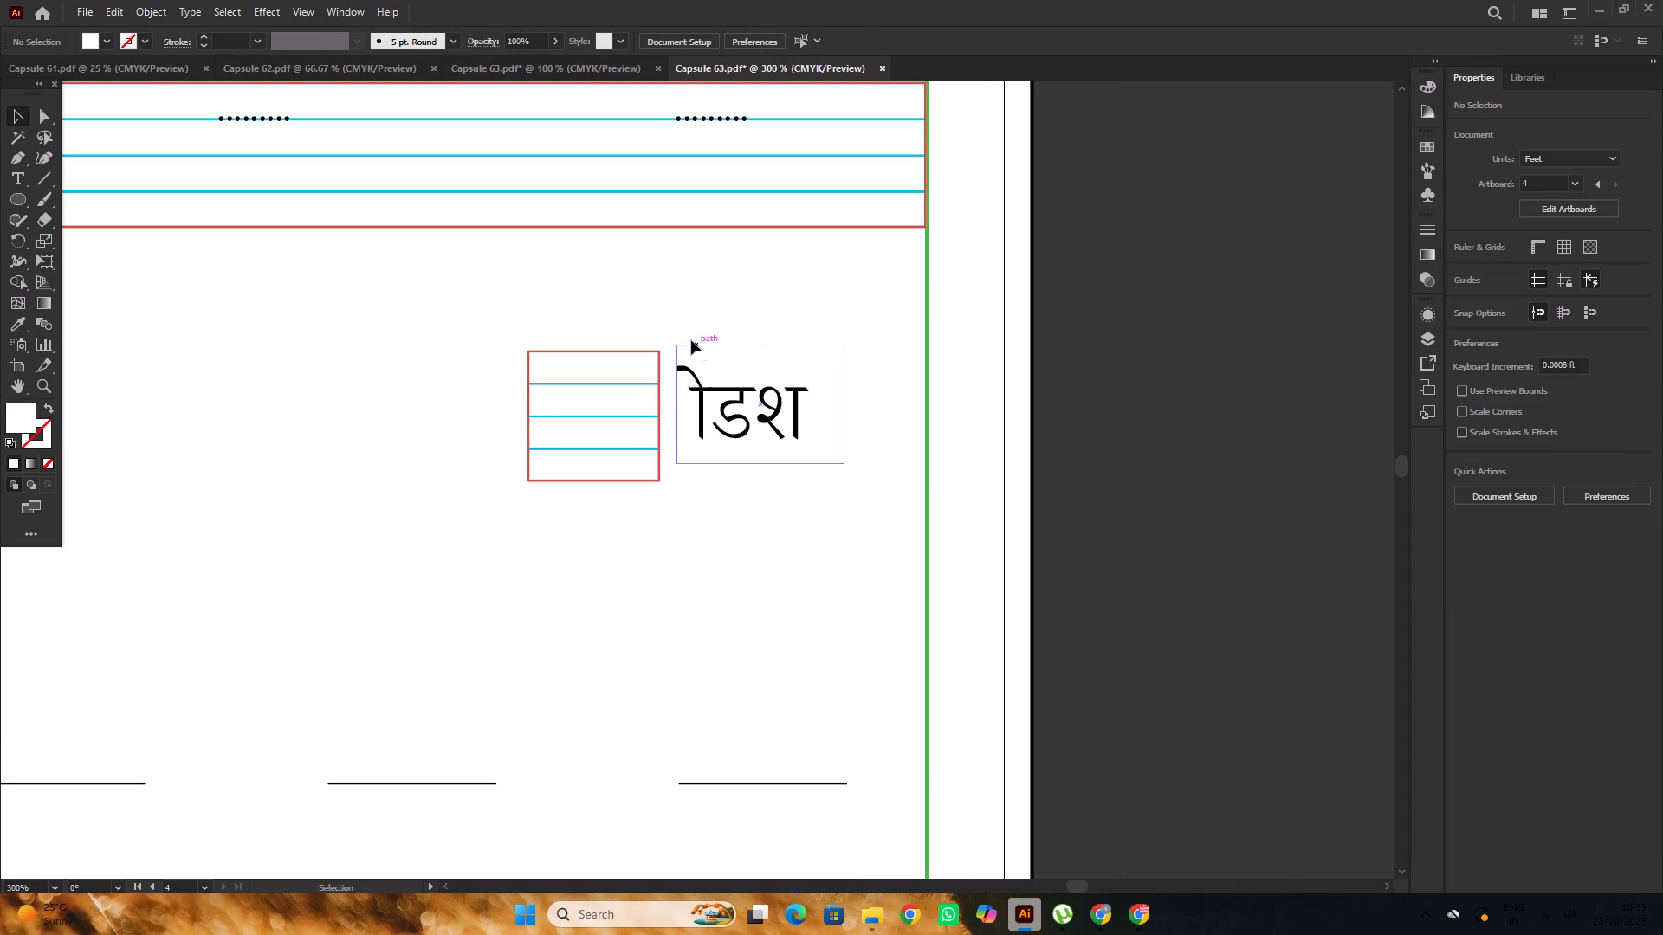
drag(672, 335, 823, 478)
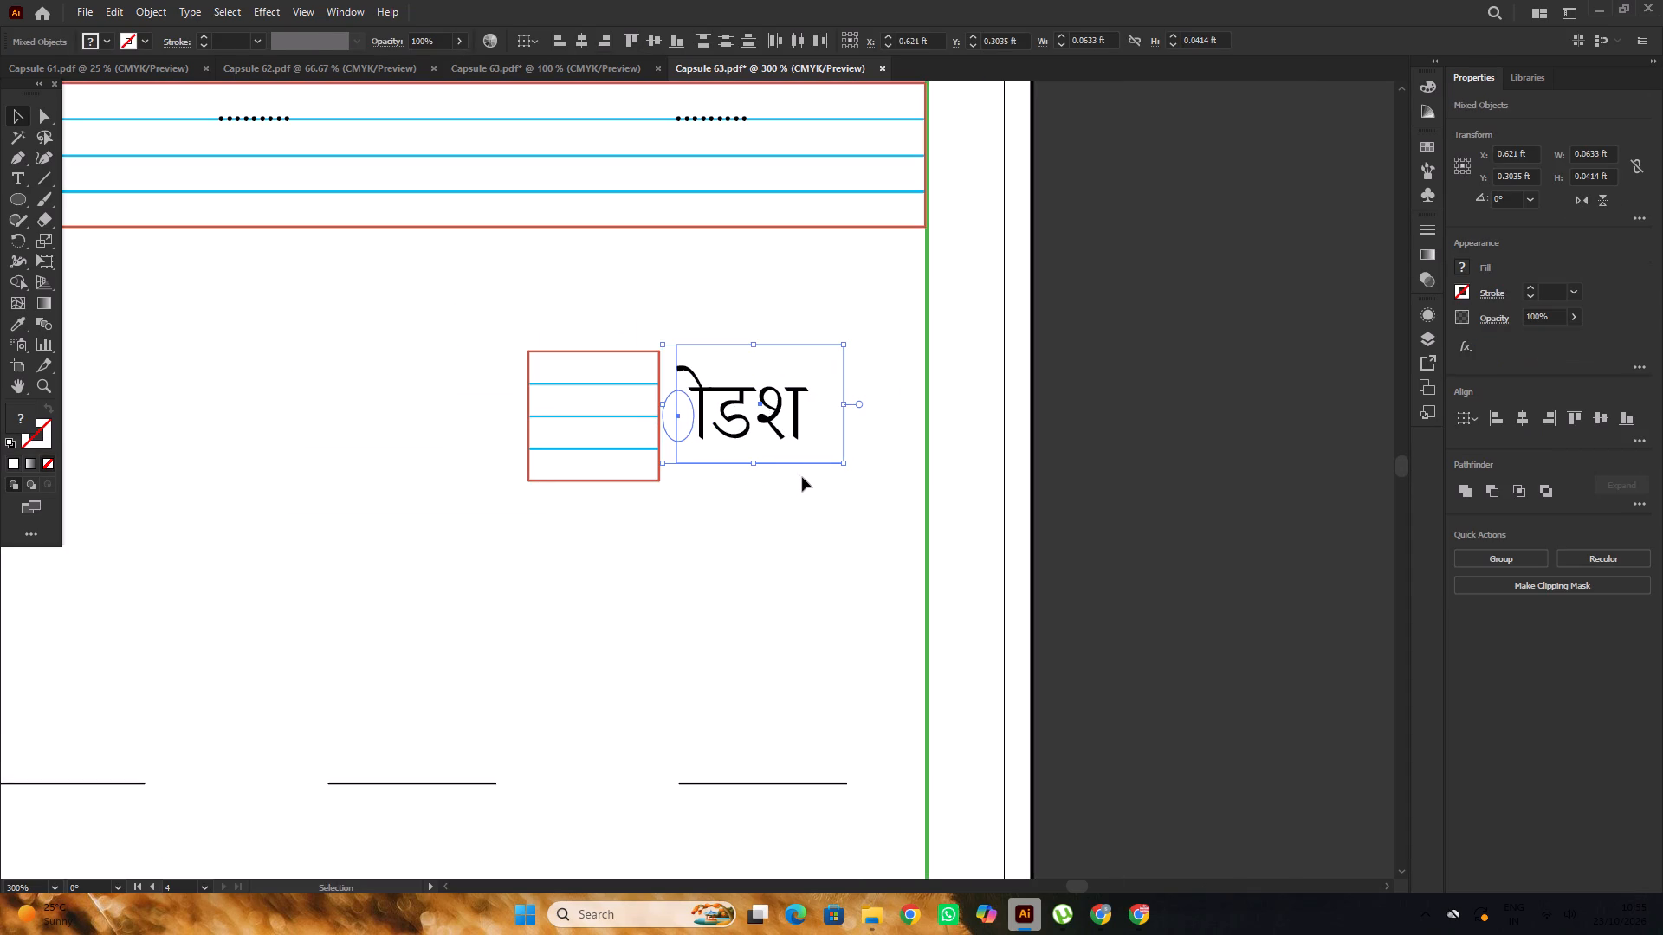
key(ctrl+g)
click(799, 557)
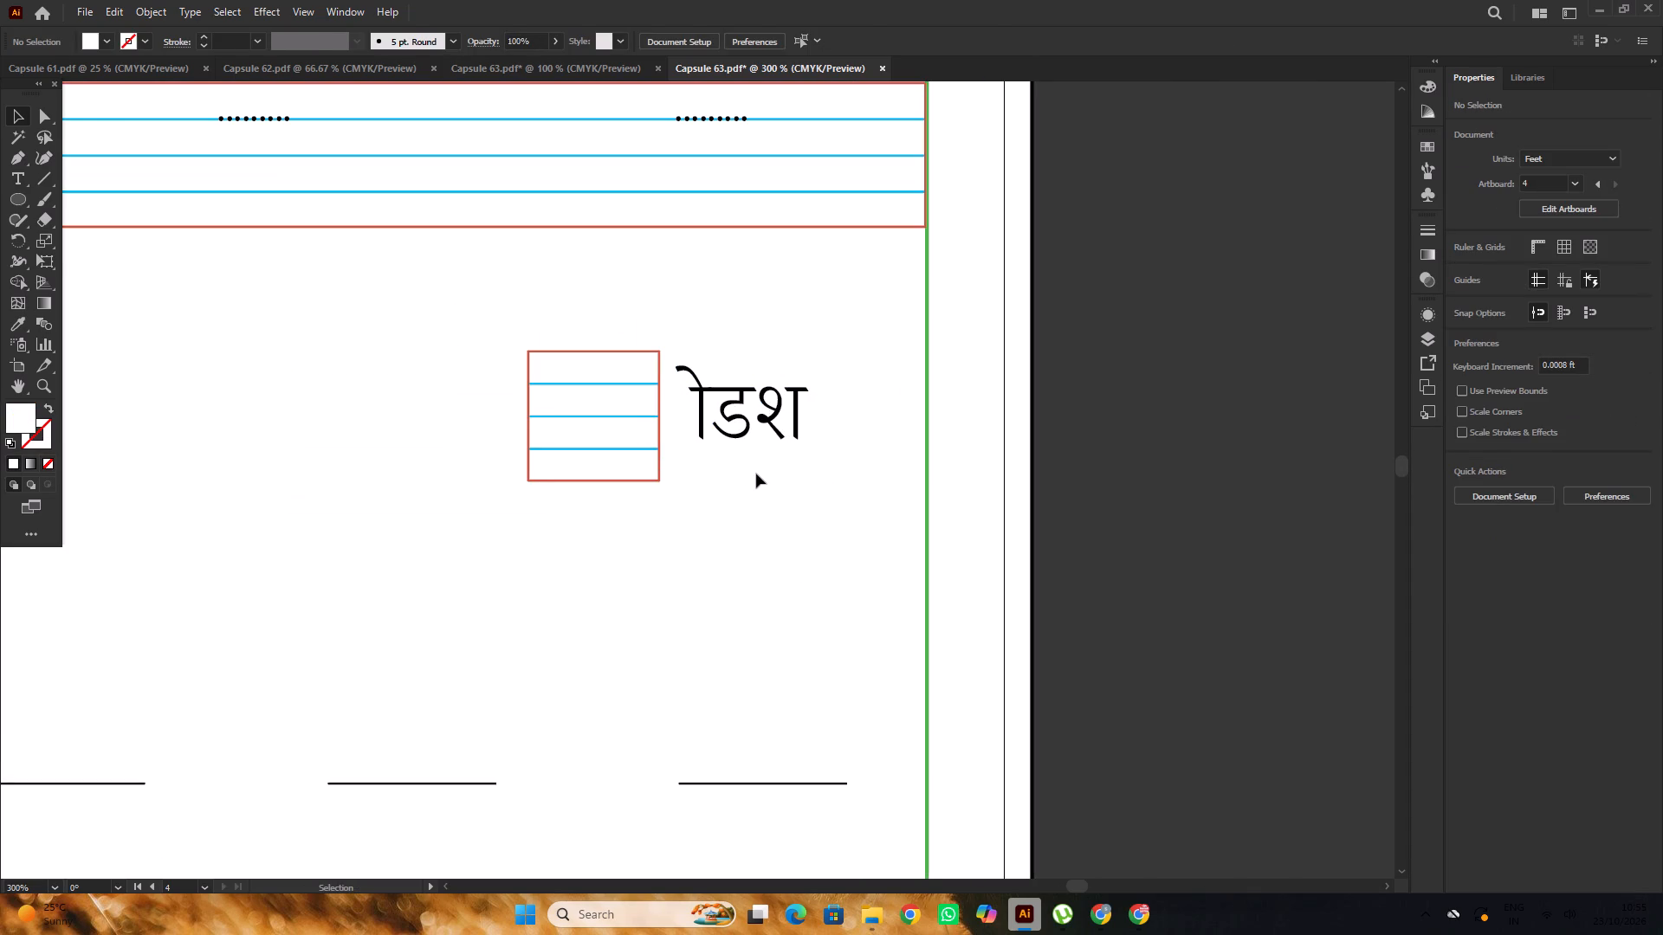
Compare the Recall Time page with its counterpart in the other open Capsule 63 document.
alt+scroll(756, 474, down, 4)
click(932, 461)
alt+scroll(685, 473, up, 1)
alt+scroll(602, 442, down, 2)
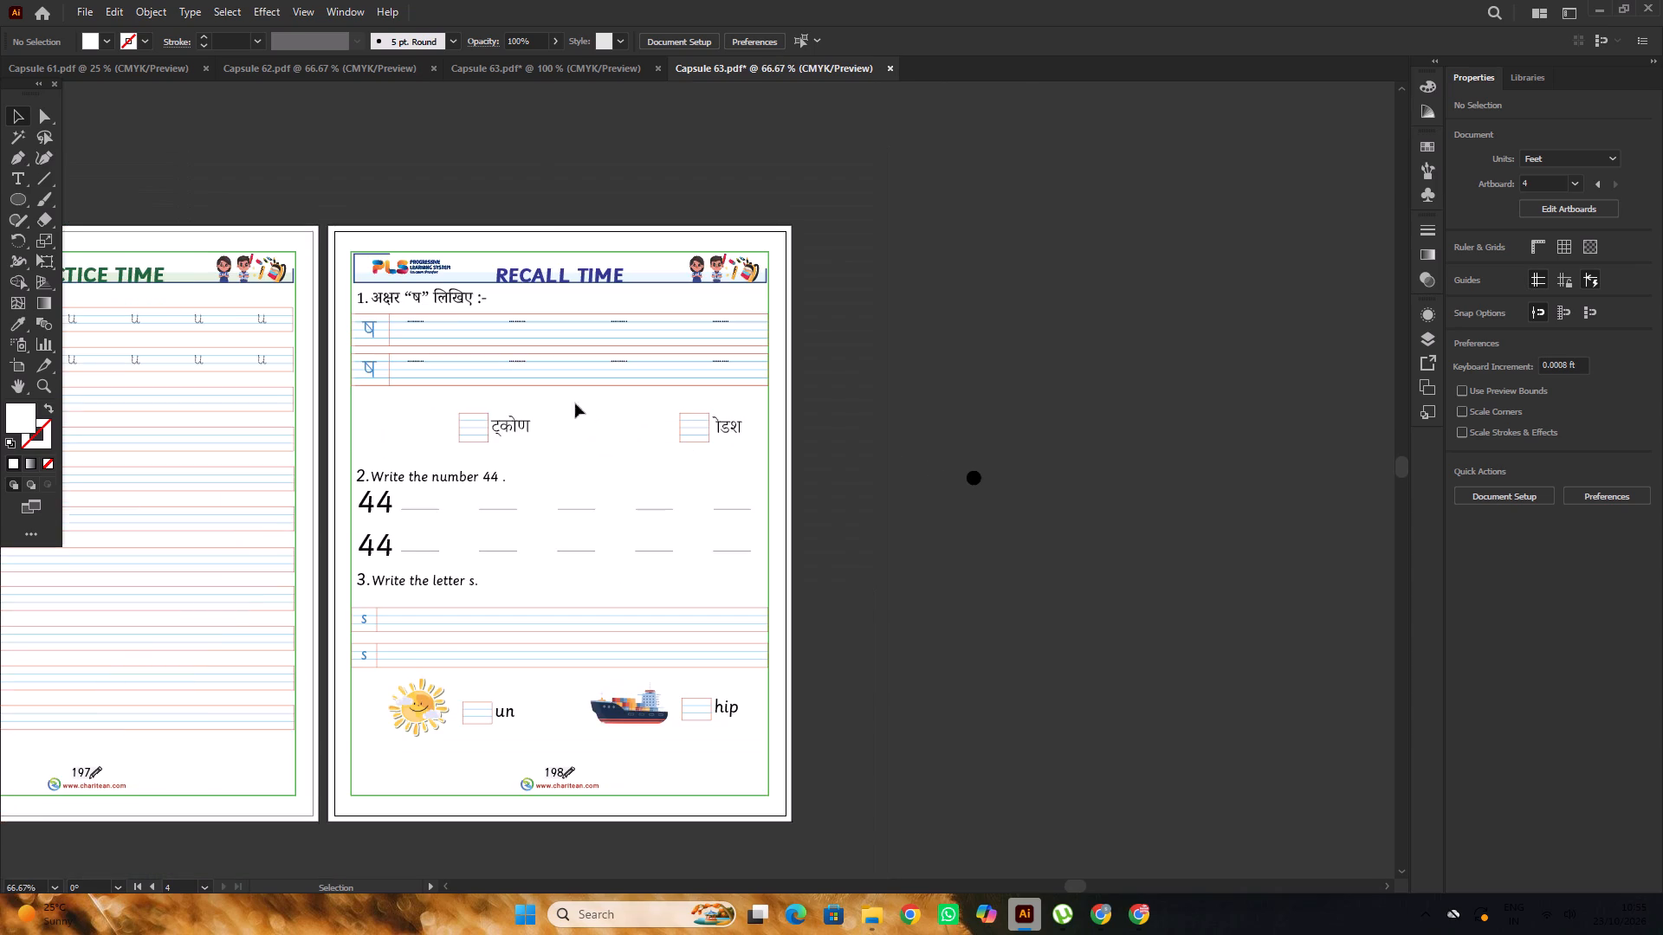
alt+scroll(703, 256, down, 2)
click(516, 69)
alt+scroll(727, 330, down, 4)
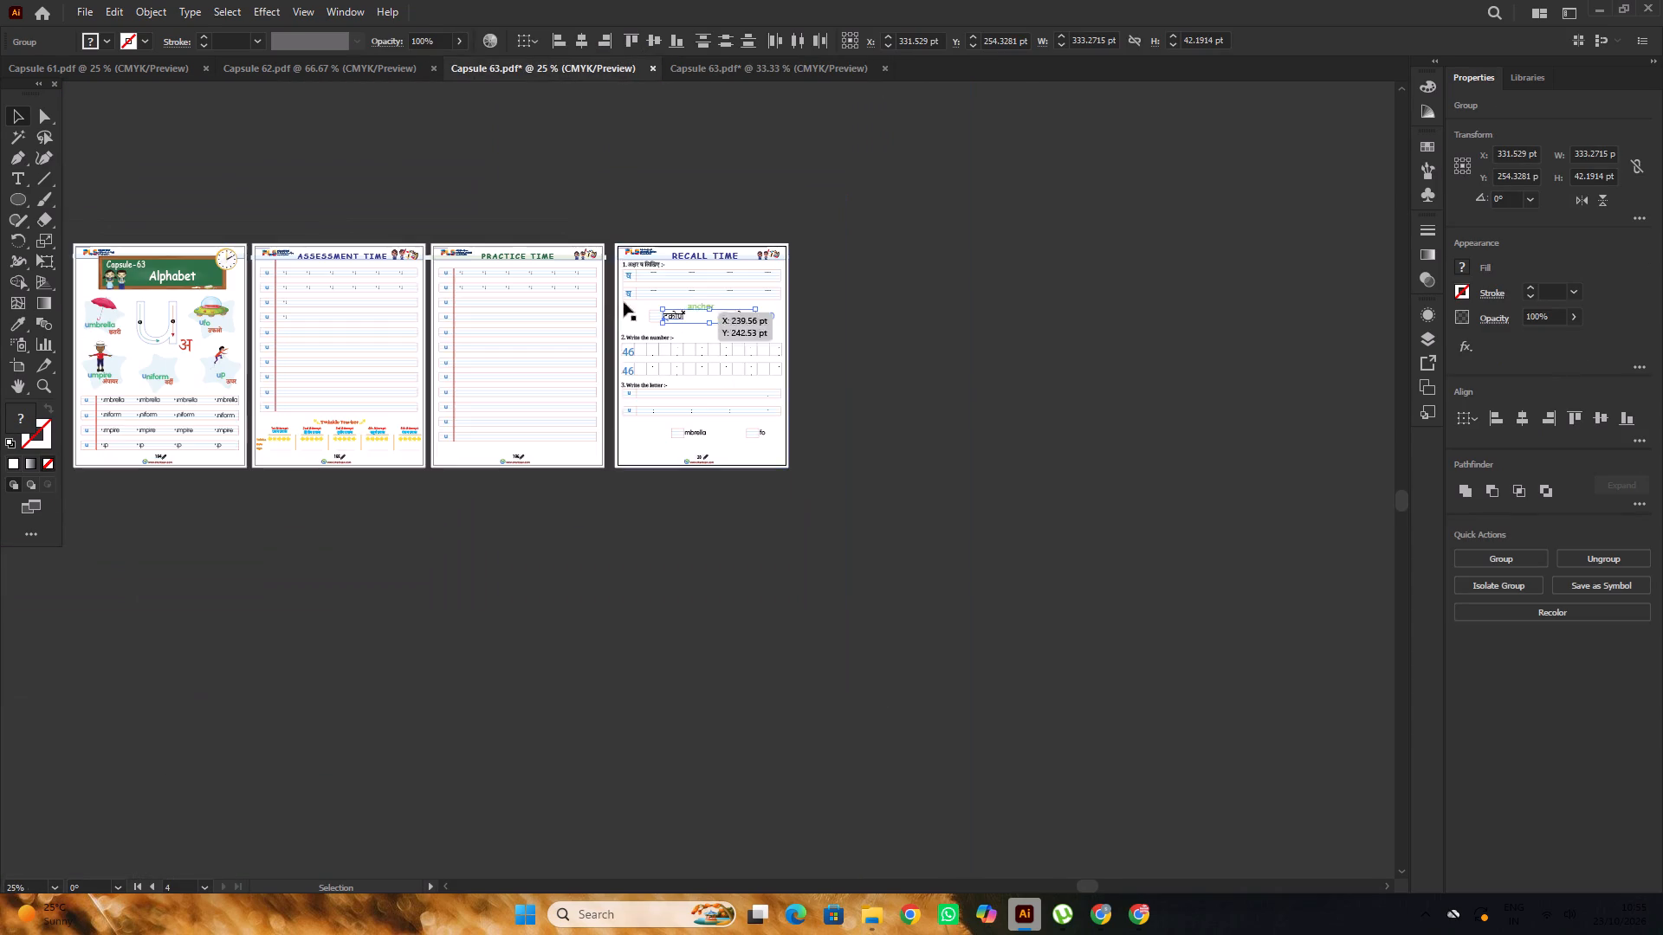
click(896, 362)
key(space)
key(space)
key(space)
key(space)
key(space)
key(space)
key(space)
key(space)
key(space)
key(space)
key(space)
key(space)
key(space)
key(space)
key(space)
key(space)
key(space)
key(space)
key(space)
key(space)
drag(355, 428, 519, 448)
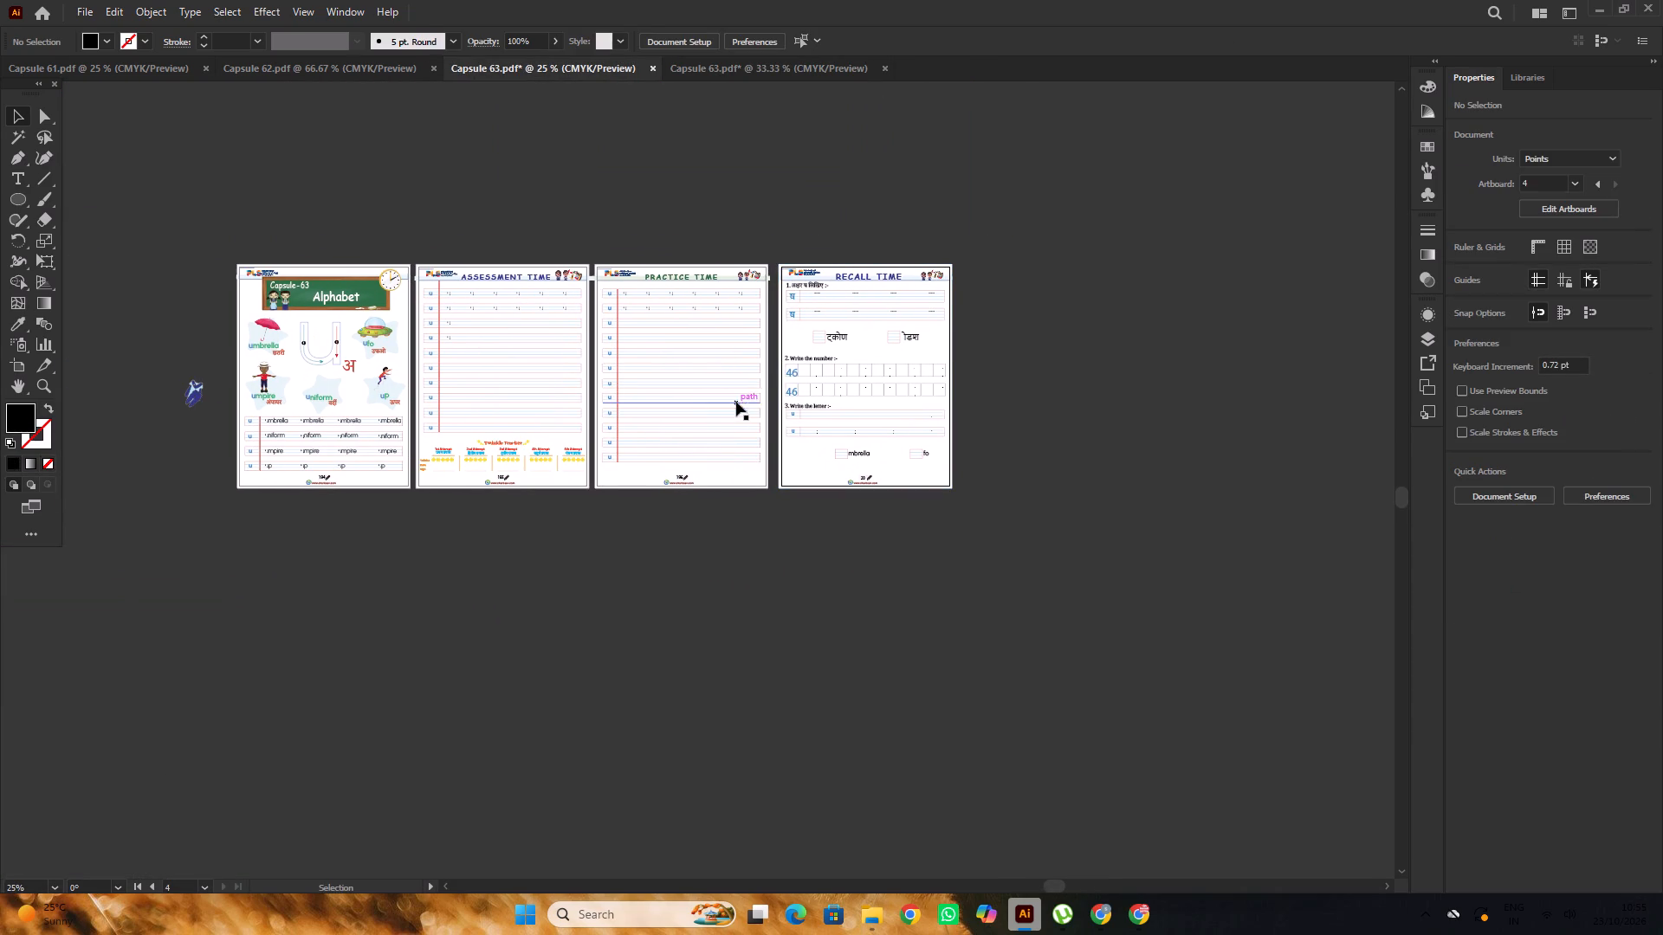
key(space)
drag(892, 325, 784, 337)
click(704, 75)
alt+scroll(779, 313, down, 3)
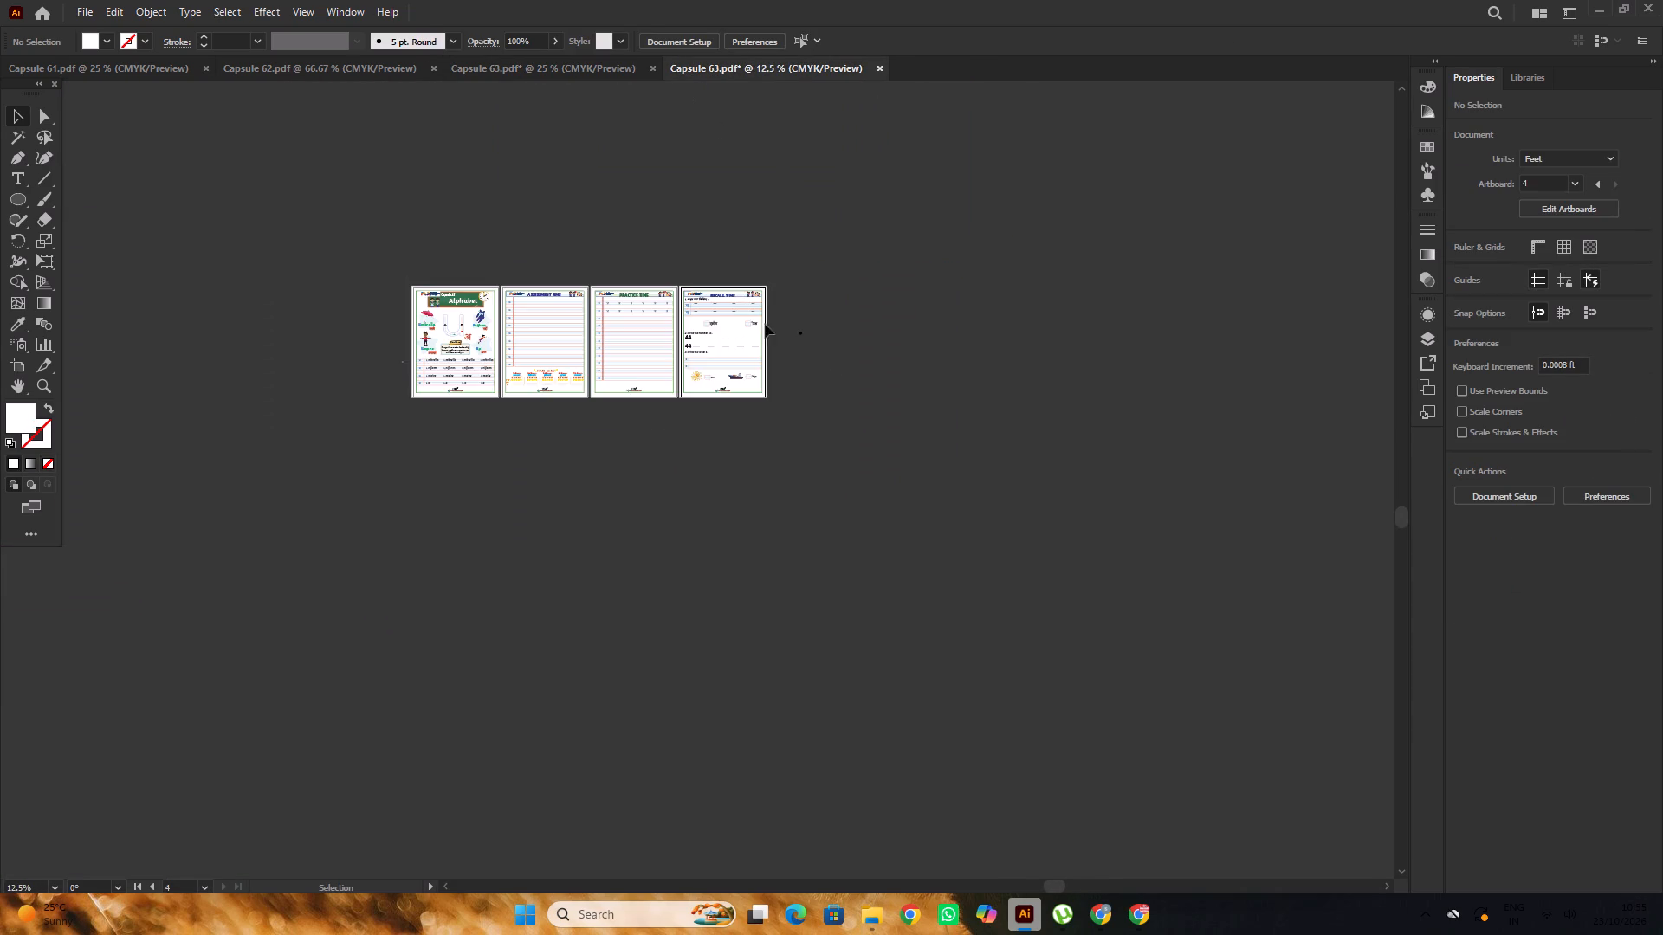
key(space)
scroll(747, 350, up, 3)
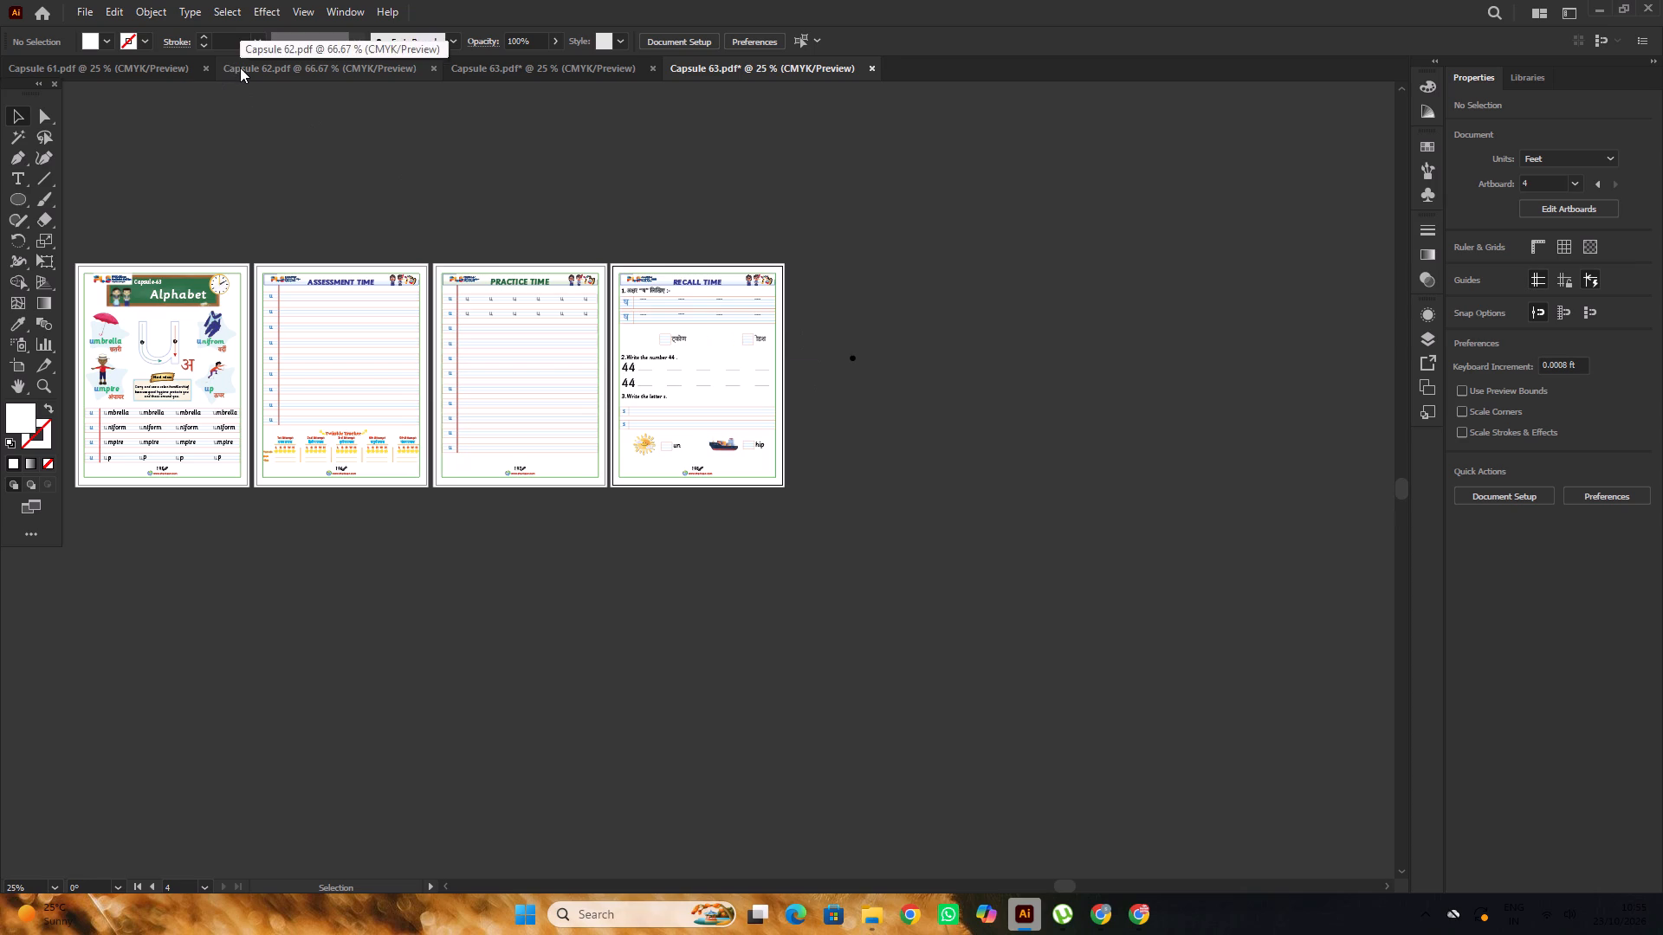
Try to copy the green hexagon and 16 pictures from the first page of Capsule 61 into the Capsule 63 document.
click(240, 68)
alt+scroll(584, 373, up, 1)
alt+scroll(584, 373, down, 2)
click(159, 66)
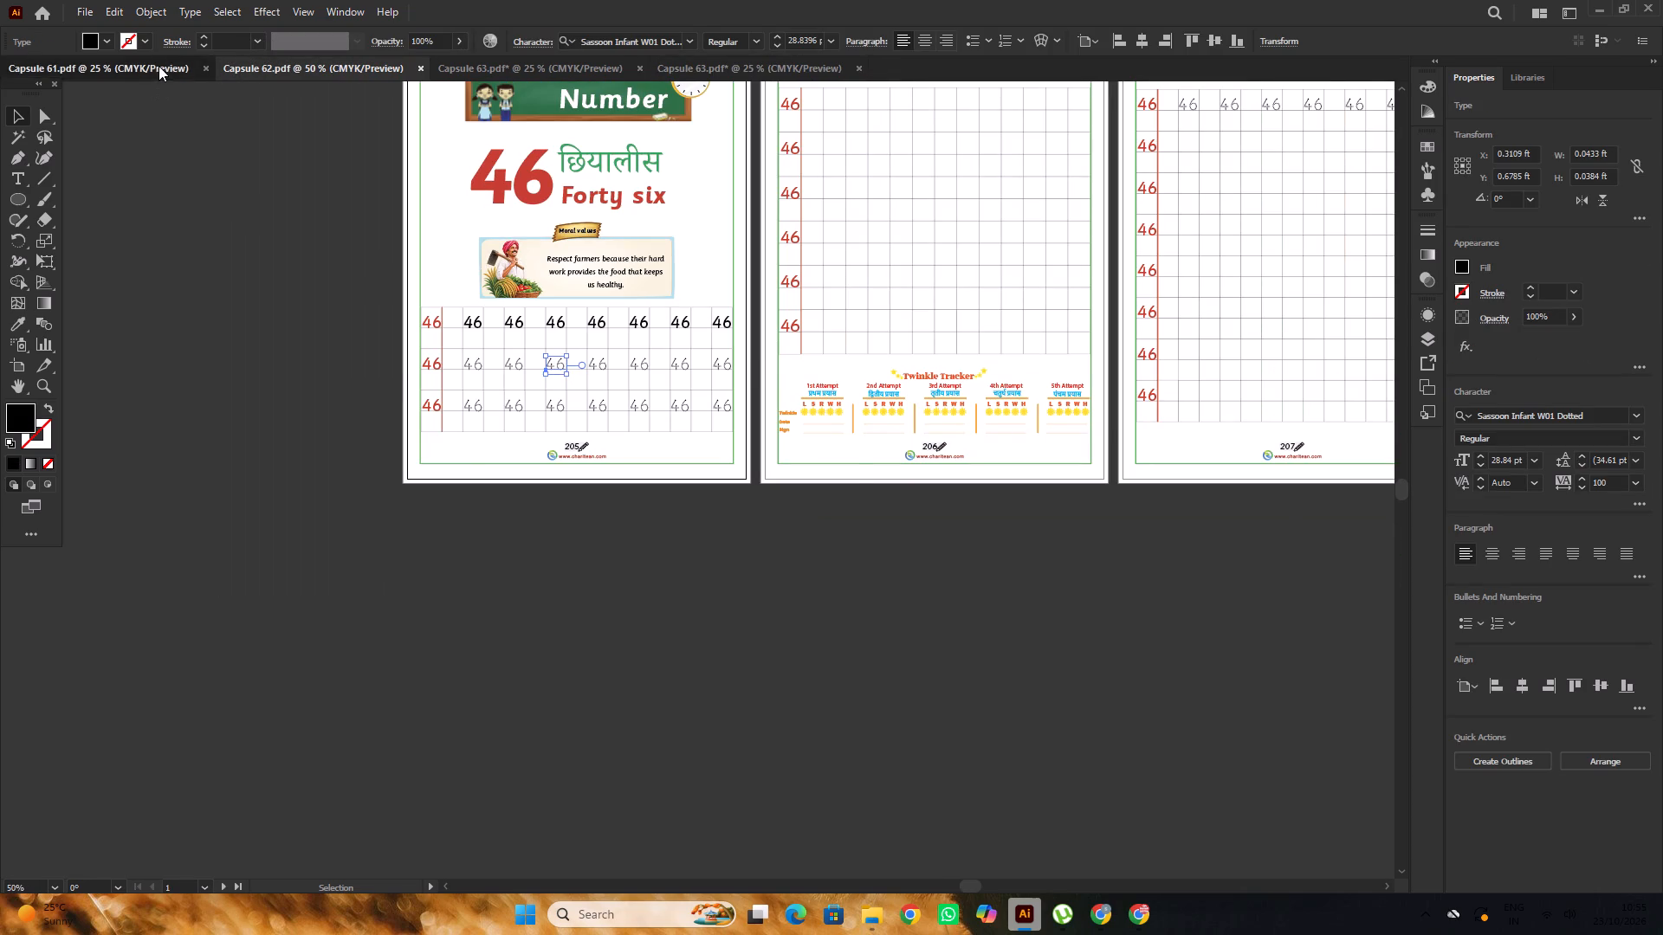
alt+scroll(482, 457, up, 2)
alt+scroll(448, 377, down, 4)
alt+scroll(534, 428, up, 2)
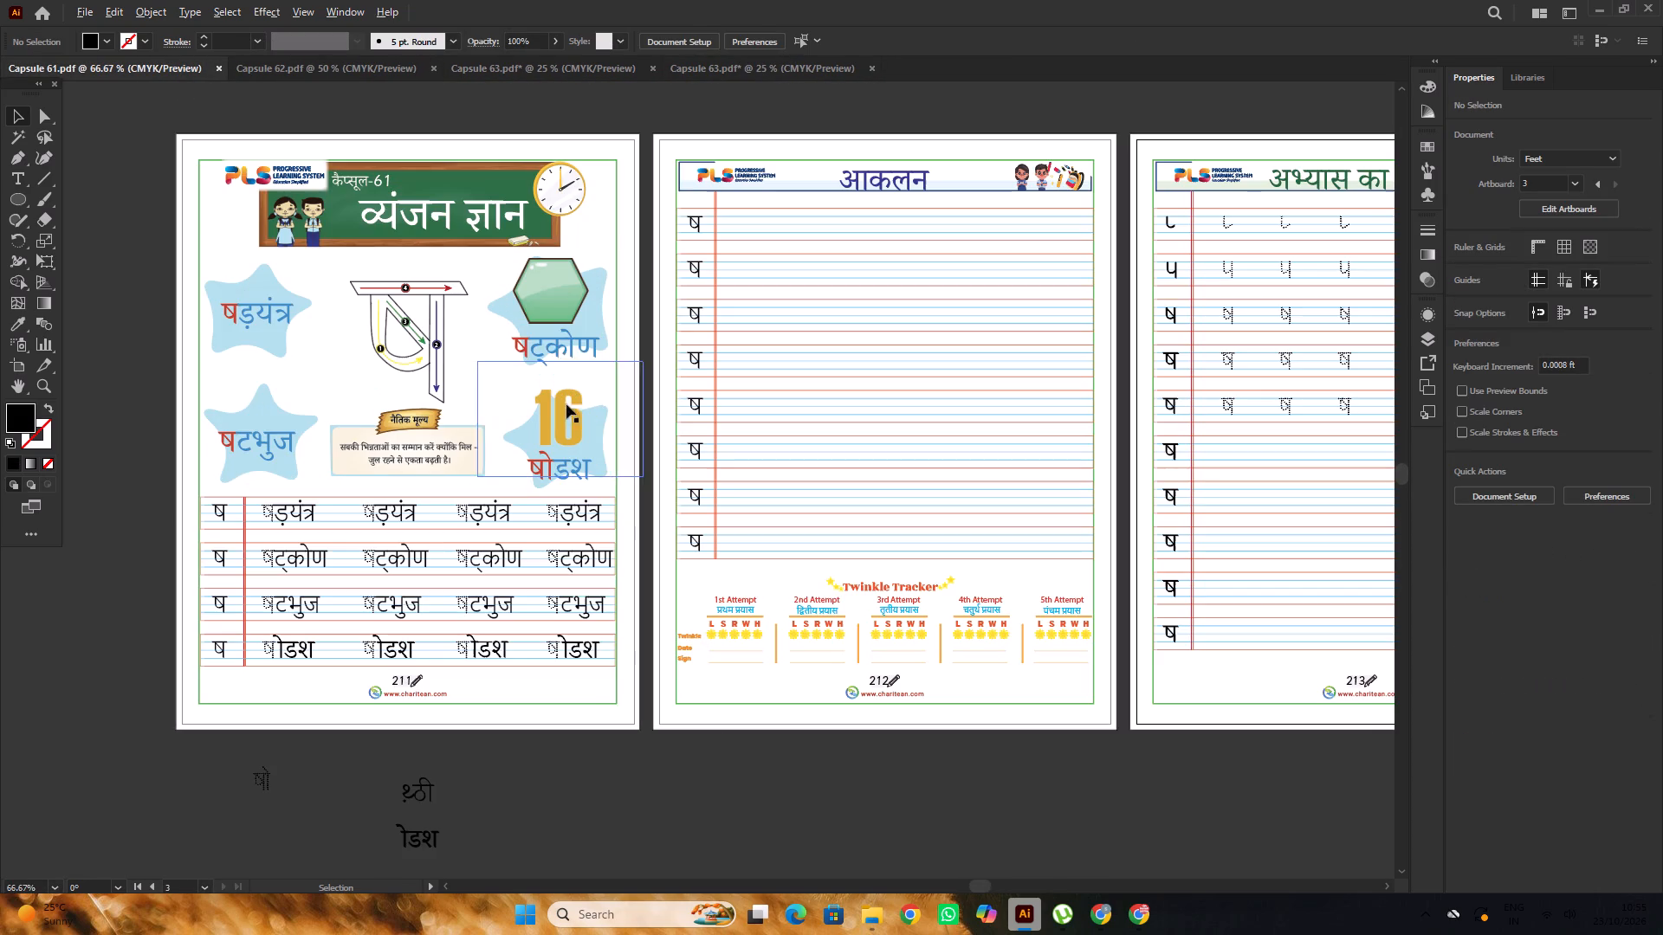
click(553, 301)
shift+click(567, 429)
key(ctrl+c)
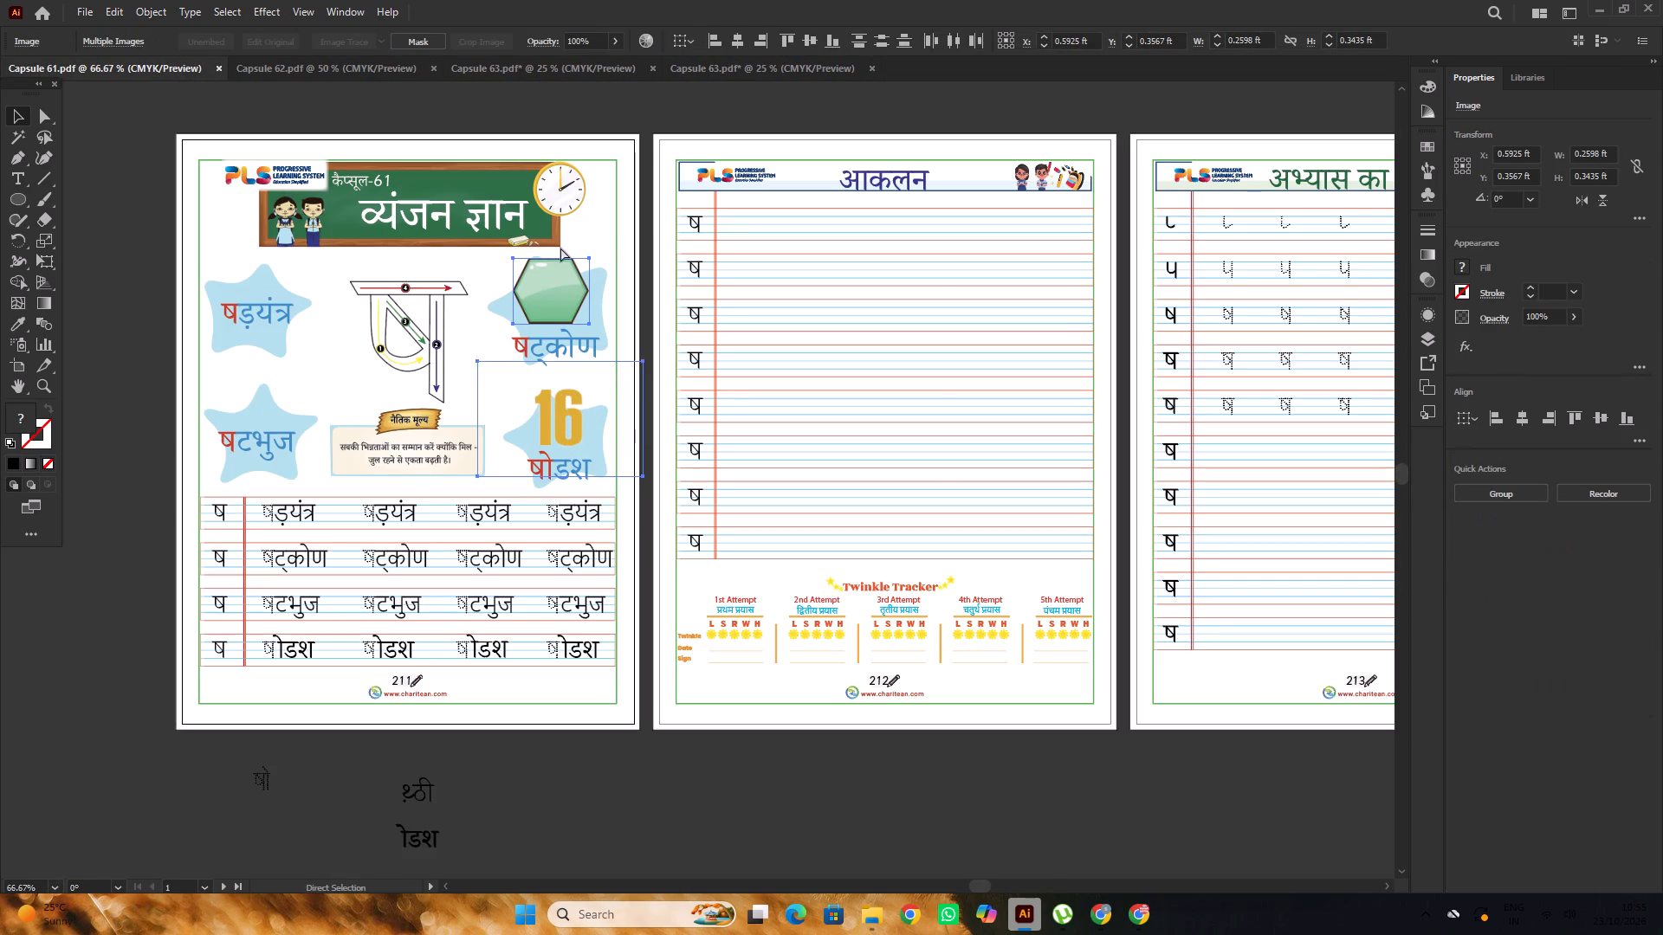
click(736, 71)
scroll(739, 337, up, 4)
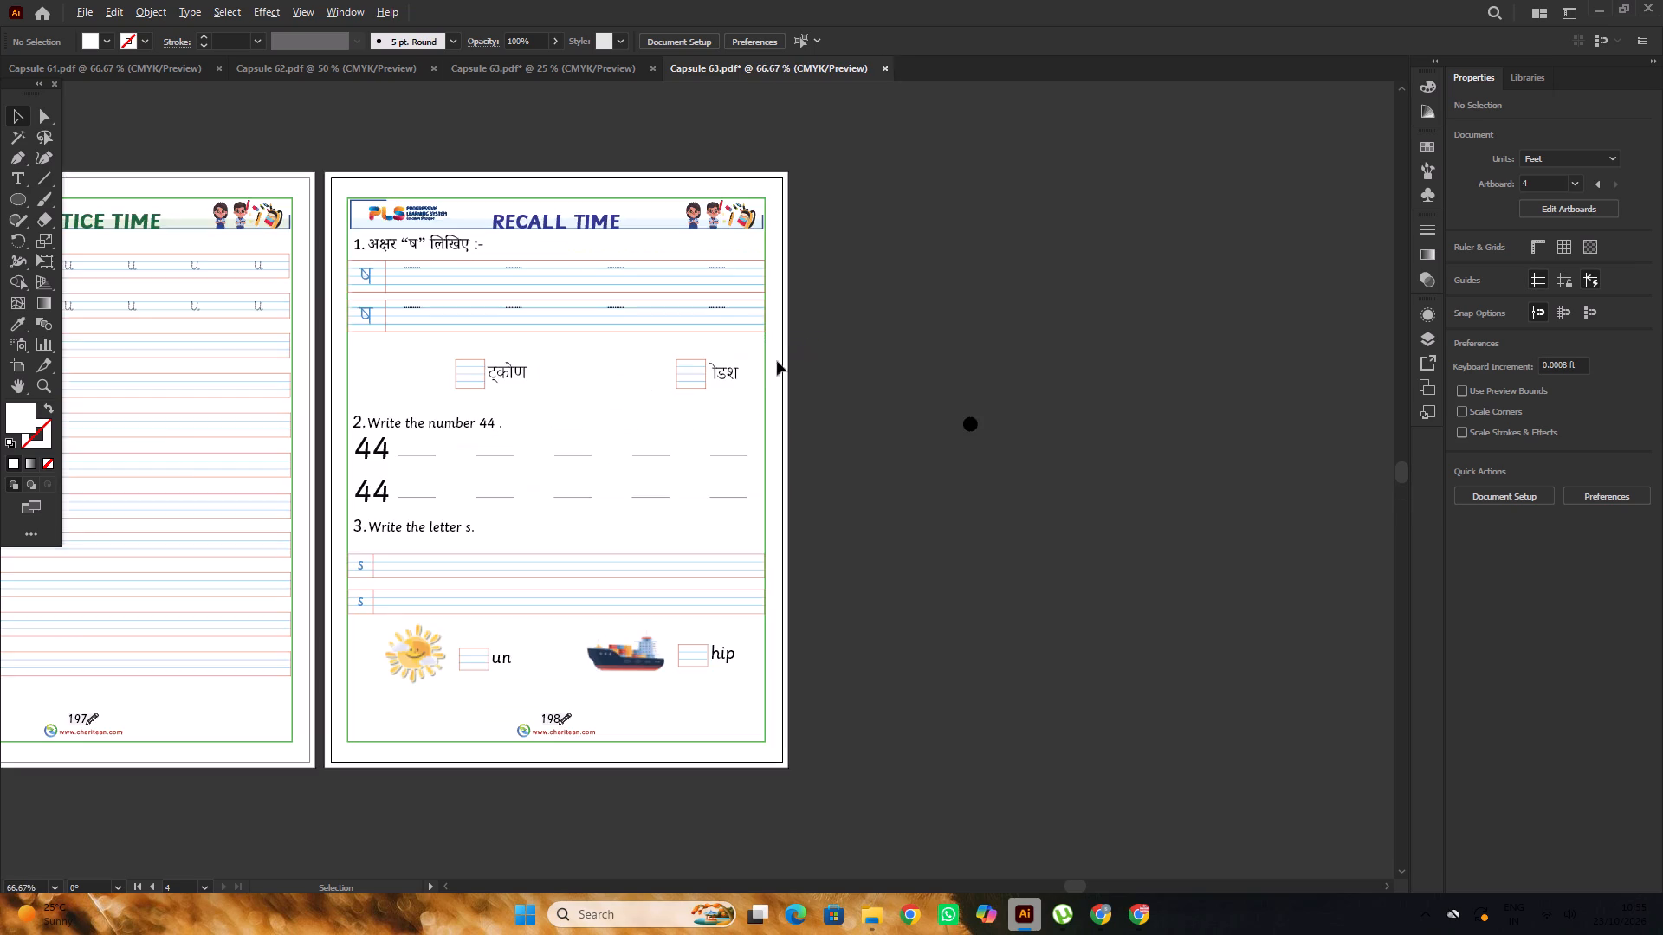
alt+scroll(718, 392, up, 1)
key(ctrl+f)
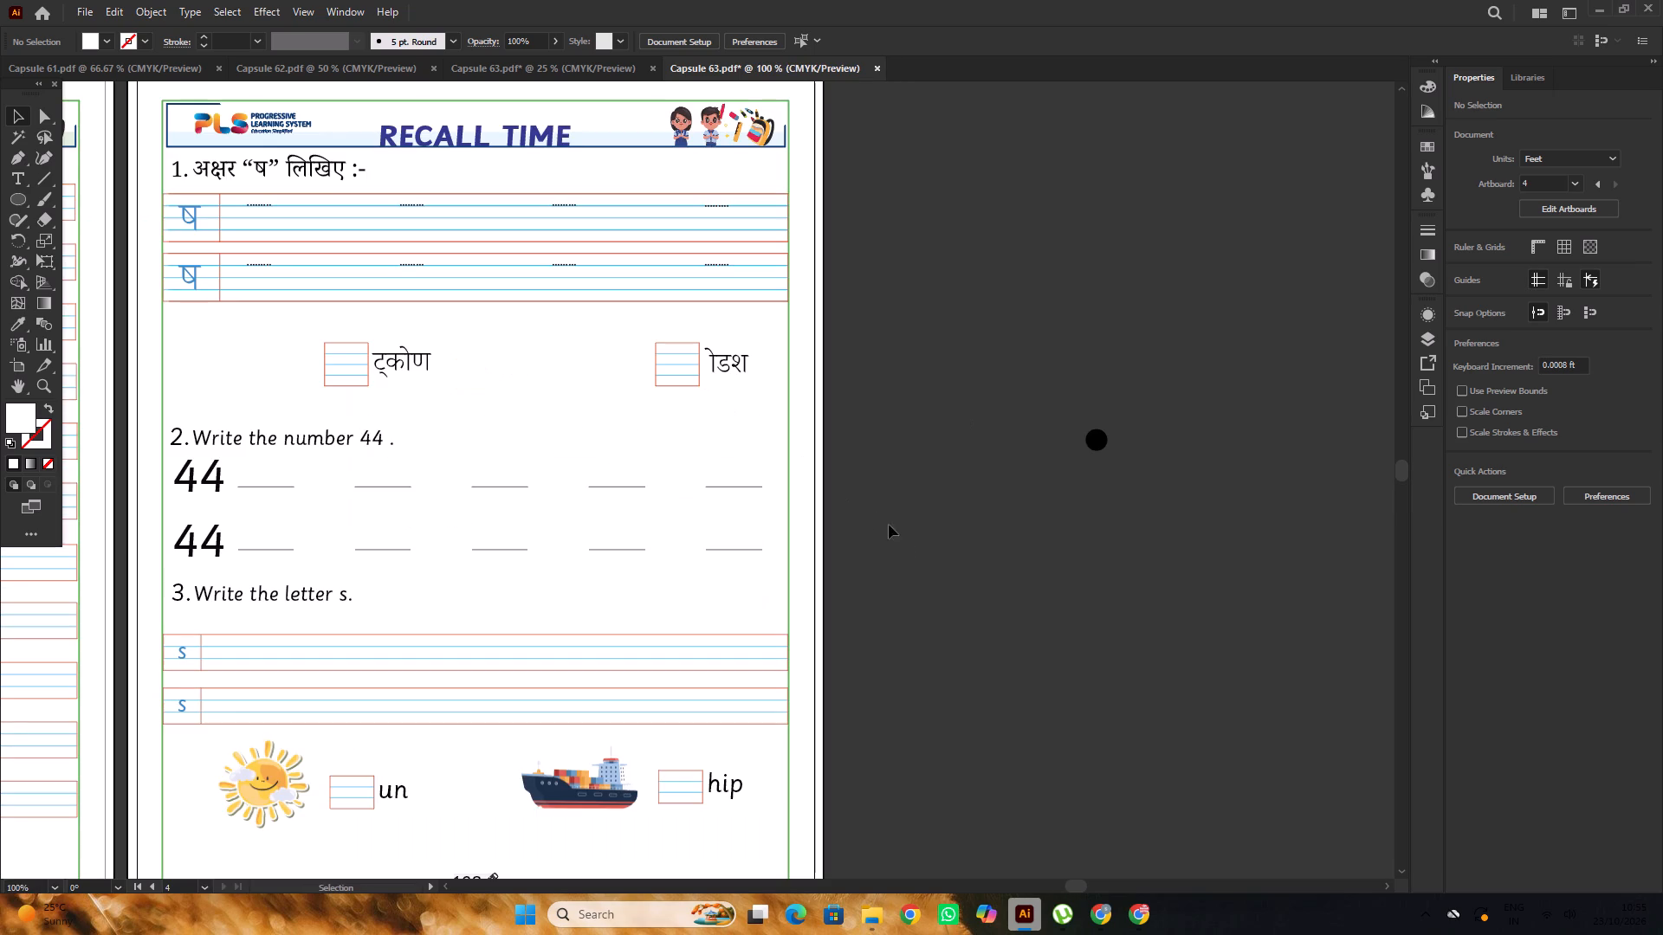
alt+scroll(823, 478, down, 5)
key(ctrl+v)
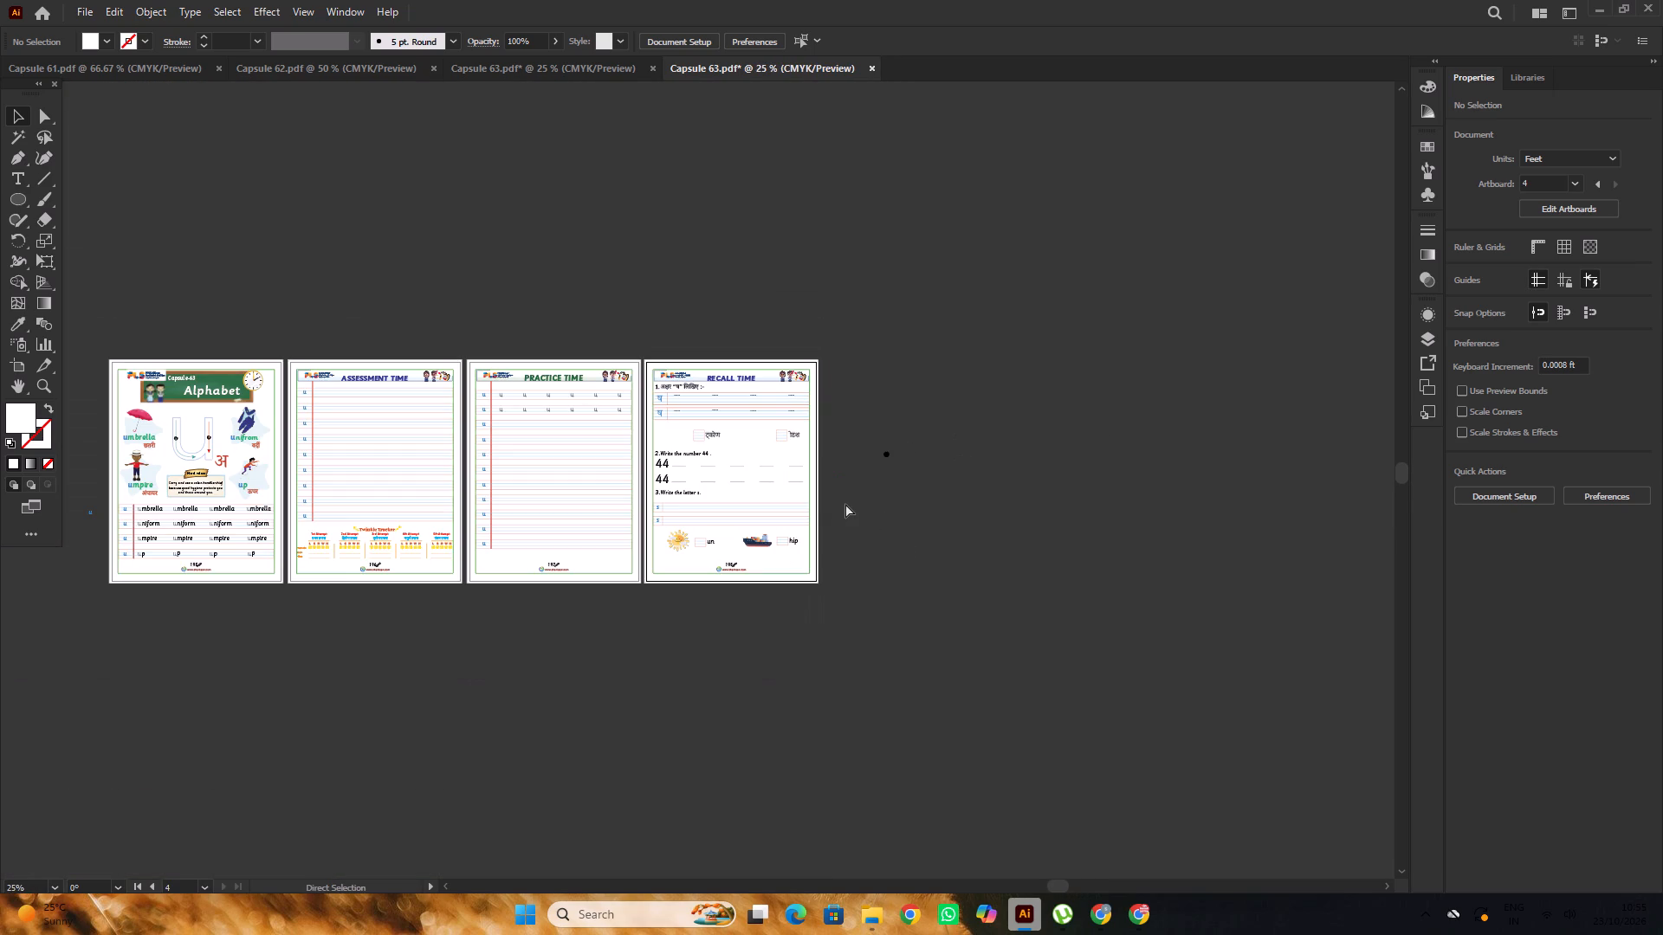
Bring the green hexagon and 16 pictures from Capsule 61 onto the empty canvas beside the Capsule 63 Recall Time page.
click(146, 72)
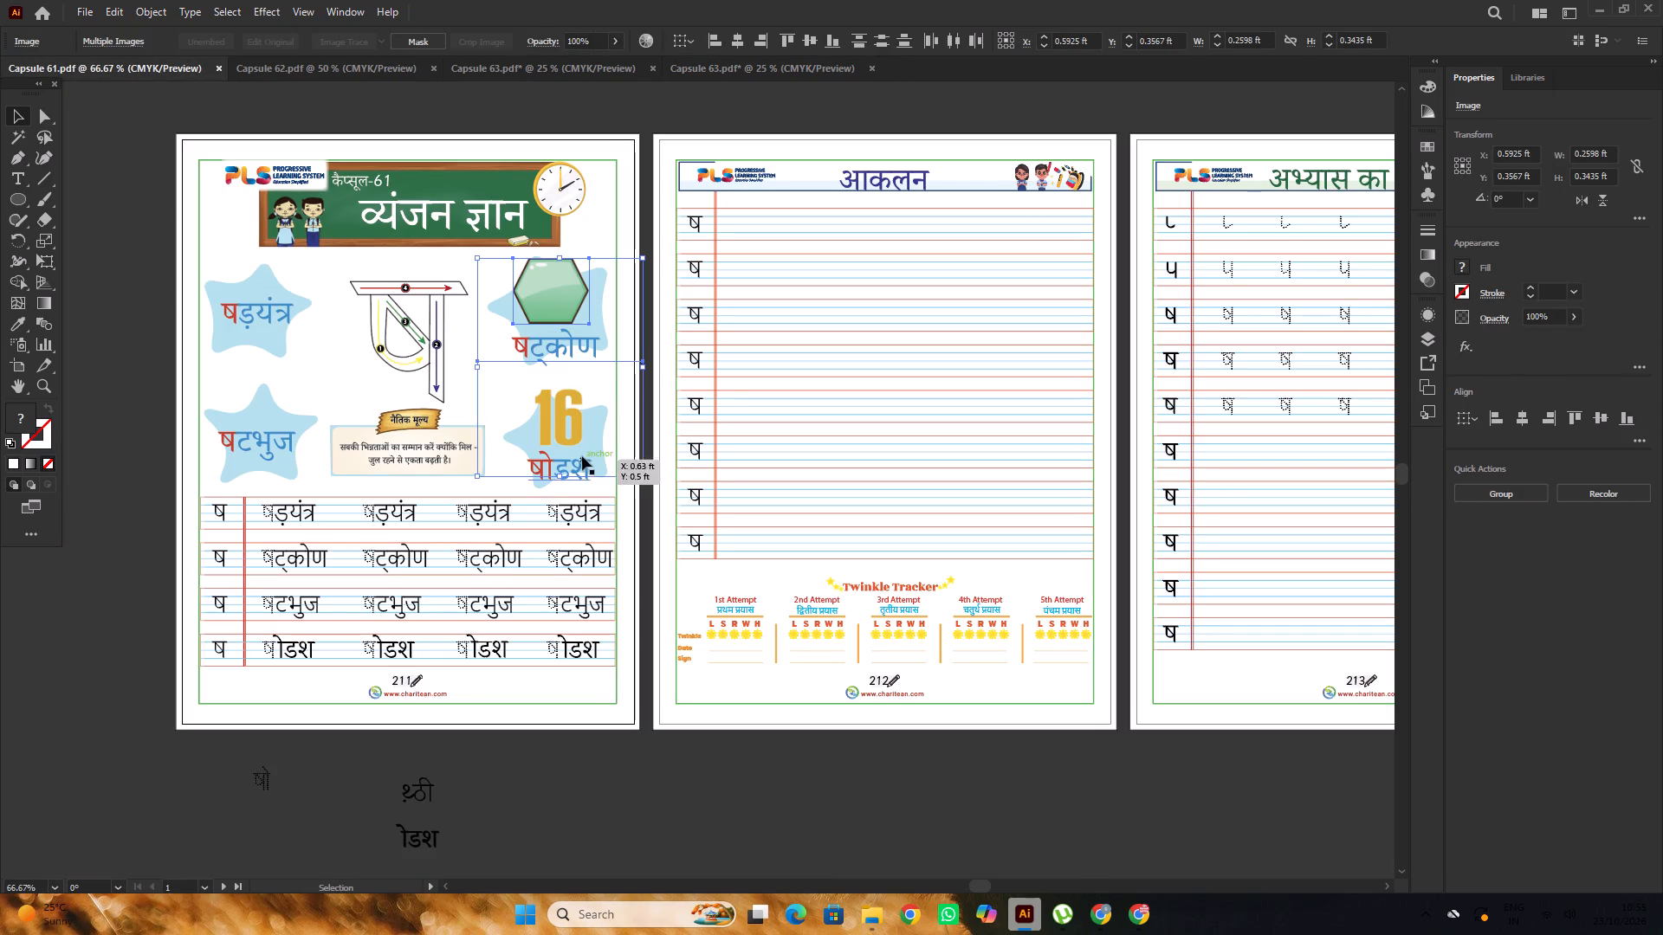
shift+click(551, 430)
shift+click(559, 427)
alt+drag(561, 429, 1030, 330)
click(1052, 463)
scroll(1004, 382, down, 4)
alt+scroll(970, 374, up, 5)
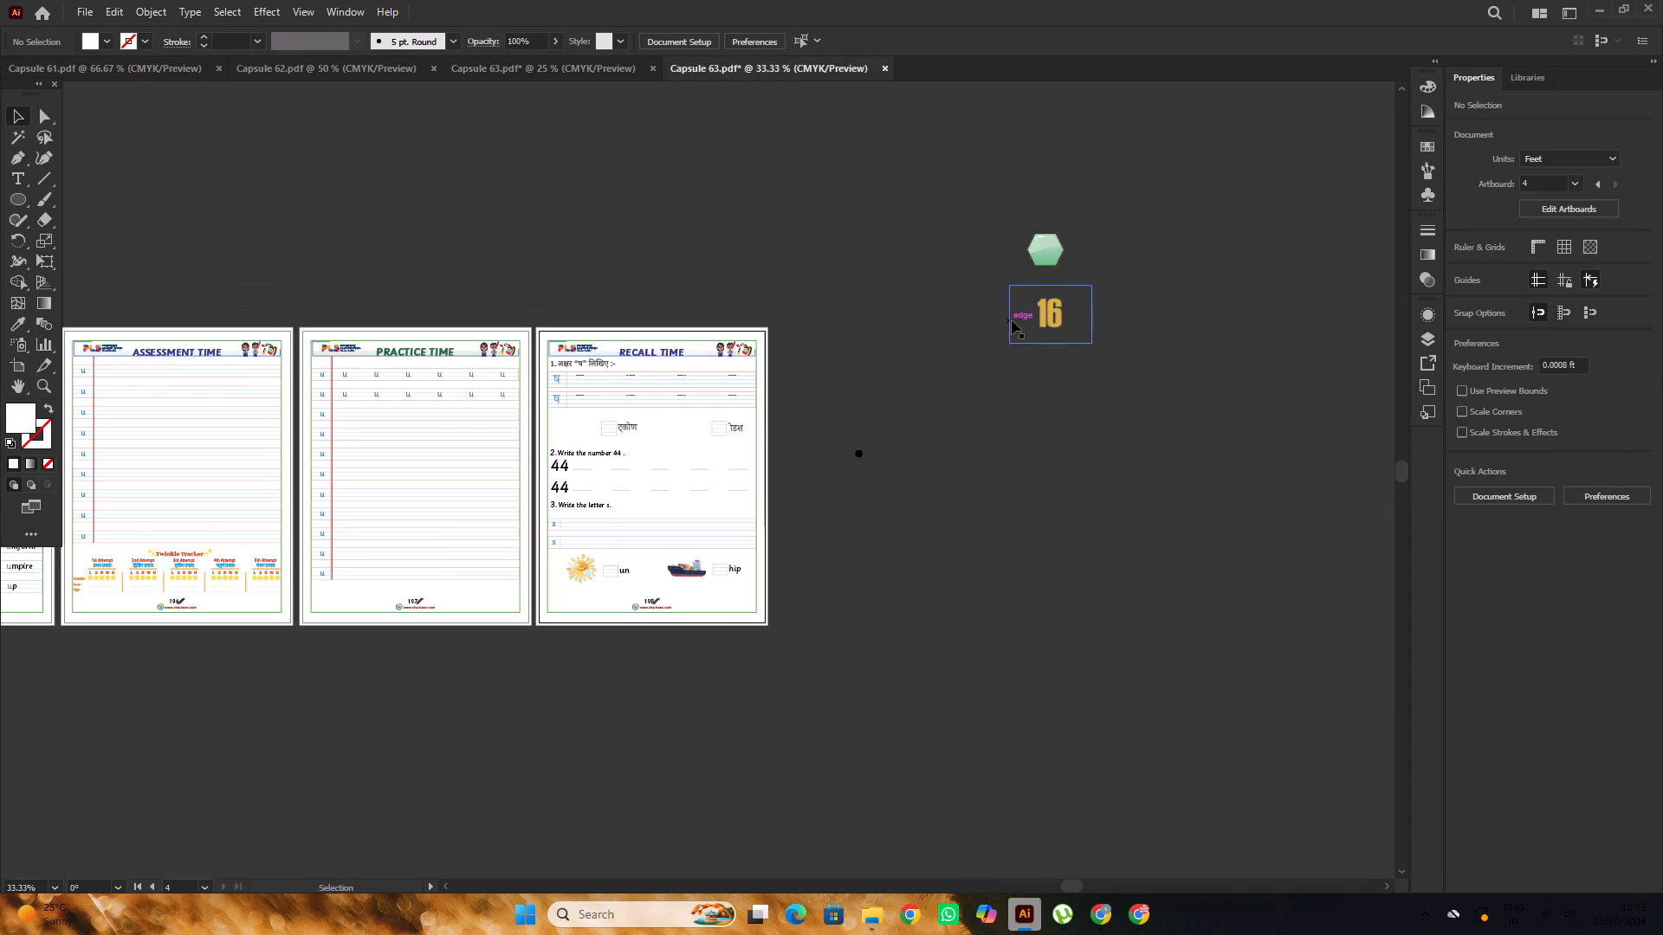
Place the hexagon before the ट्कोण writing box and scale it down to about 0.093 by 0.080 ft.
drag(1052, 260, 564, 442)
click(566, 442)
alt+scroll(584, 436, up, 3)
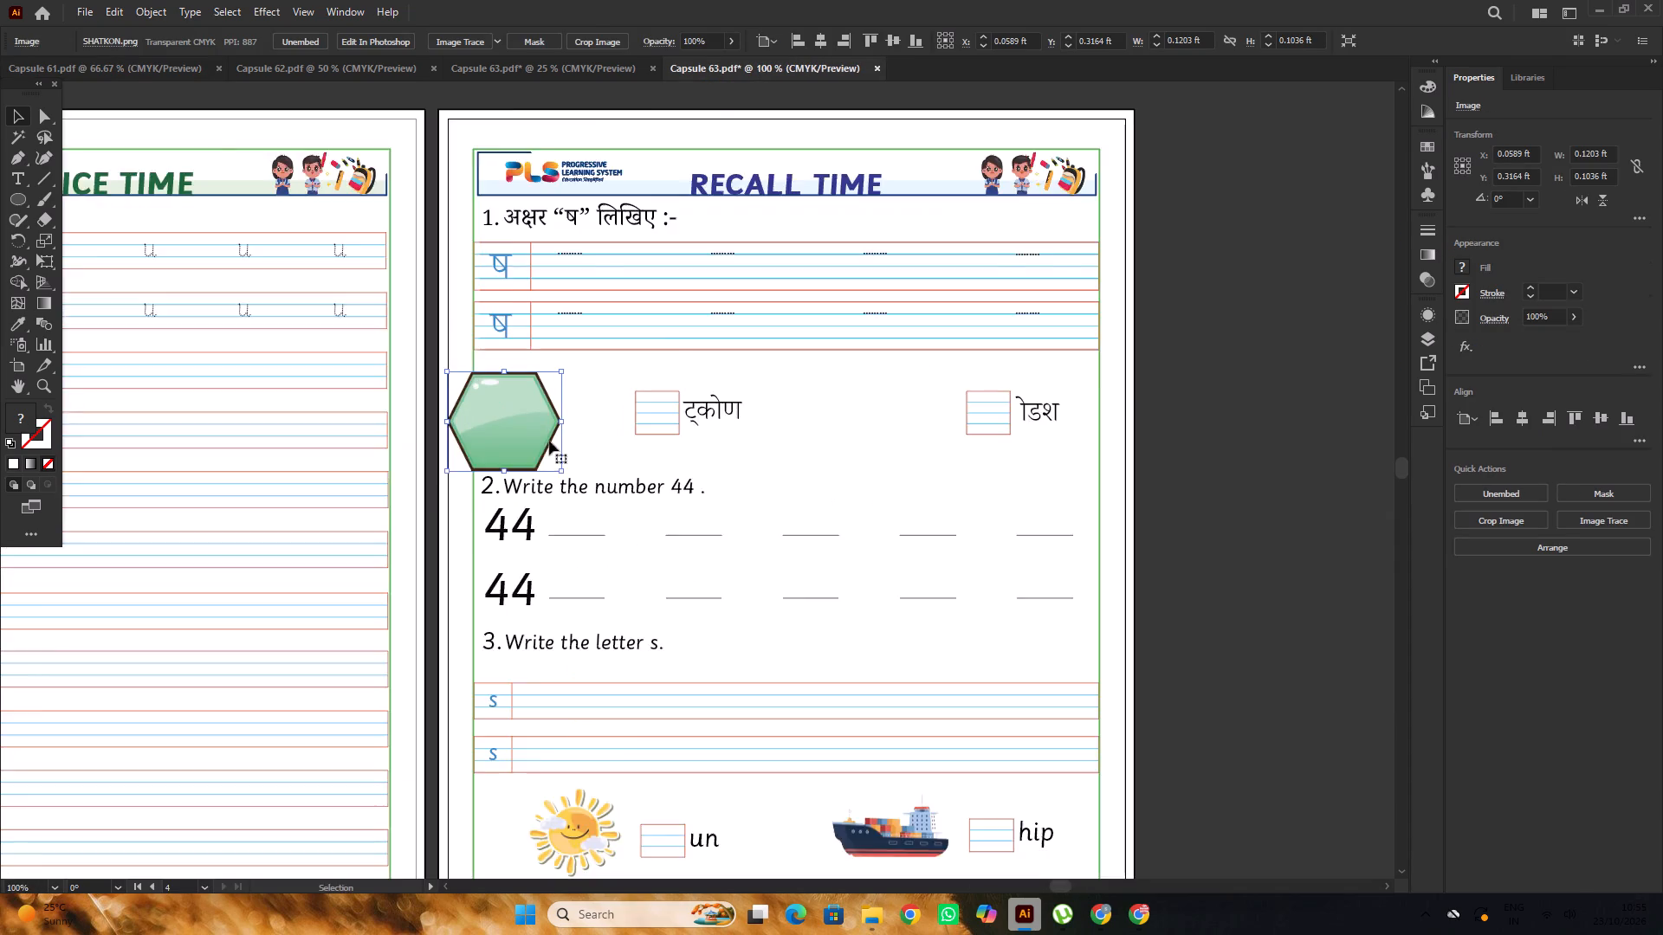
alt+scroll(547, 438, up, 1)
drag(530, 434, 620, 410)
alt+shift+drag(659, 464, 653, 444)
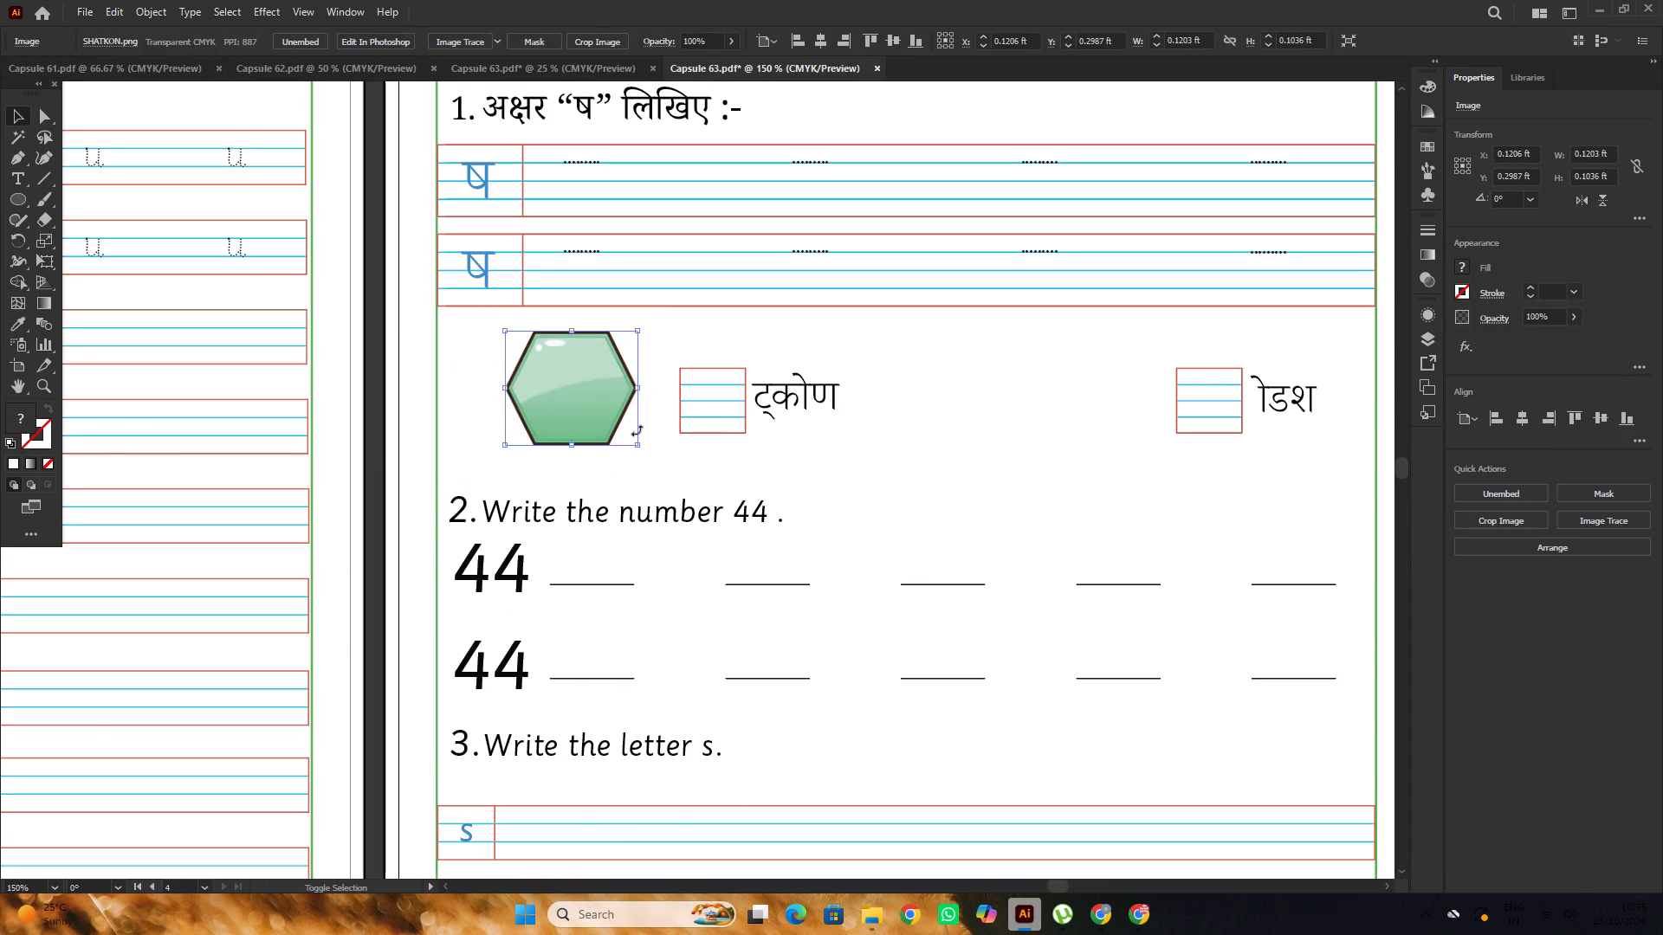
drag(580, 383, 596, 402)
alt+scroll(383, 362, down, 2)
click(966, 455)
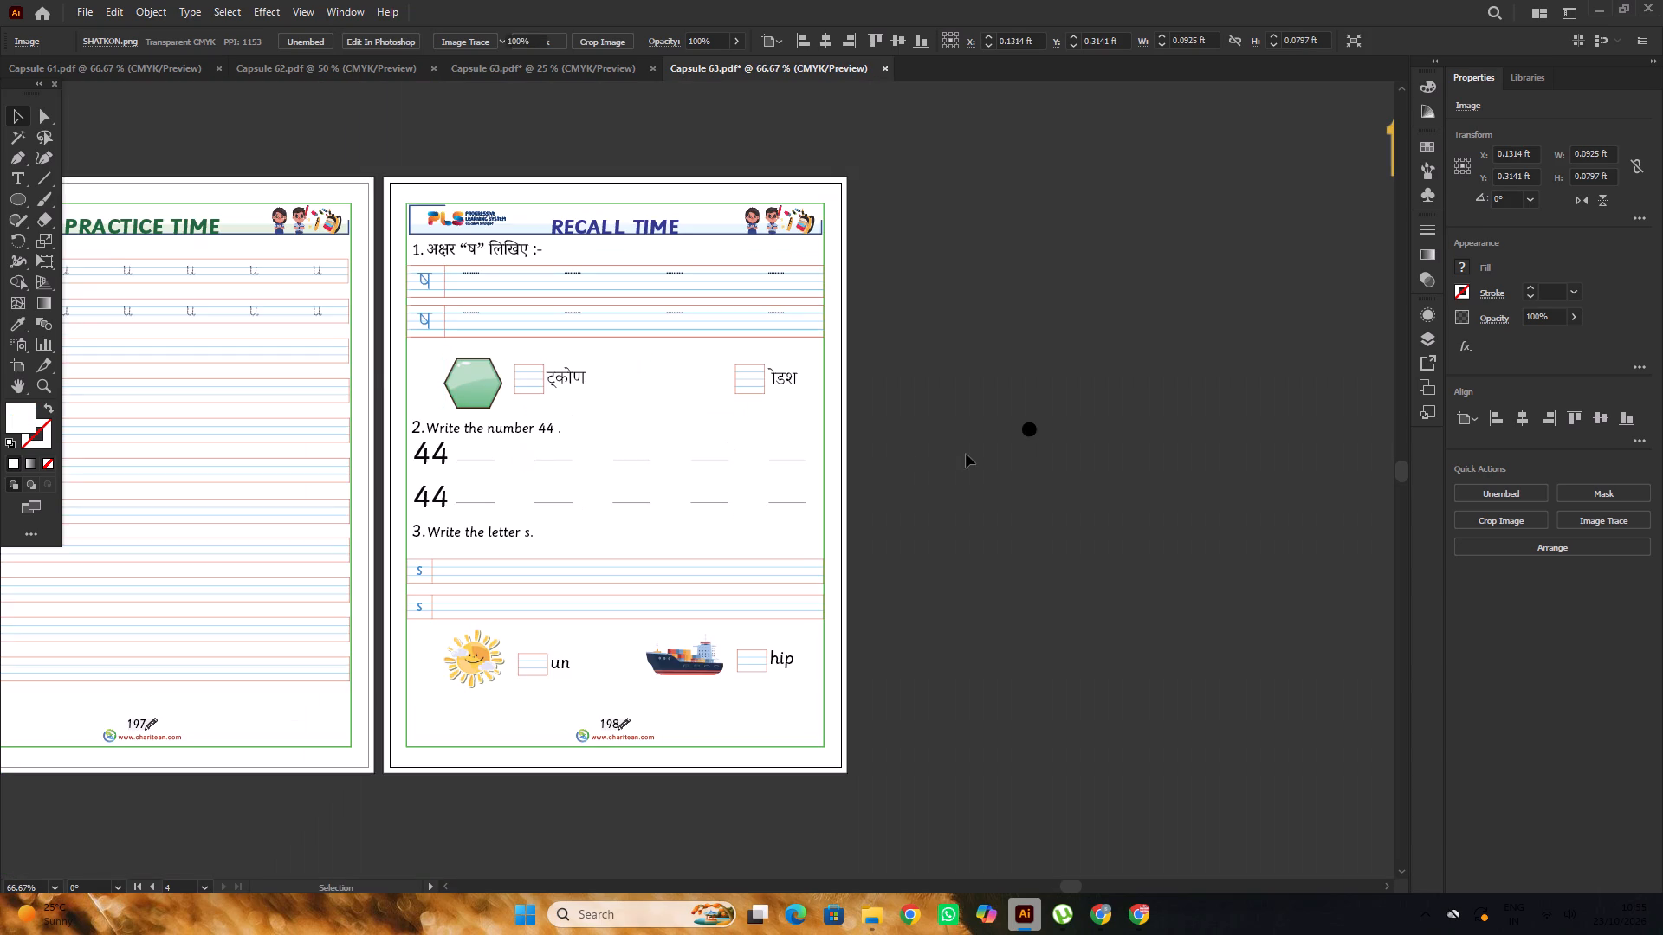
Place the 16 picture just before the ोडश writing box, roughly level with the hexagon.
alt+scroll(868, 397, down, 2)
drag(1149, 280, 779, 394)
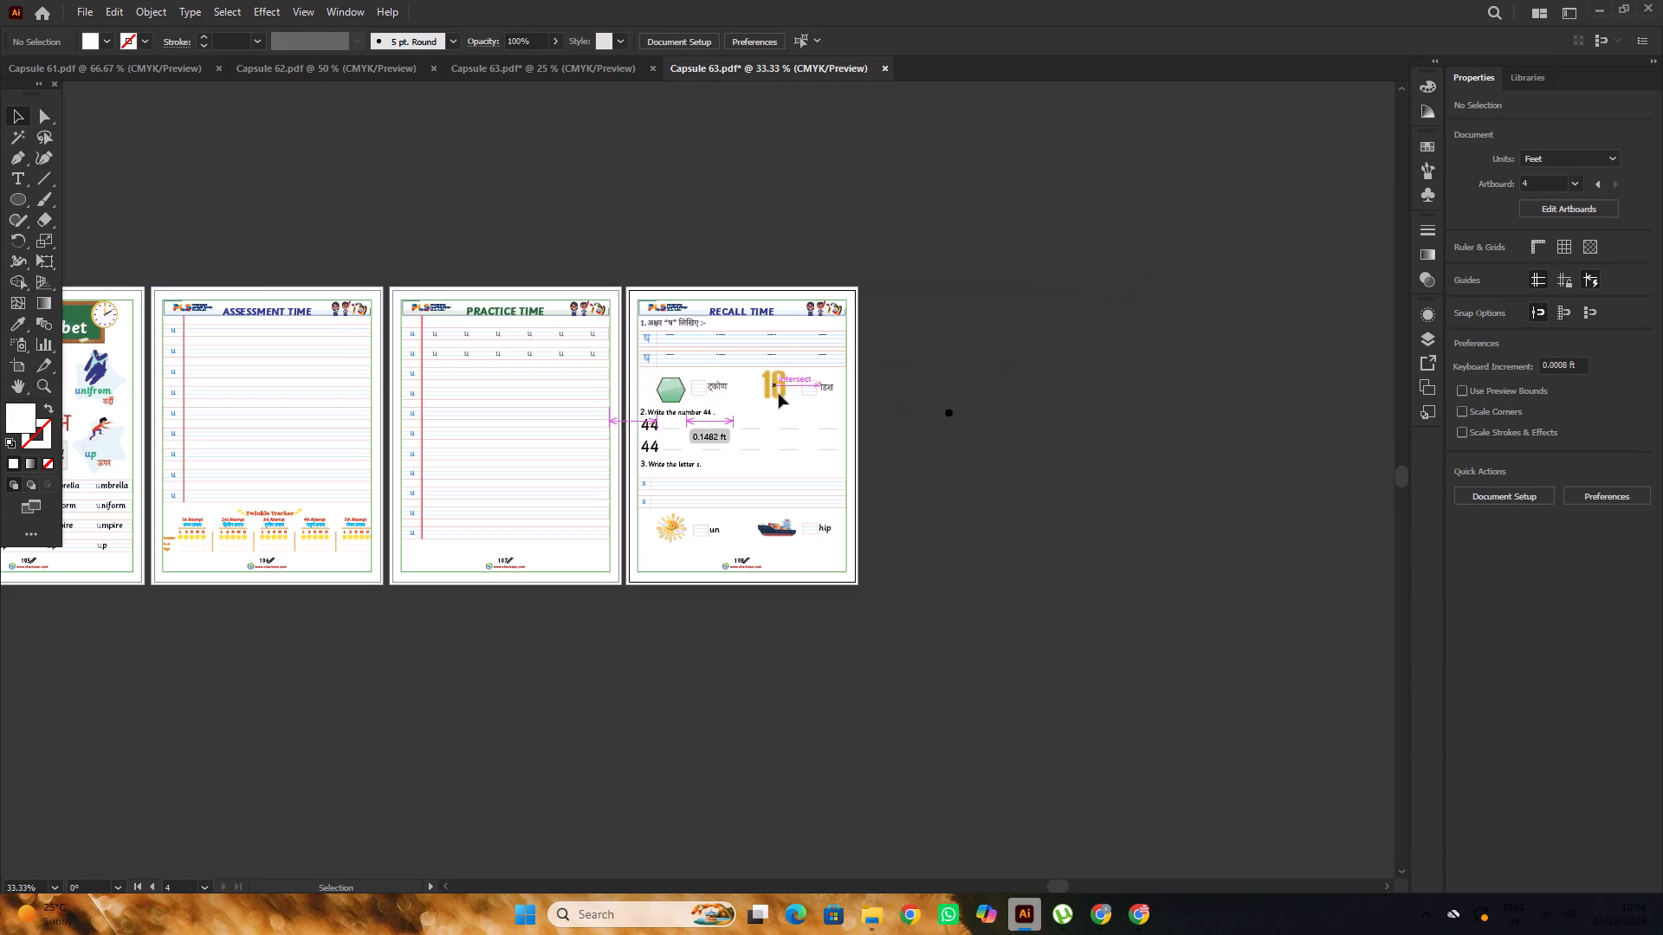
drag(779, 394, 792, 397)
alt+scroll(835, 404, up, 5)
drag(666, 407, 670, 403)
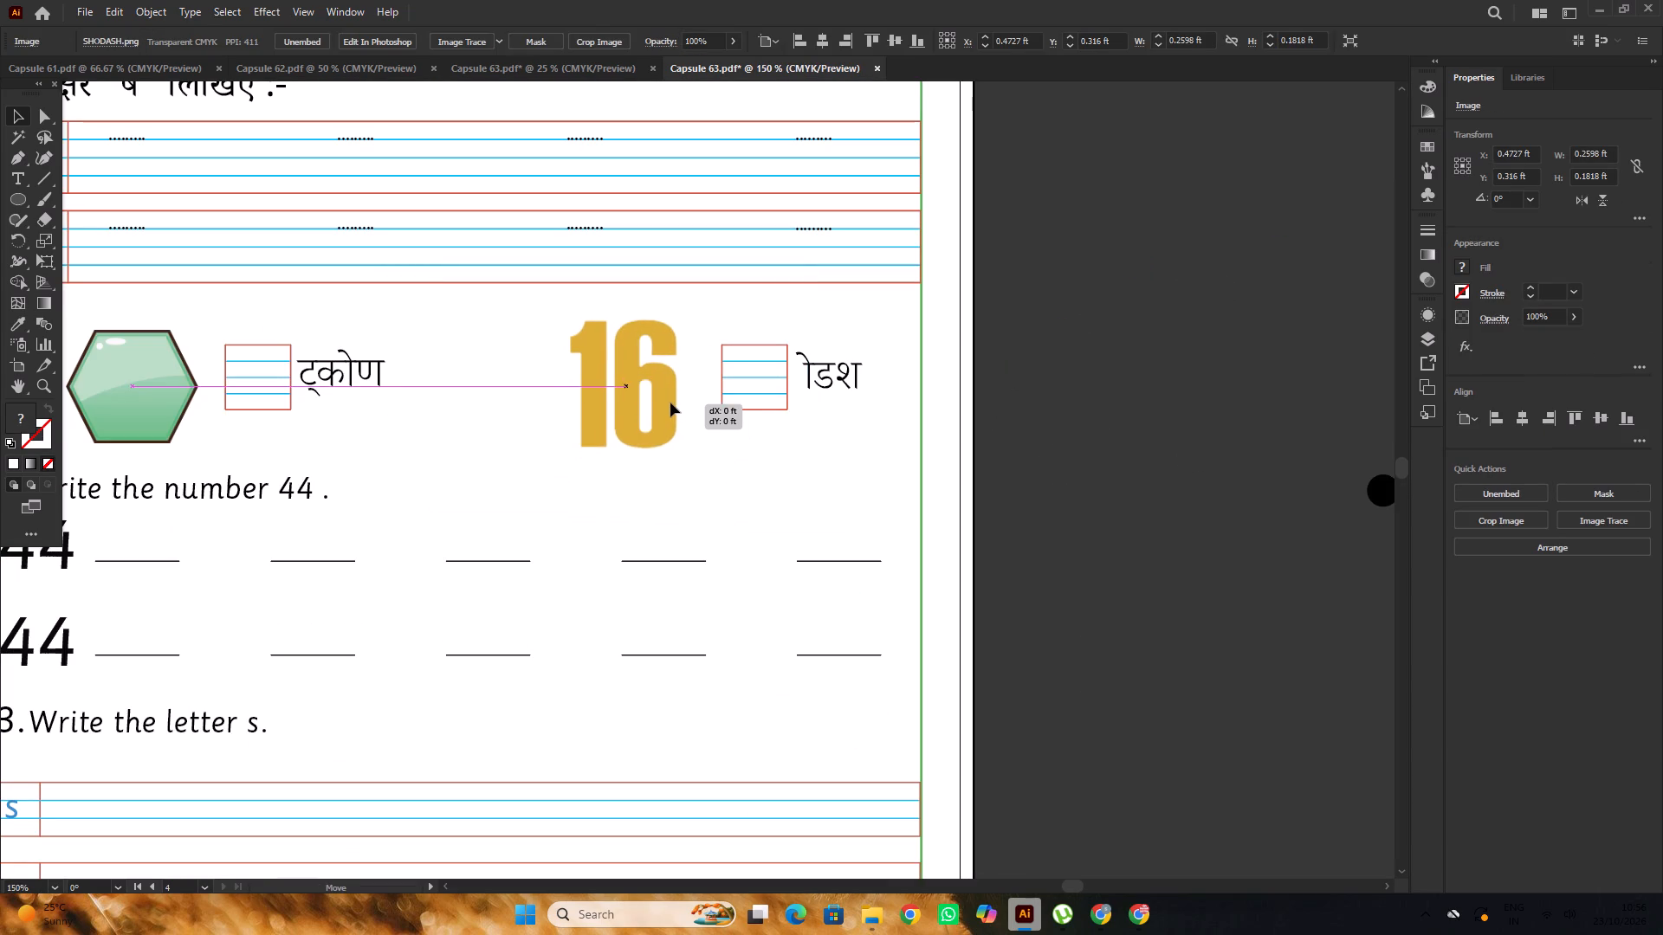
drag(670, 403, 670, 396)
alt+scroll(707, 409, down, 2)
click(899, 394)
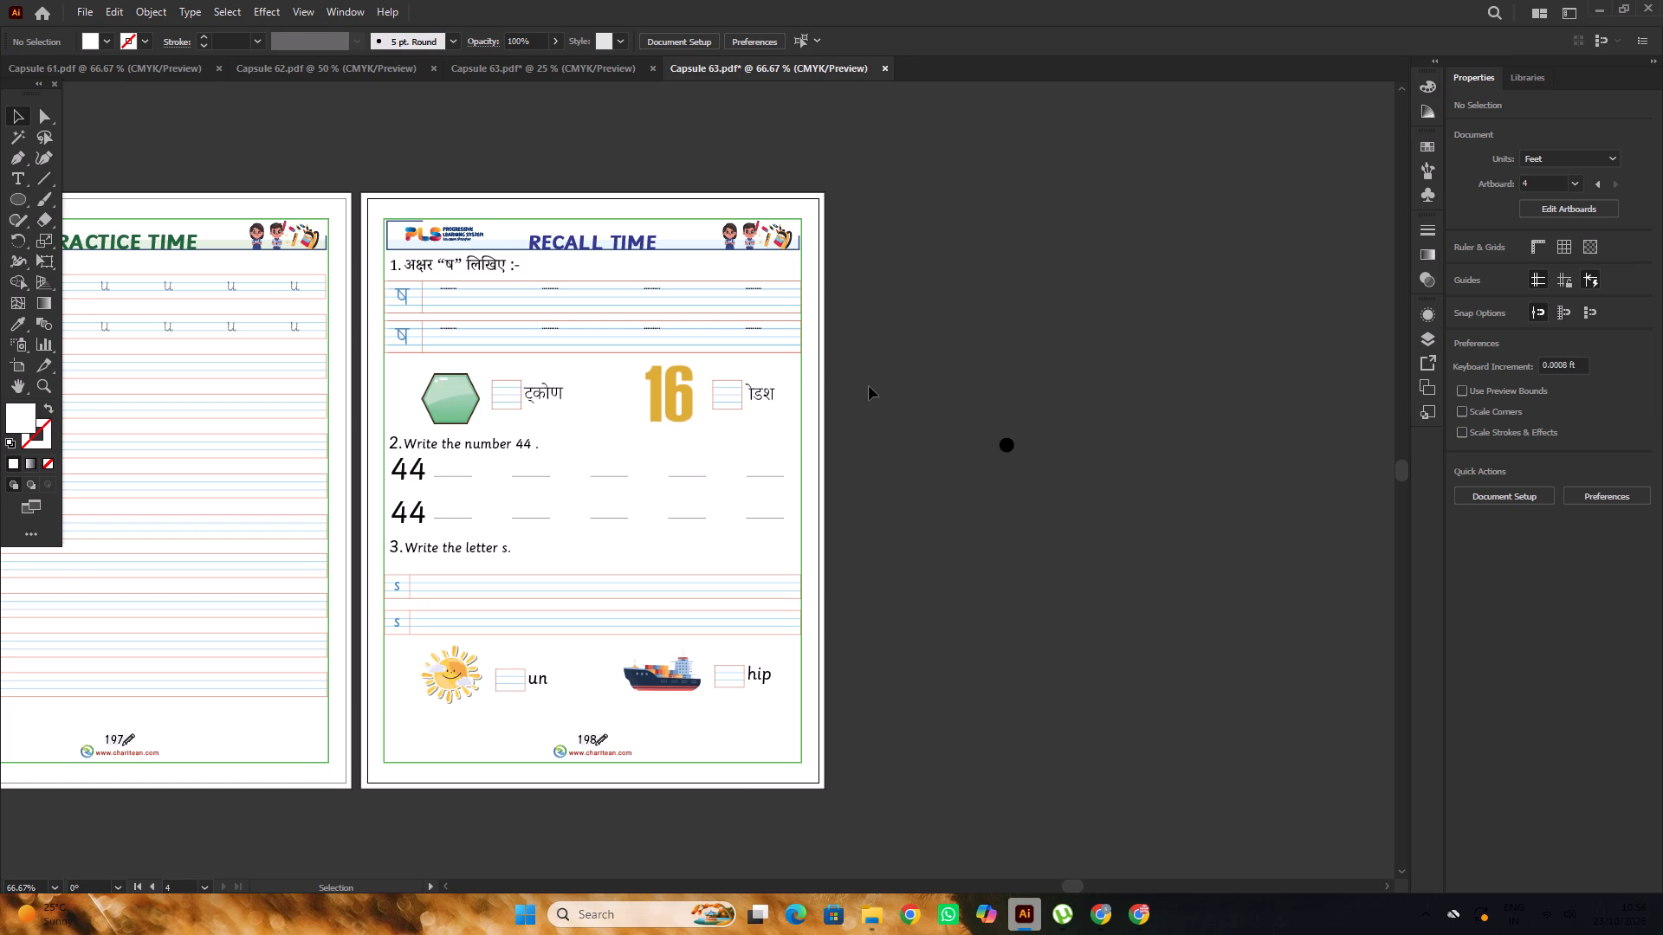
scroll(783, 368, down, 2)
alt+scroll(673, 361, up, 2)
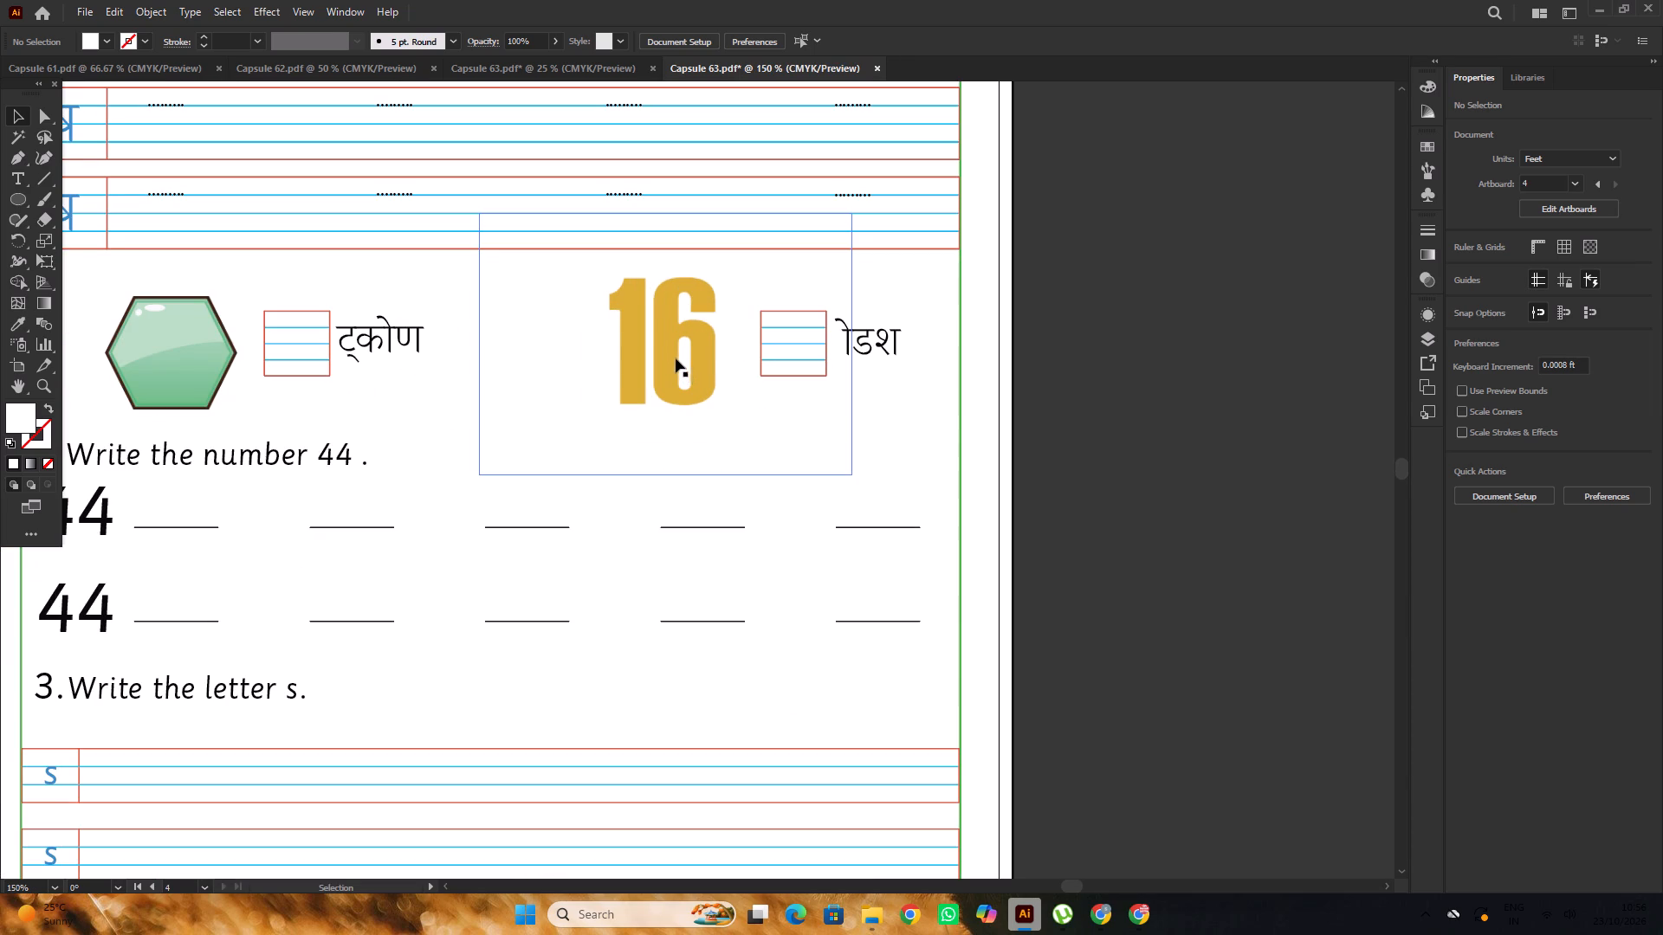
drag(675, 358, 675, 368)
alt+scroll(669, 357, down, 1)
key(space)
key(space)
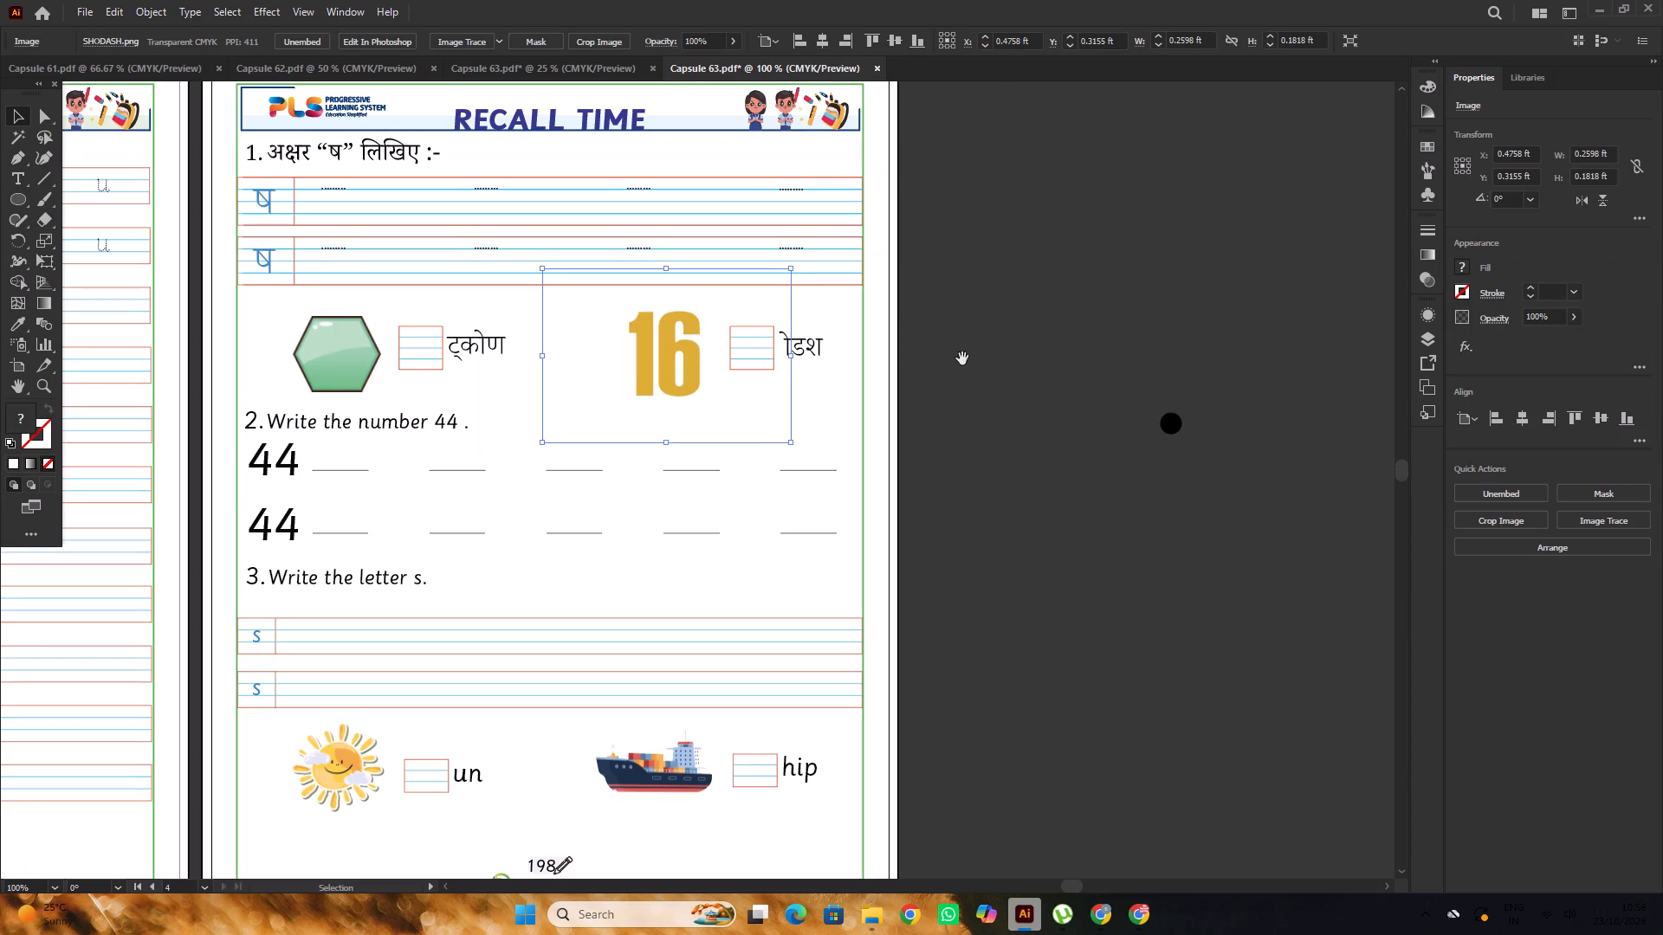
drag(938, 363, 883, 377)
click(925, 370)
Group the hexagon, the 16, both writing boxes and their words, and centre the group horizontally on the page.
click(227, 332)
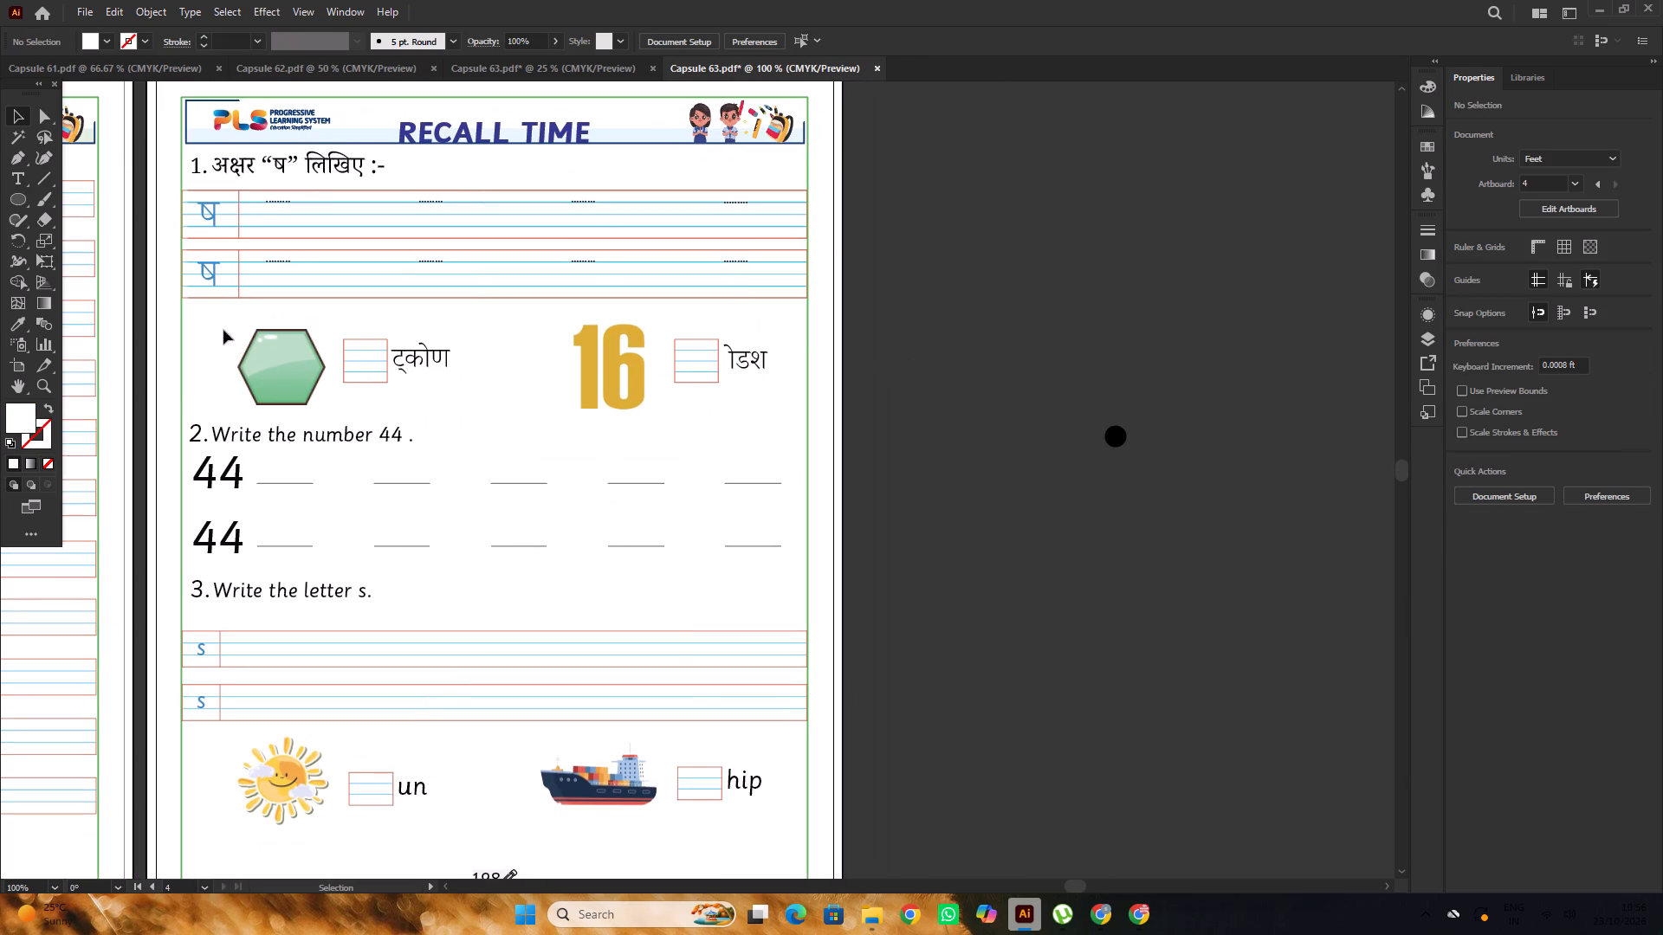
drag(214, 325, 766, 390)
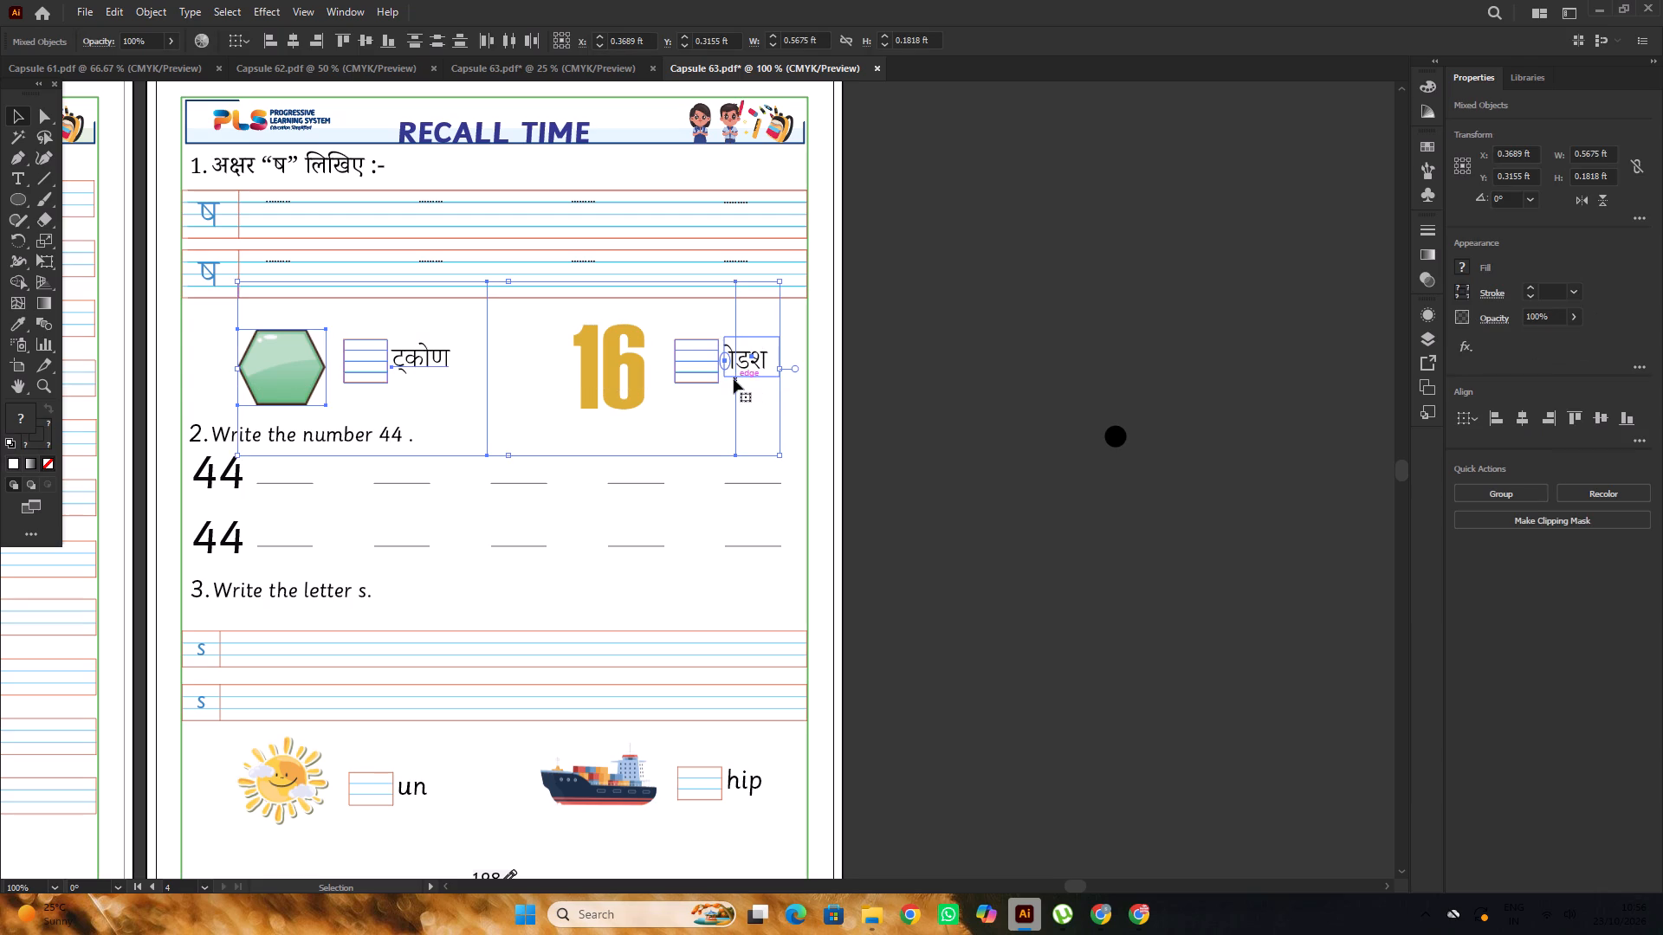
key(ctrl+g)
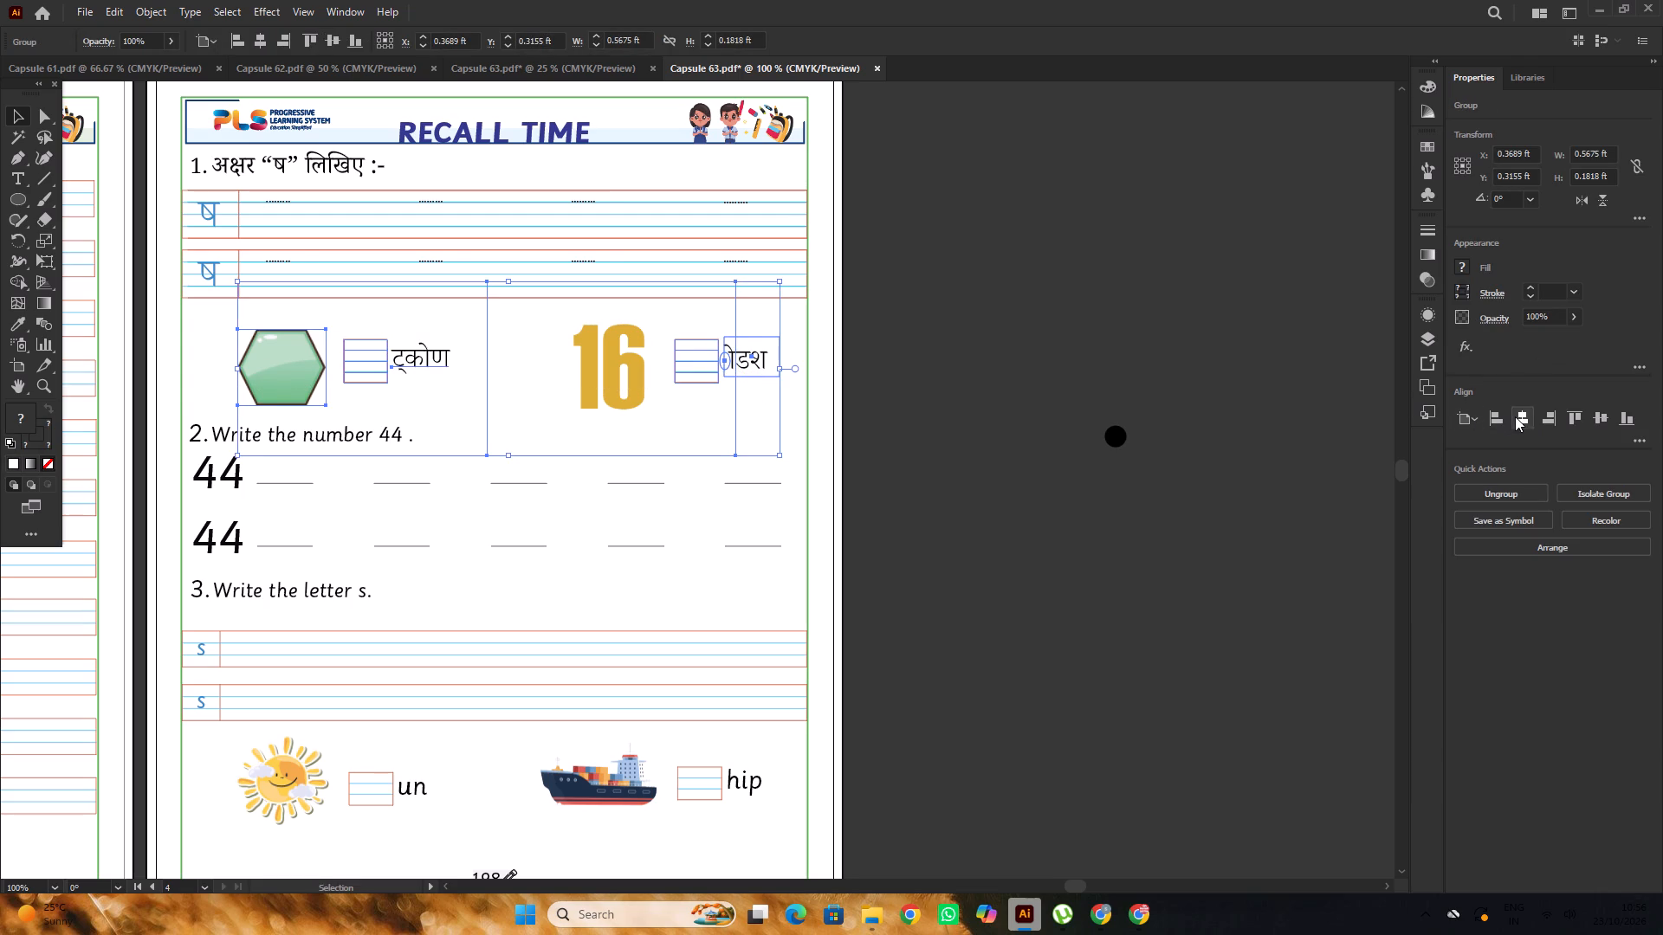
click(1515, 416)
click(1020, 324)
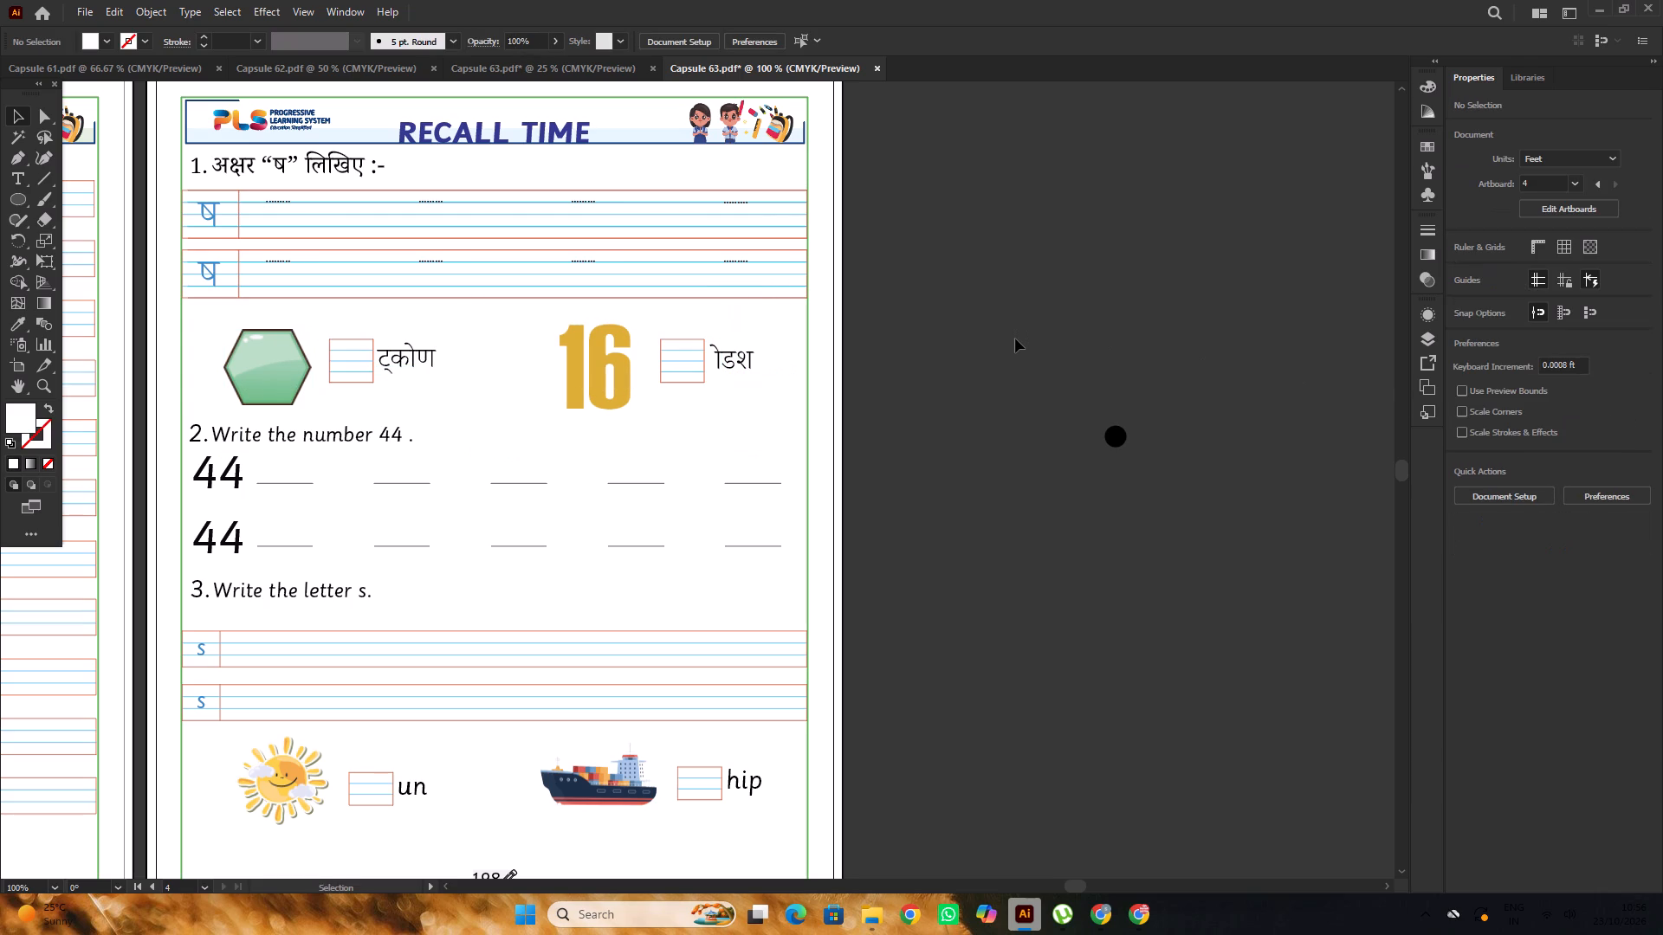
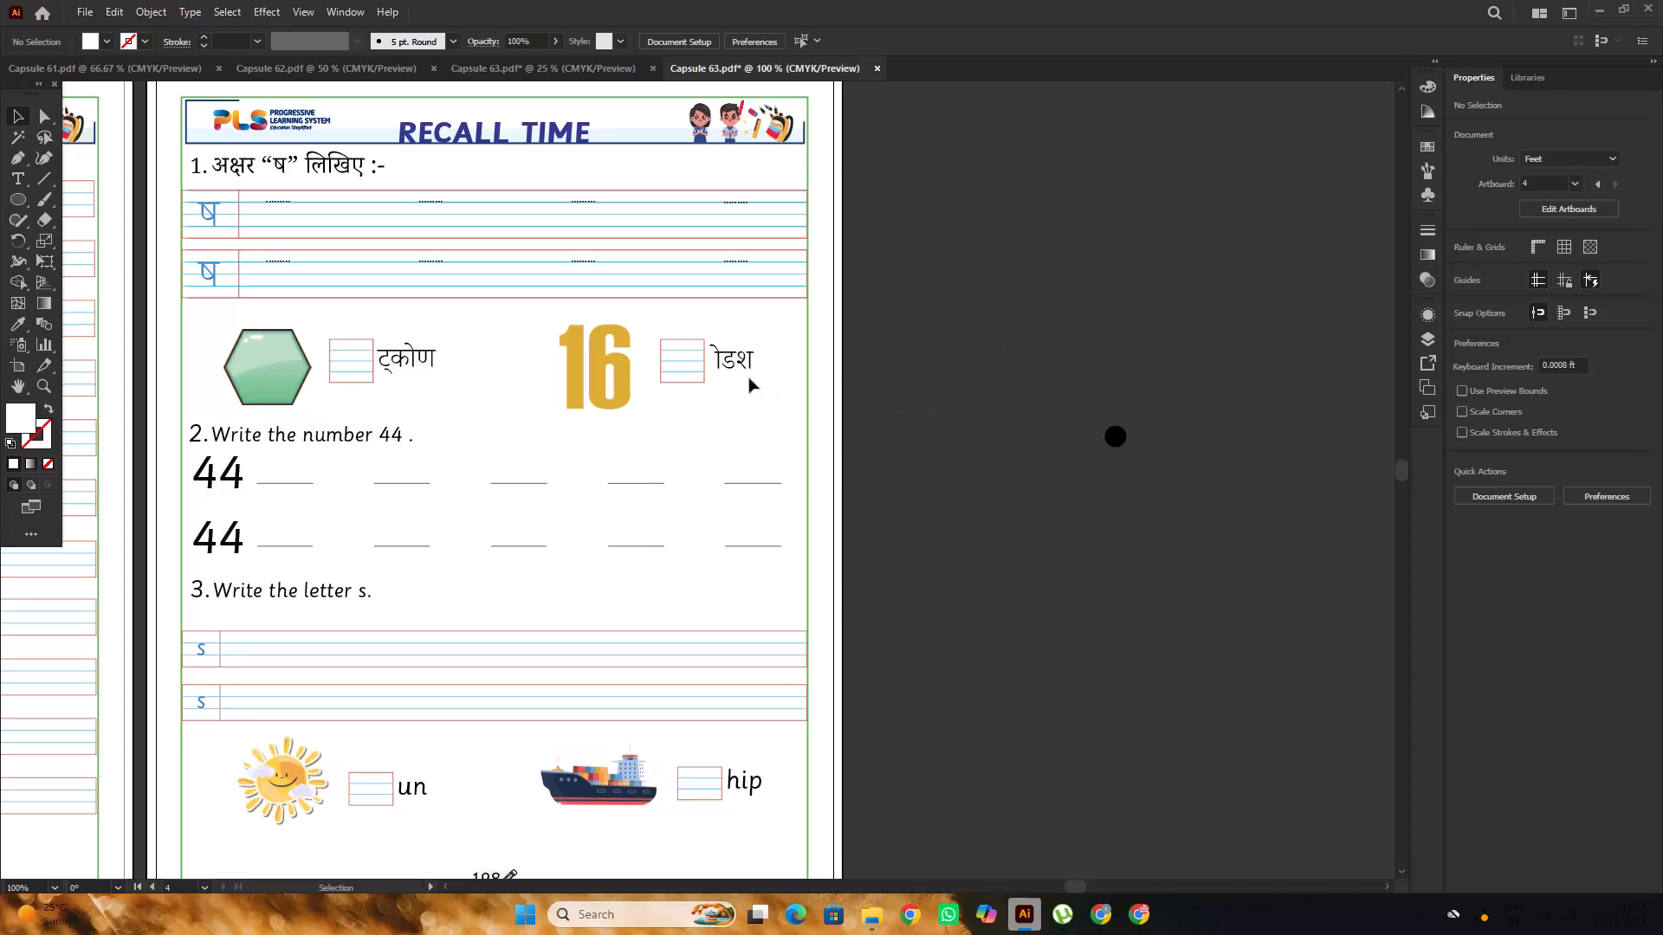
Change the number in the exercise 2 heading so it reads "Write the number 46 .".
alt+scroll(713, 366, down, 2)
alt+scroll(547, 424, up, 4)
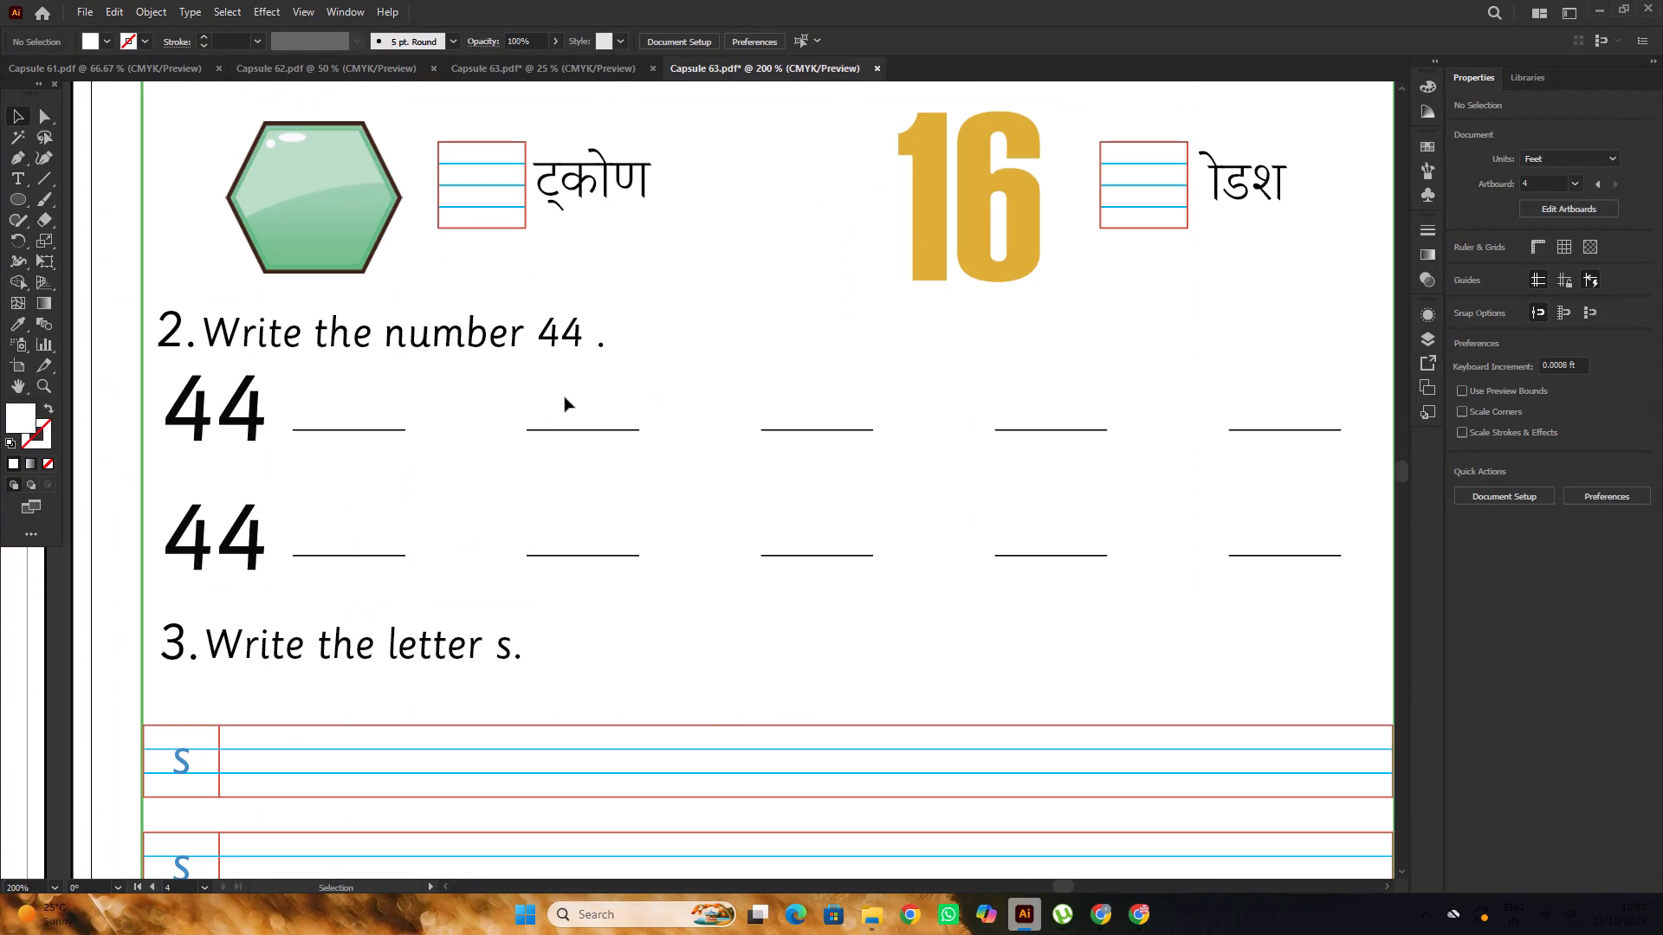
key(t)
drag(581, 337, 551, 358)
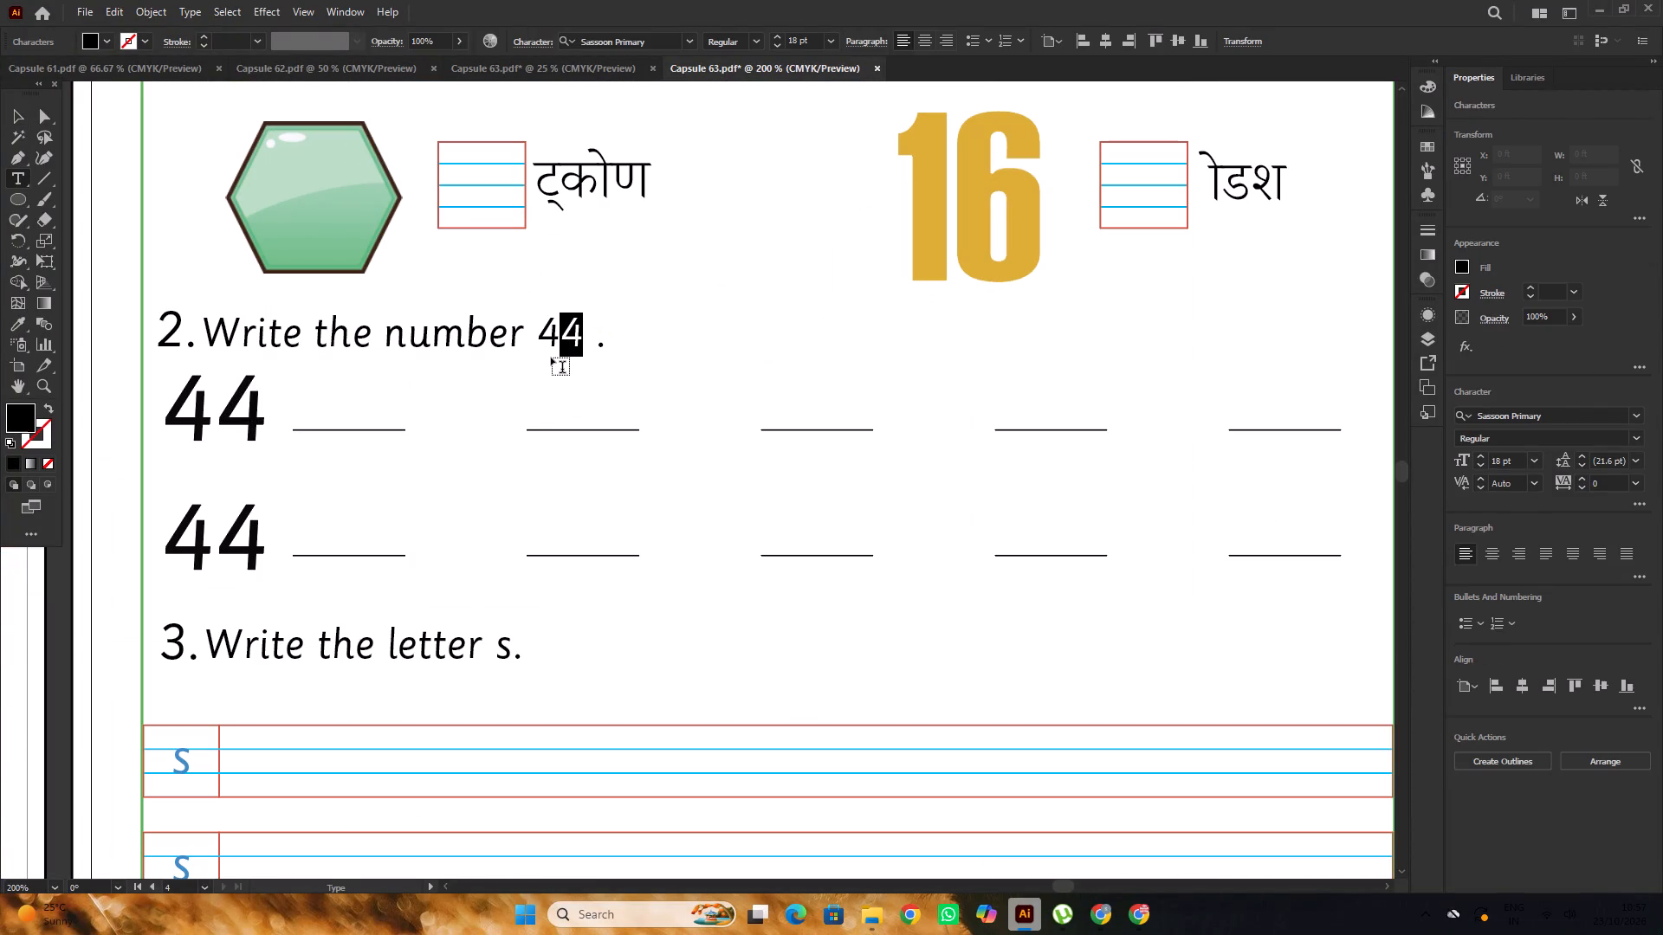
key(6)
Change the example number at the start of both exercise 2 writing rows to 46.
alt+scroll(496, 321, down, 2)
alt+scroll(372, 384, up, 1)
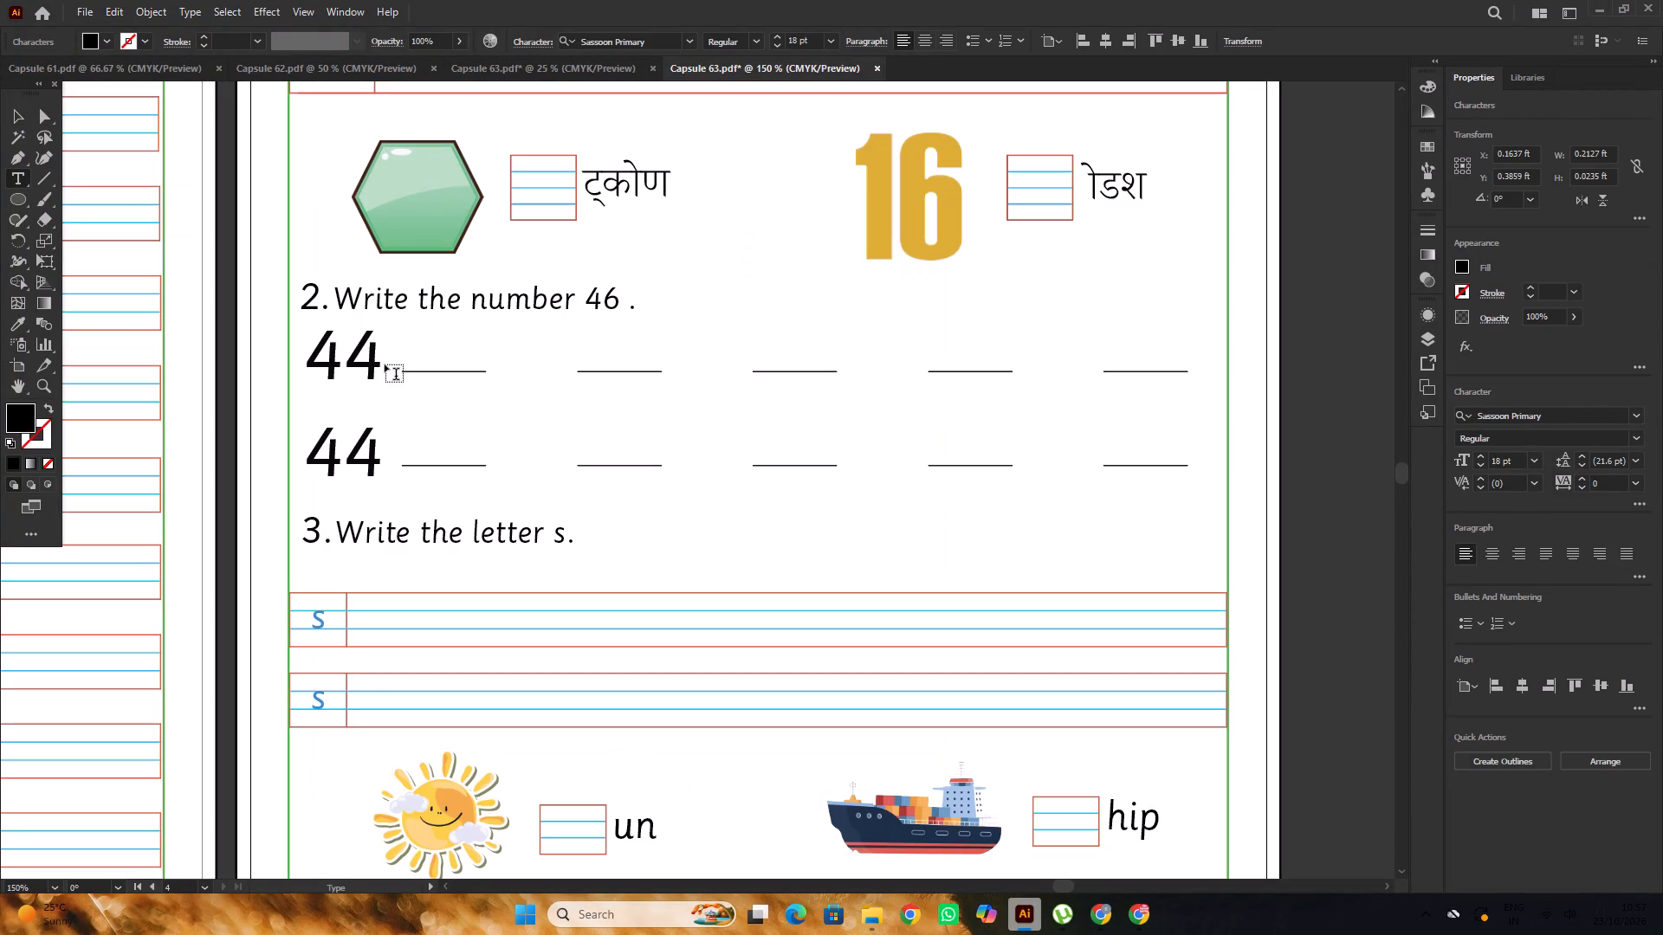
drag(385, 364, 357, 388)
key(ctrl+z)
drag(379, 358, 363, 374)
drag(375, 363, 351, 384)
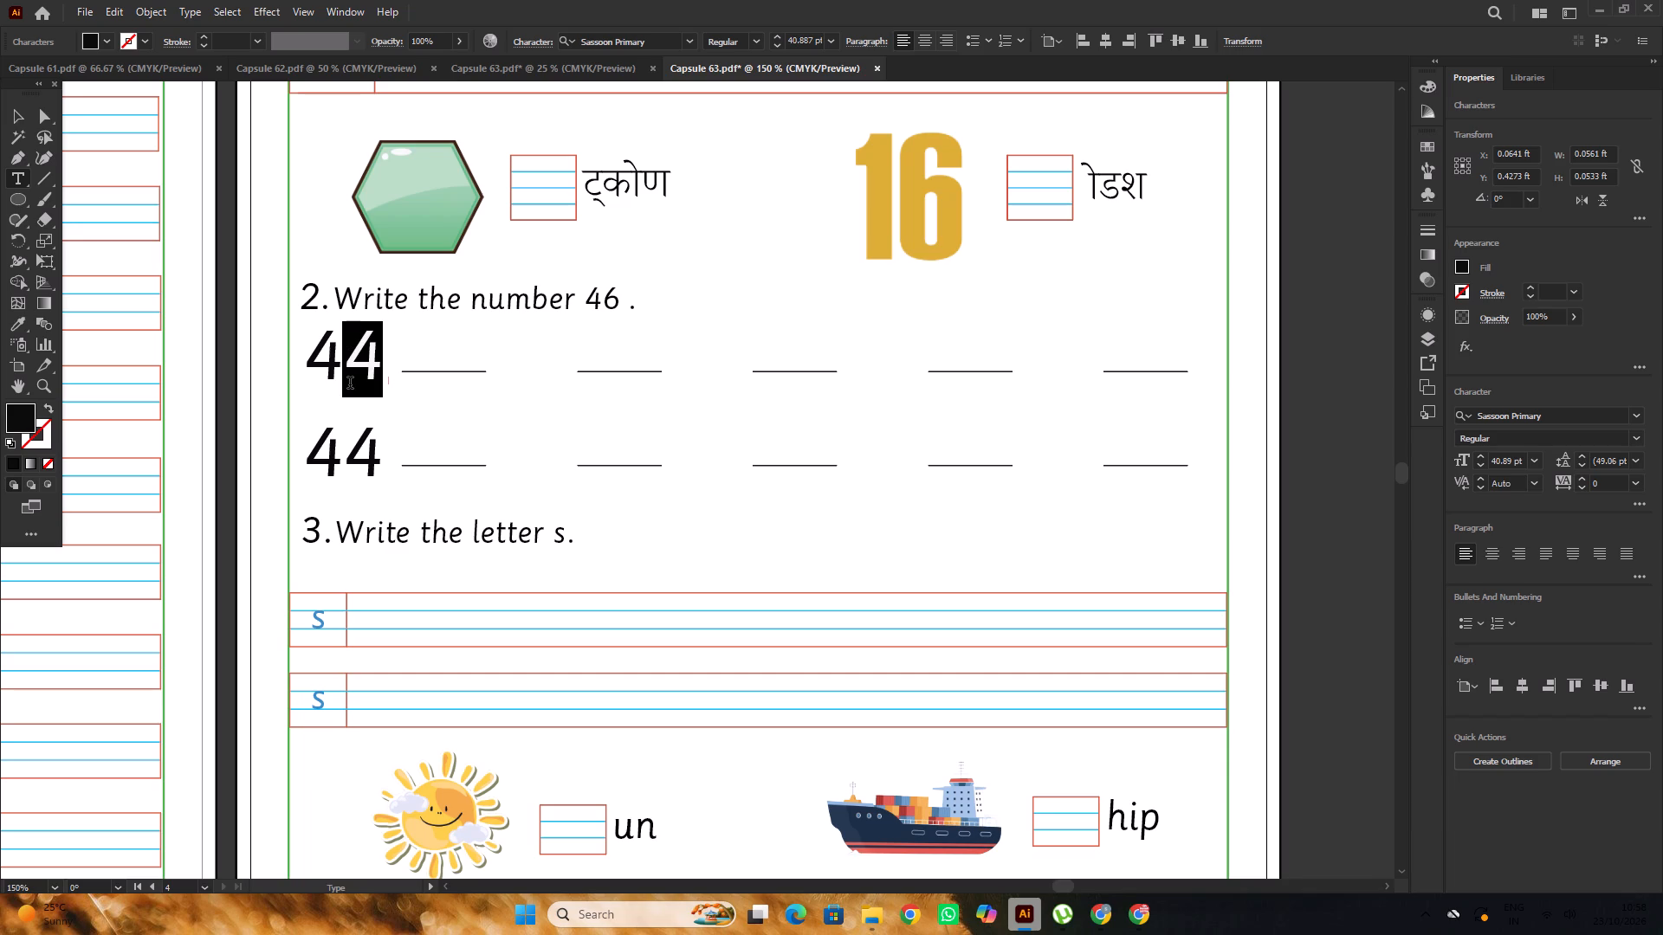
key(6)
alt+scroll(364, 385, down, 2)
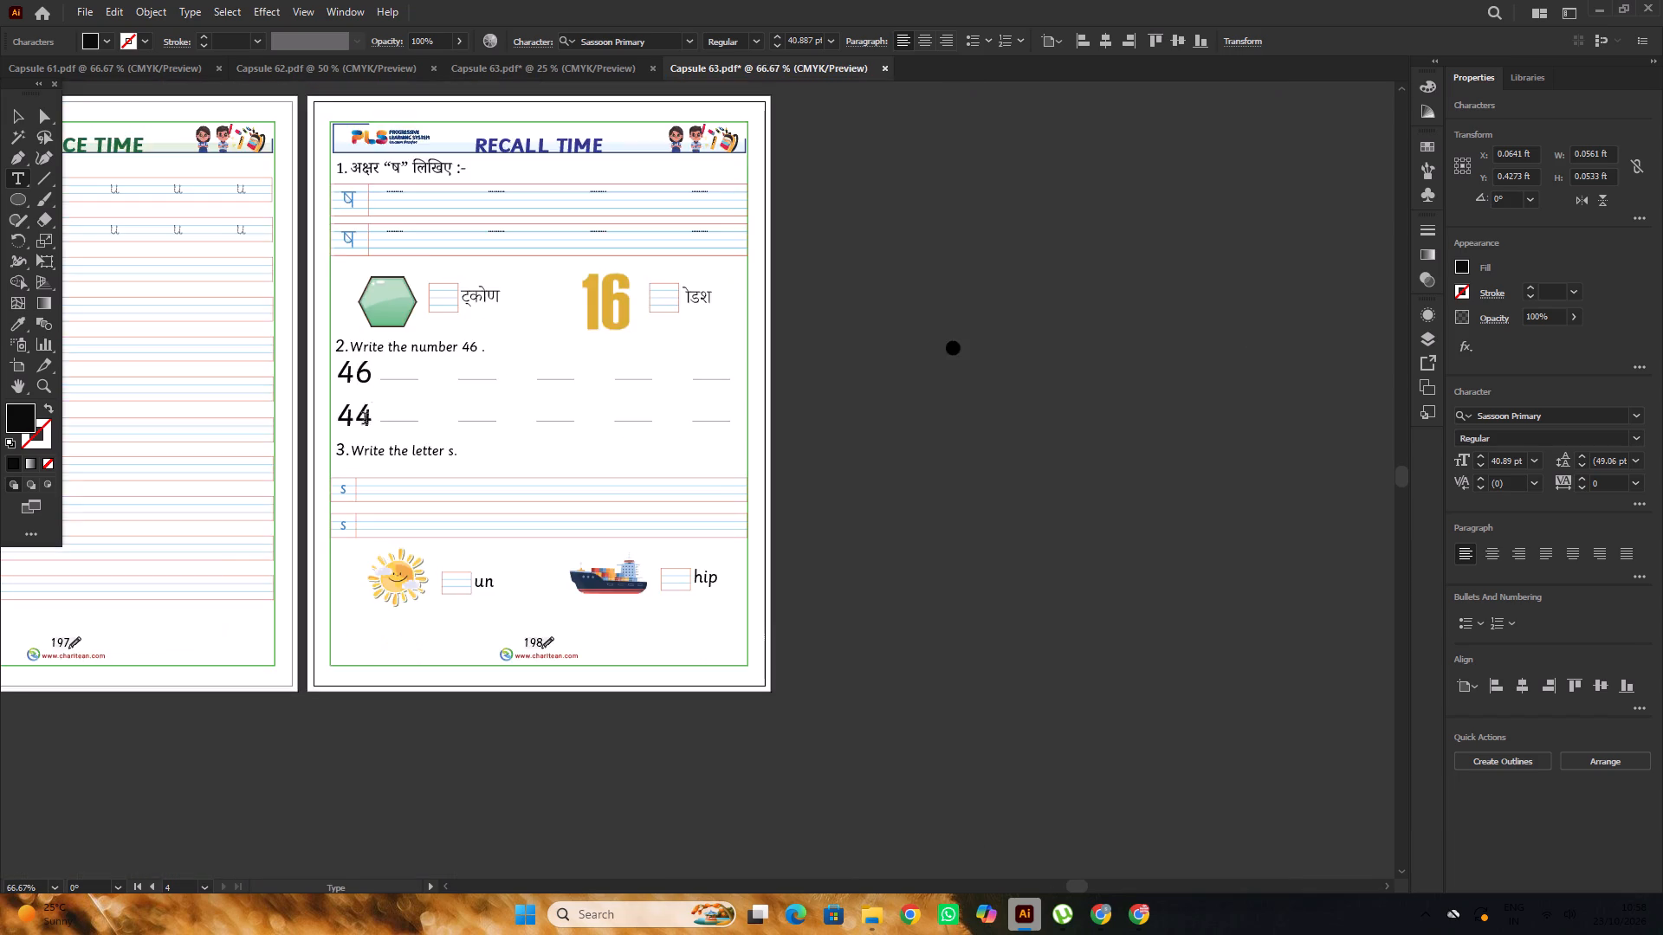
alt+scroll(362, 438, up, 3)
drag(385, 394, 358, 418)
key(6)
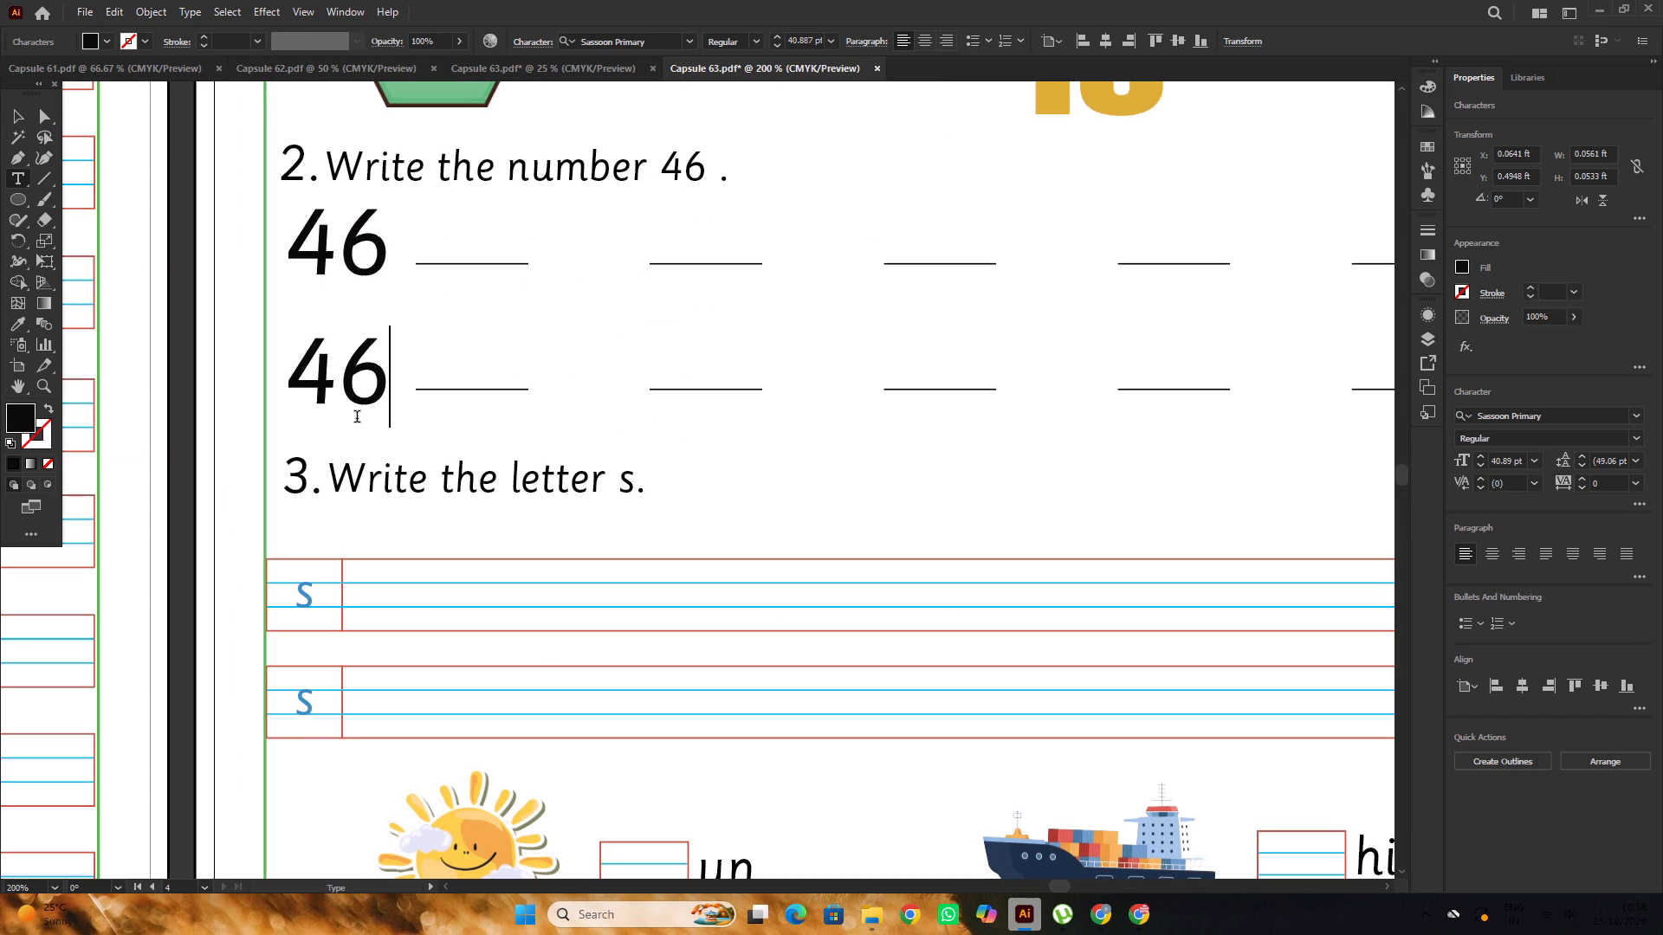
Change the letter in the exercise 3 heading so it reads "Write the letter u.".
alt+scroll(505, 344, down, 4)
alt+scroll(504, 344, up, 2)
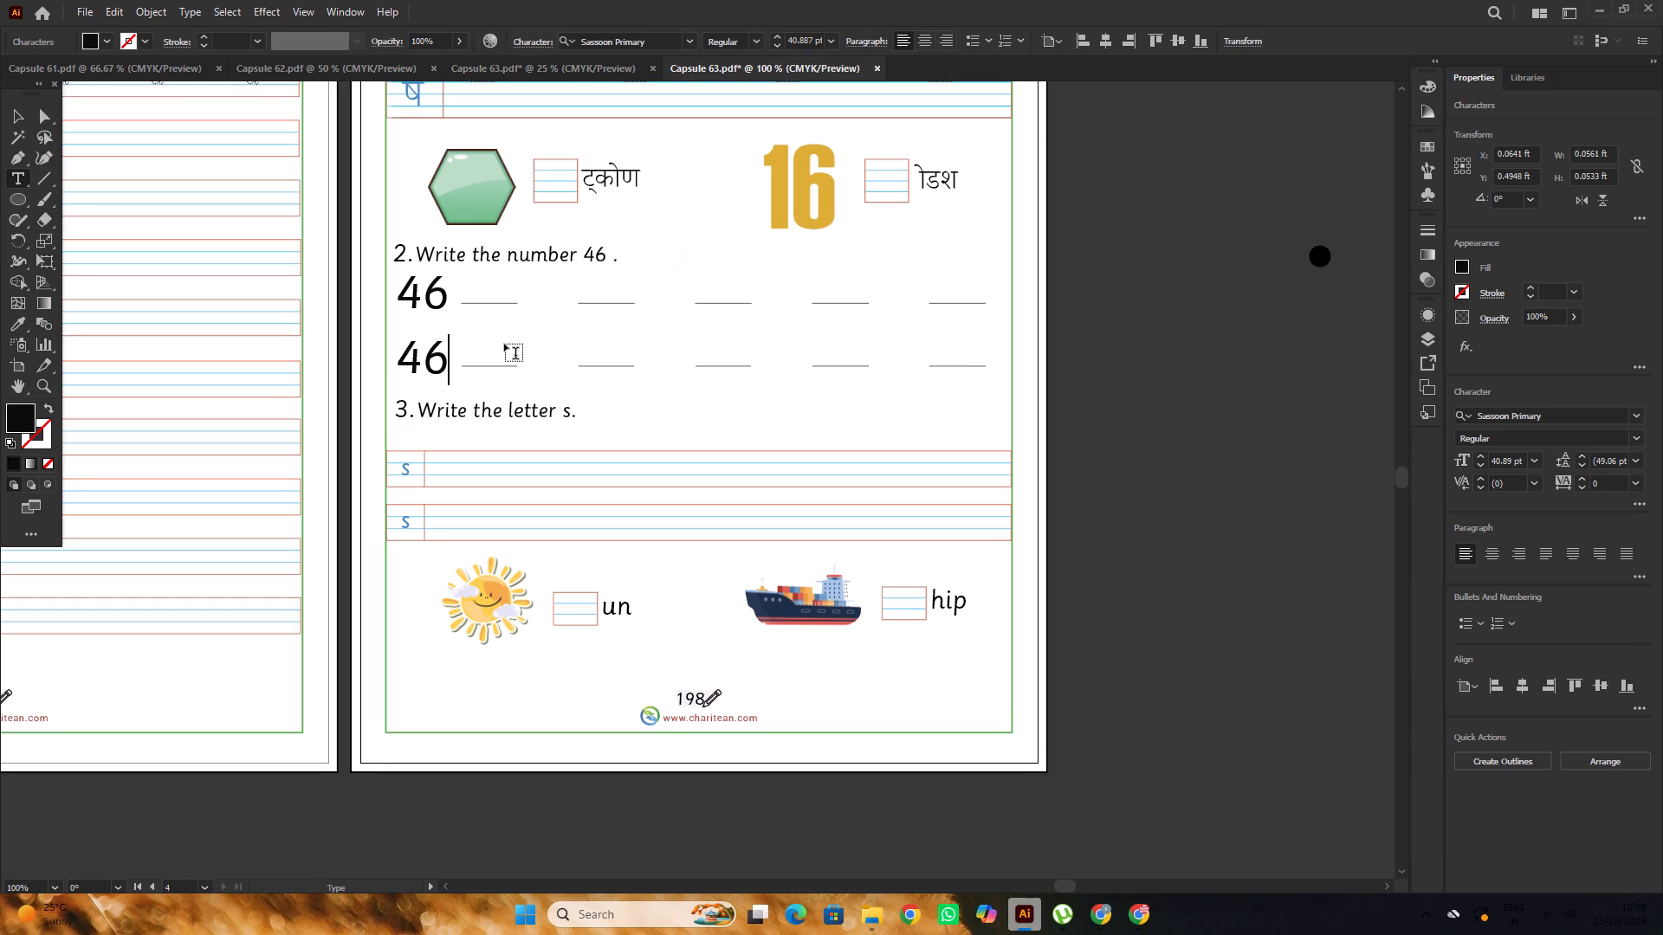
alt+scroll(620, 403, down, 3)
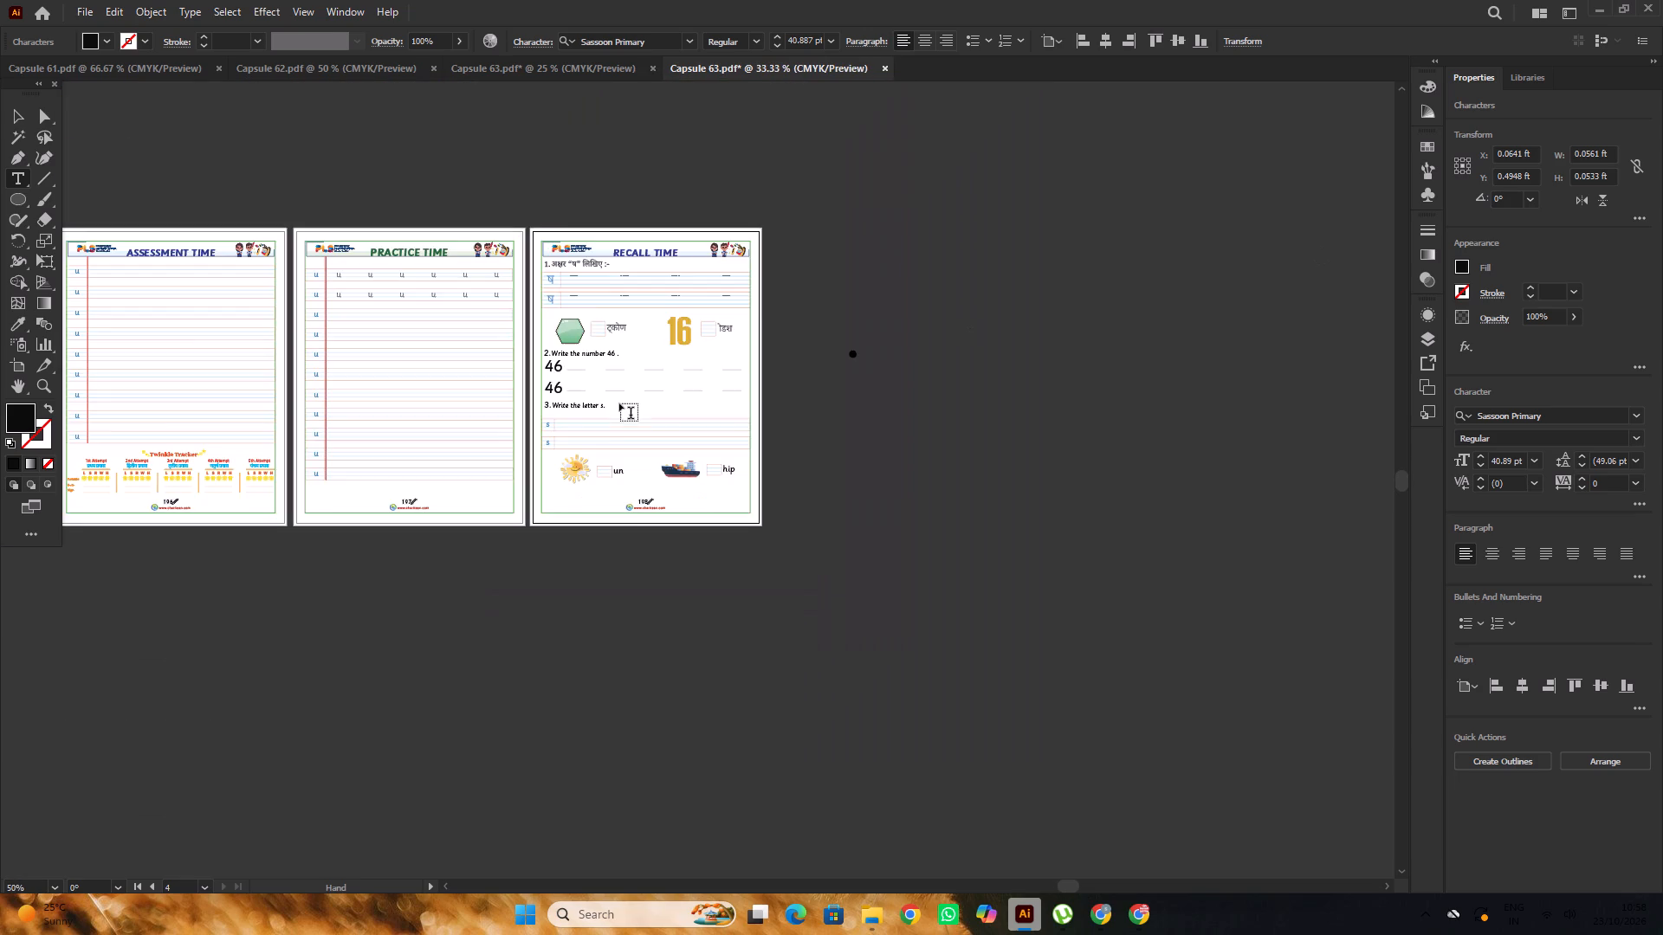
alt+scroll(596, 416, up, 4)
drag(651, 380, 640, 392)
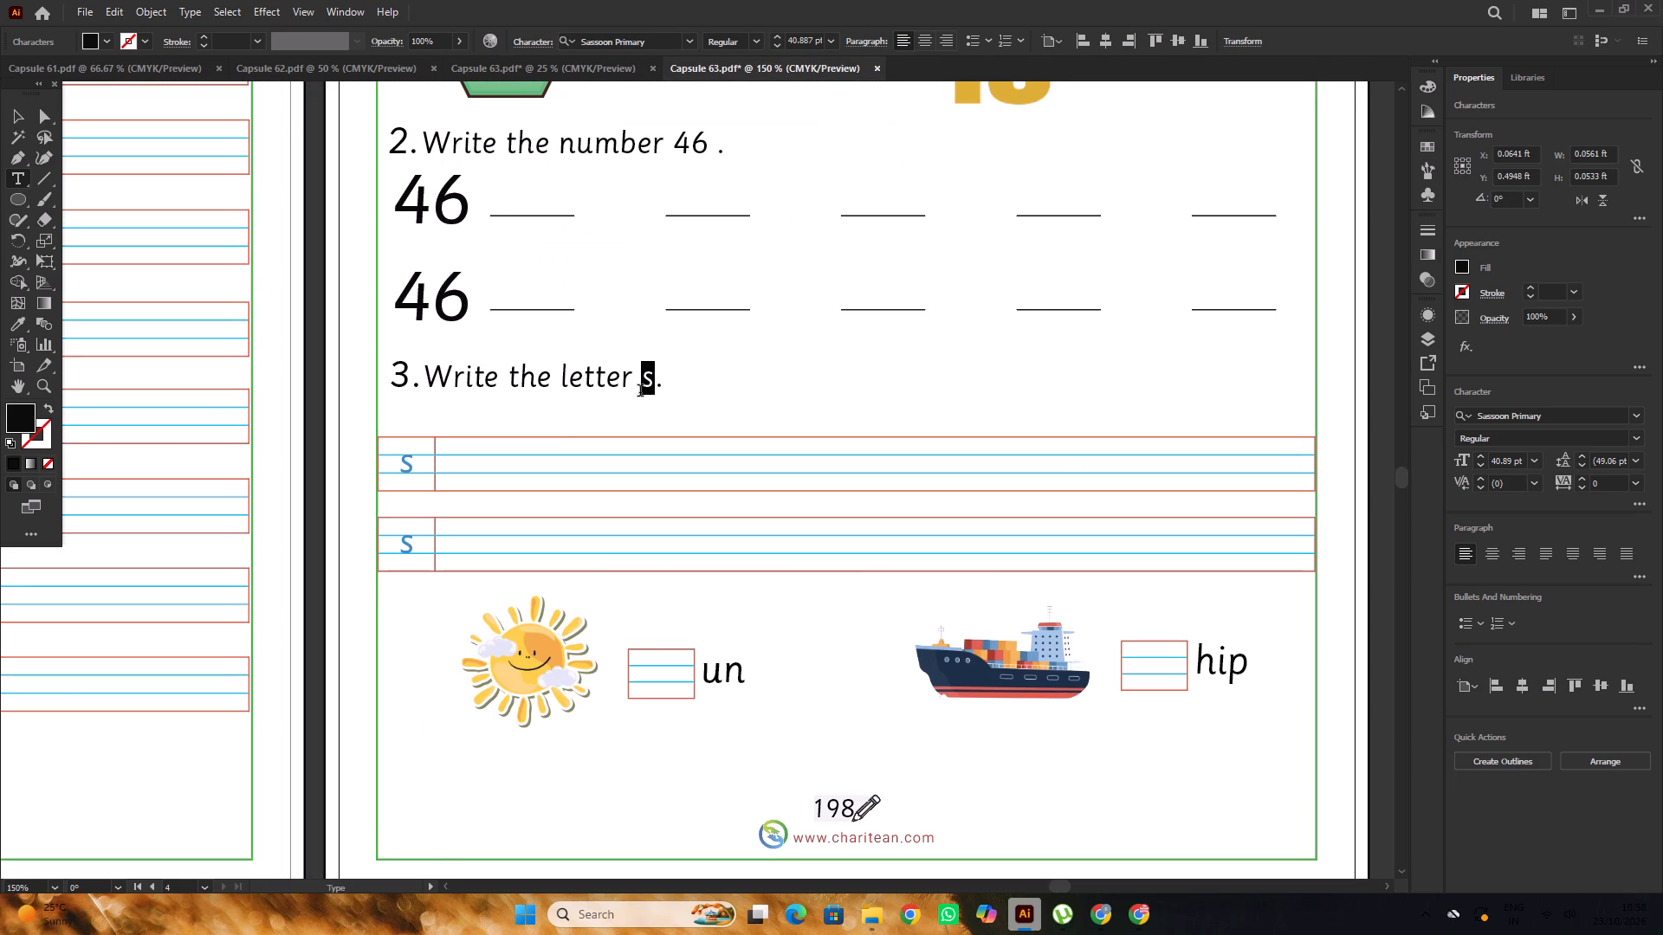
key(u)
Replace the blue sample letter at the start of both exercise 3 writing lines with u.
scroll(637, 394, down, 2)
alt+scroll(501, 431, up, 2)
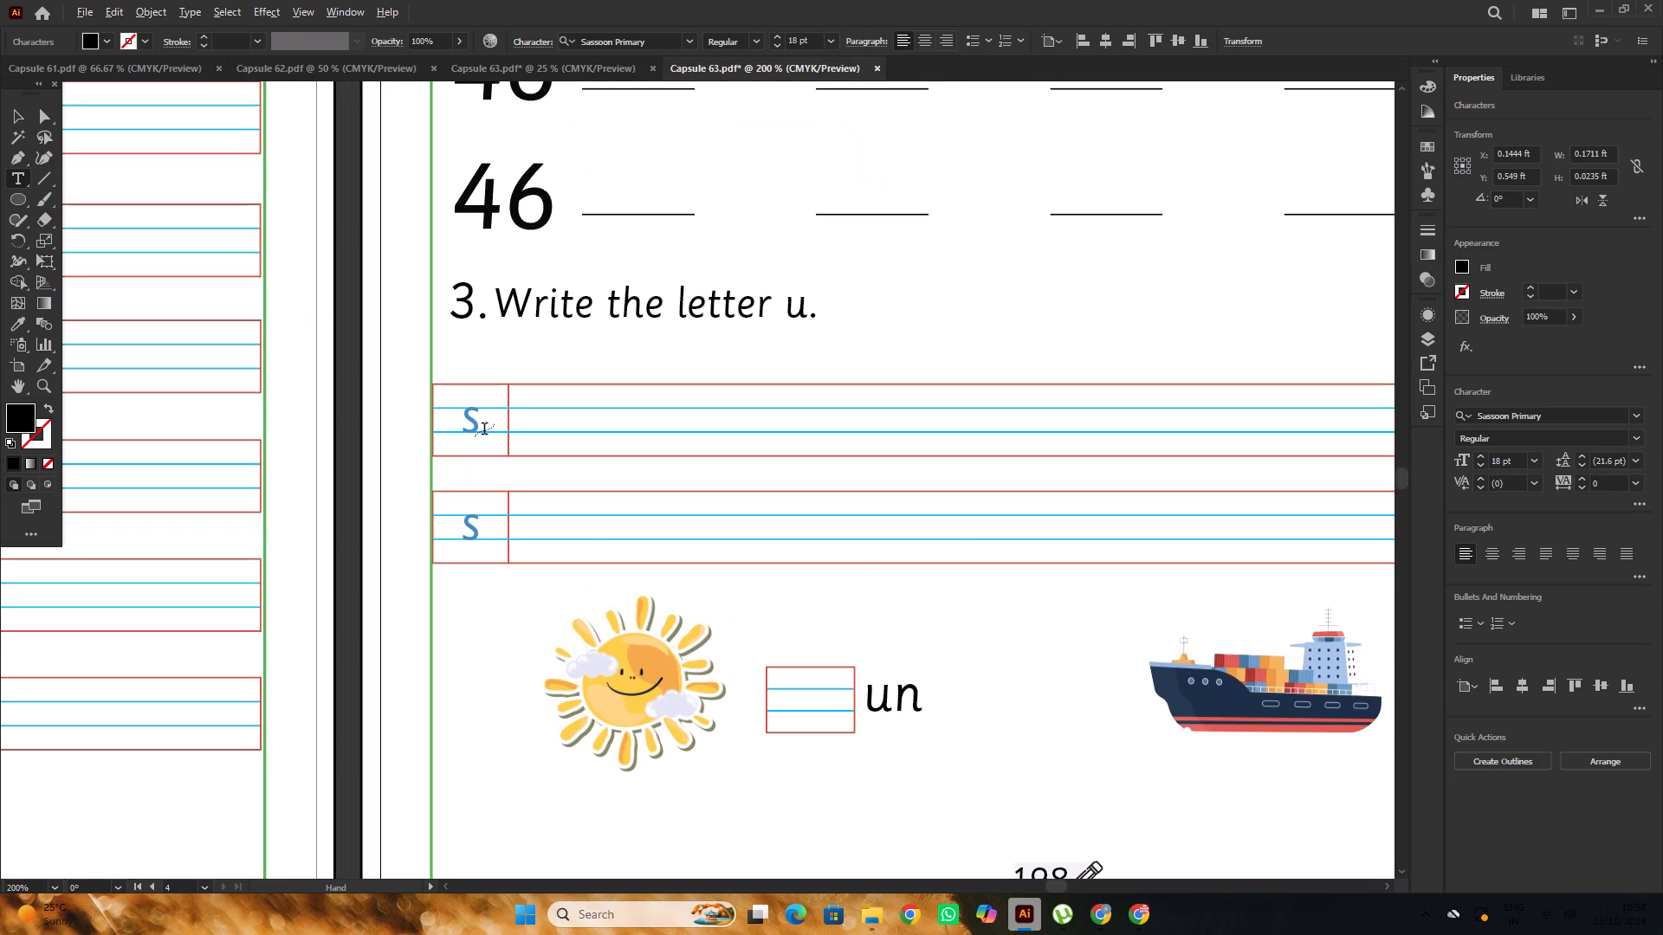
drag(481, 434, 467, 441)
key(u)
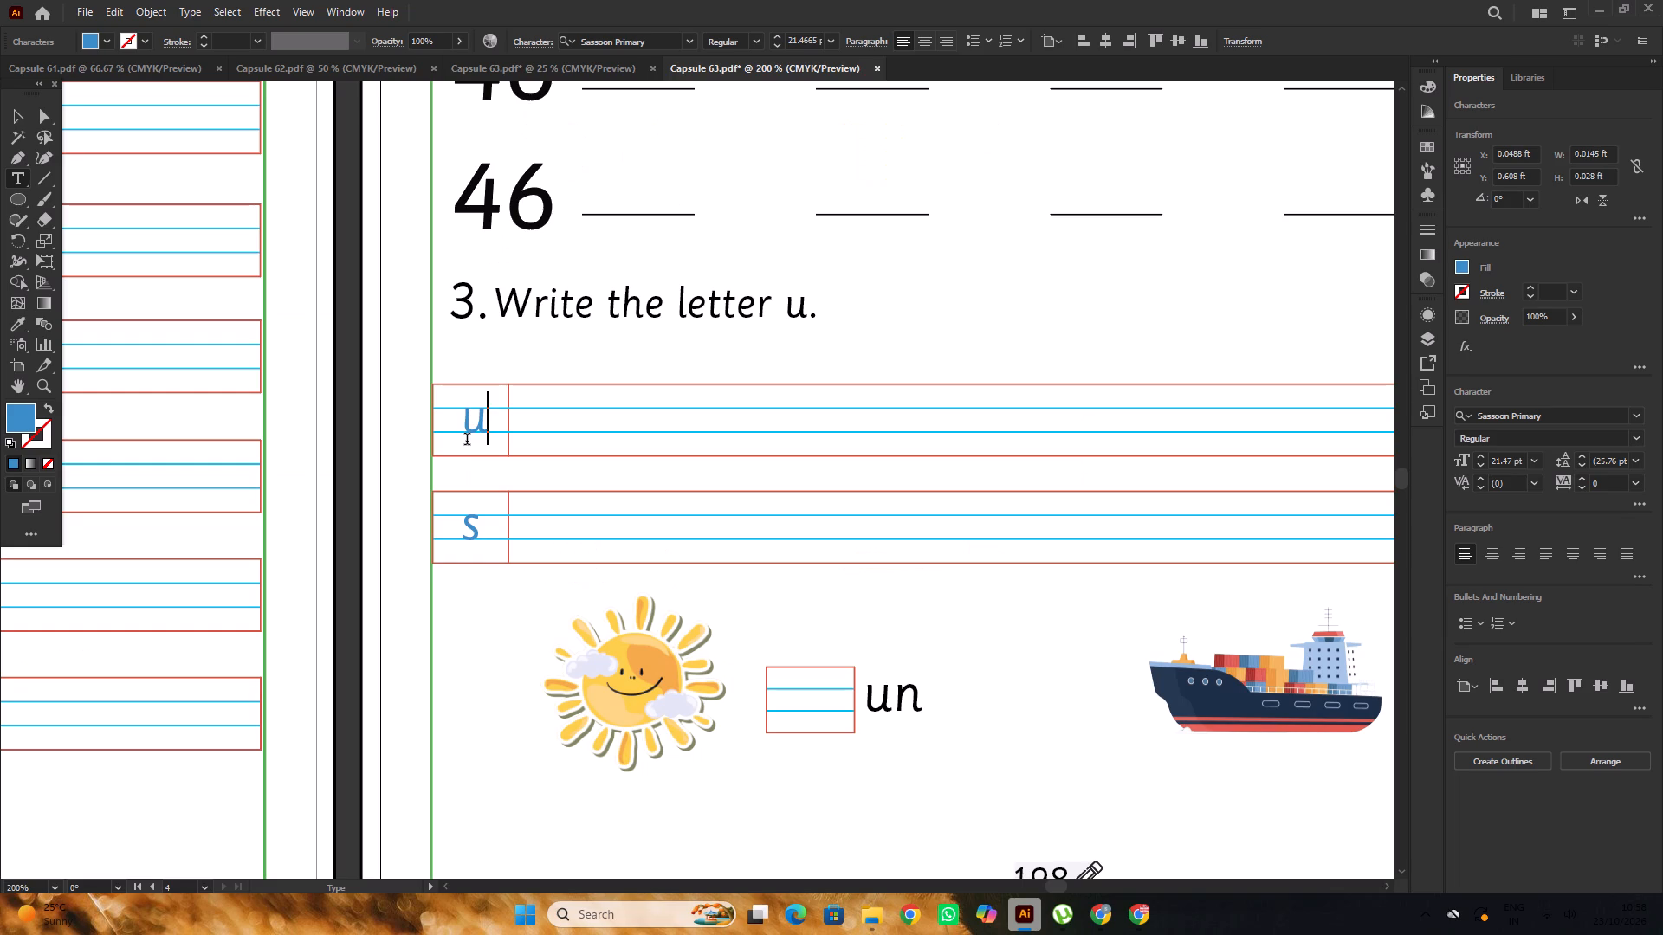
alt+scroll(467, 441, down, 2)
alt+scroll(466, 474, up, 2)
drag(478, 492, 473, 503)
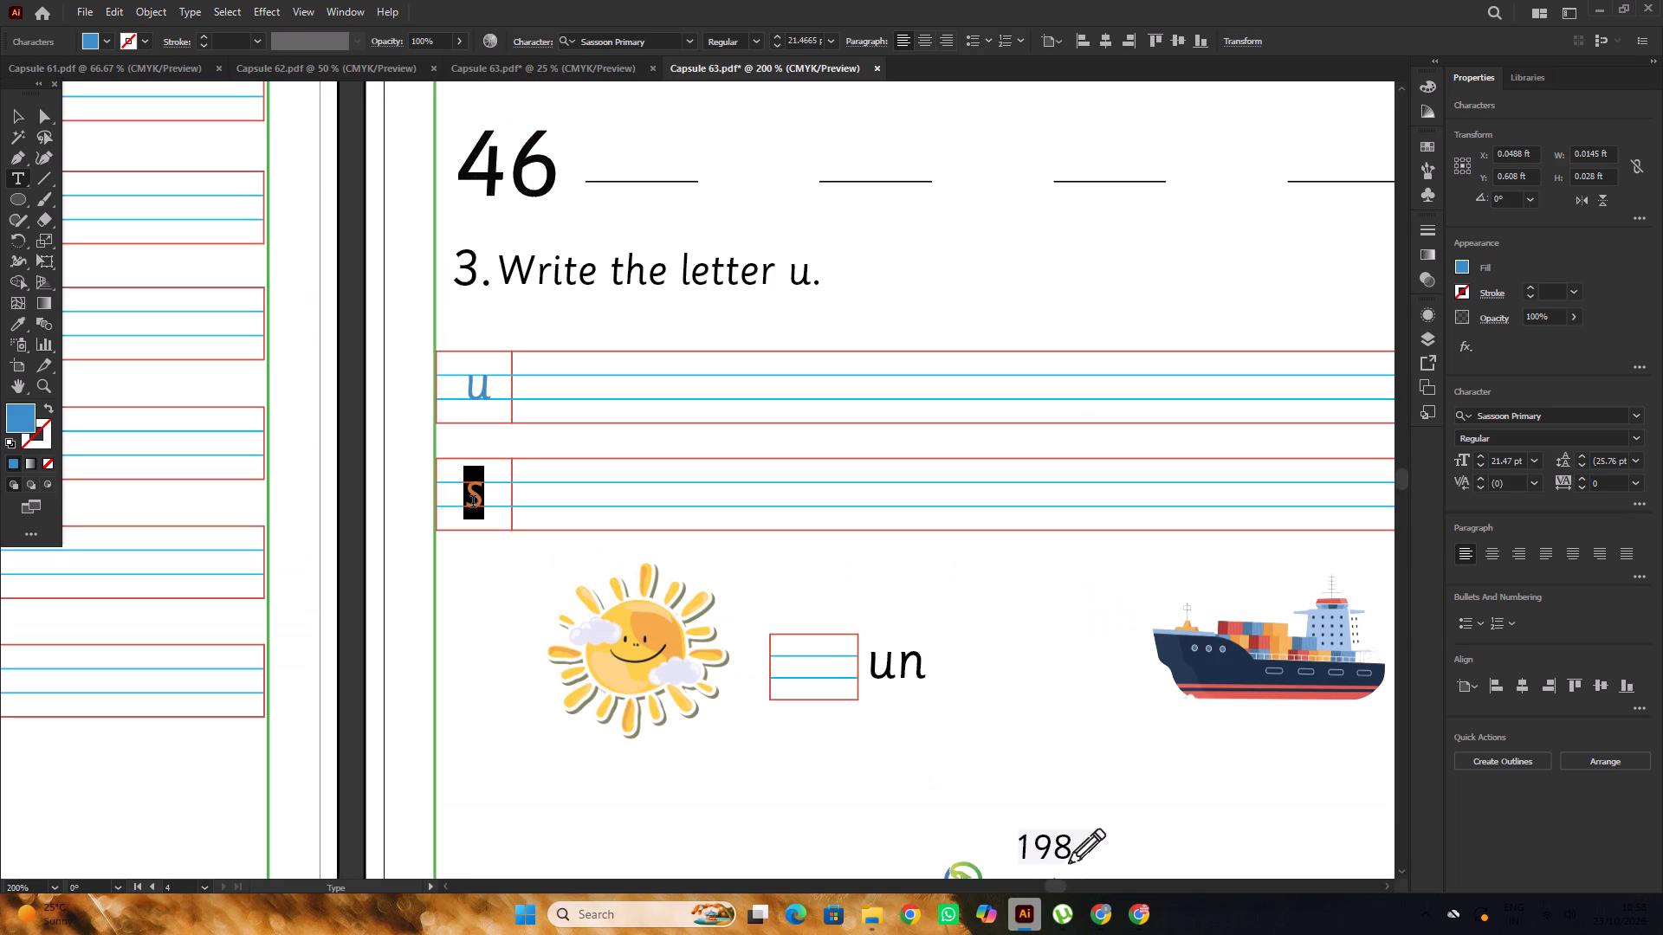
drag(473, 503, 472, 504)
key(u)
alt+scroll(470, 478, down, 3)
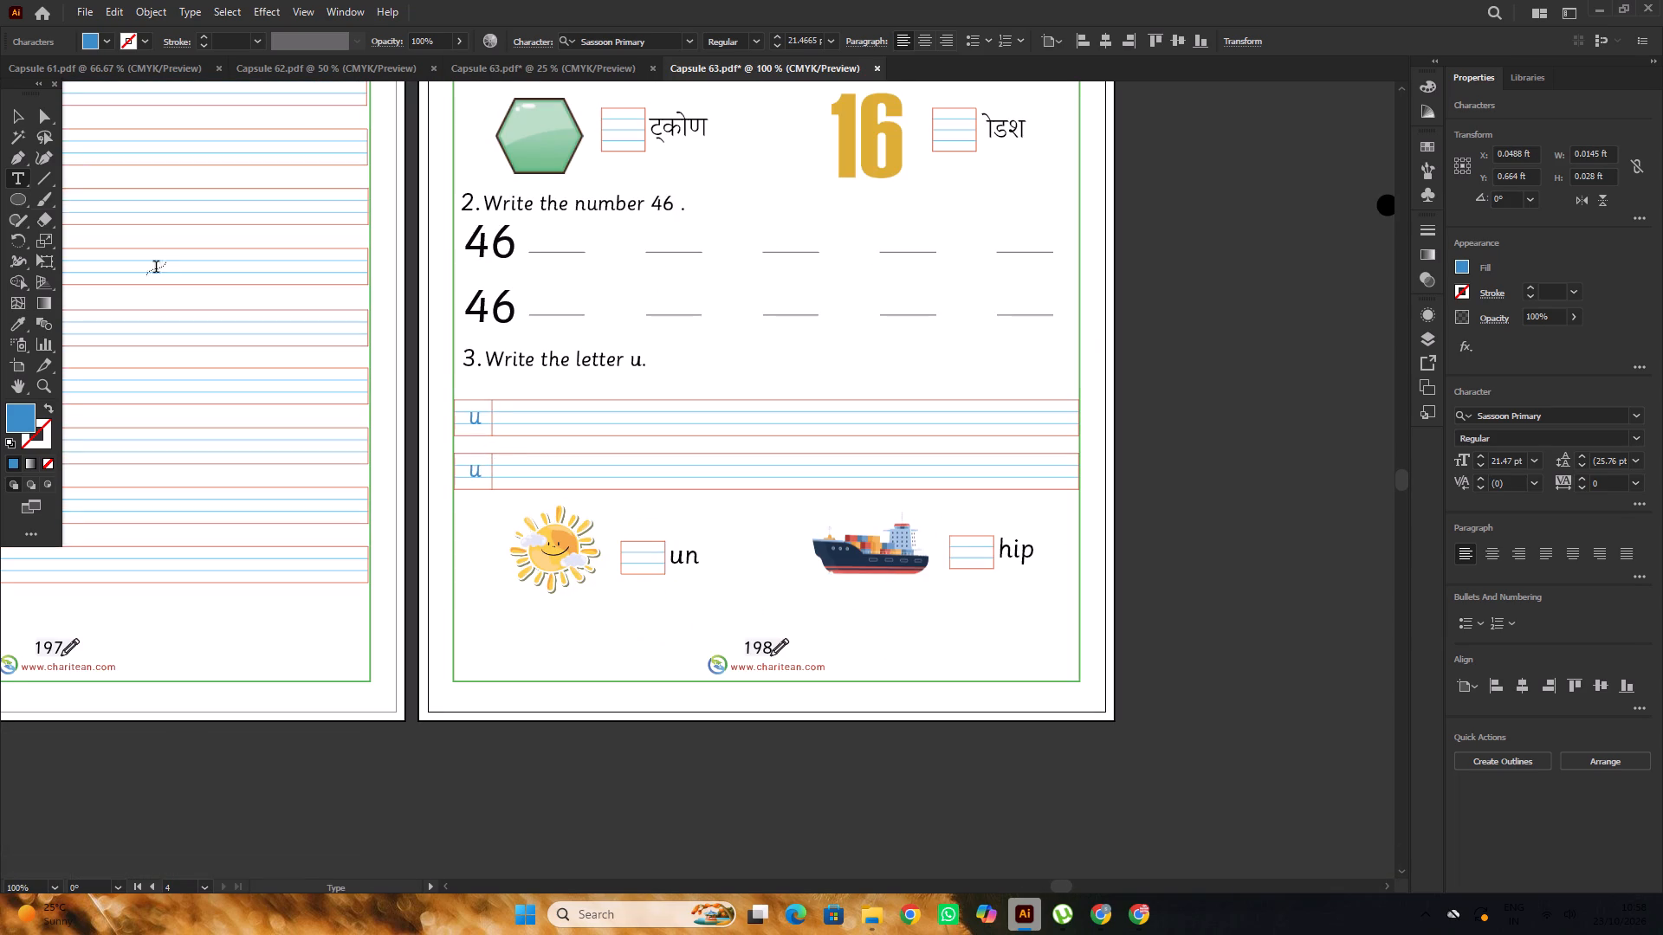
Ungroup the picture row under exercise 3 and delete the sun and ship pictures.
click(17, 121)
alt+scroll(508, 373, down, 2)
click(688, 632)
alt+scroll(569, 455, up, 1)
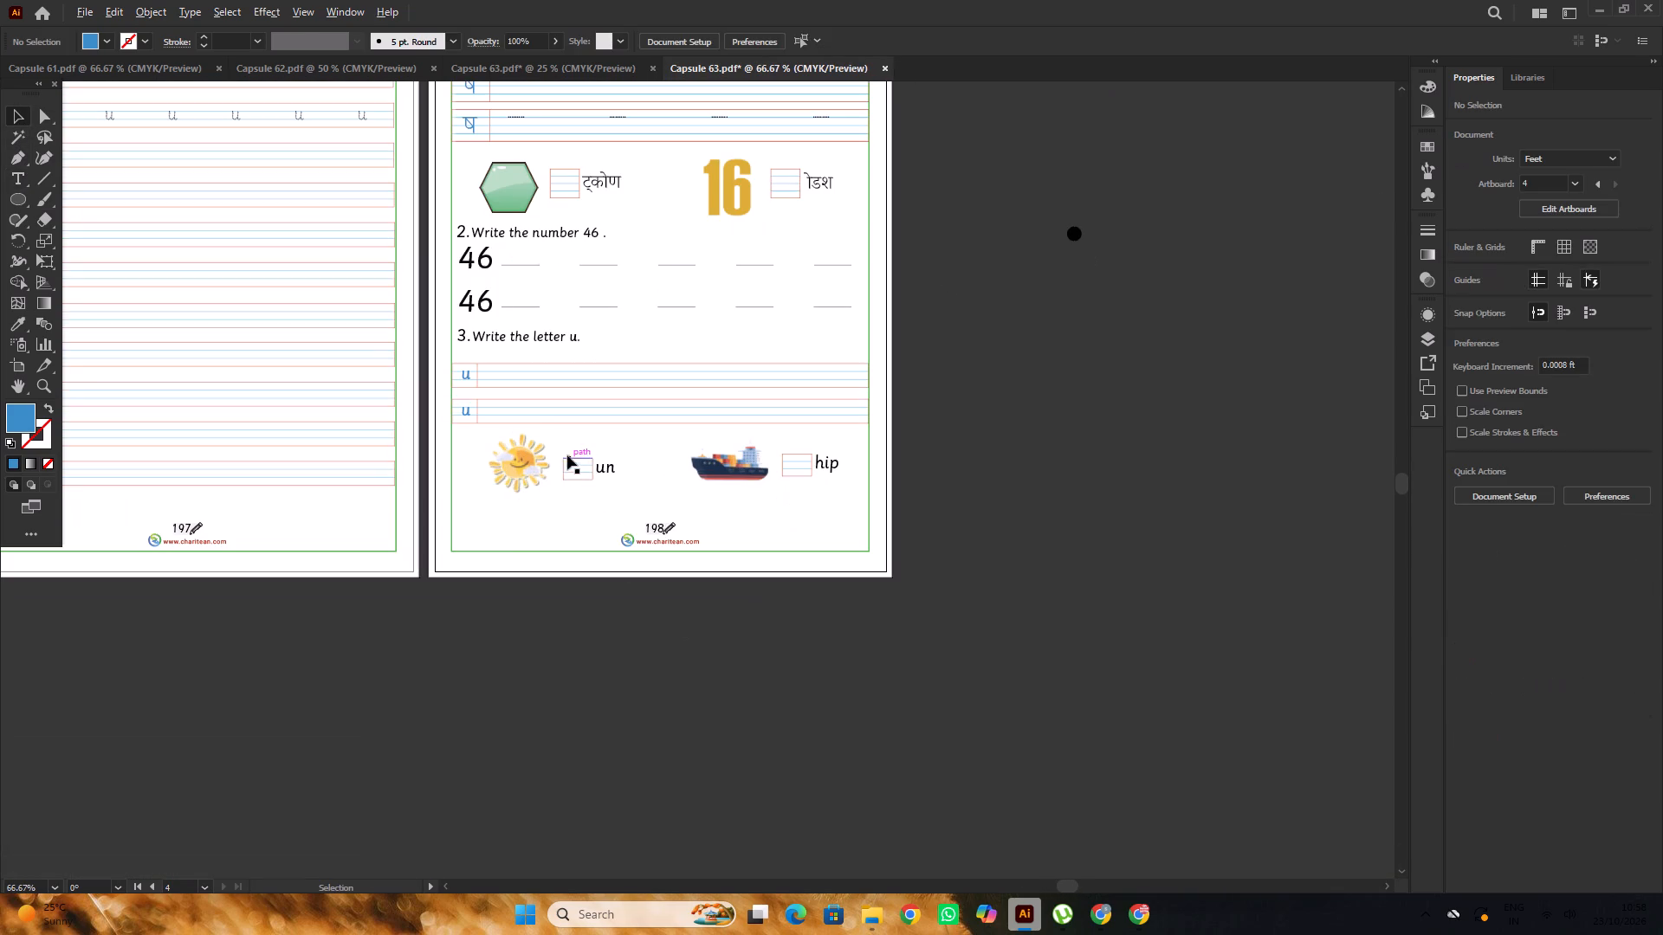
click(489, 467)
right_click(519, 468)
click(604, 733)
click(754, 720)
alt+scroll(649, 526, up, 2)
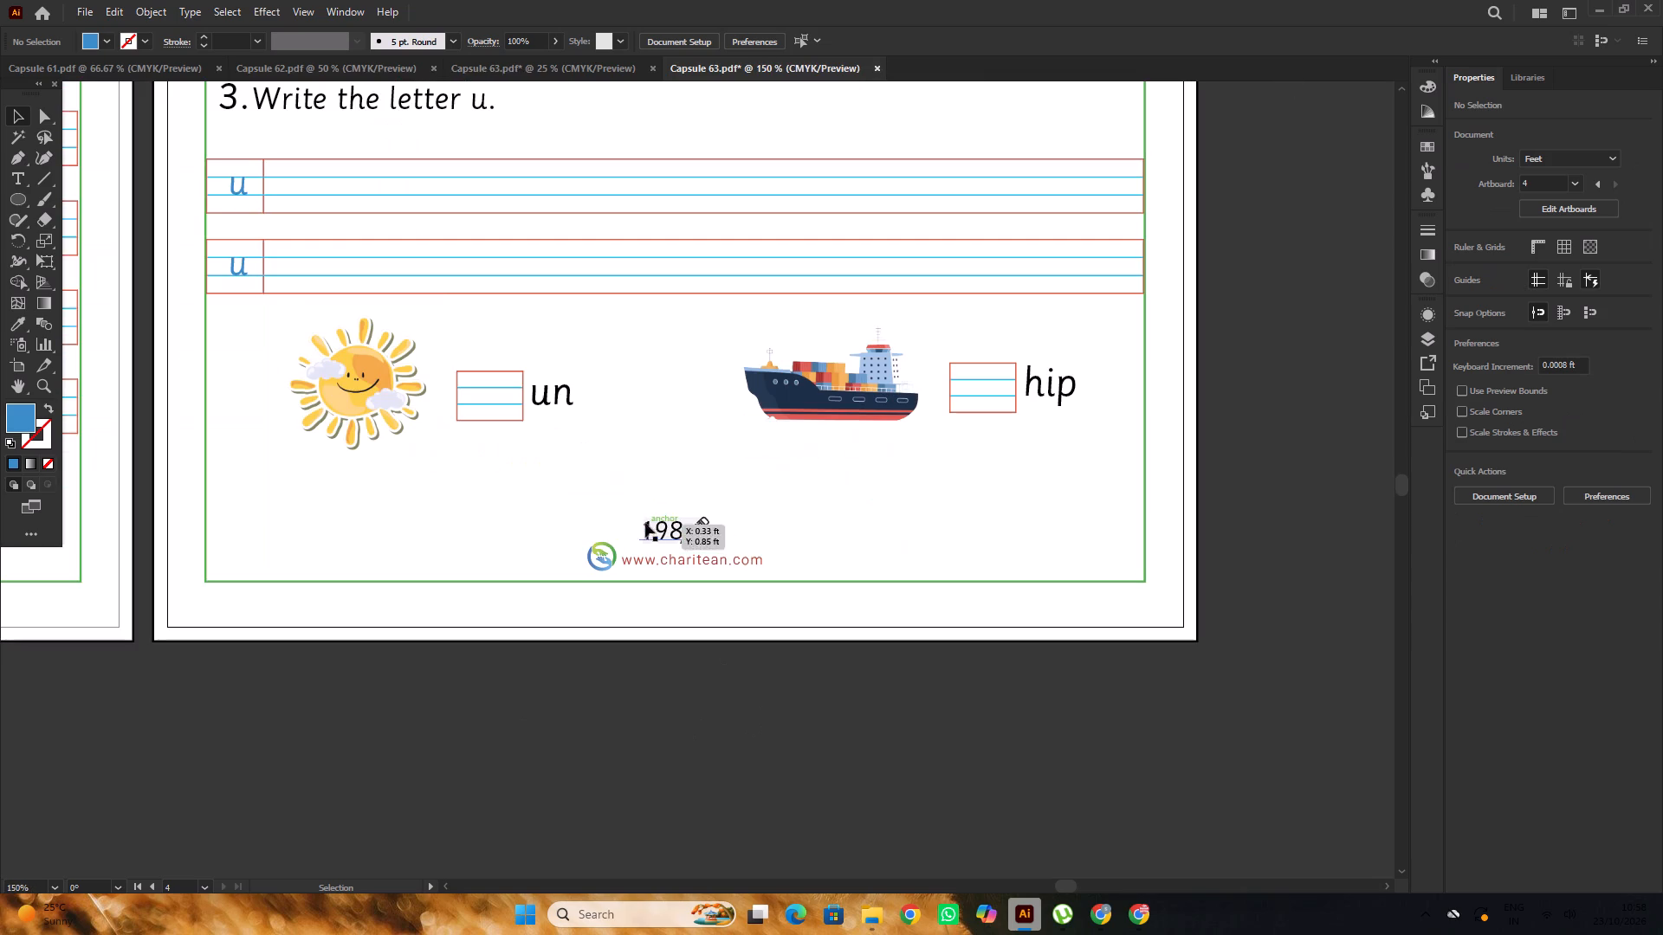
click(409, 421)
key(Delete)
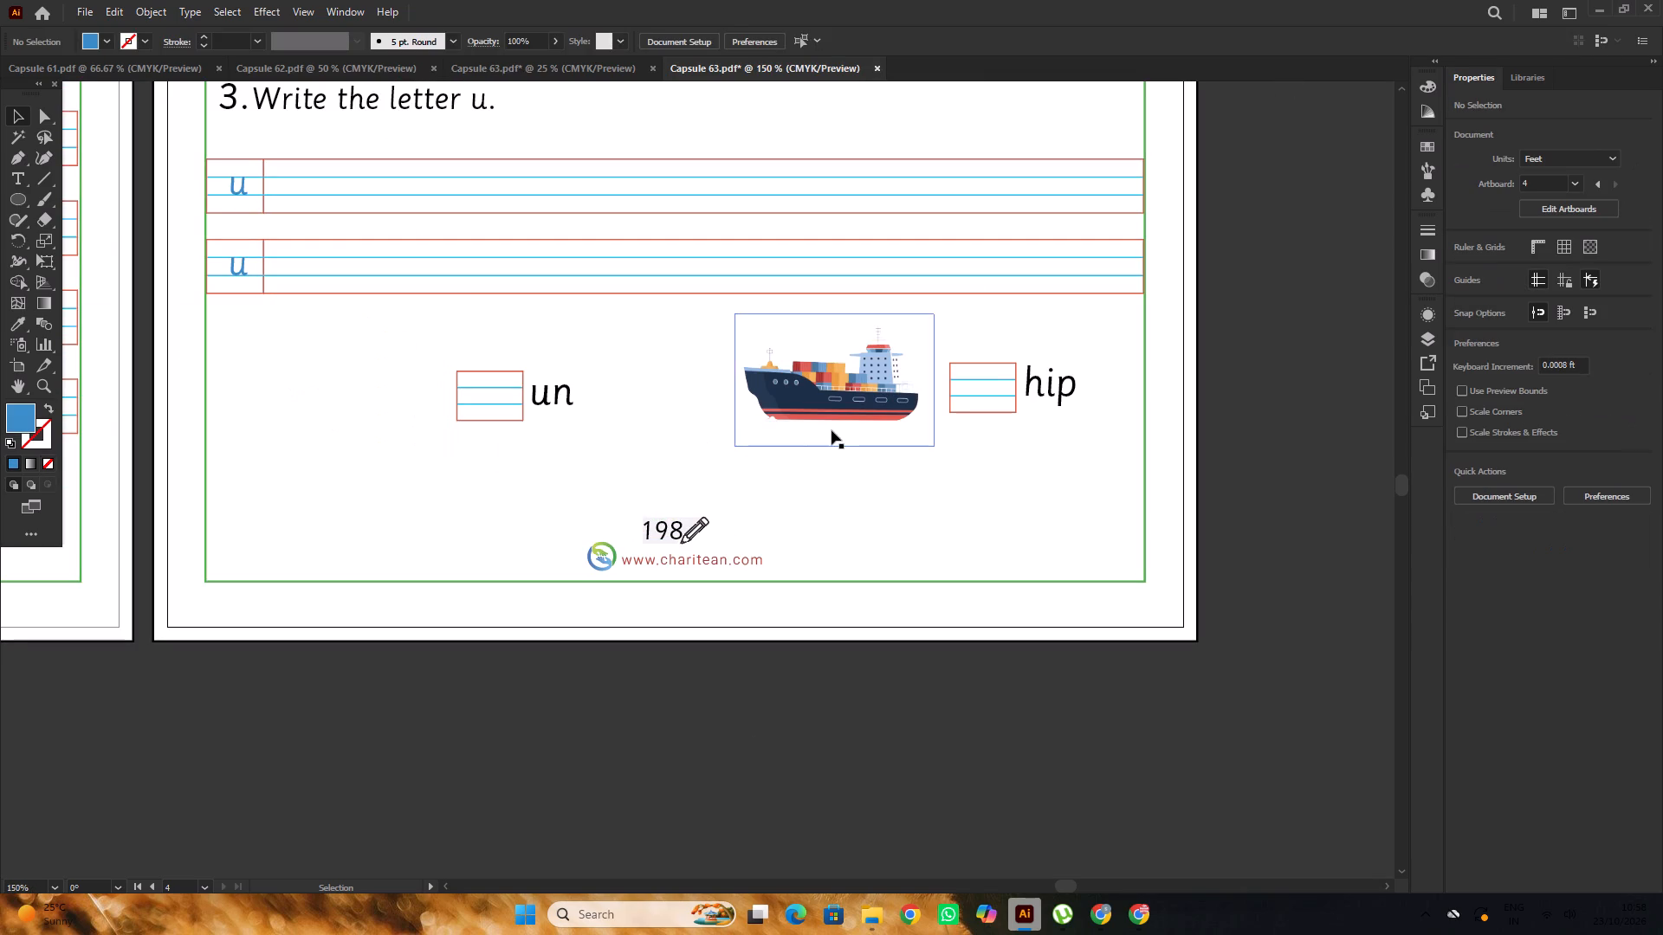
click(831, 430)
key(Delete)
Replace the word ending "un" beside the first writing box under exercise 3 with "mbrella".
alt+scroll(619, 441, up, 1)
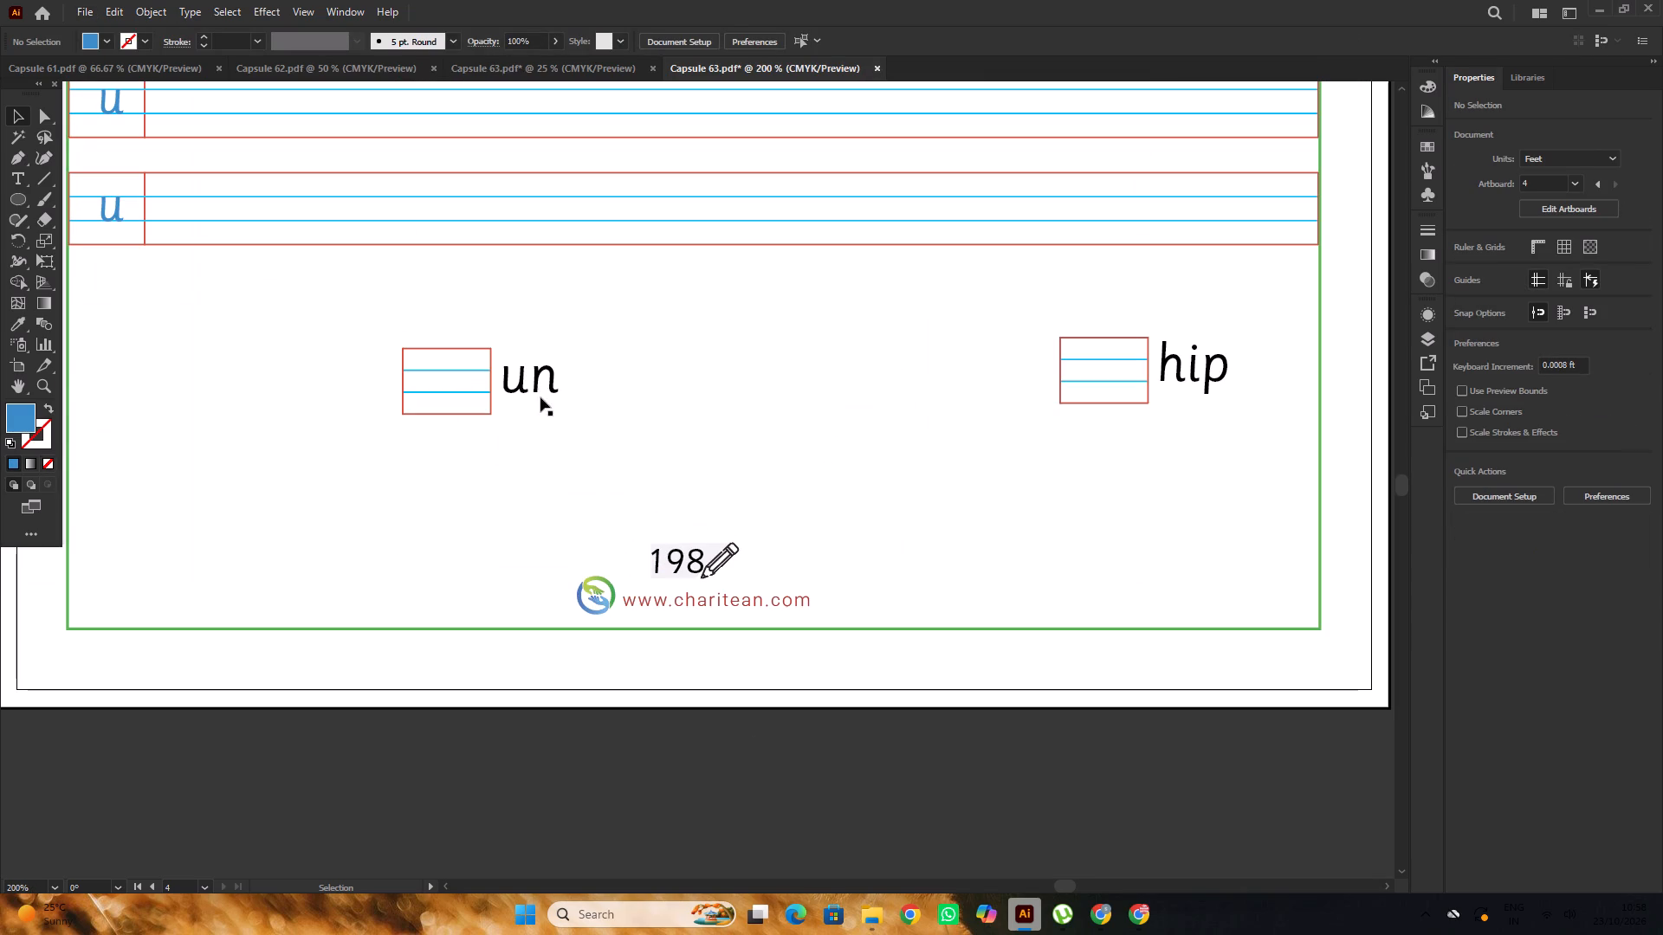
double_click(534, 391)
drag(511, 391, 570, 394)
click(540, 392)
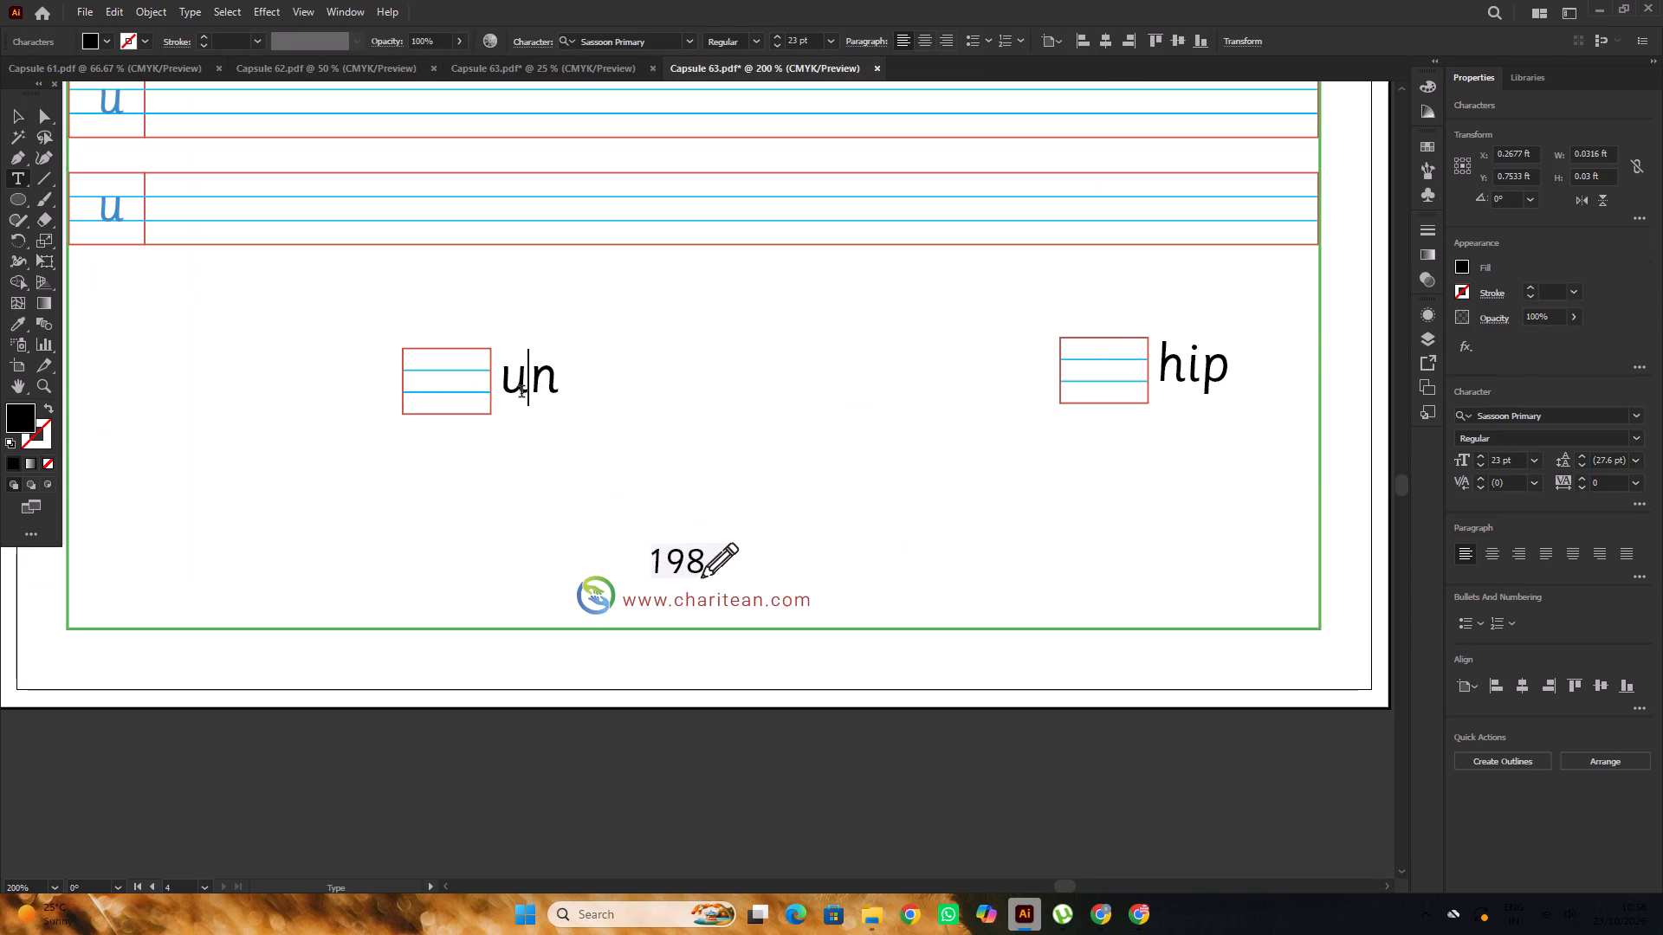
drag(510, 393, 585, 399)
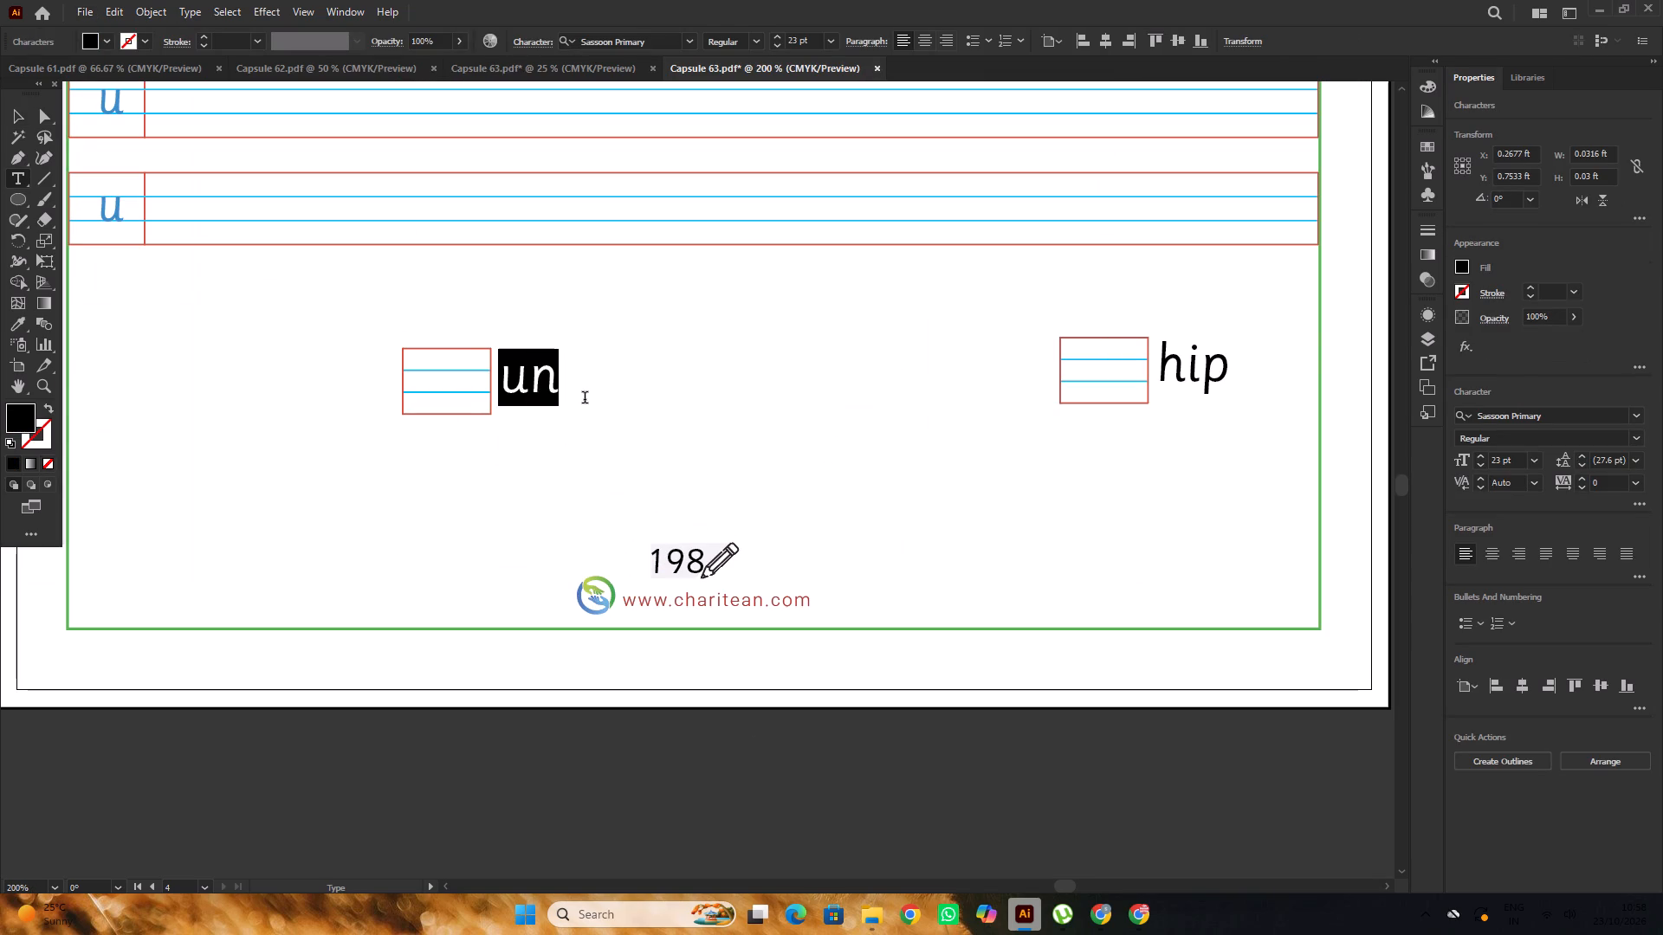
key(m)
text(brella)
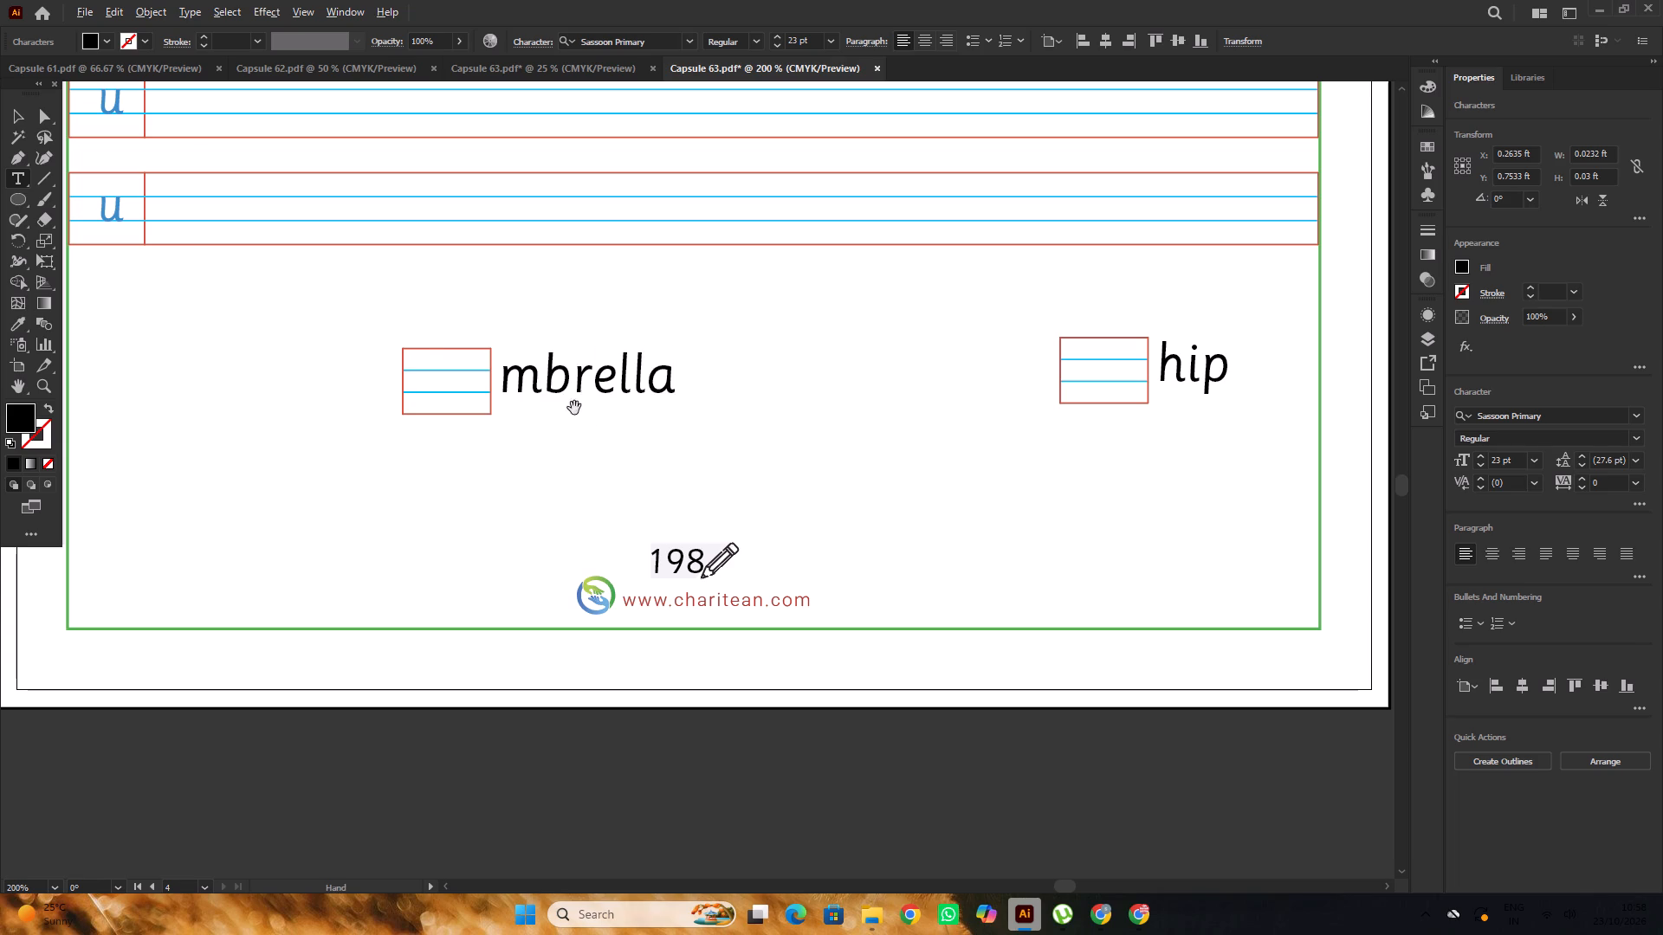
Replace the word ending "hip" beside the second writing box under exercise 3 with "mpire".
alt+scroll(573, 408, down, 2)
alt+scroll(1029, 404, up, 1)
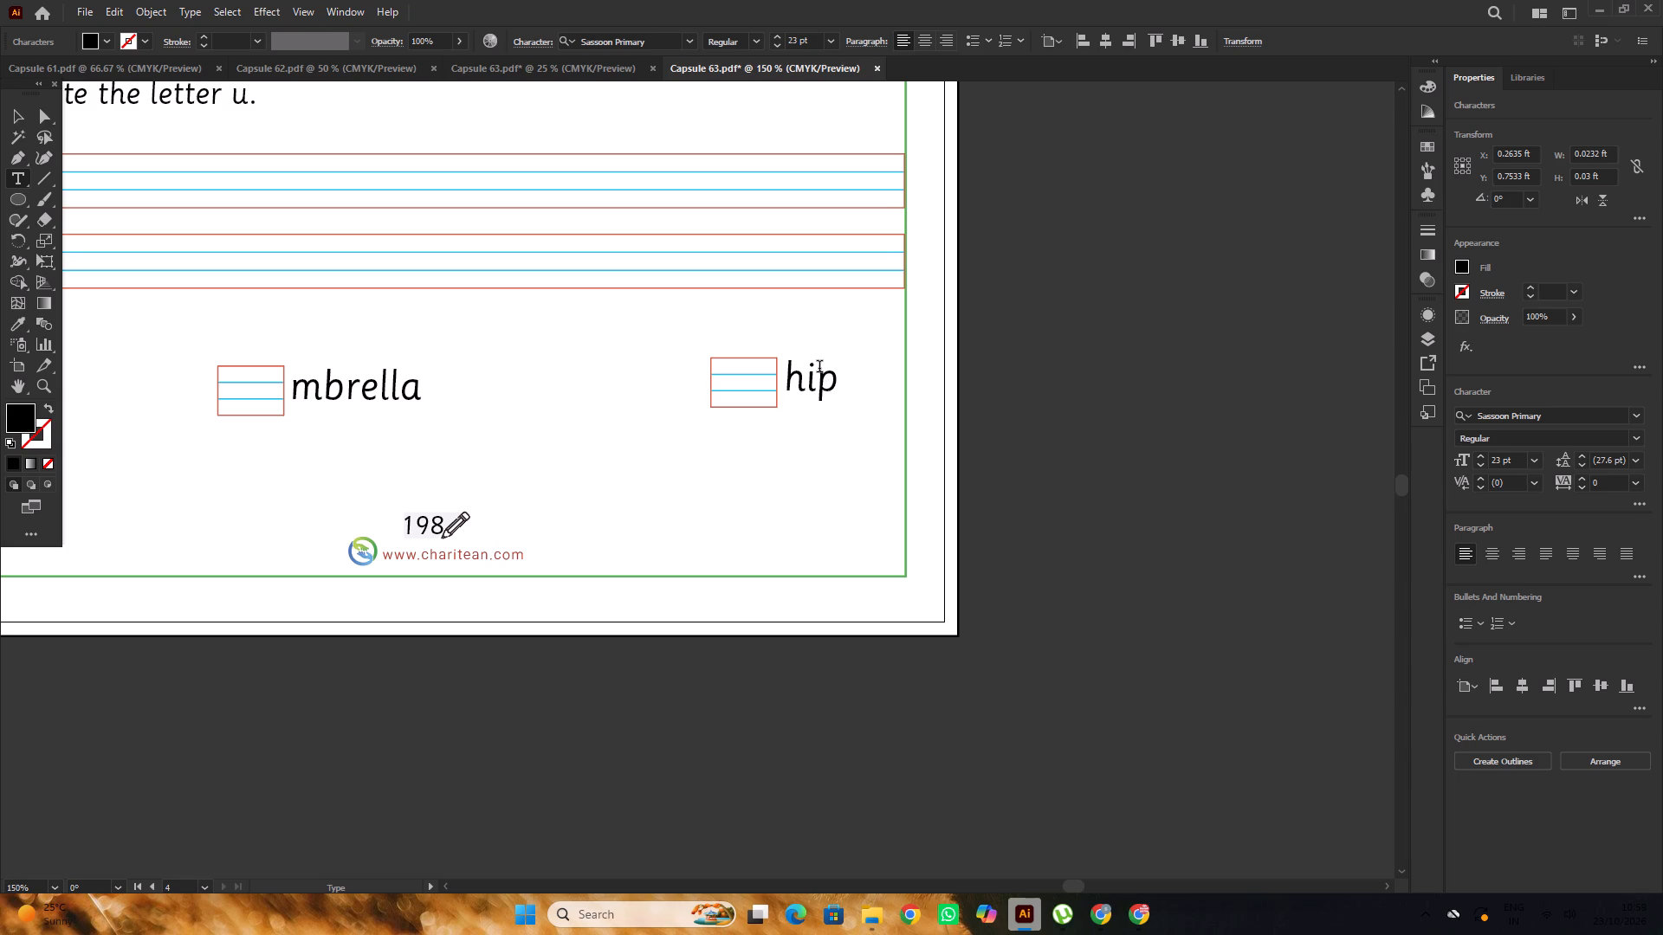
alt+scroll(933, 377, down, 1)
scroll(932, 379, up, 6)
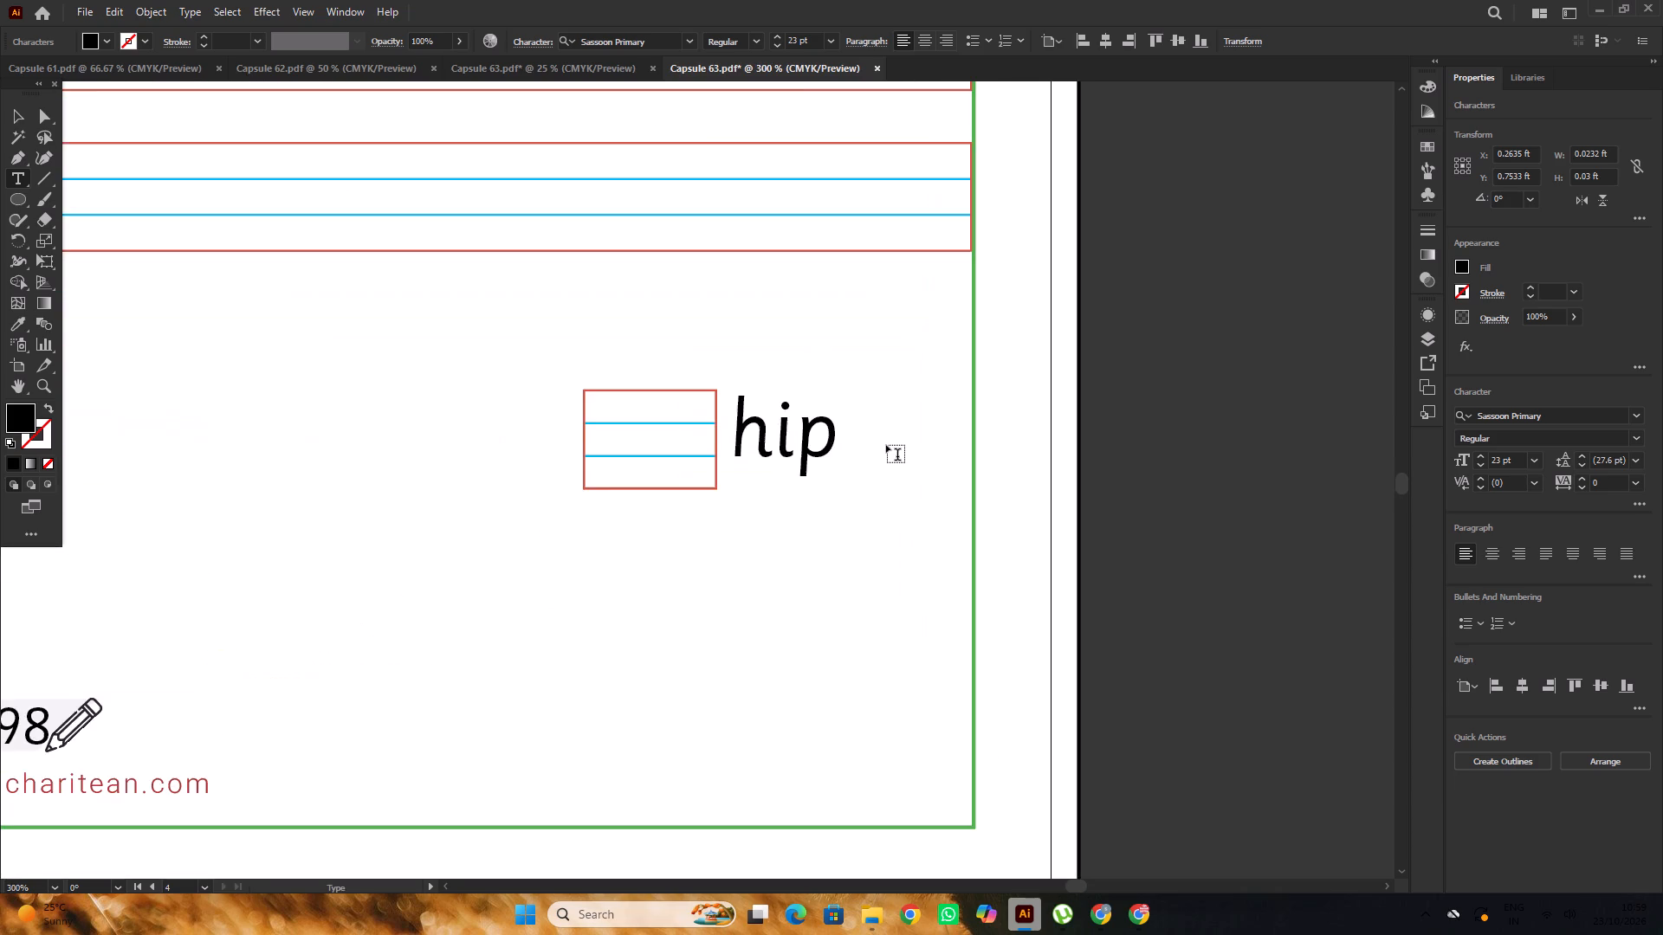
alt+scroll(883, 442, down, 3)
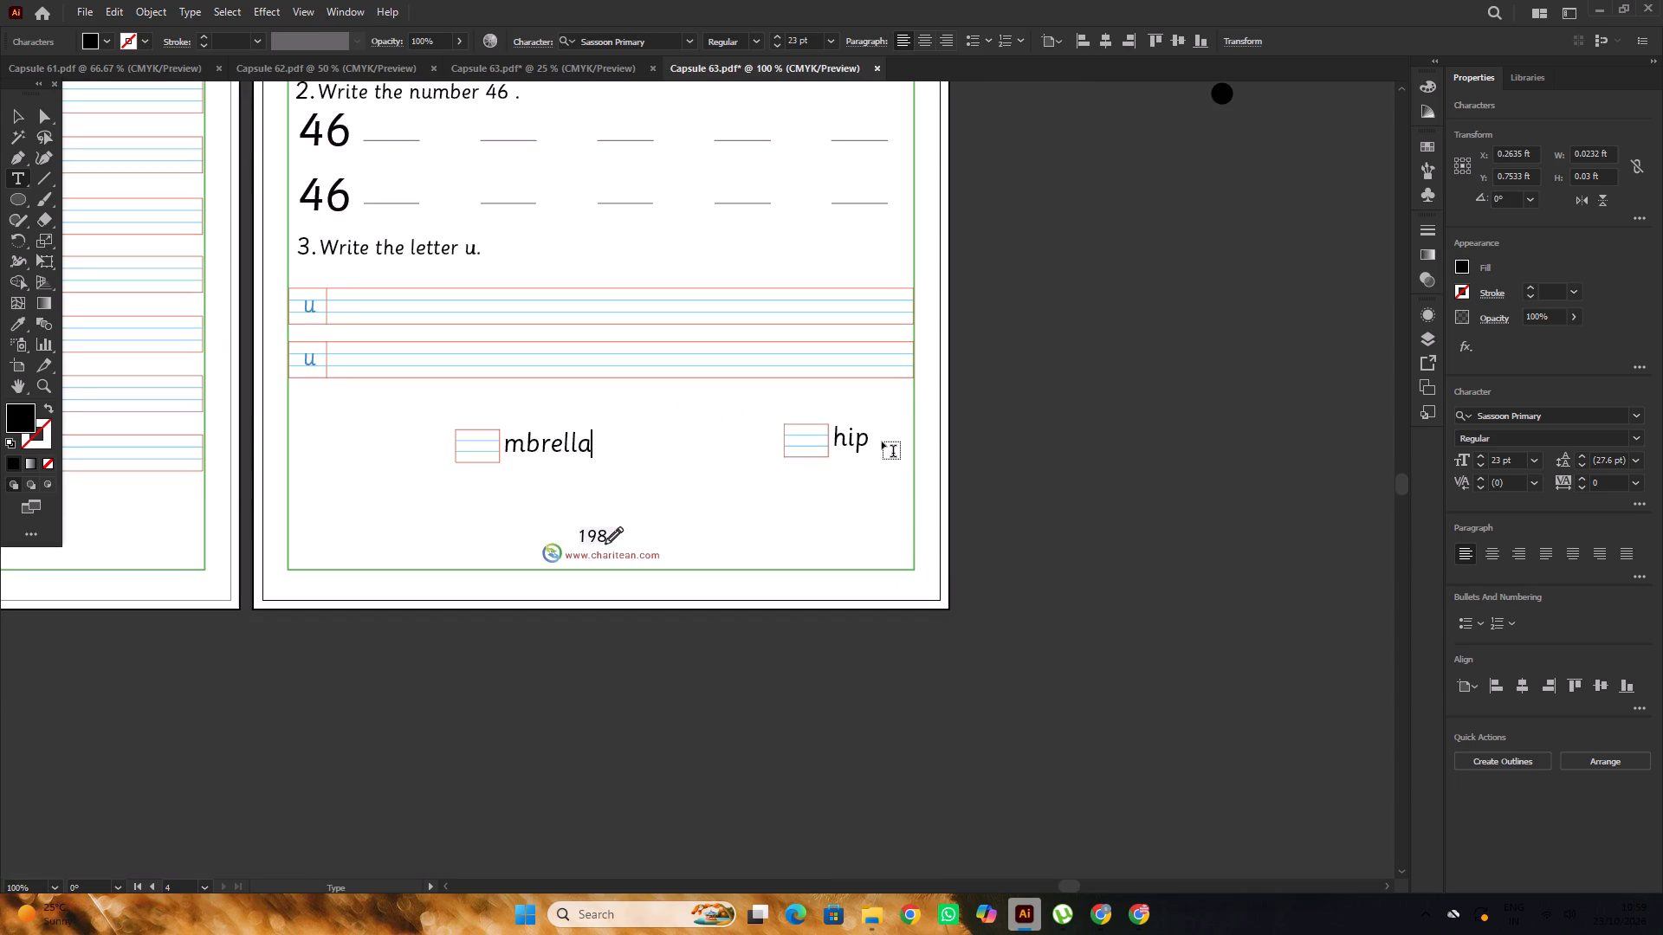
alt+scroll(869, 447, up, 1)
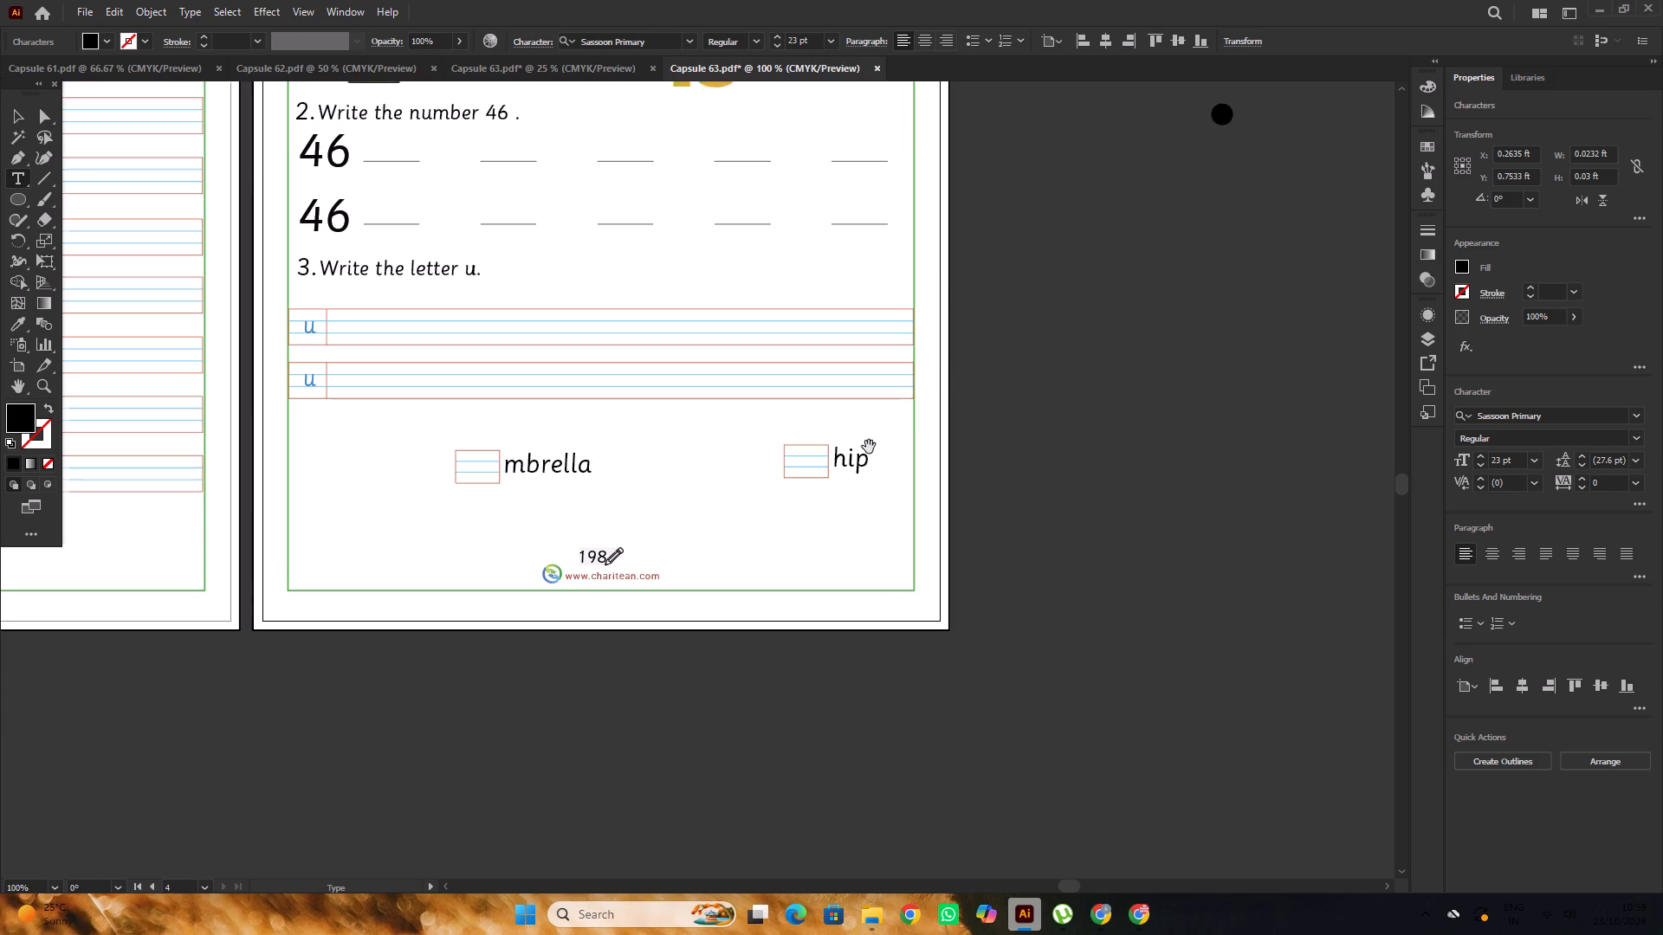
alt+scroll(869, 447, up, 1)
drag(819, 470, 878, 475)
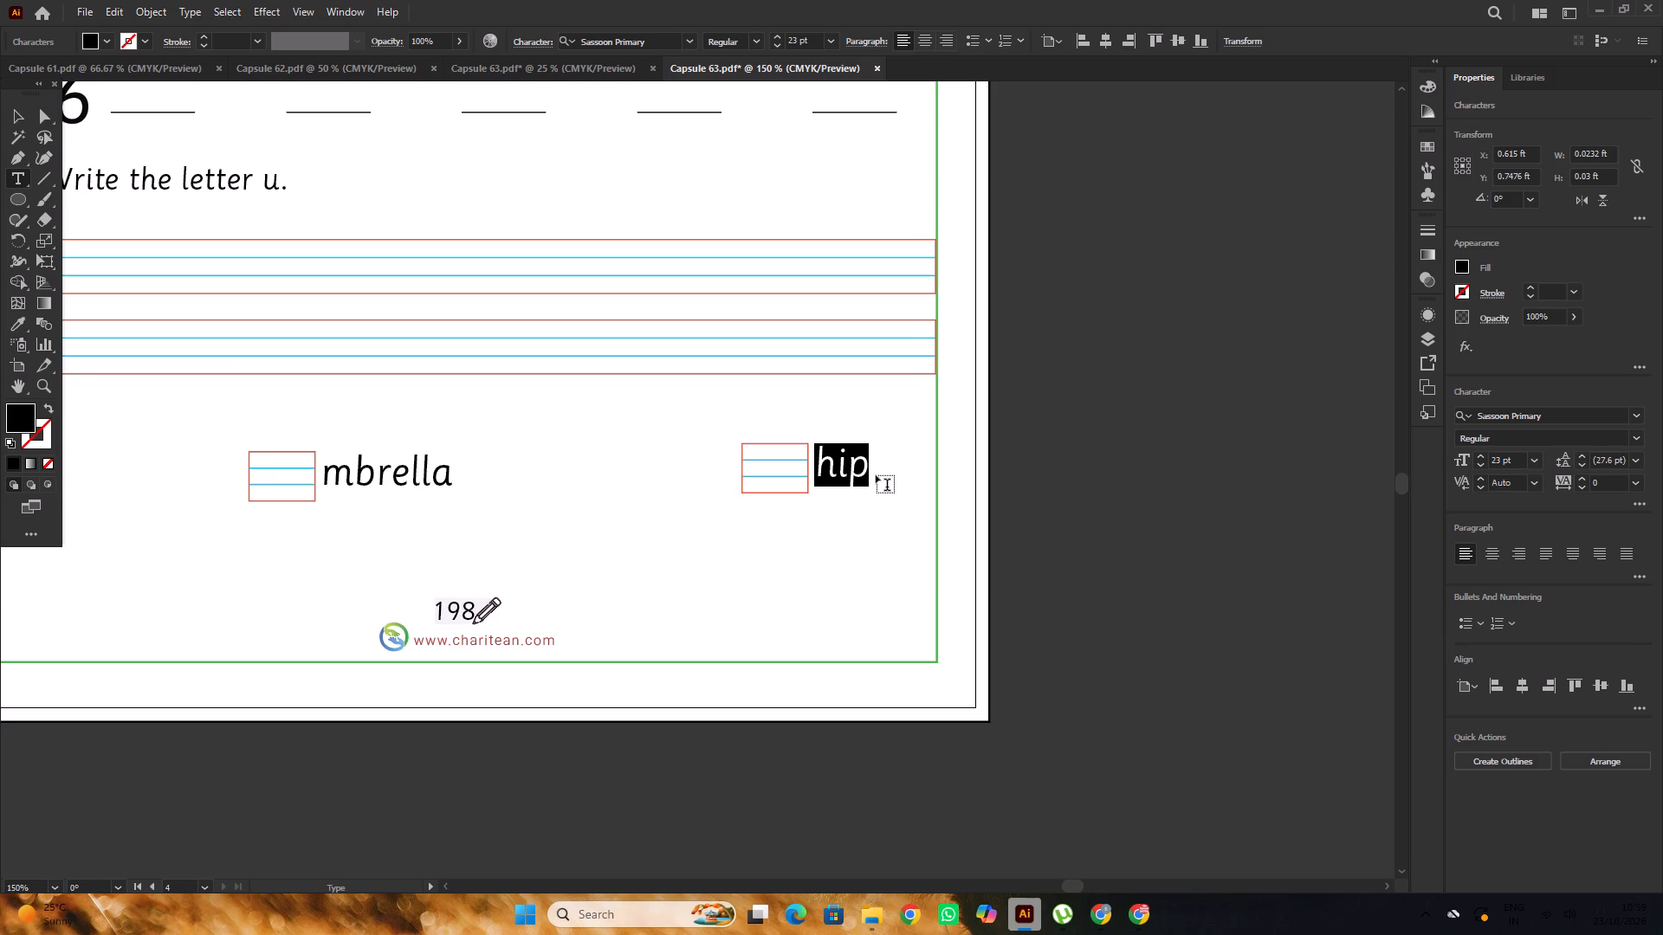
text(mpire)
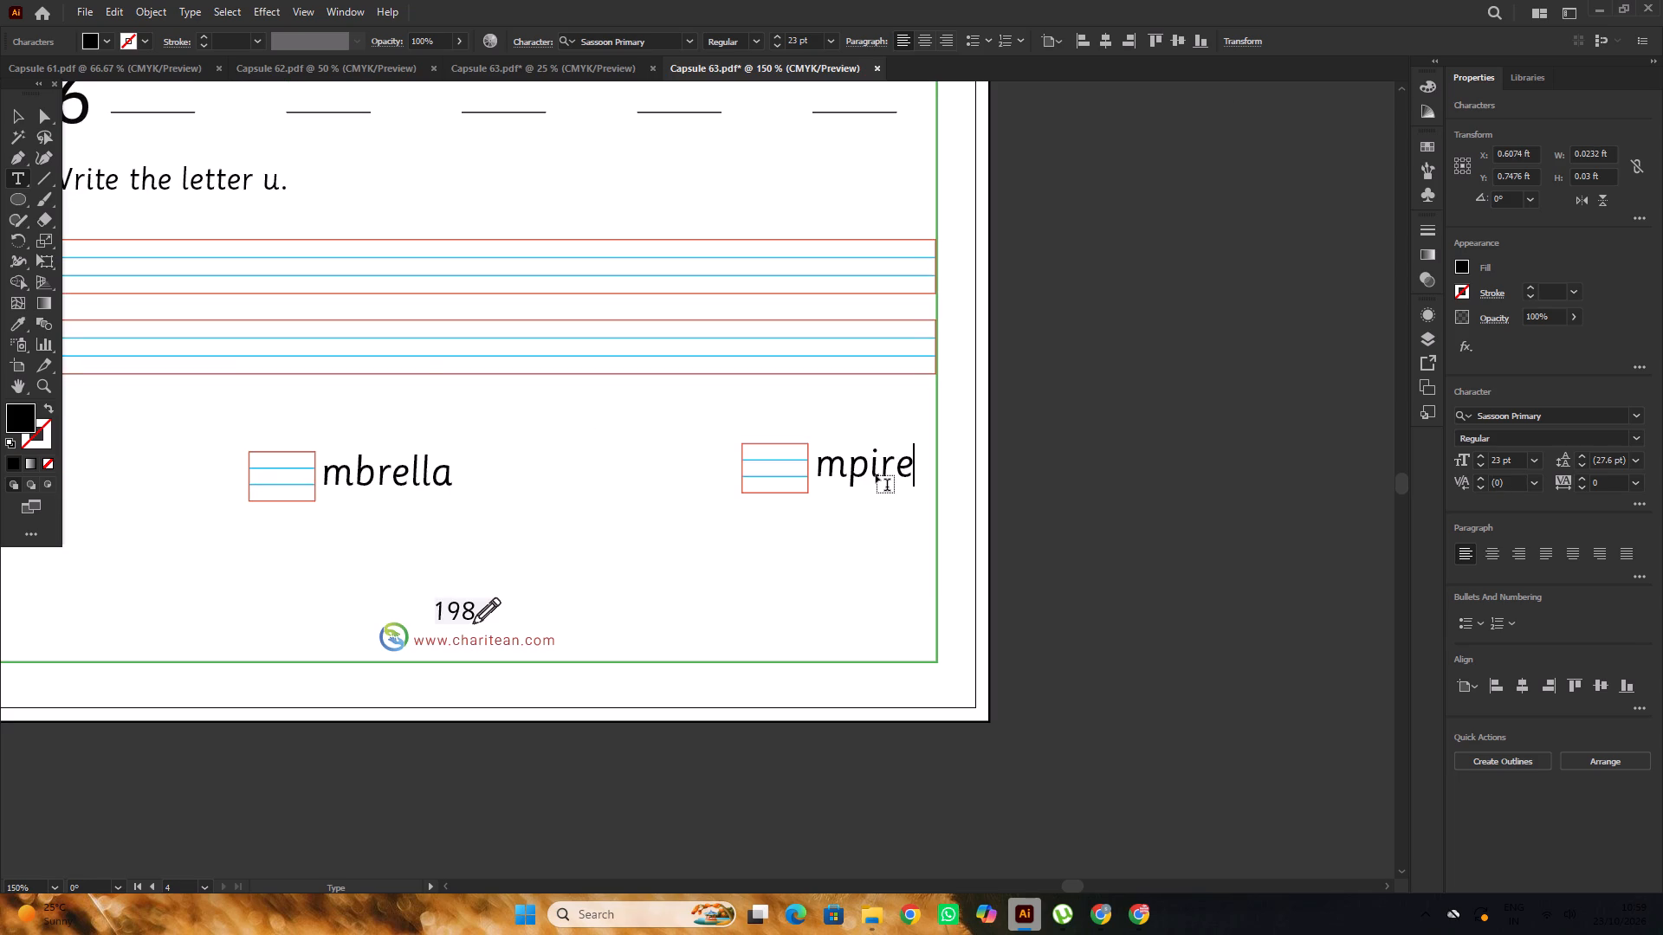
alt+scroll(729, 442, down, 2)
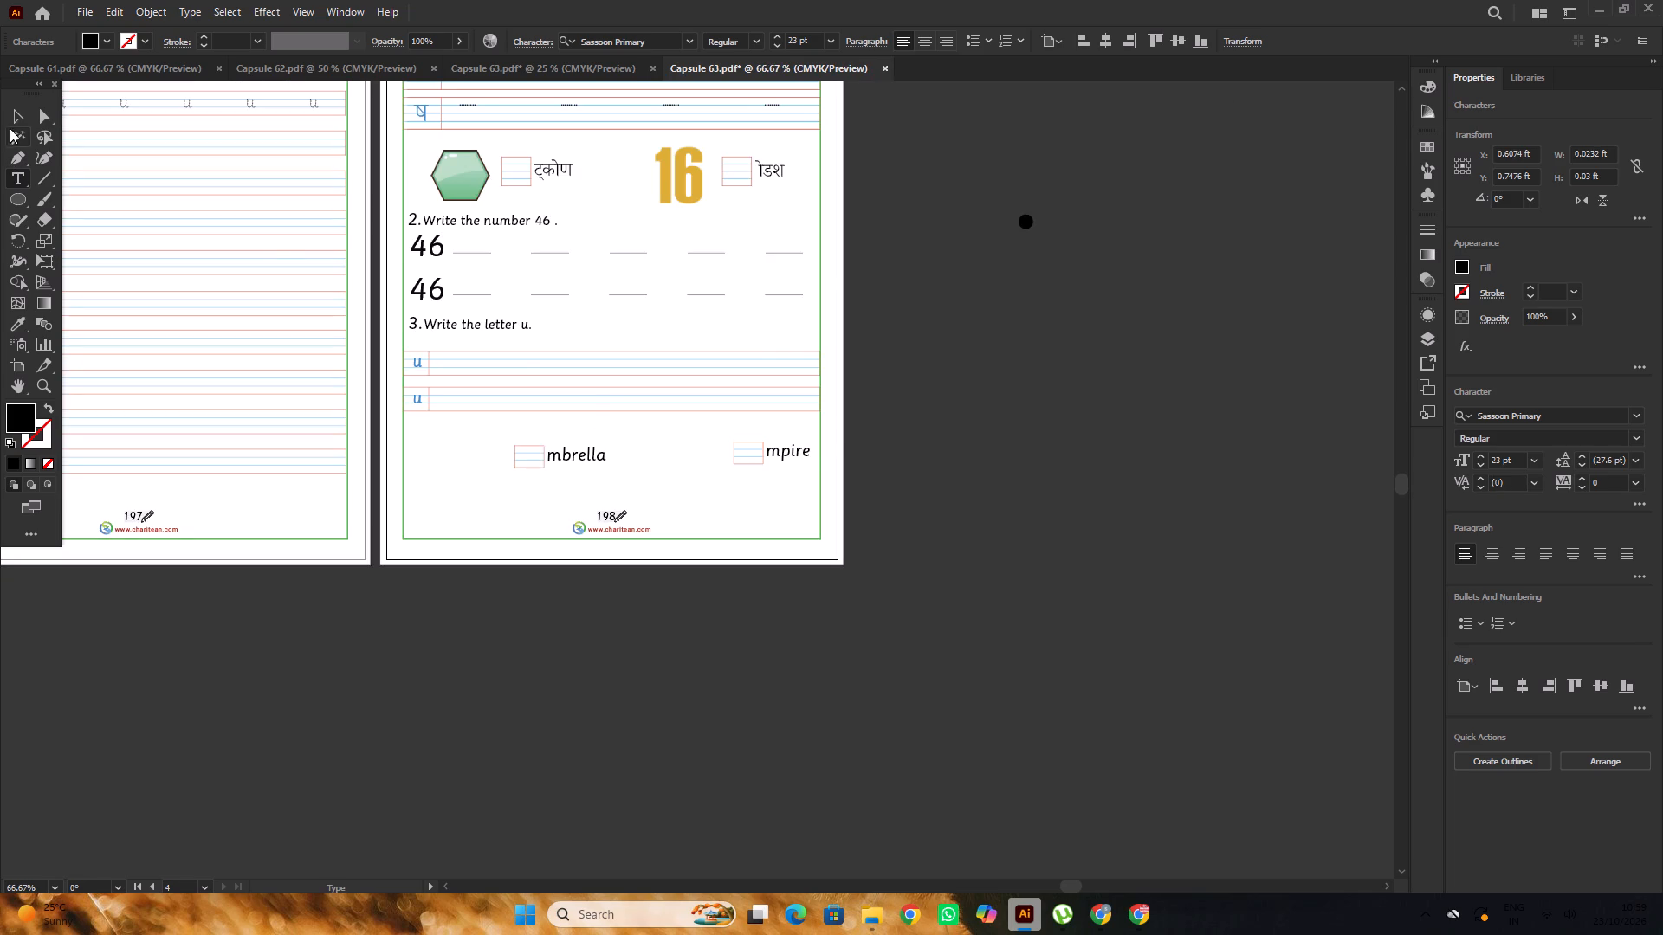
click(16, 108)
click(732, 497)
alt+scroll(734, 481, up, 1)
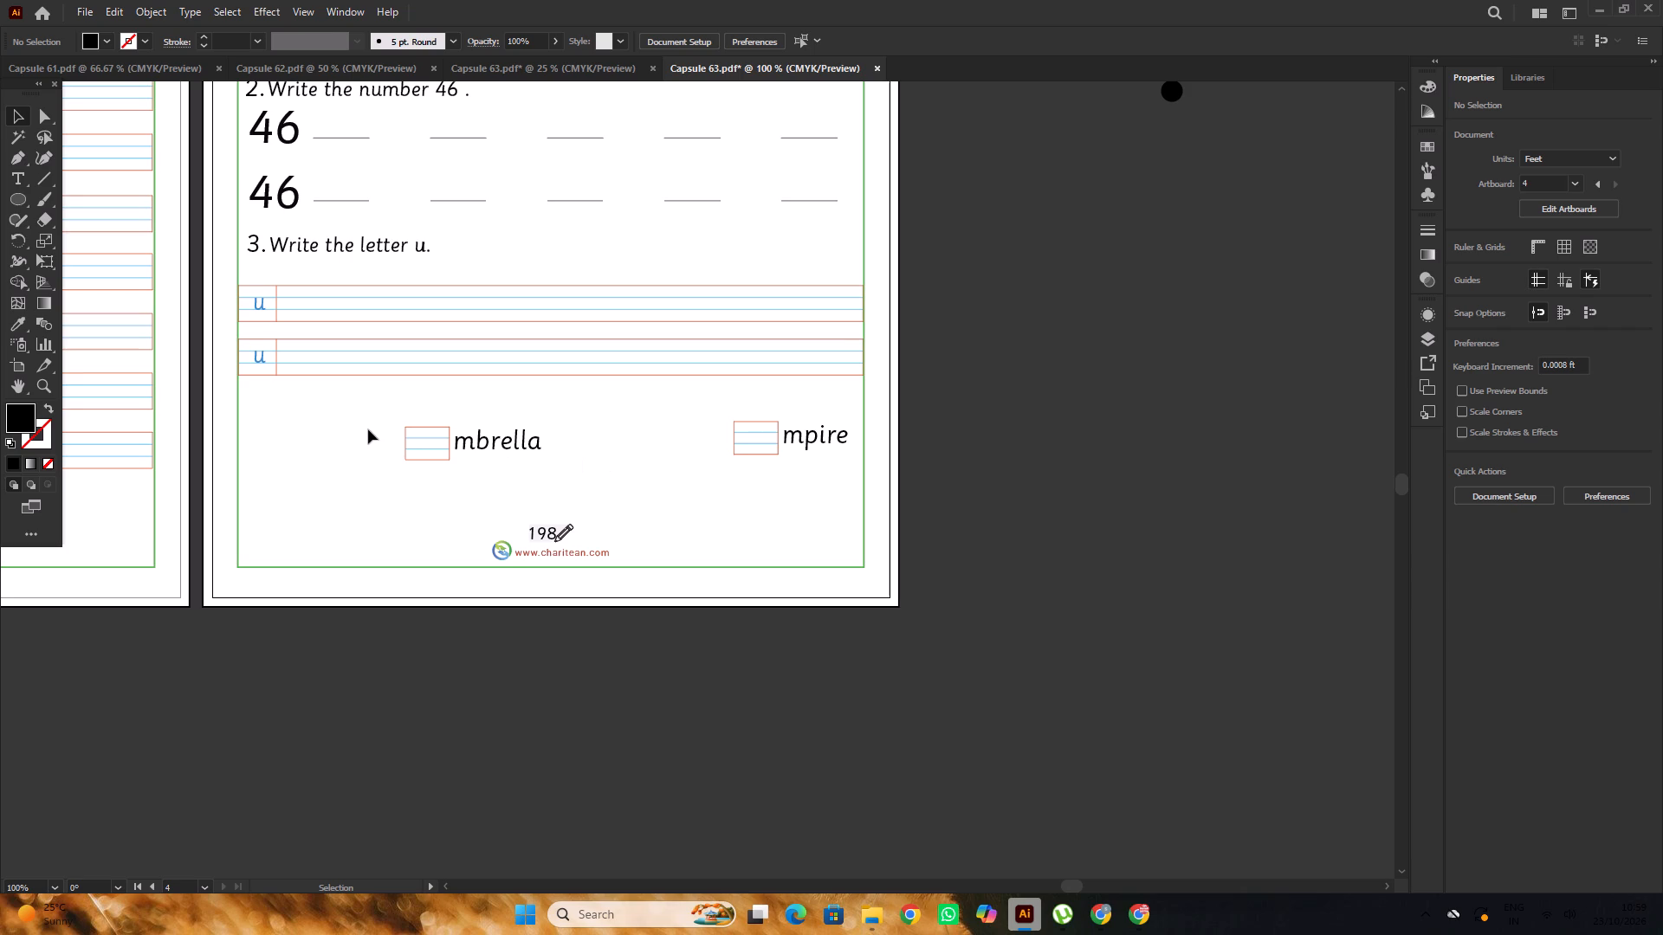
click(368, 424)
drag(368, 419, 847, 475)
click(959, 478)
Copy the umbrella picture from the Alphabet page to the Recall Time page, just before the mbrella writing box.
alt+scroll(945, 470, down, 2)
scroll(944, 467, up, 4)
alt+scroll(943, 460, down, 1)
scroll(697, 416, down, 1)
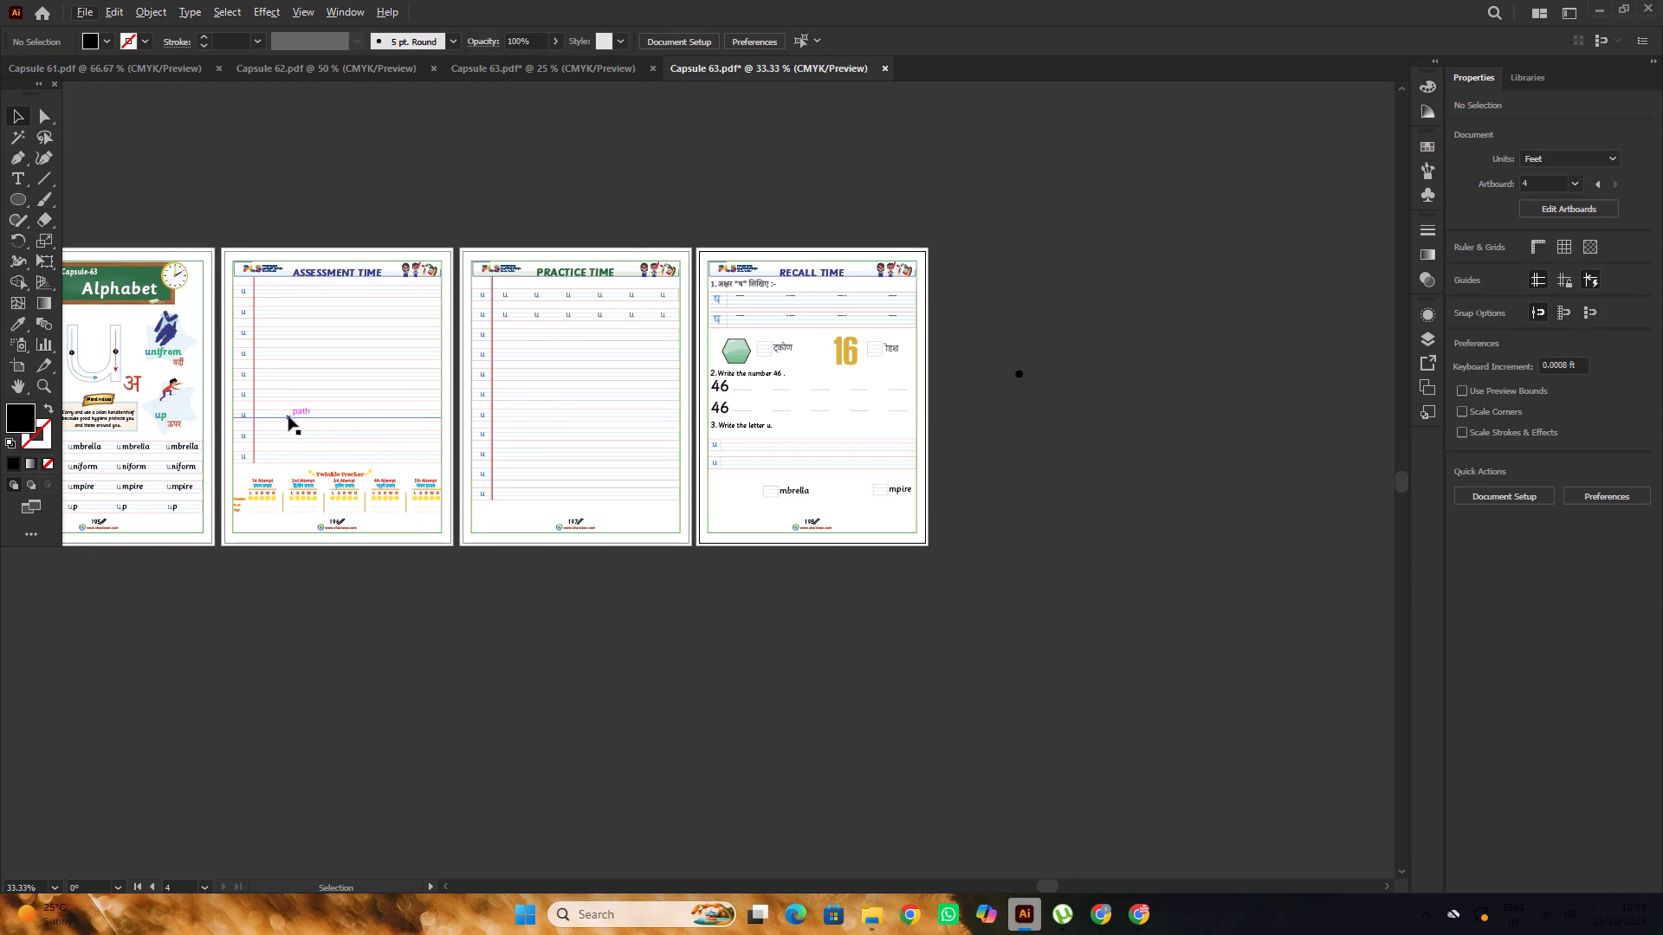
alt+scroll(319, 413, down, 2)
alt+scroll(241, 390, up, 1)
drag(139, 360, 672, 487)
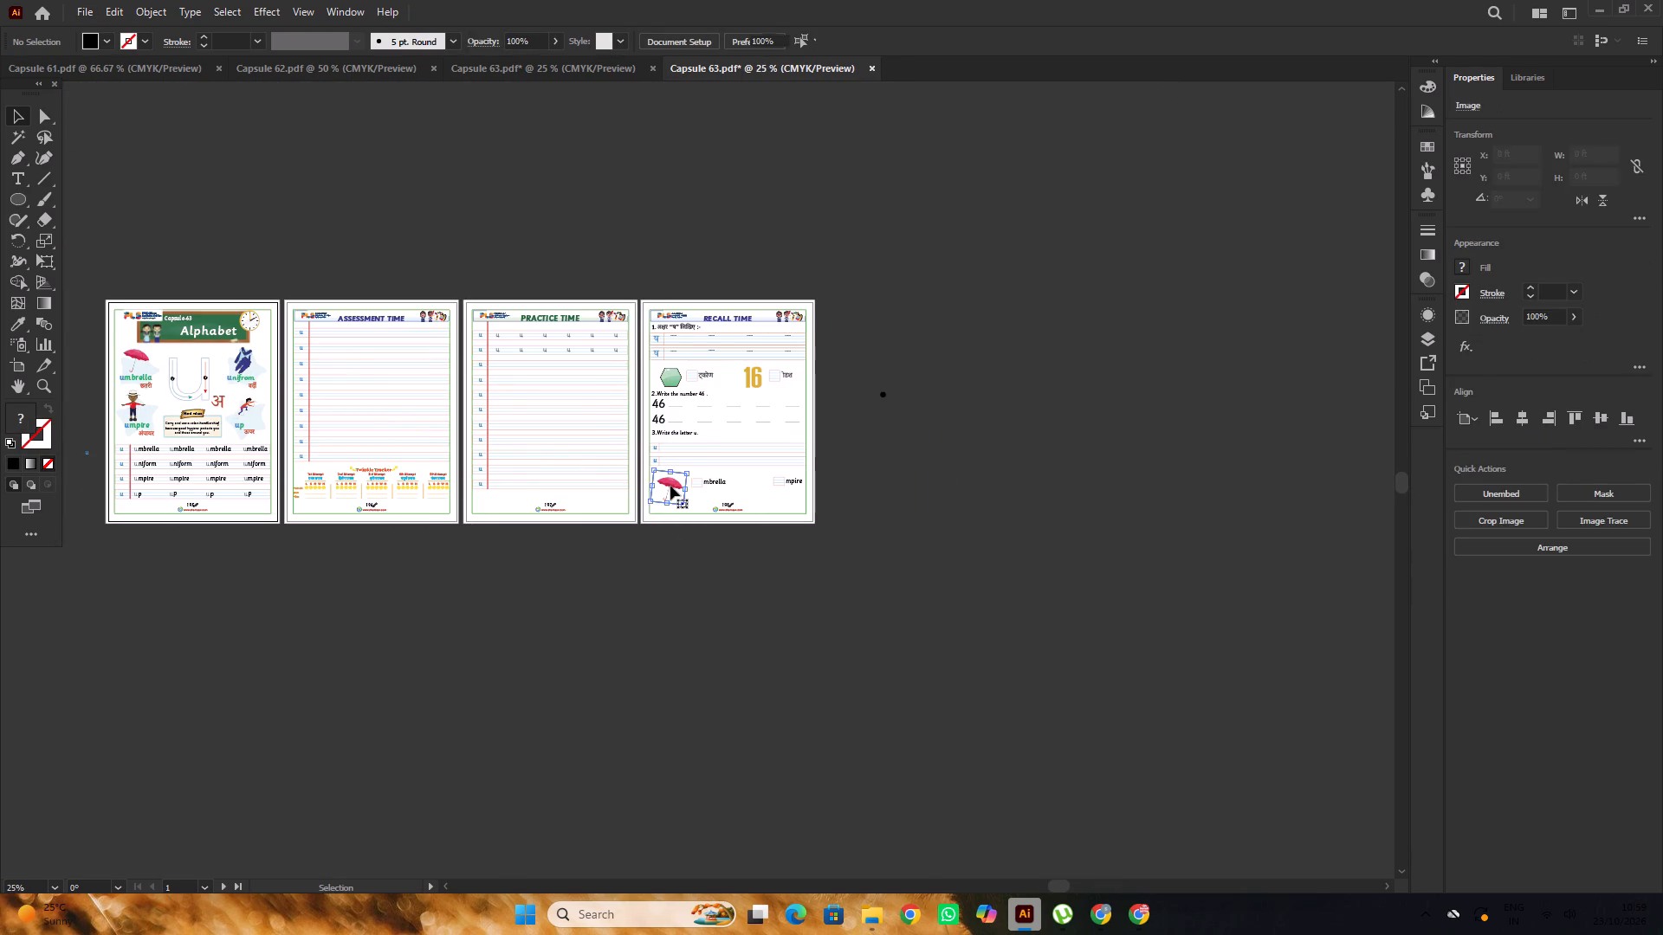
click(851, 552)
alt+scroll(703, 487, up, 6)
drag(528, 483, 555, 446)
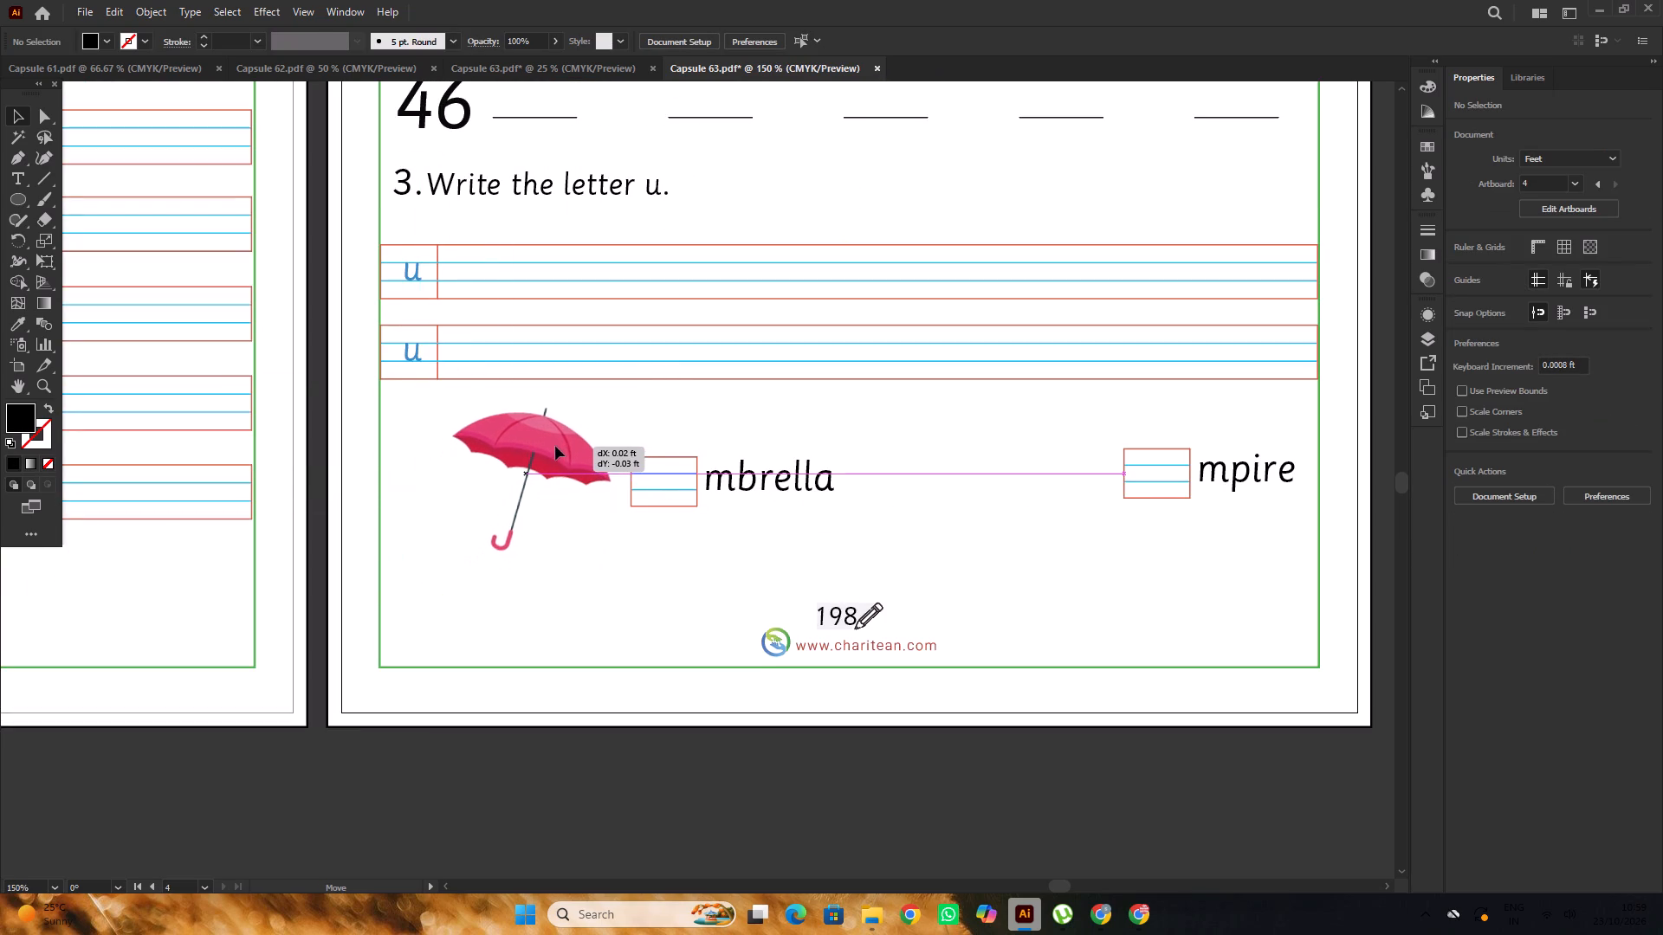
drag(555, 446, 553, 444)
Scale the copied umbrella down slightly and reposition it in front of the mbrella writing box.
alt+scroll(592, 551, up, 1)
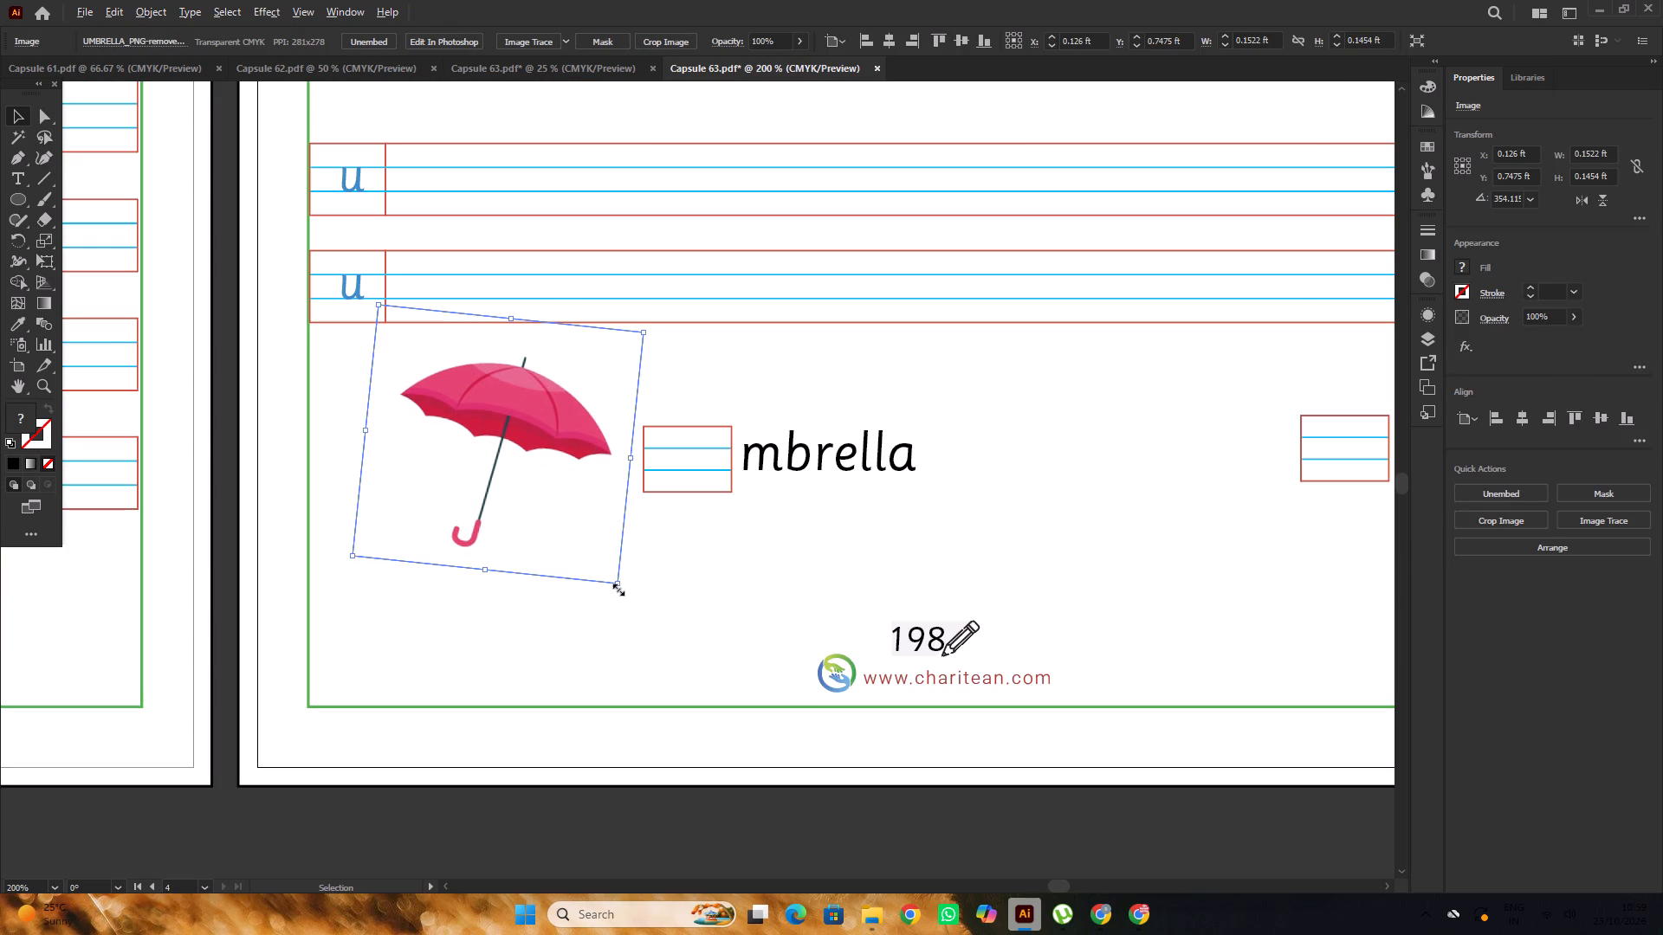
alt+shift+drag(617, 588, 599, 548)
drag(537, 413, 549, 409)
alt+scroll(473, 419, down, 2)
click(753, 653)
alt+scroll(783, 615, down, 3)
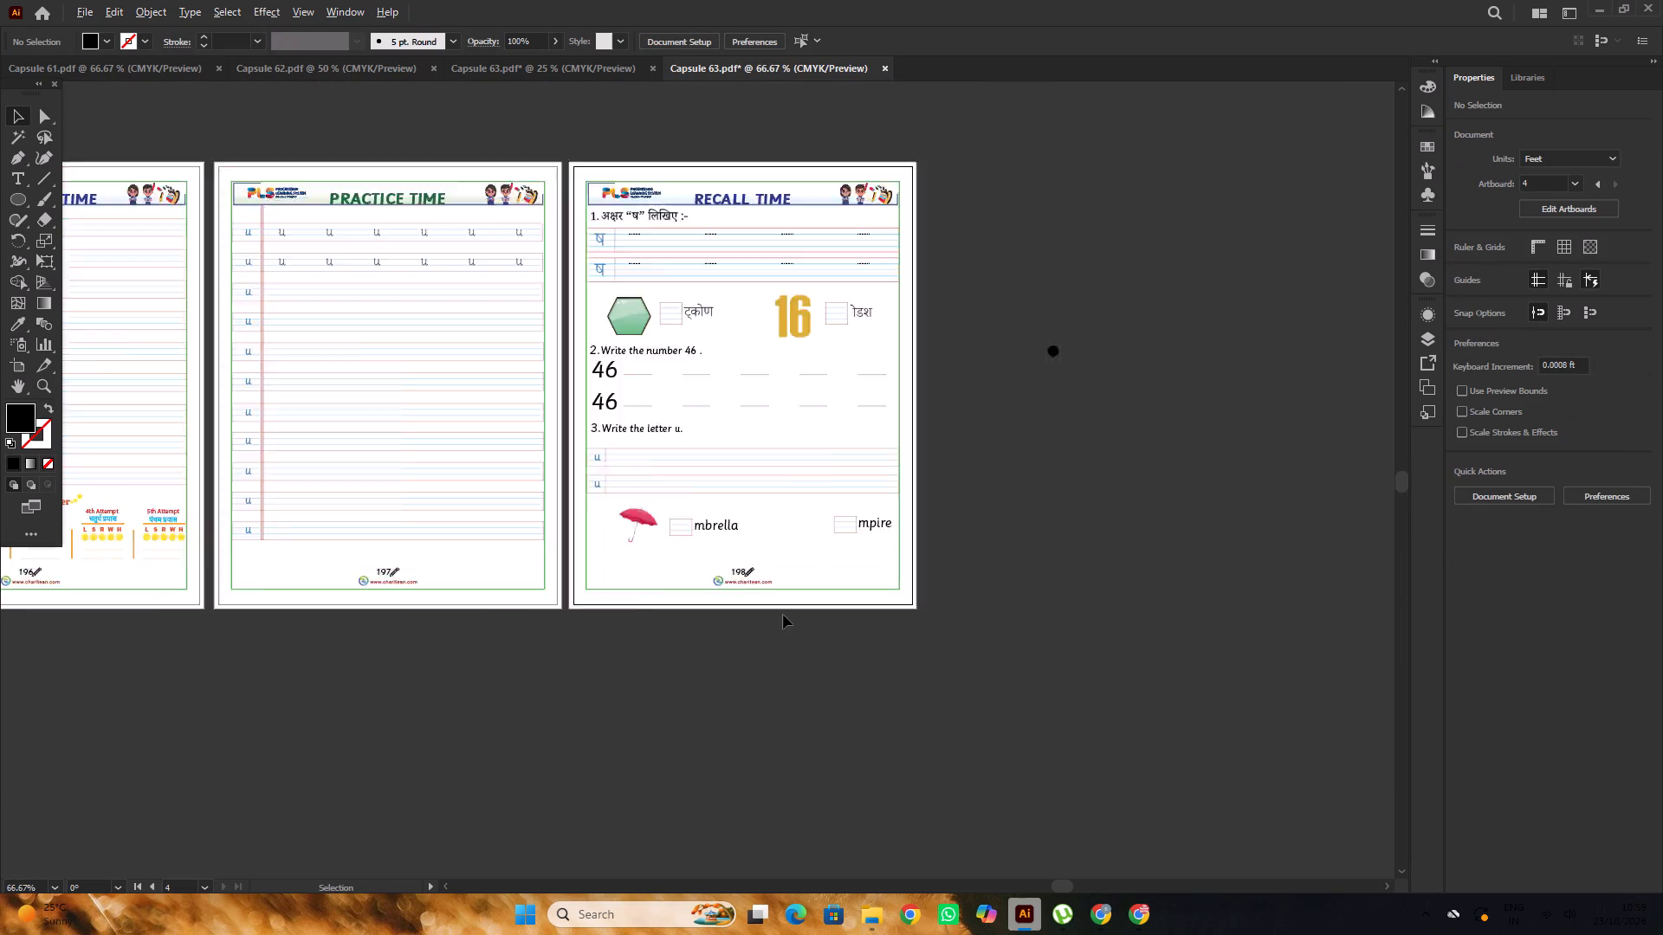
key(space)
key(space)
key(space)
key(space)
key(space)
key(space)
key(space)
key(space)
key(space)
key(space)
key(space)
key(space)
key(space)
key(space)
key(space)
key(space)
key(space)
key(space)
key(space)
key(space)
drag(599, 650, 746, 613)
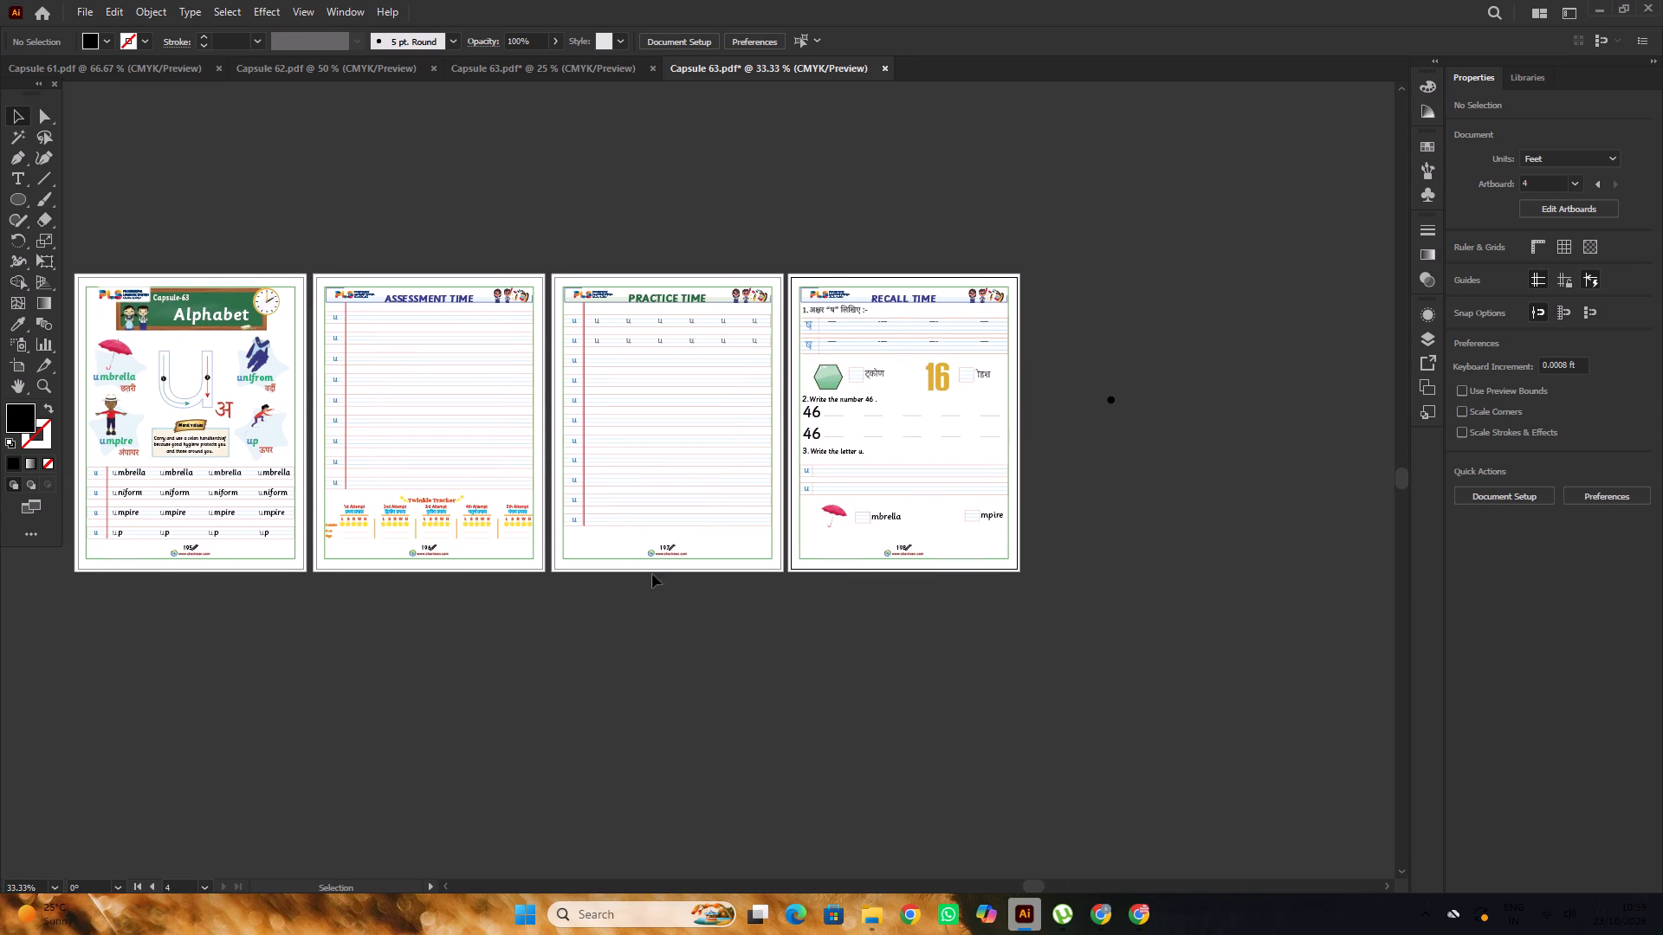
Copy the umpire picture from the Alphabet page to the Recall Time page, scaled down to fit in front of the mpire writing box.
drag(112, 422, 949, 529)
key(space)
drag(972, 558, 721, 554)
drag(929, 529, 914, 521)
alt+scroll(690, 545, up, 4)
click(747, 473)
alt+shift+drag(812, 527, 793, 508)
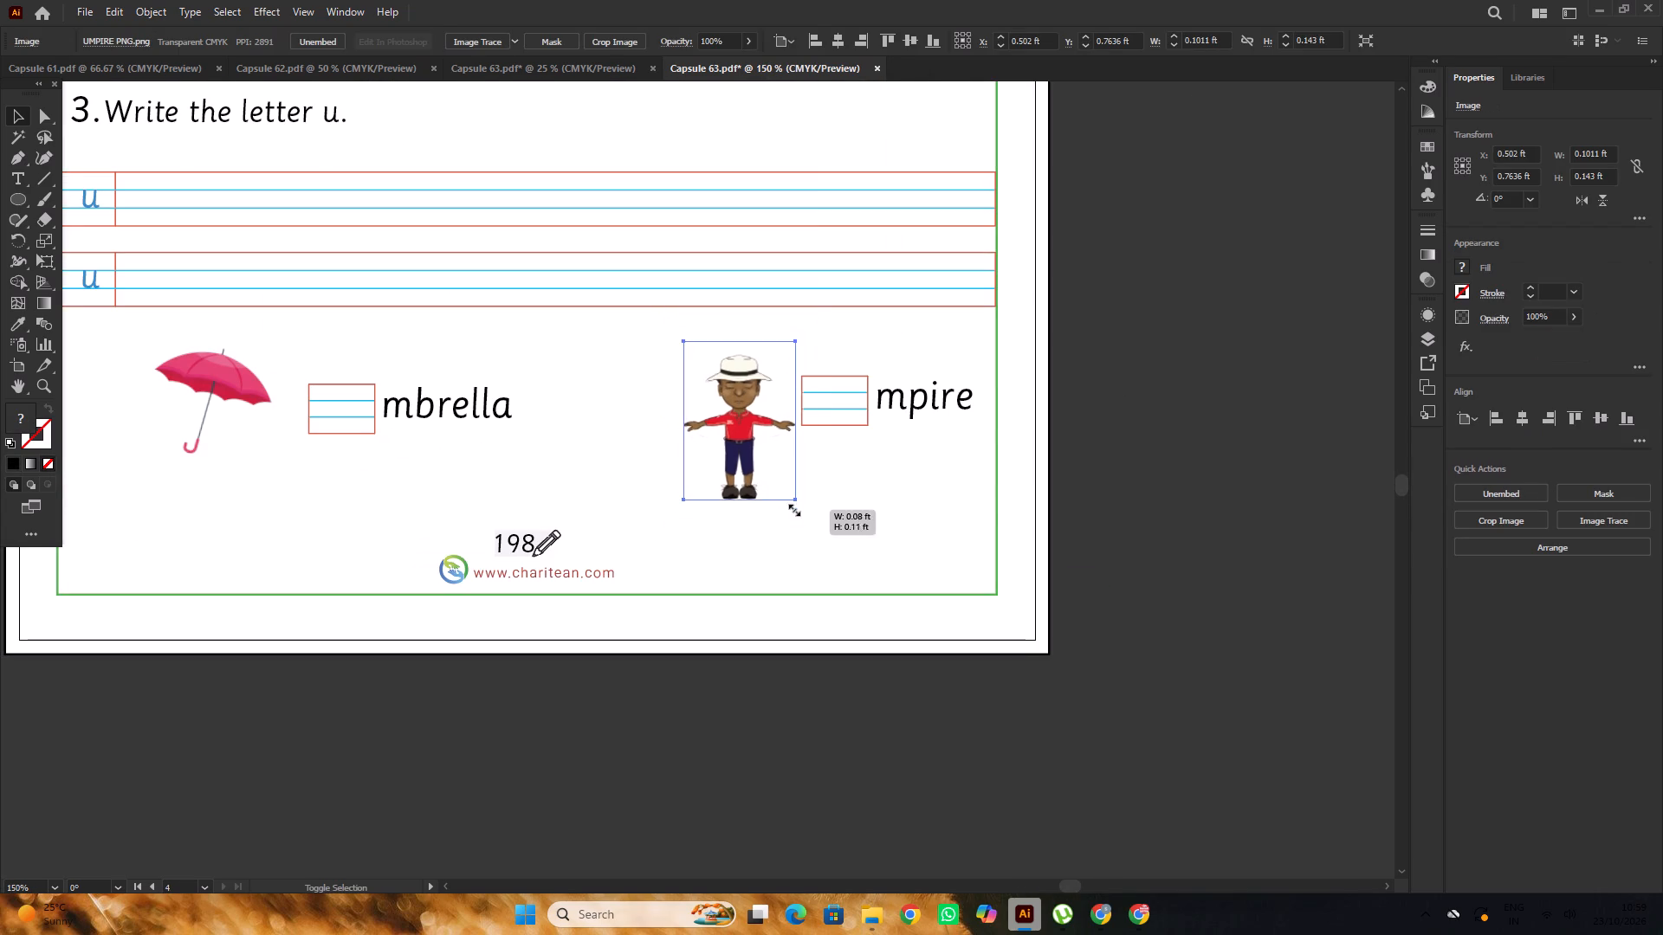
alt+shift+drag(793, 508, 791, 506)
drag(742, 456, 721, 426)
click(815, 513)
Group the umbrella and umpire pictures with their writing boxes and word endings, and centre the group horizontally on the page.
alt+scroll(727, 487, down, 1)
scroll(724, 483, up, 1)
click(298, 413)
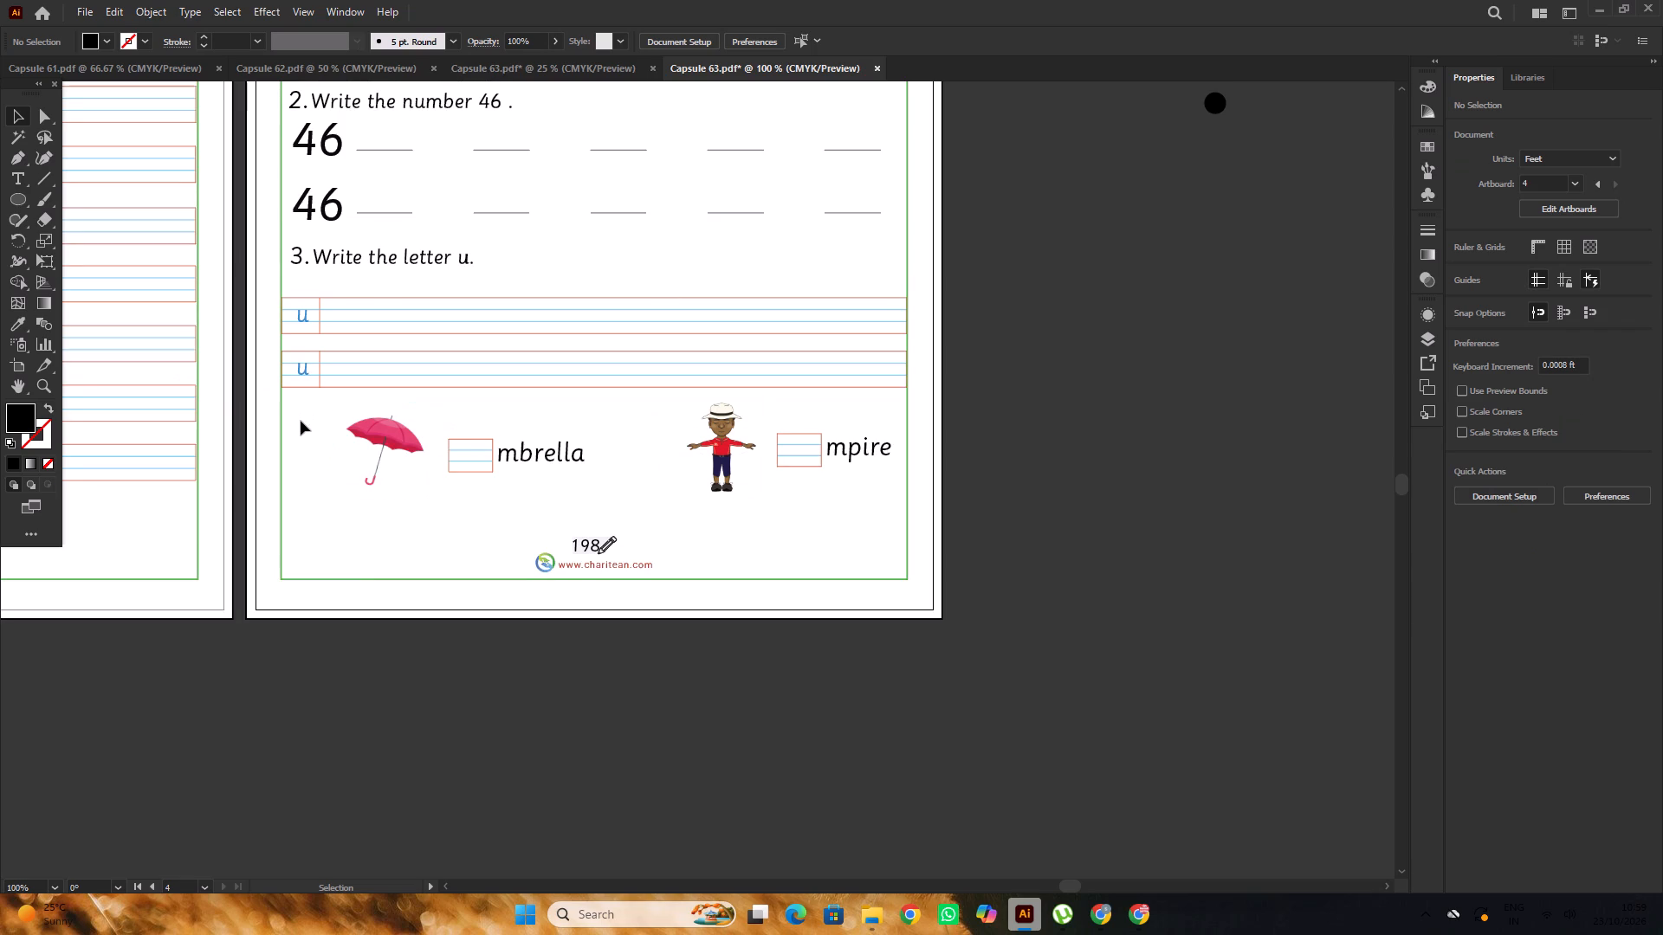
drag(301, 421, 898, 480)
key(ctrl+g)
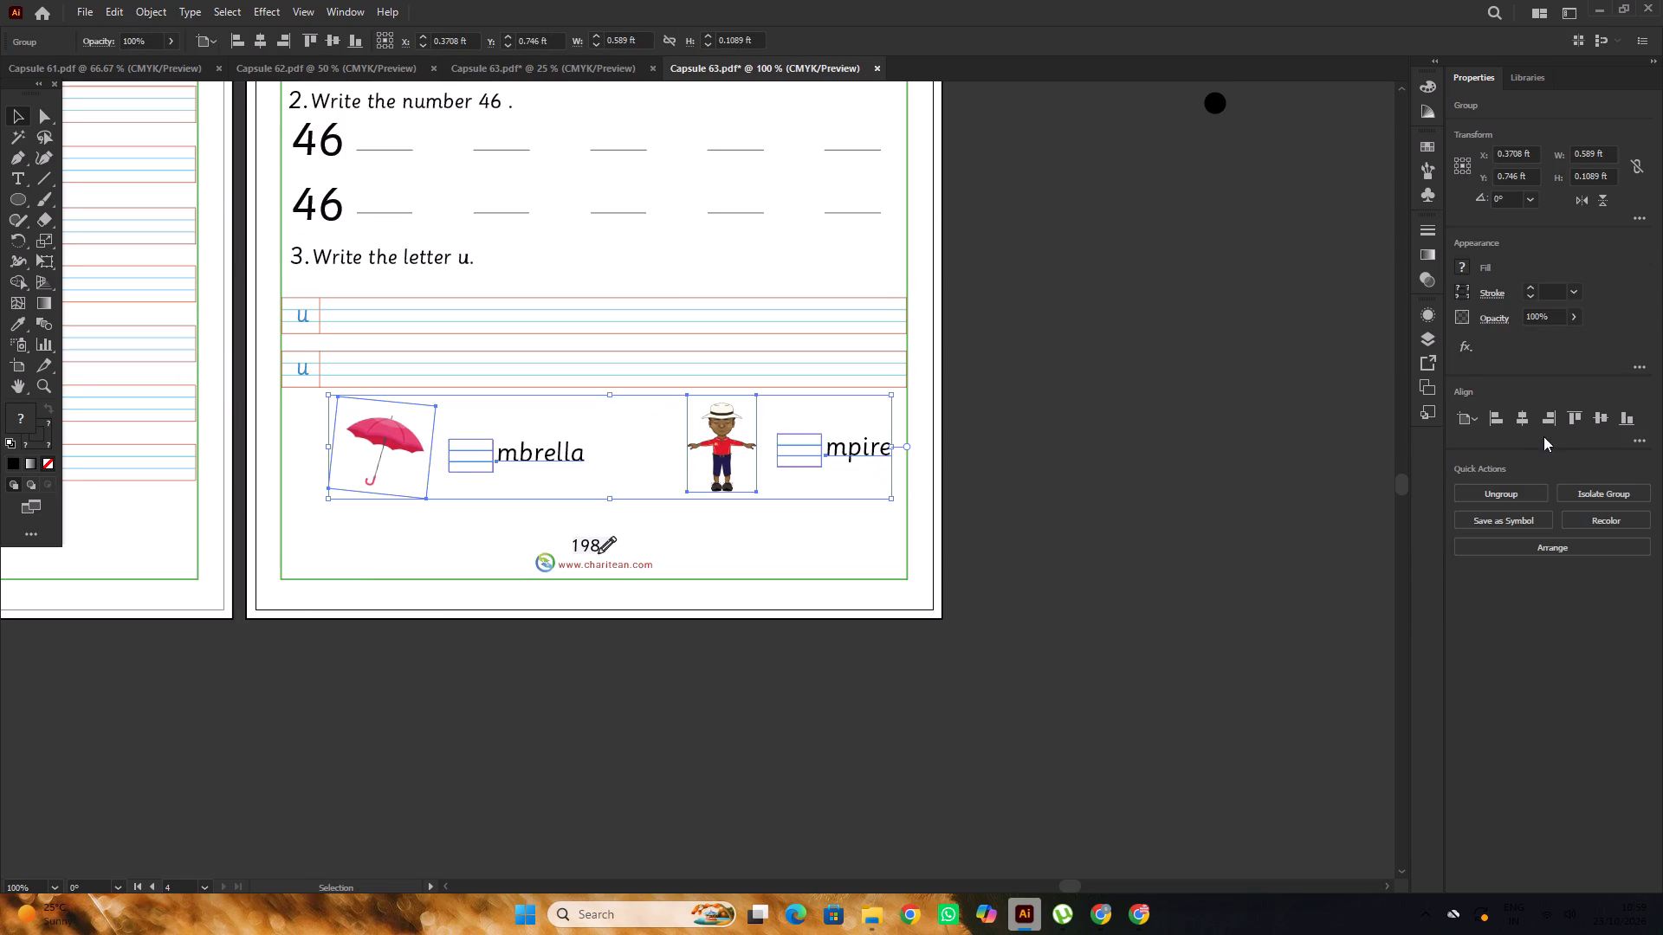
click(1523, 416)
click(1134, 455)
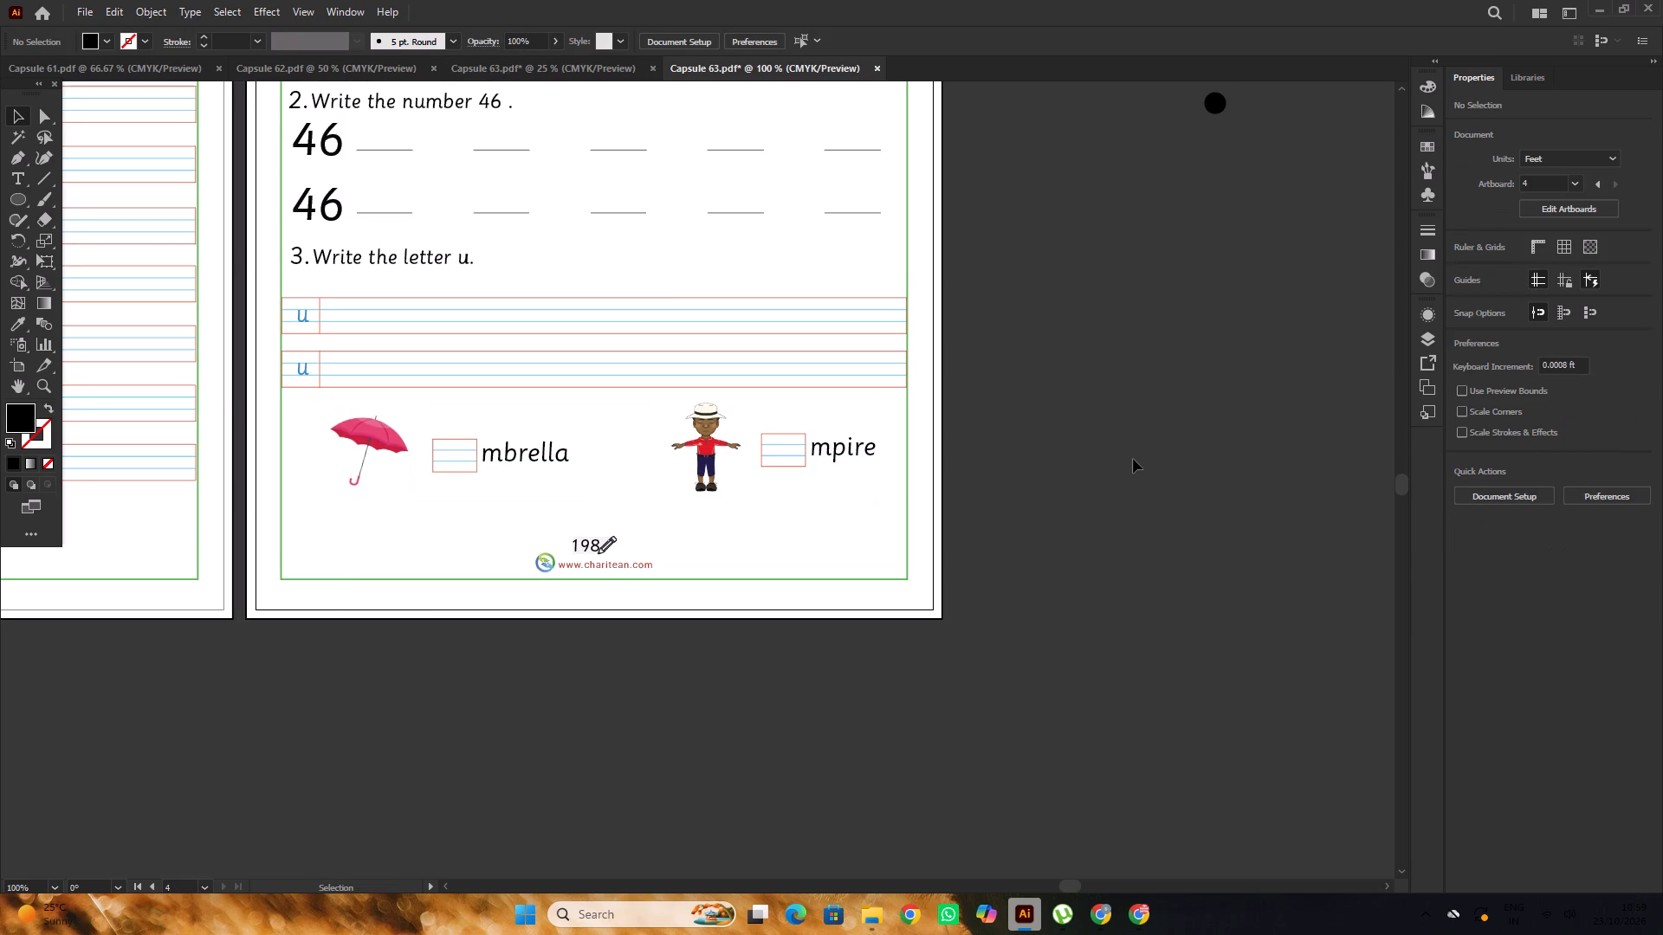
Move the grouped umbrella and umpire row slightly down, away from the letter u writing lines, keeping it horizontally centred.
click(711, 445)
drag(710, 444, 710, 456)
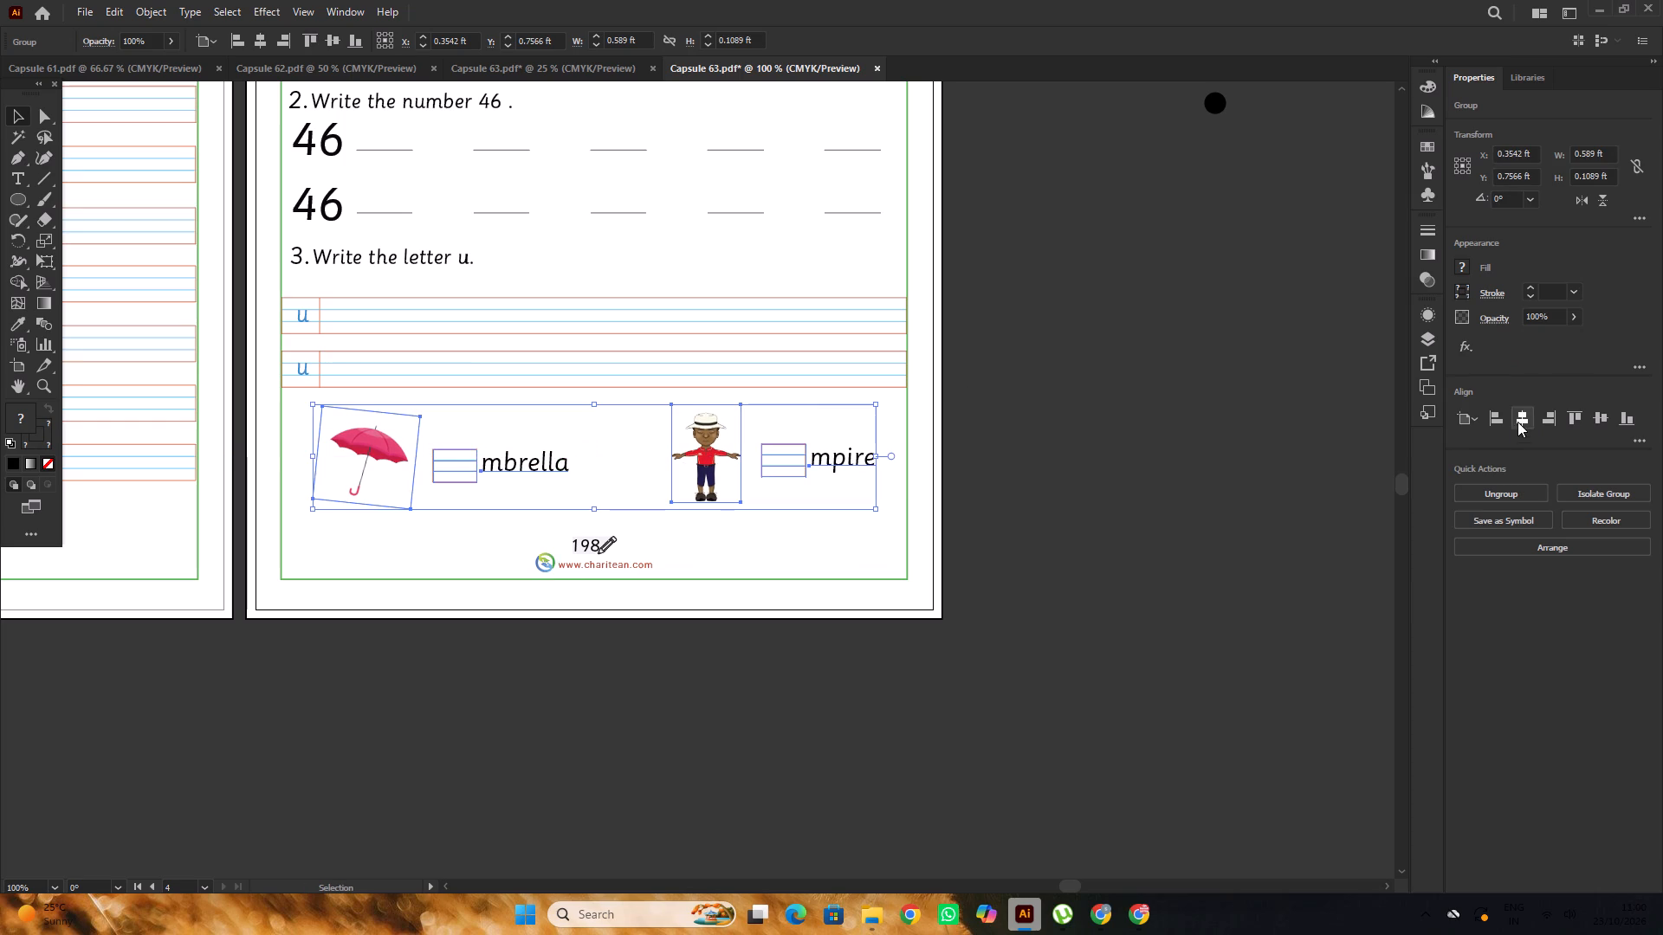
click(1517, 422)
click(1092, 434)
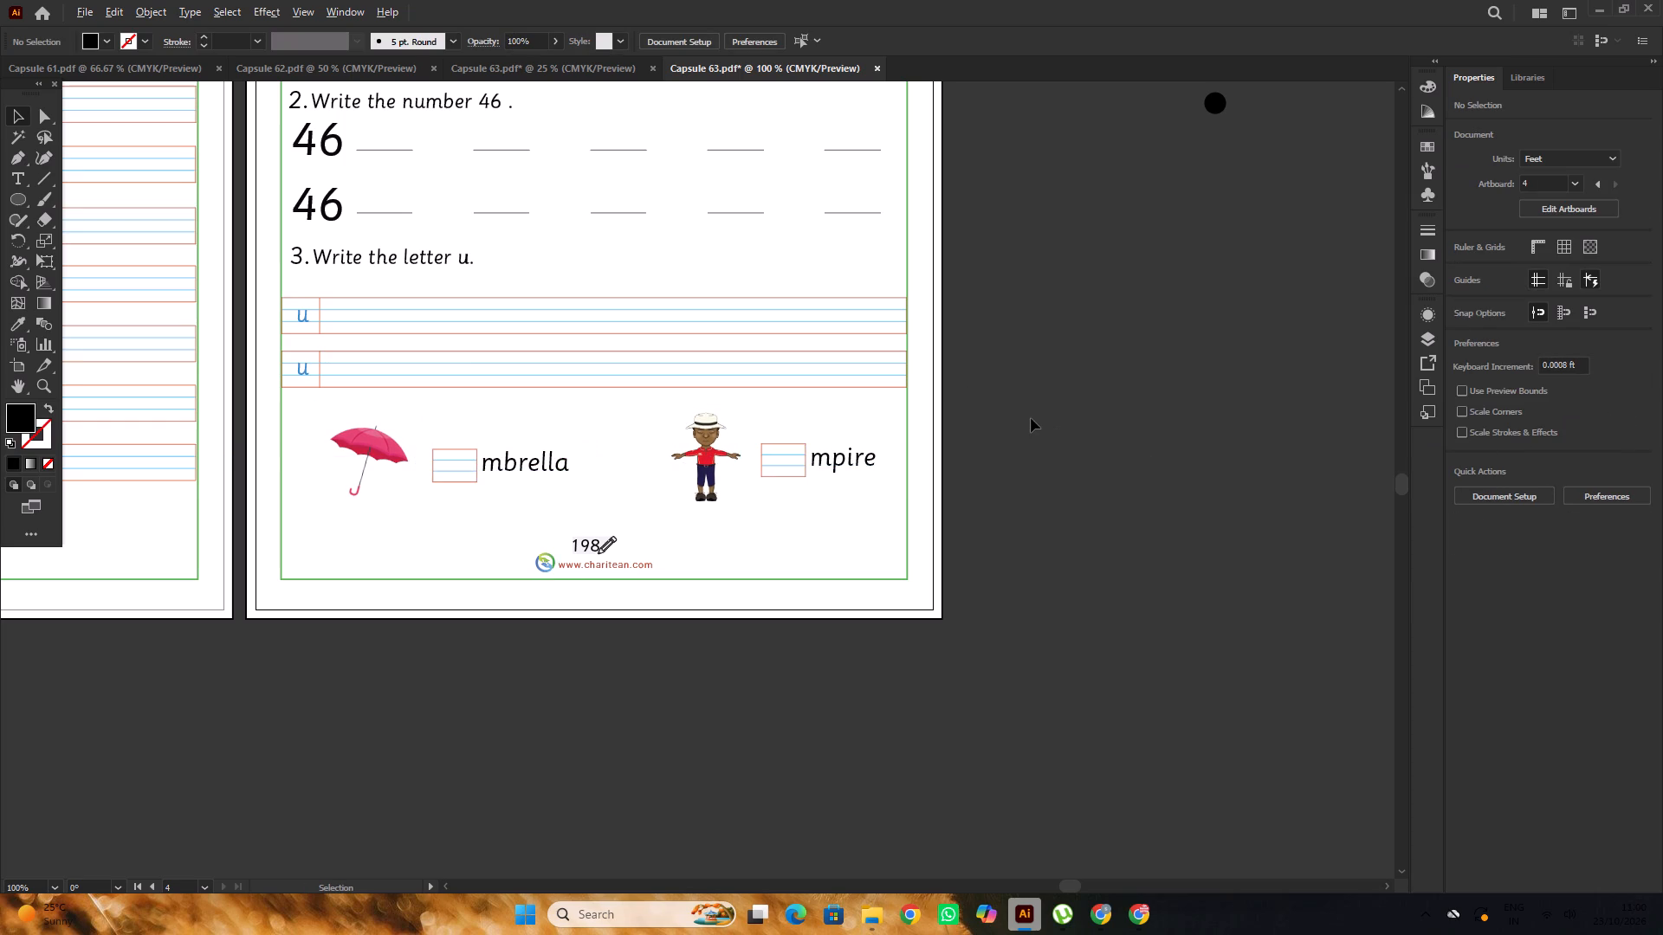
Review the layout of all four Capsule 63 pages, from the Alphabet page to the Recall Time page.
scroll(1031, 418, up, 2)
alt+scroll(1031, 418, down, 2)
scroll(1031, 418, up, 2)
alt+scroll(1031, 418, down, 3)
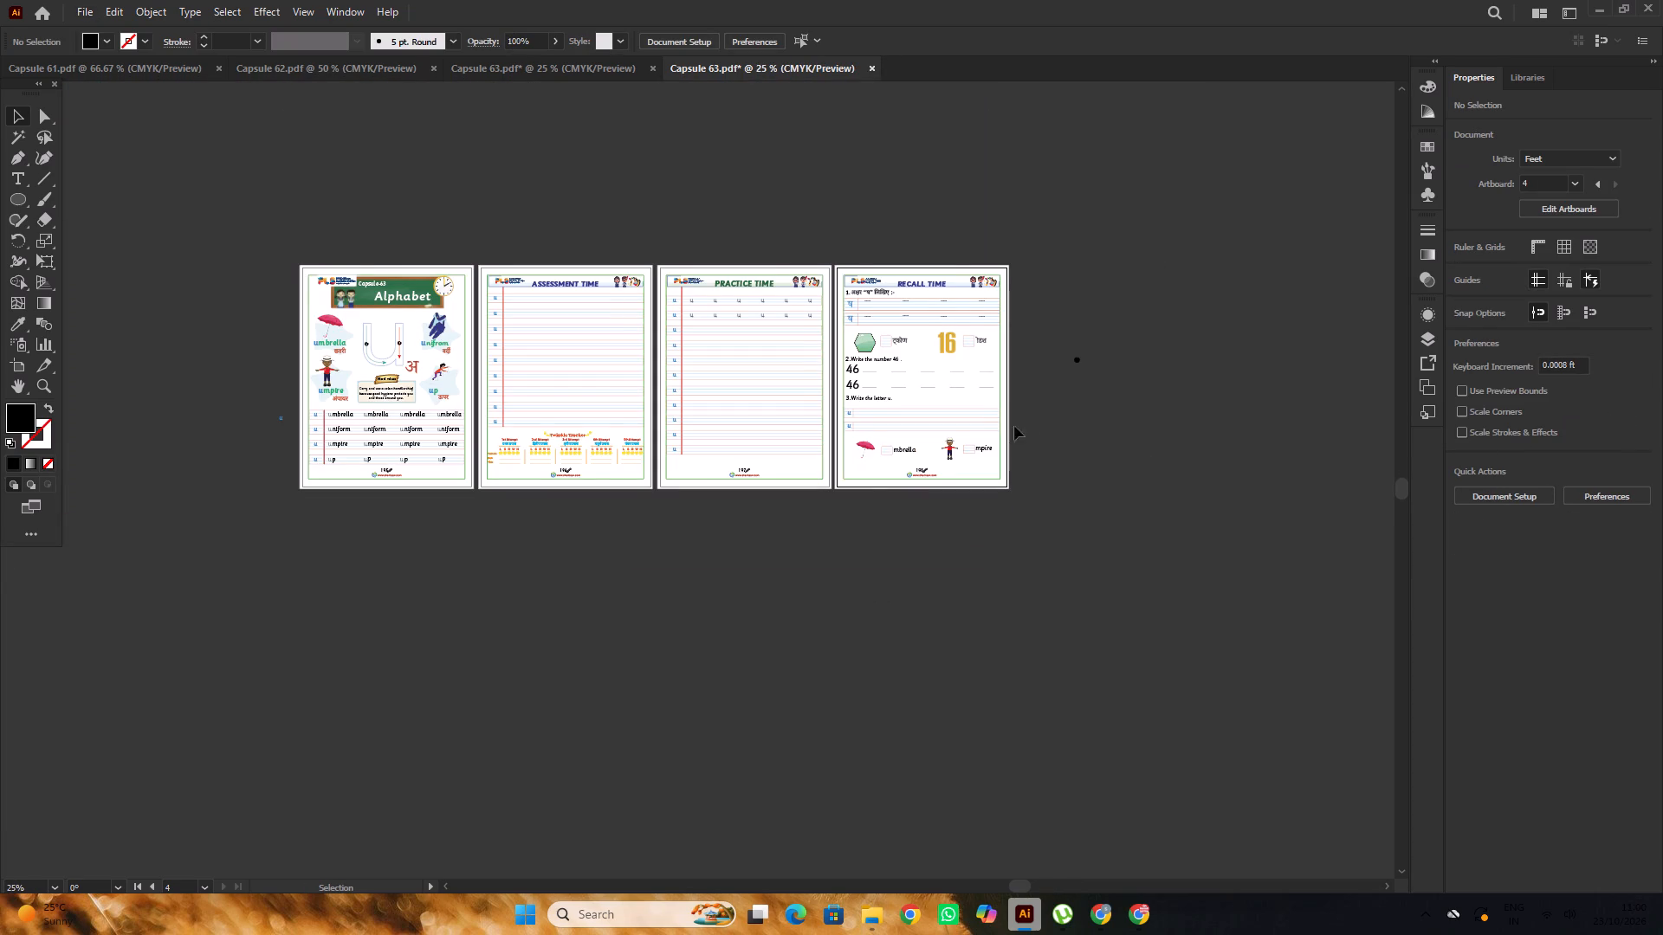
key(space)
drag(656, 610, 747, 601)
alt+scroll(489, 493, up, 4)
alt+scroll(488, 490, down, 2)
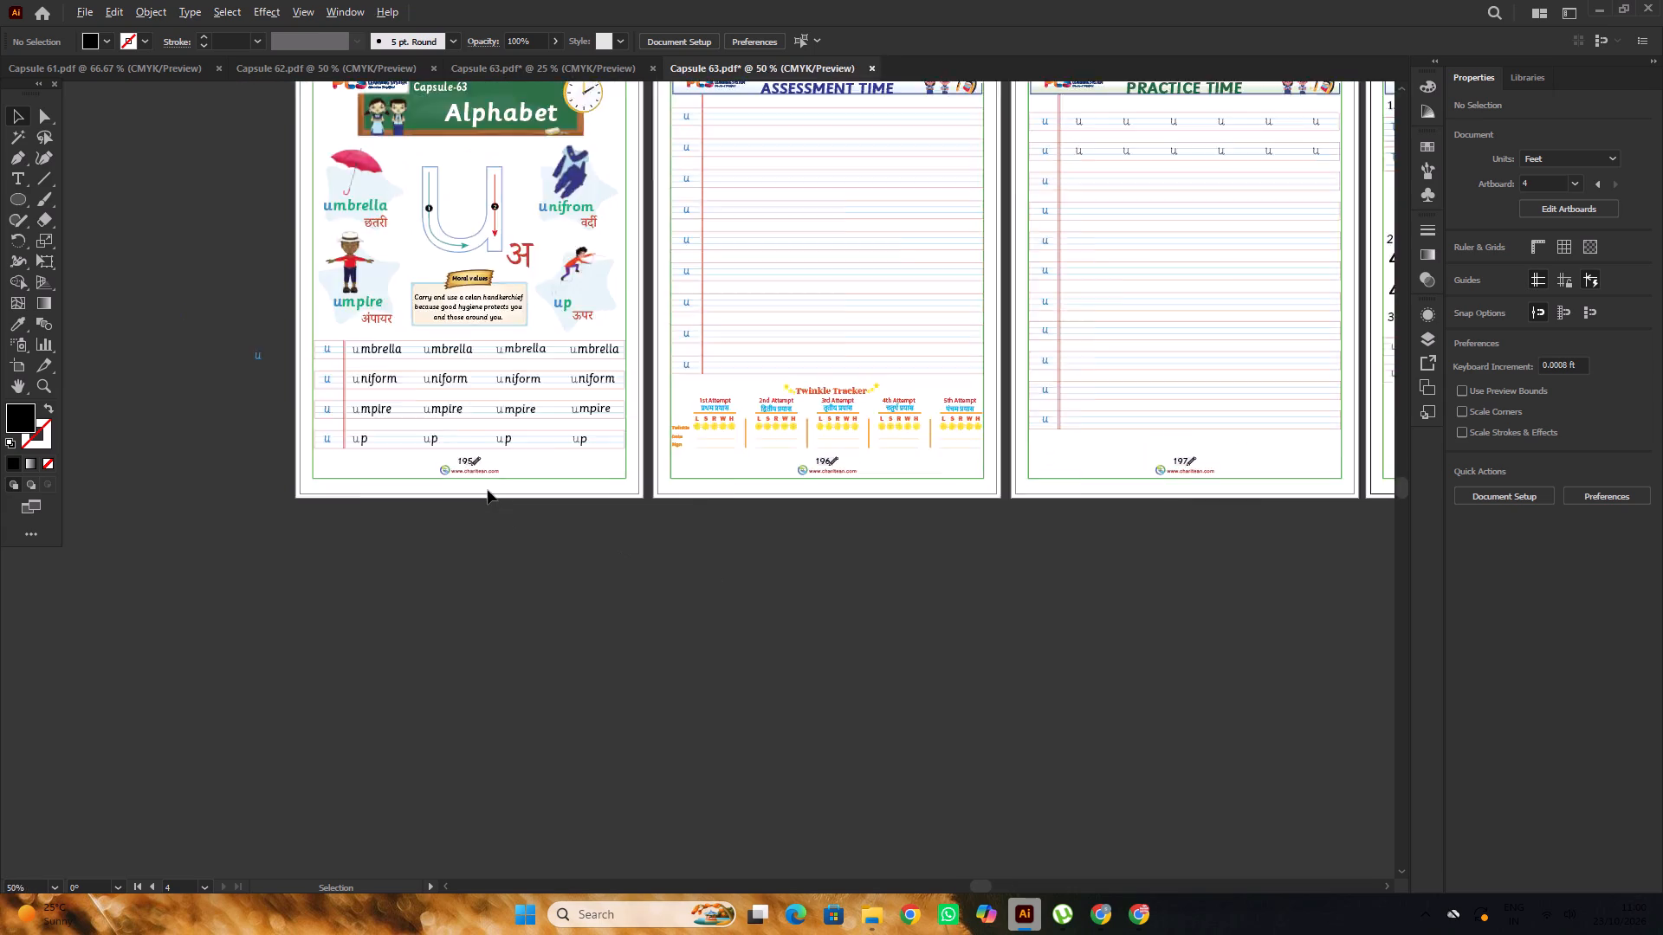
key(space)
drag(541, 551, 524, 571)
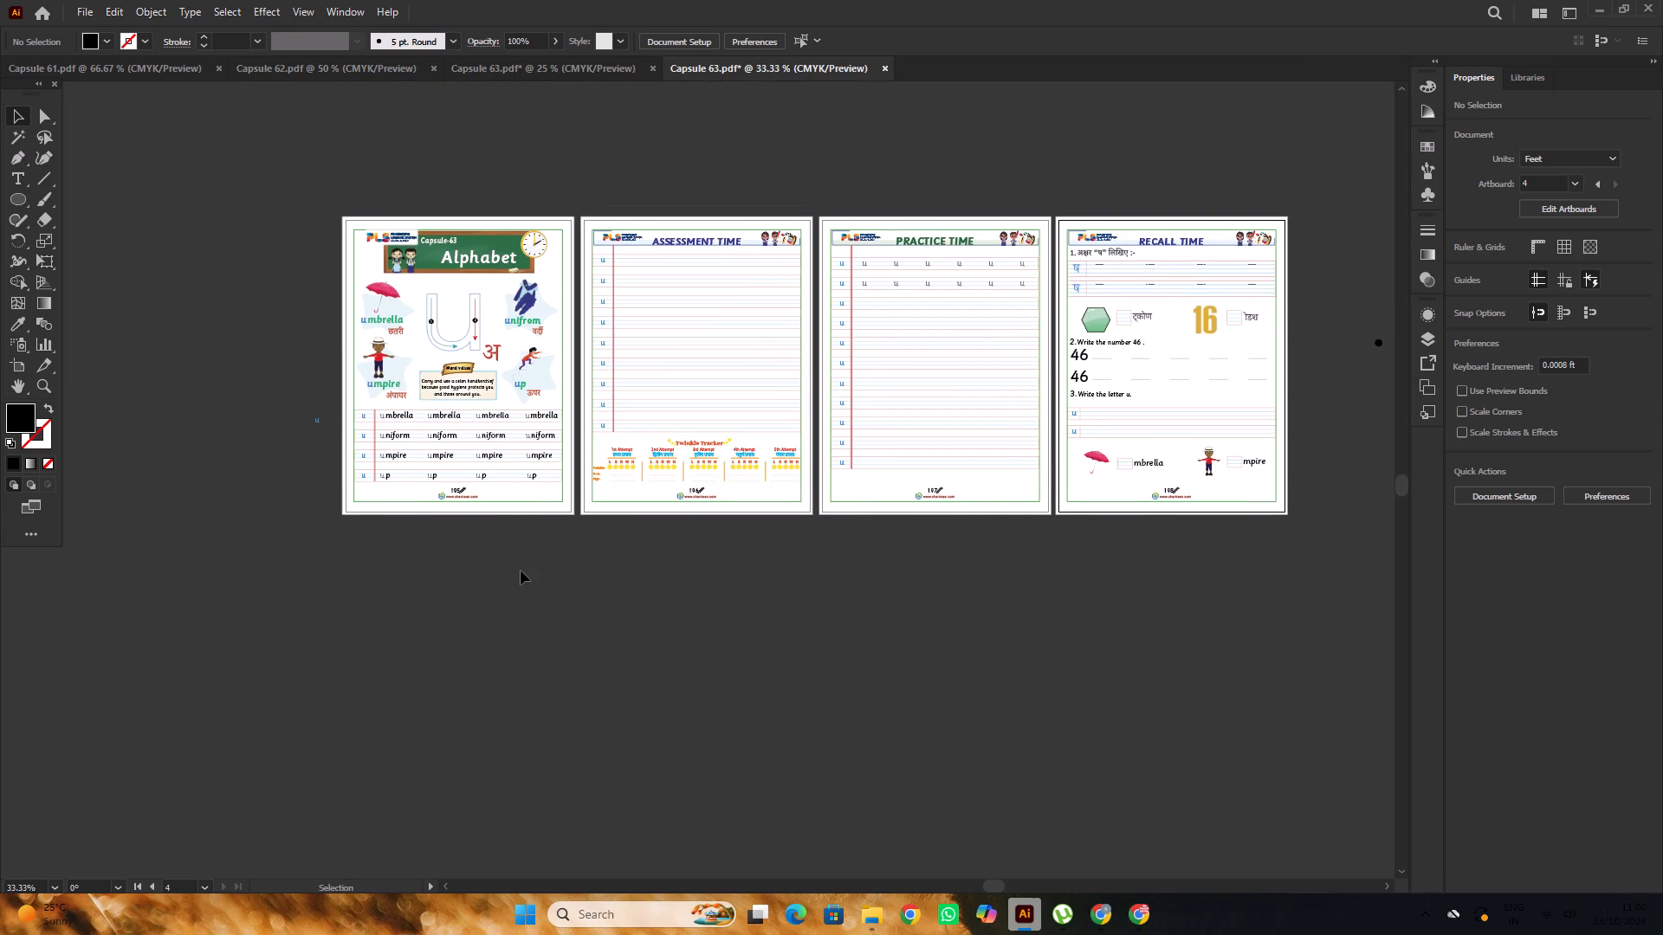
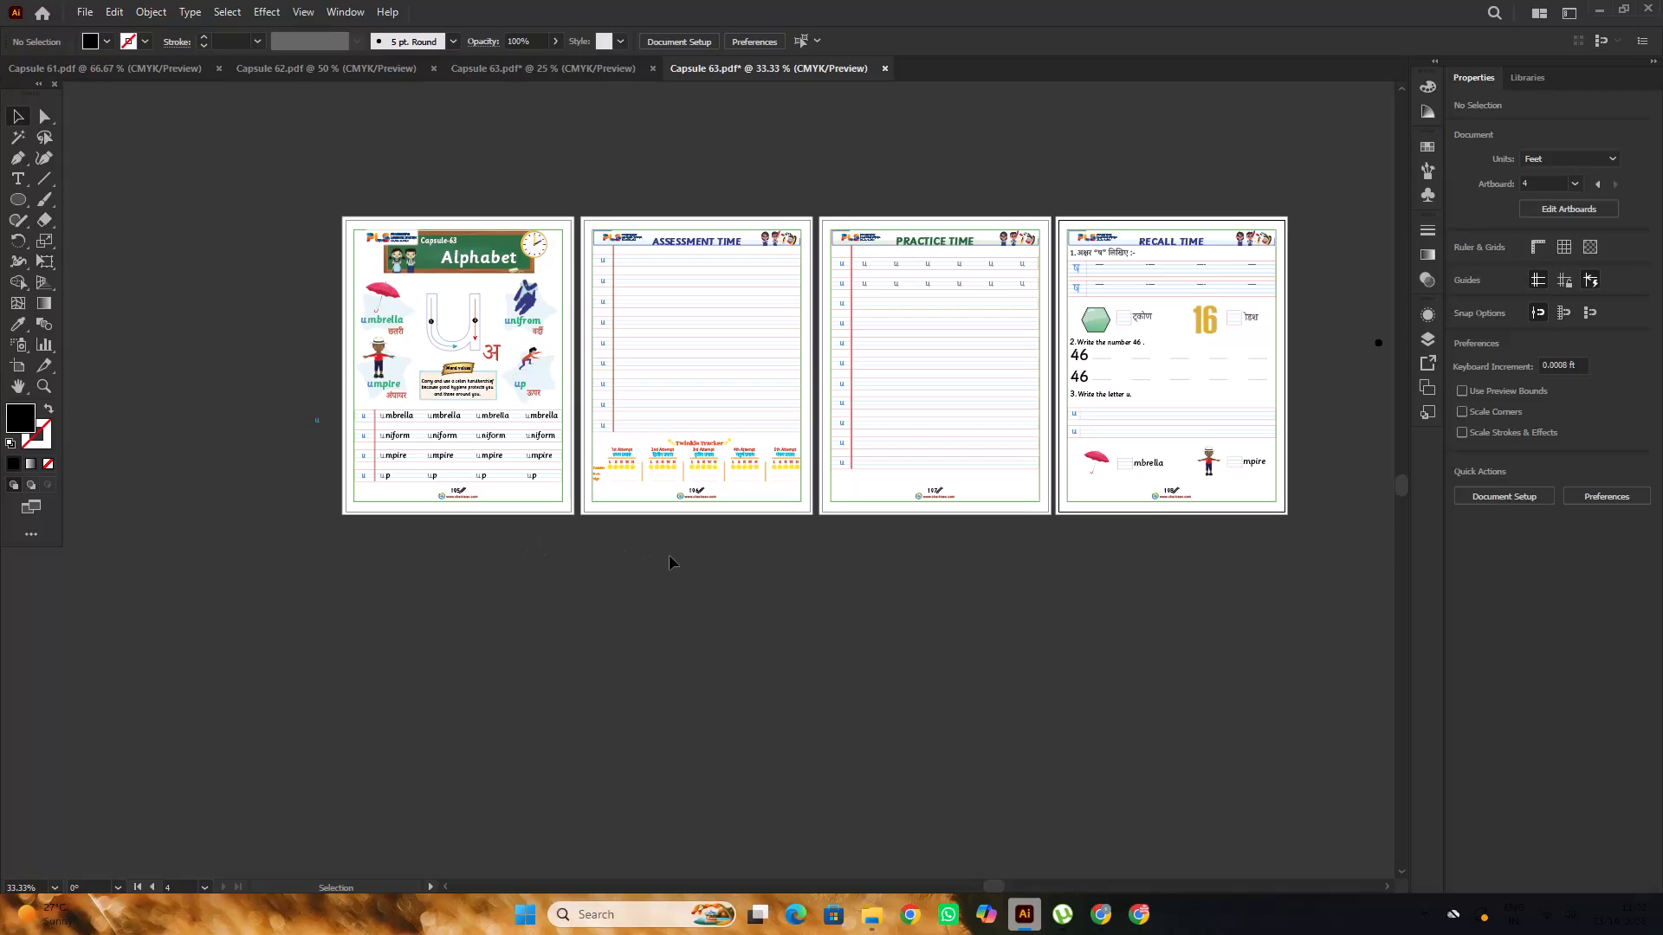
Switch to File Explorer, search the Downloads folder for "dra" and open the Draft PDF.
click(1595, 4)
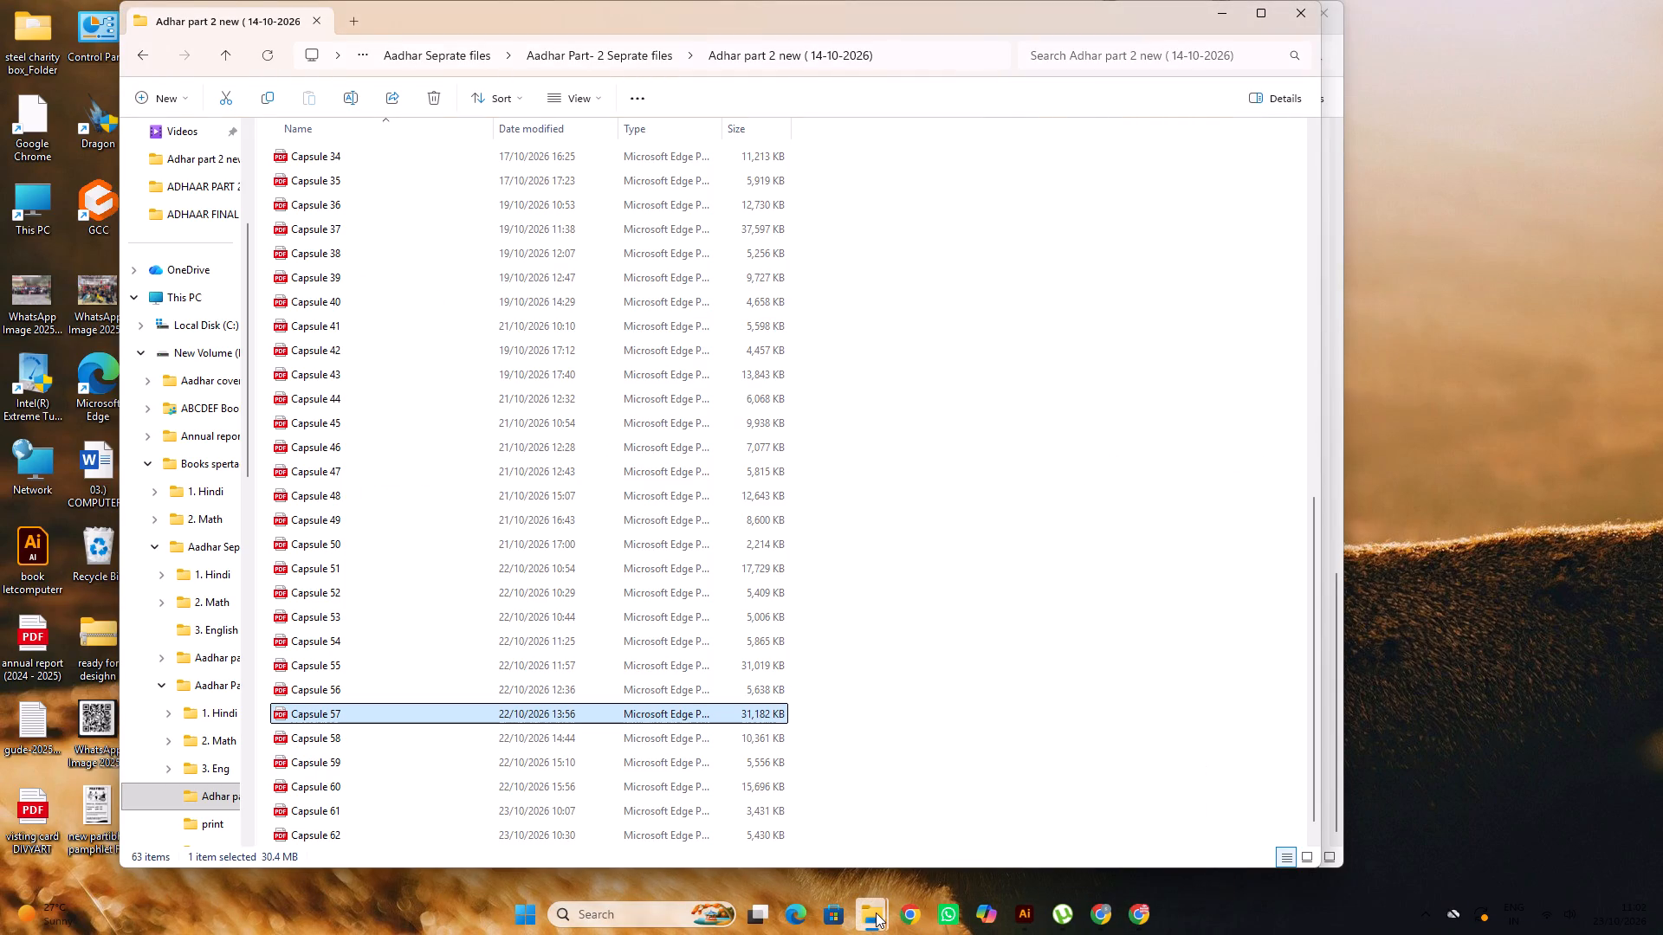
click(959, 798)
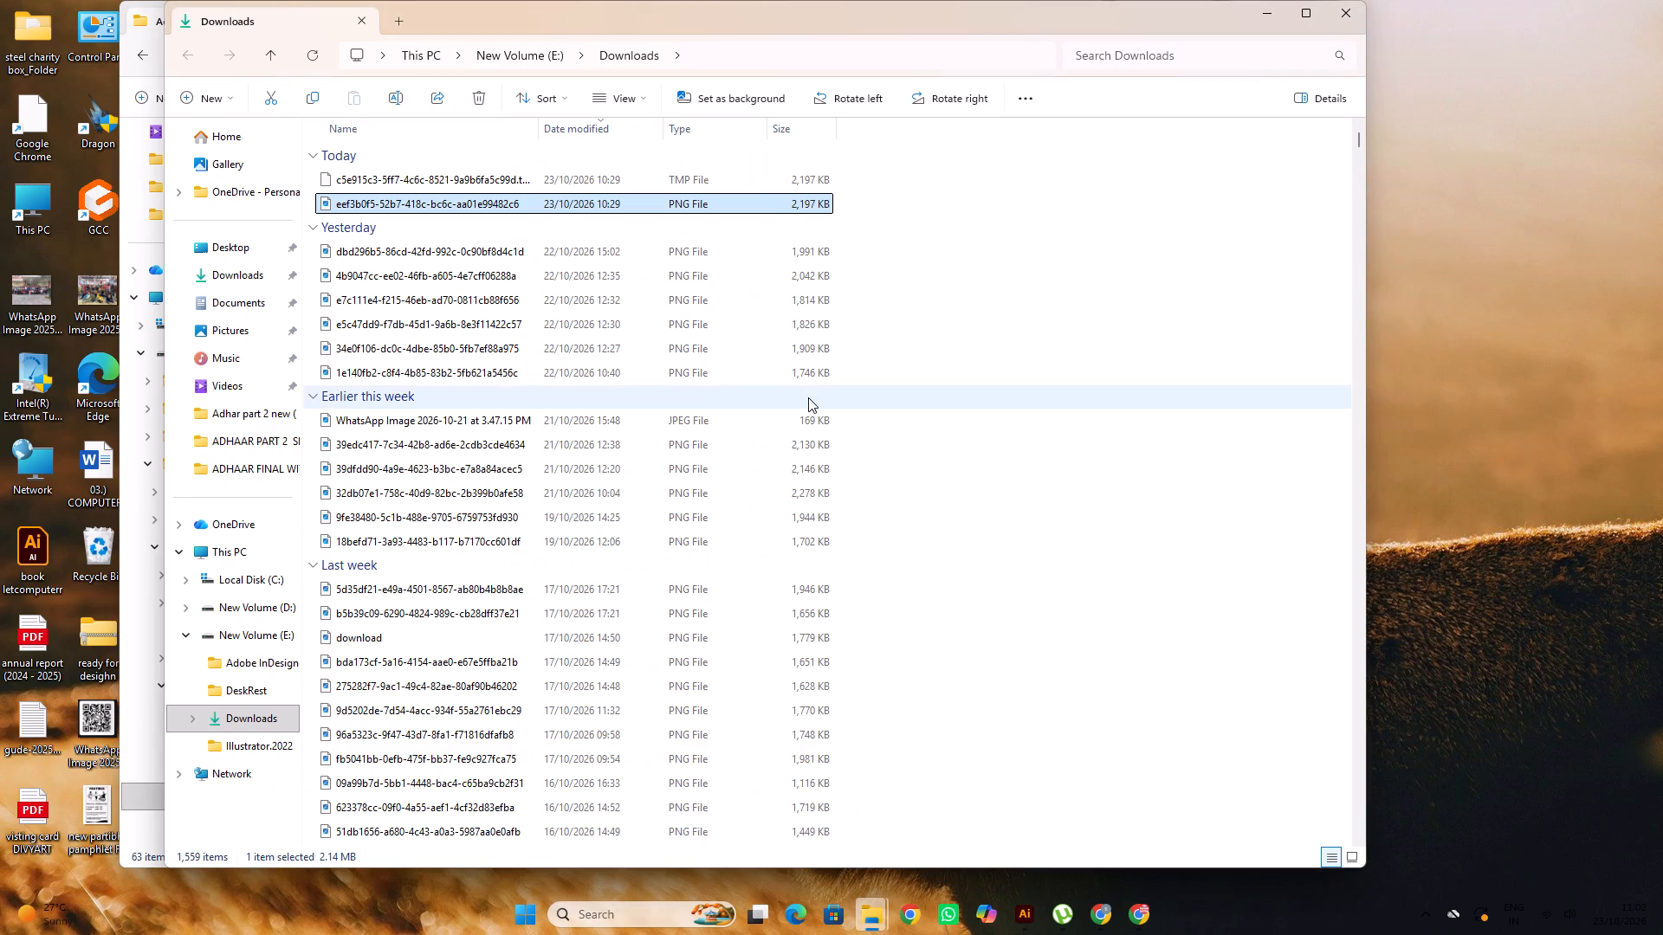
scroll(808, 398, down, 1)
click(1159, 51)
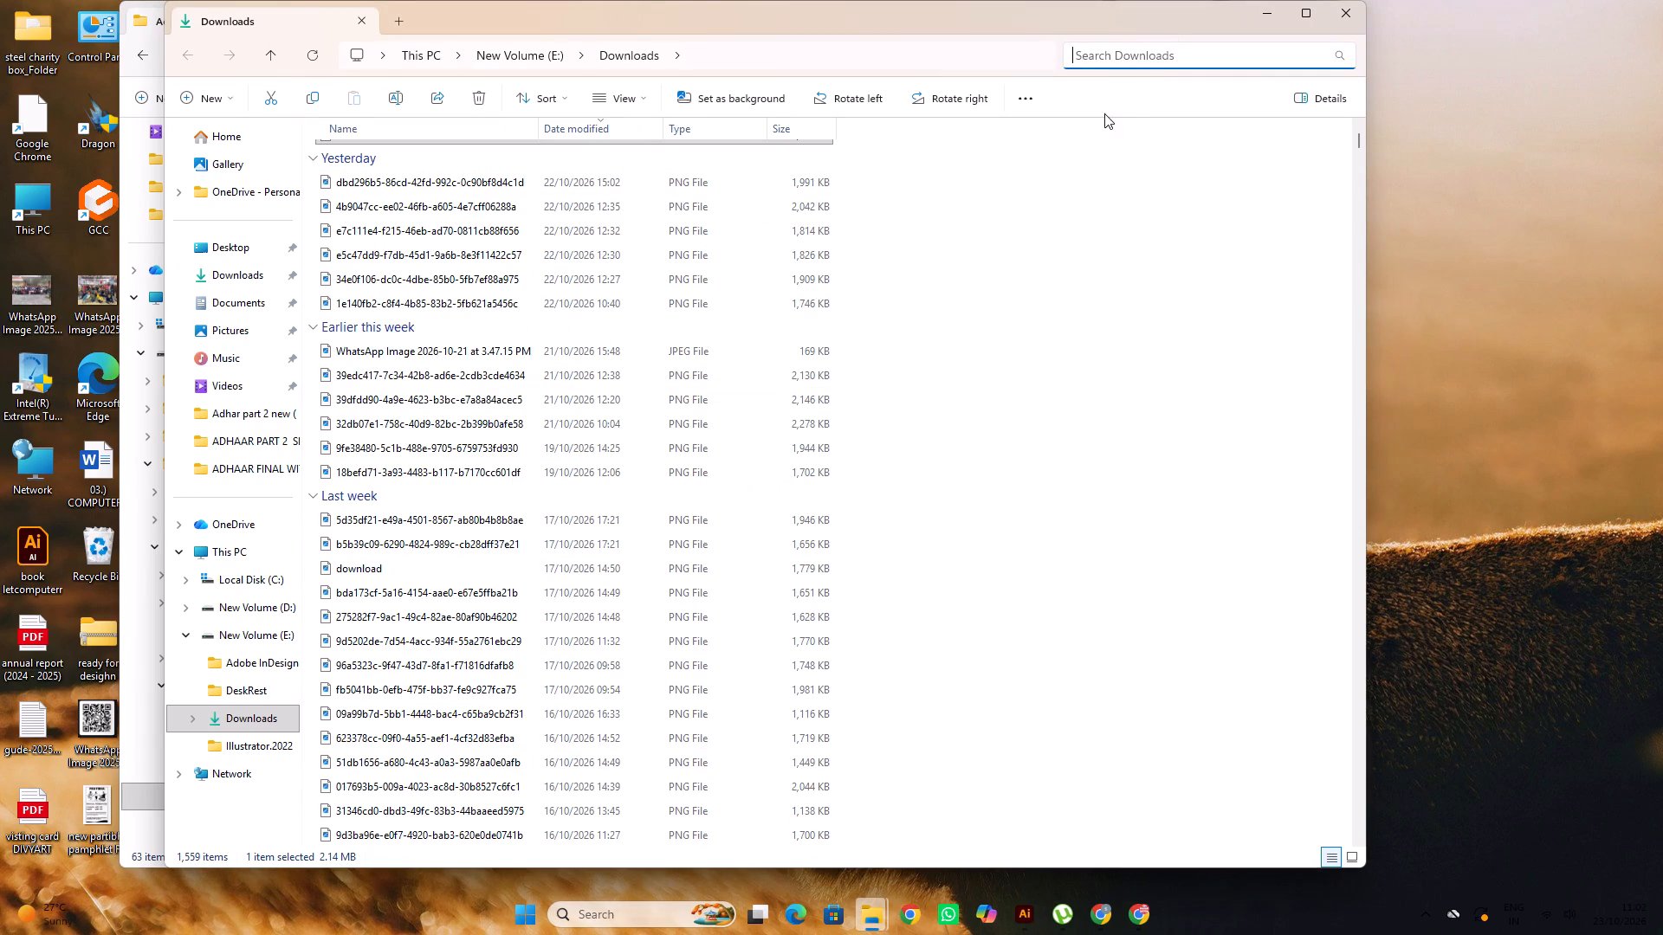
text(dr)
key(a)
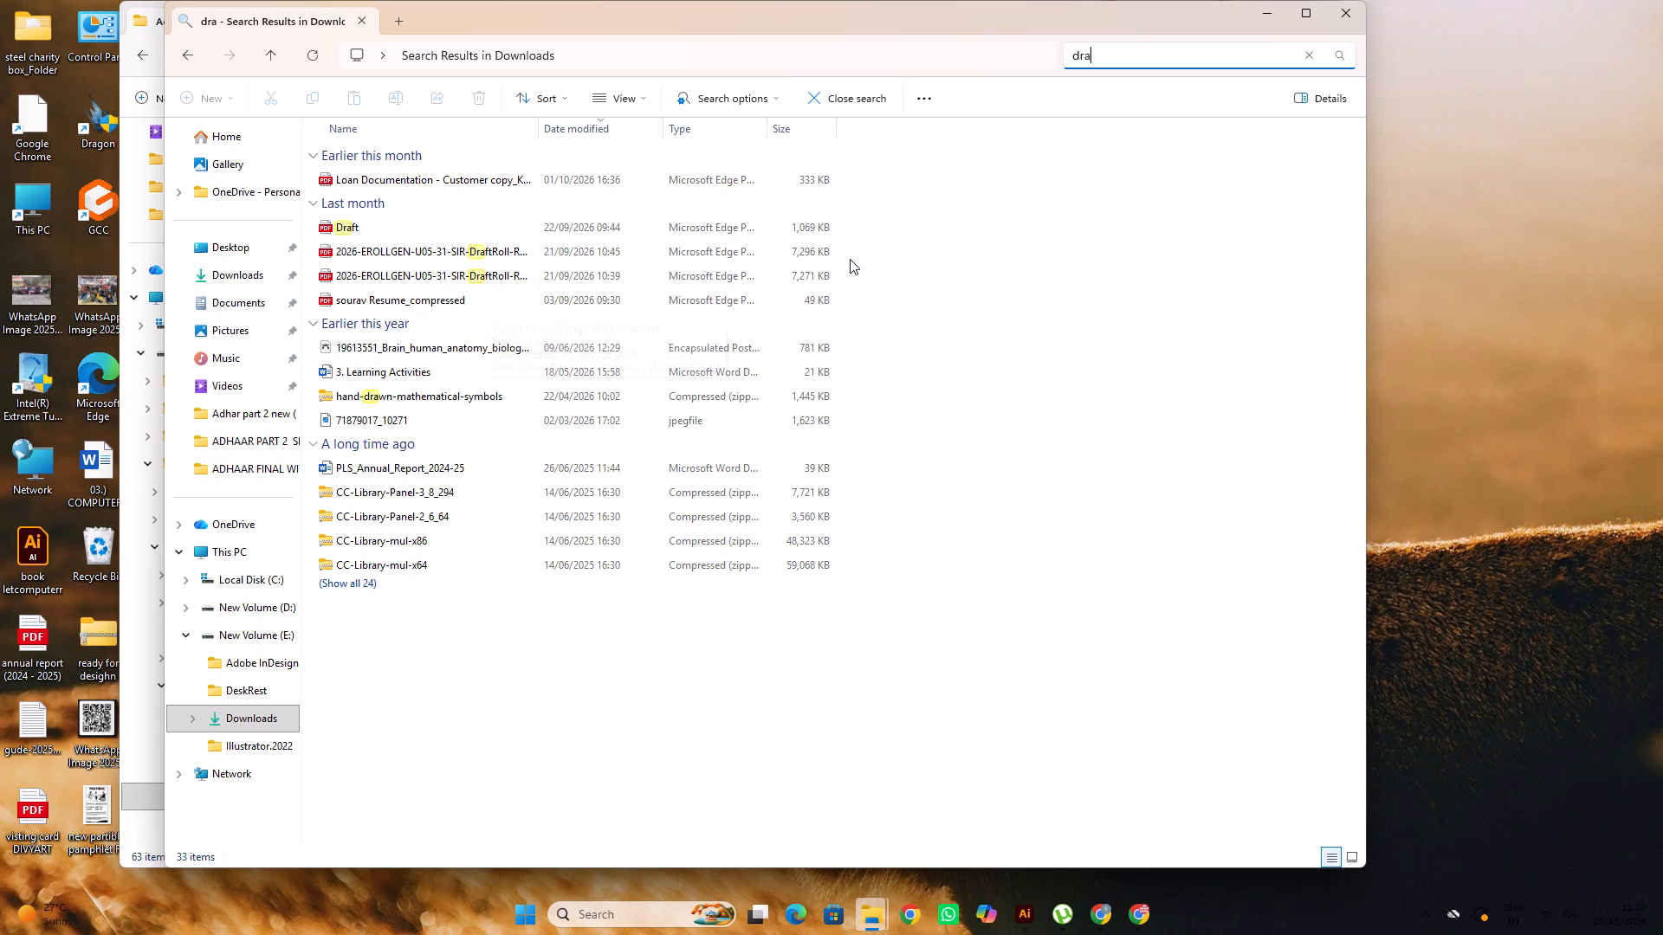
double_click(507, 227)
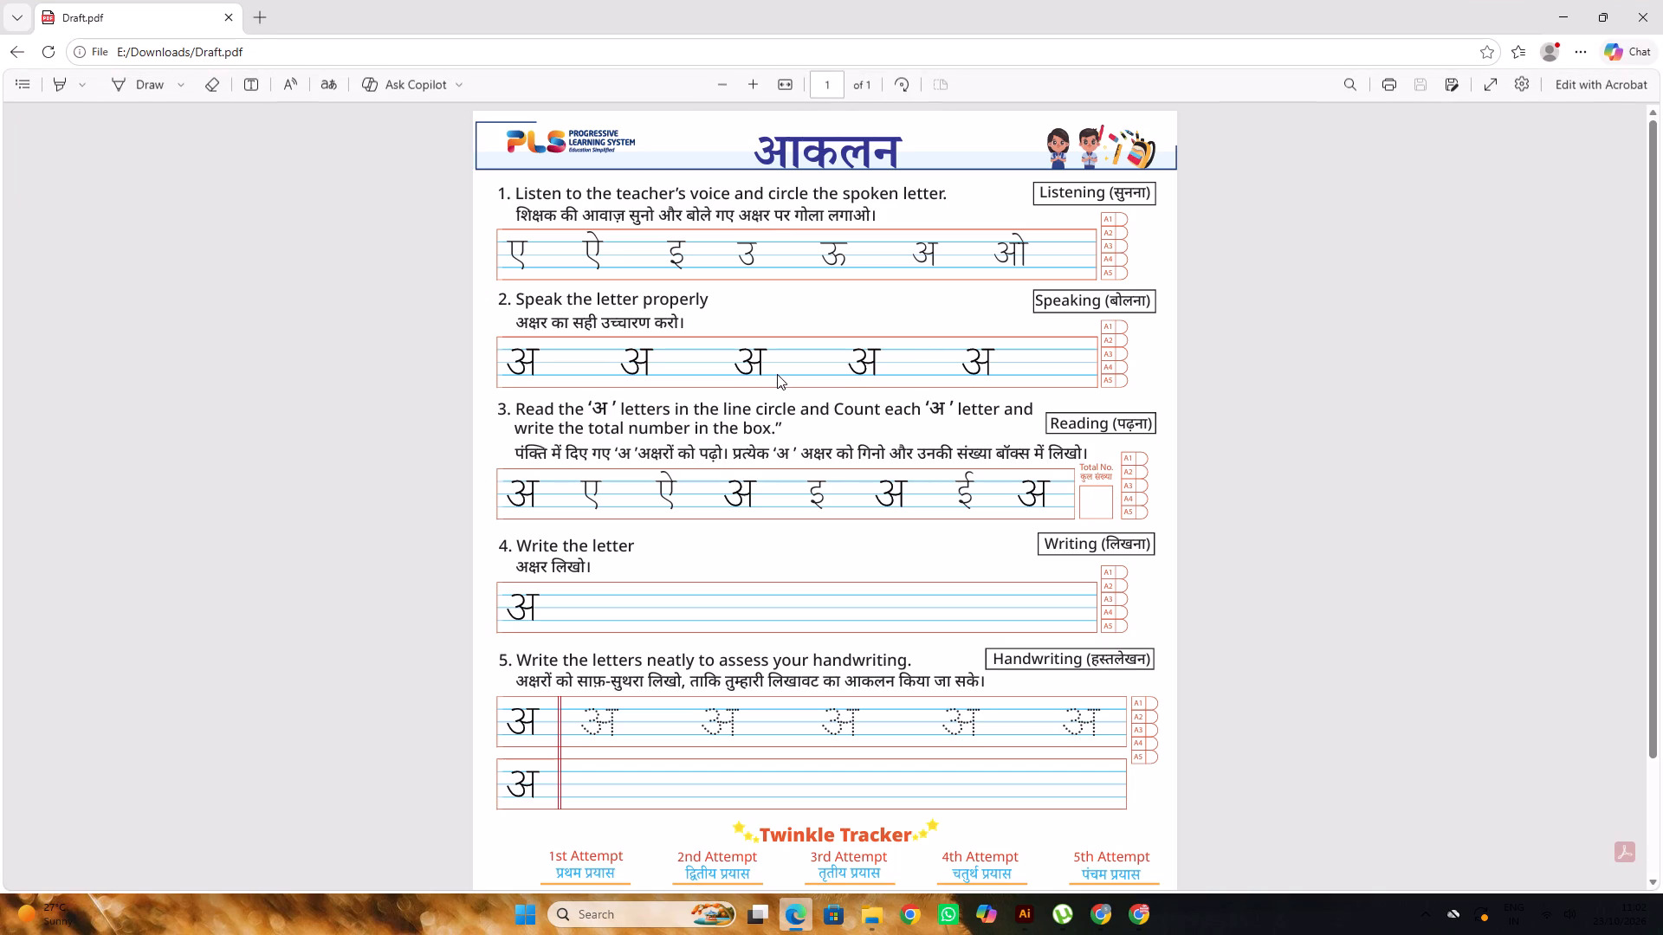
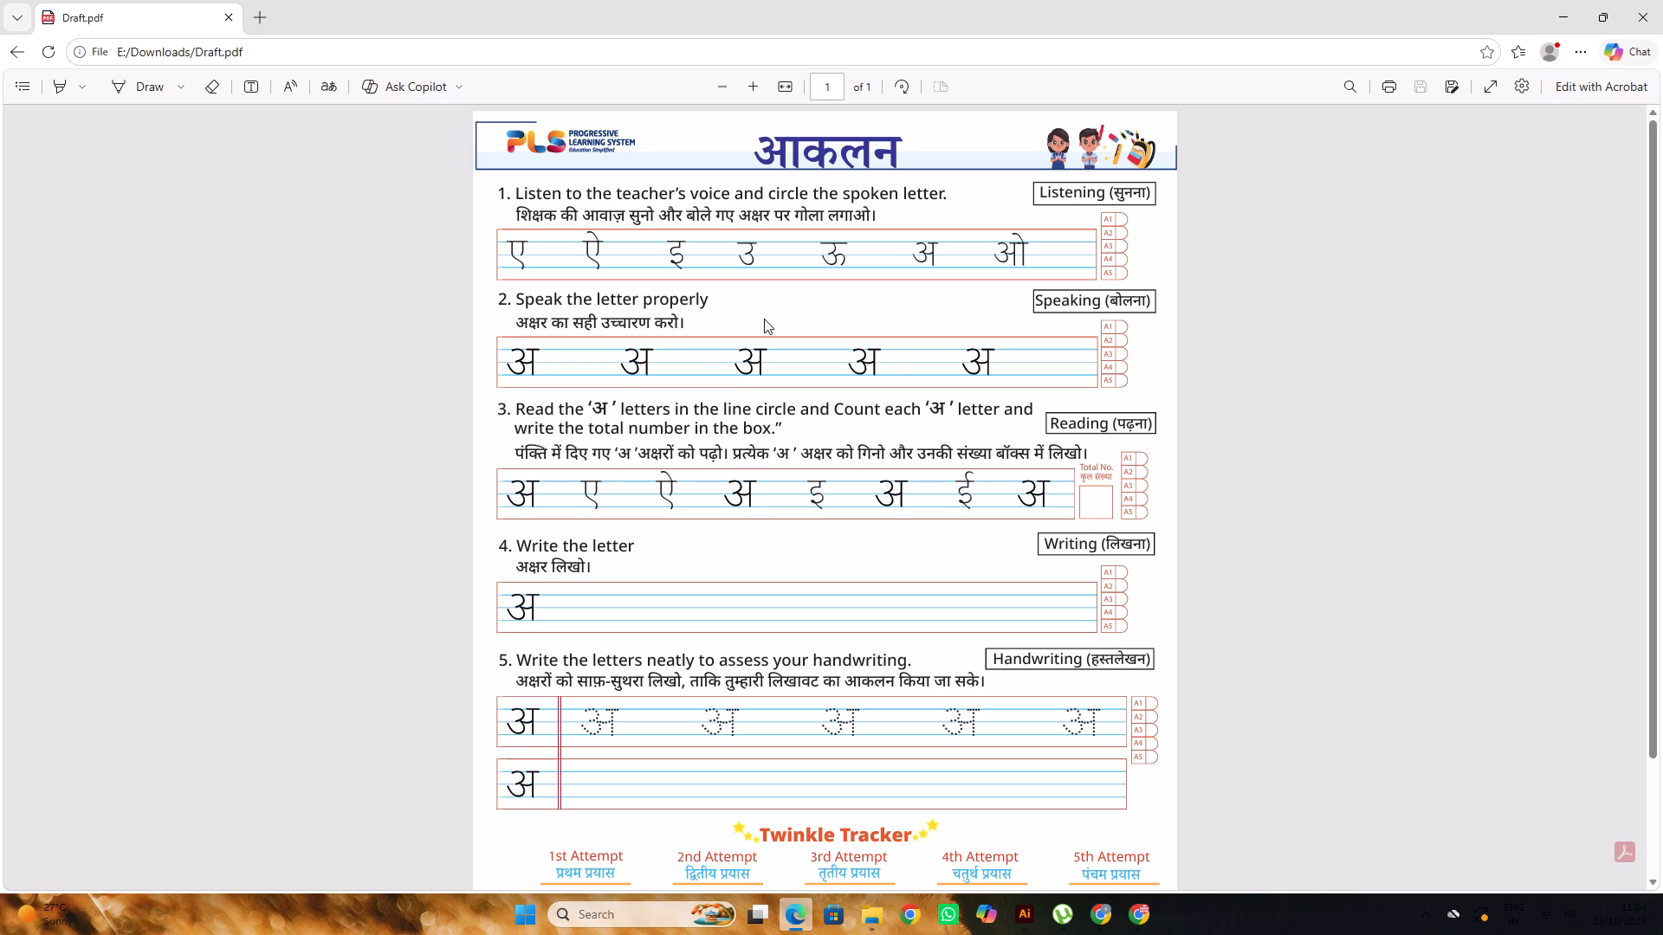
Switch from the Draft PDF back to Illustrator and check the footer page numbers in the Capsule 62 document.
click(1550, 16)
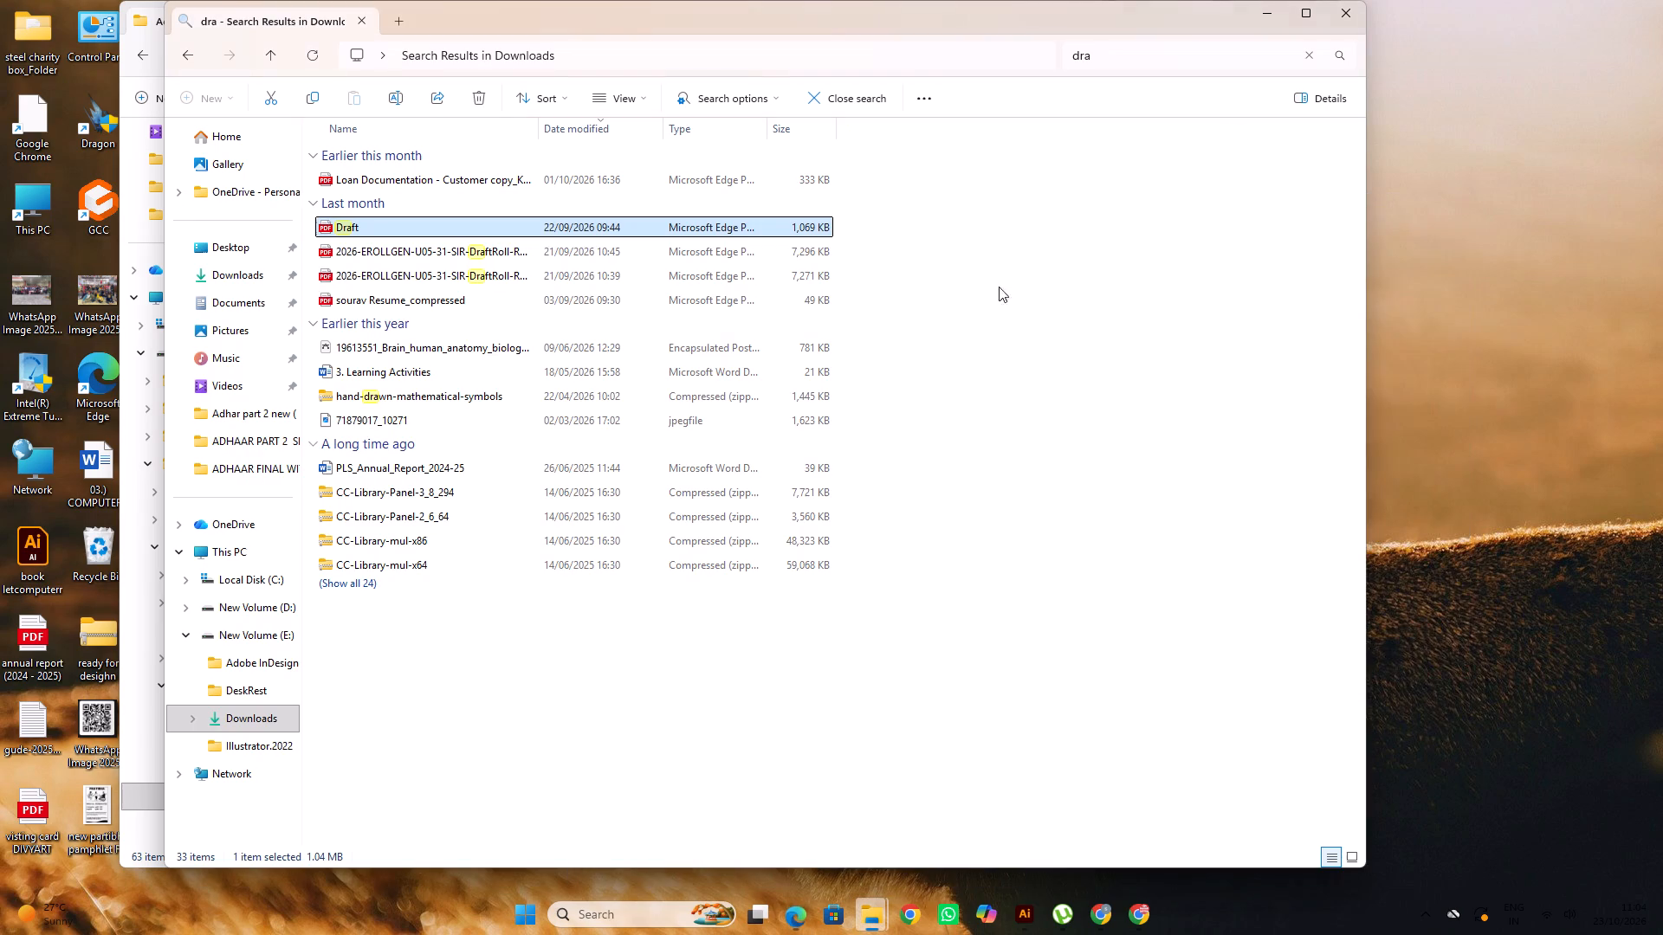
click(1252, 10)
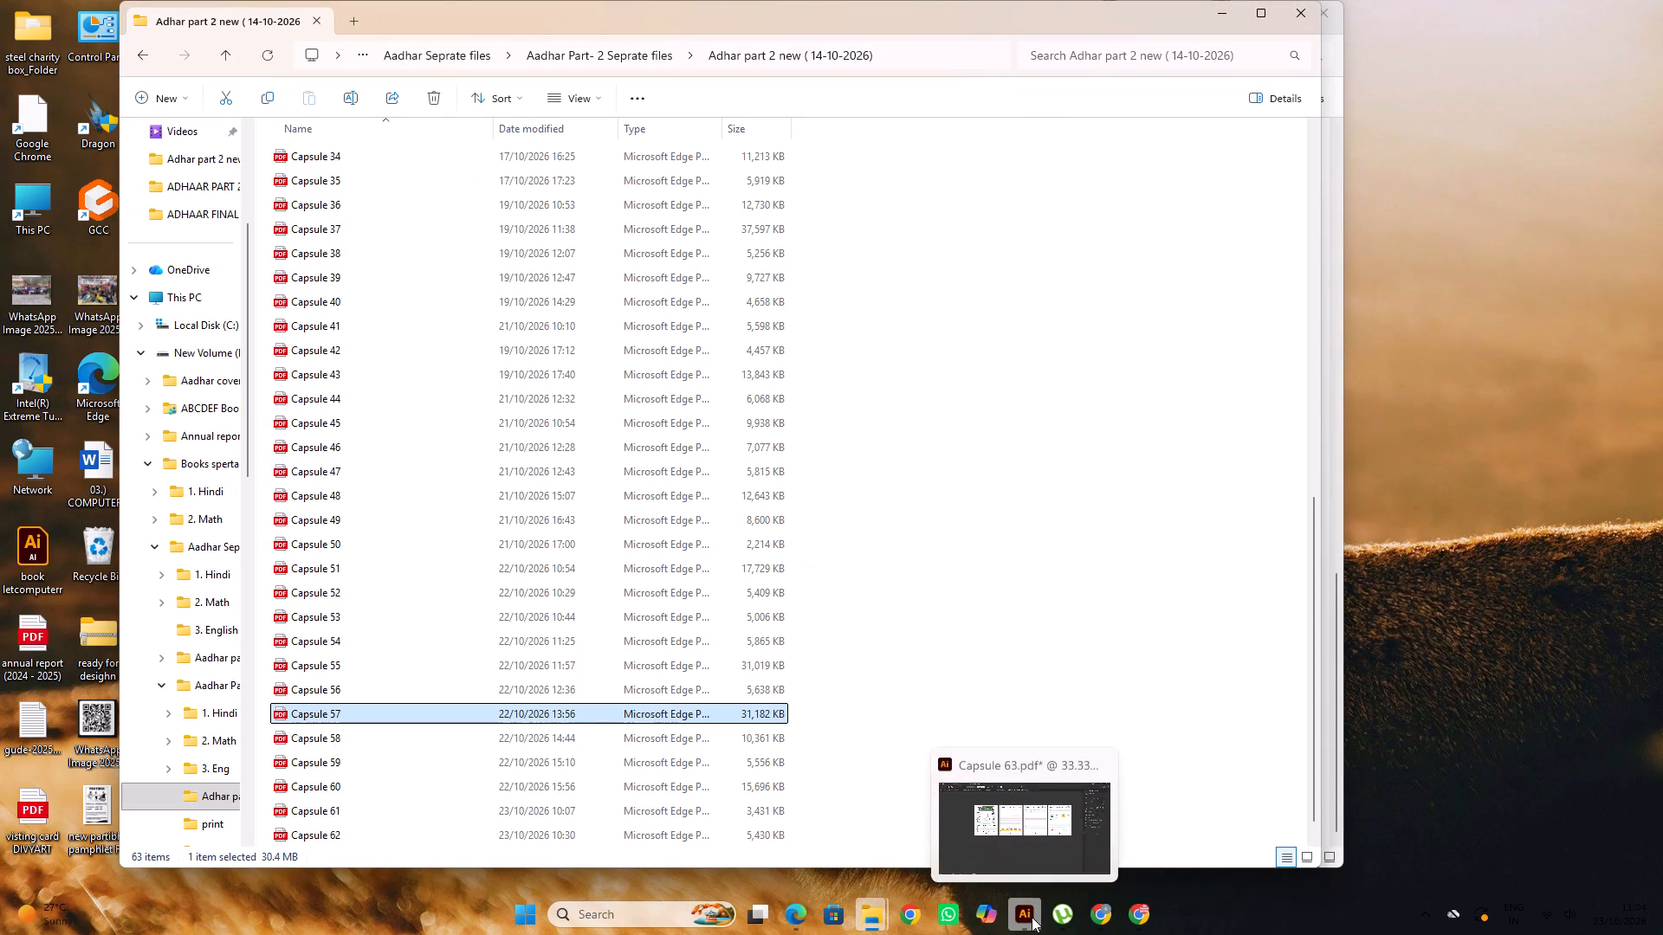
click(1032, 917)
middle_drag(952, 654, 870, 655)
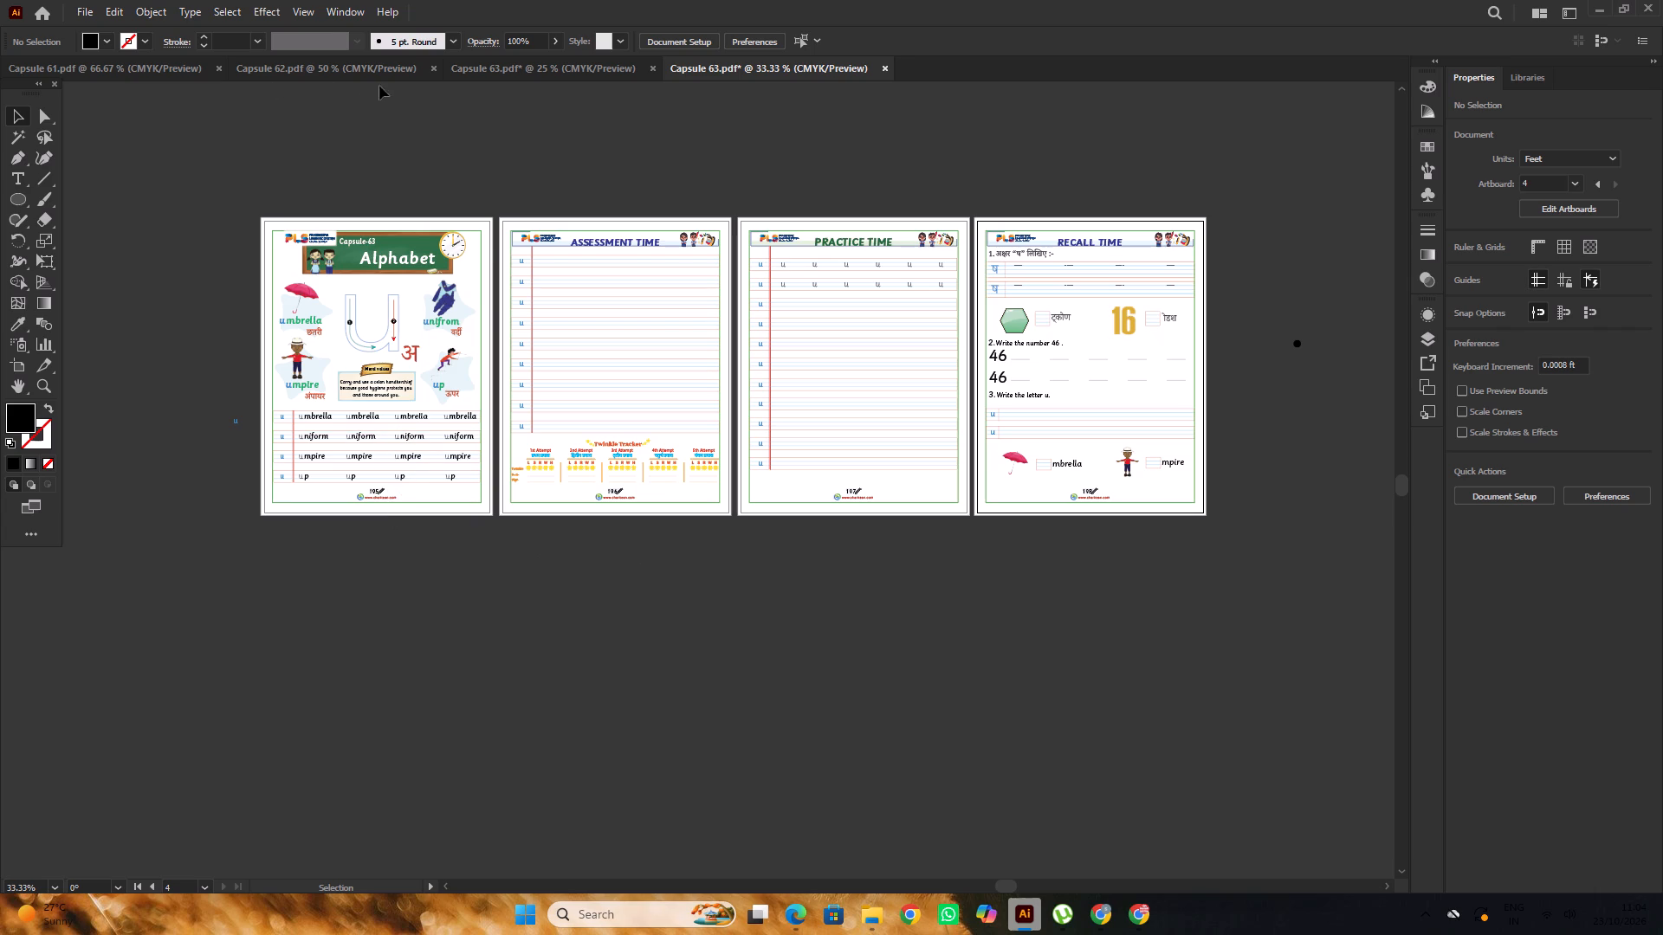
click(349, 73)
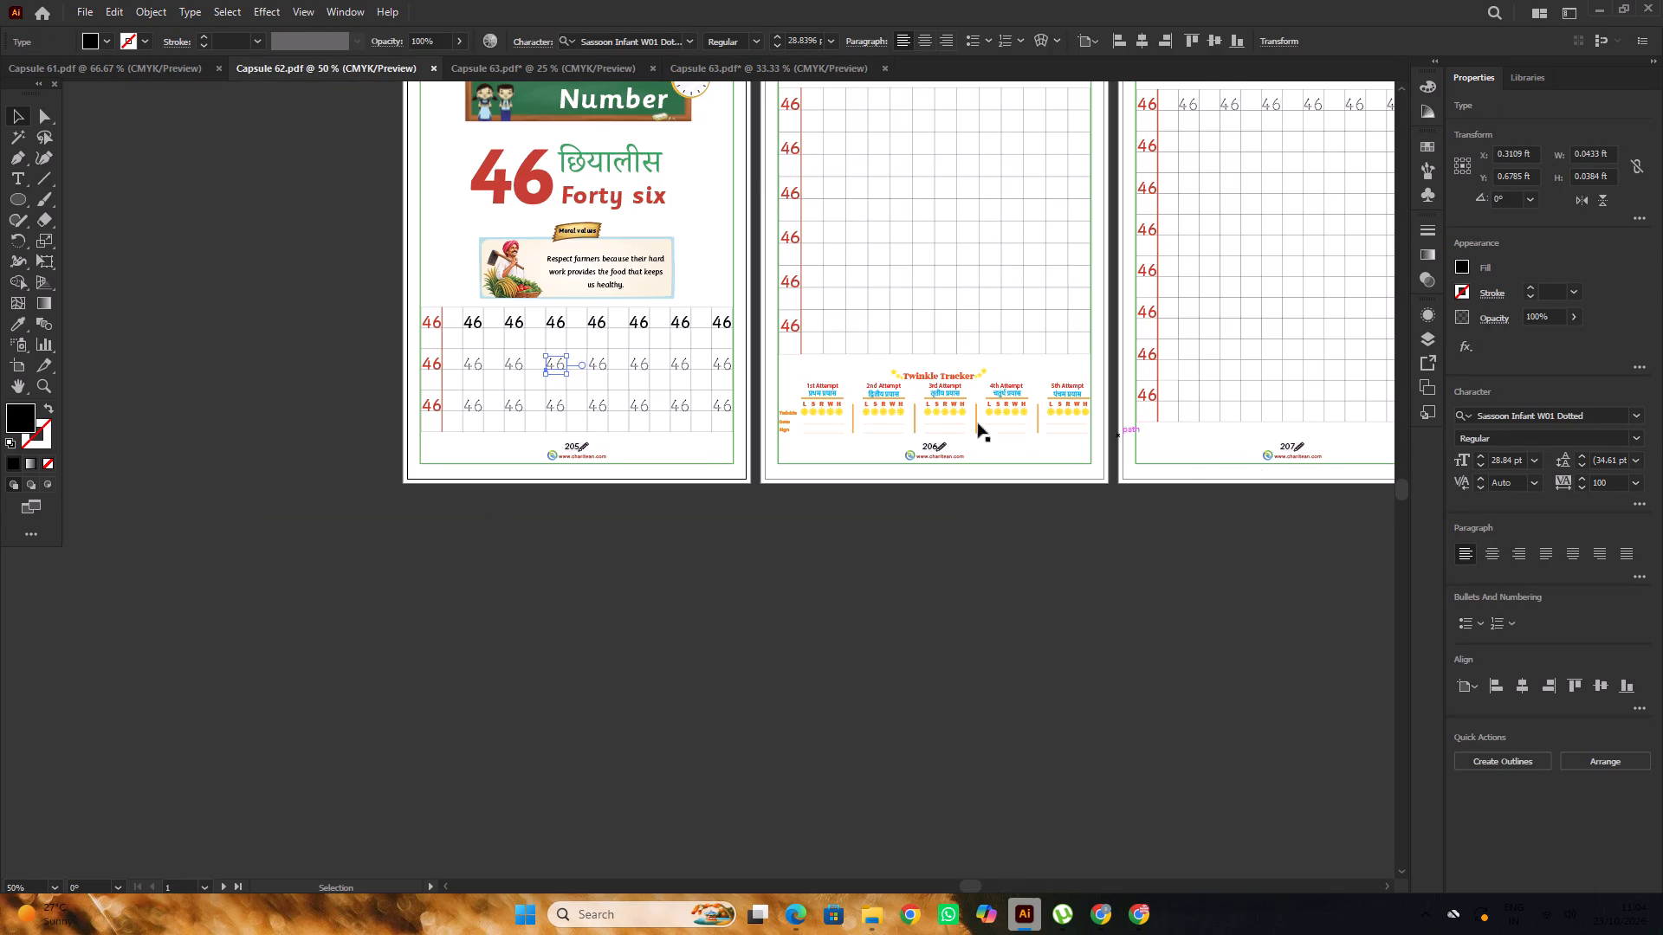
alt+scroll(945, 430, down, 1)
key(space)
drag(1116, 513, 993, 548)
click(790, 71)
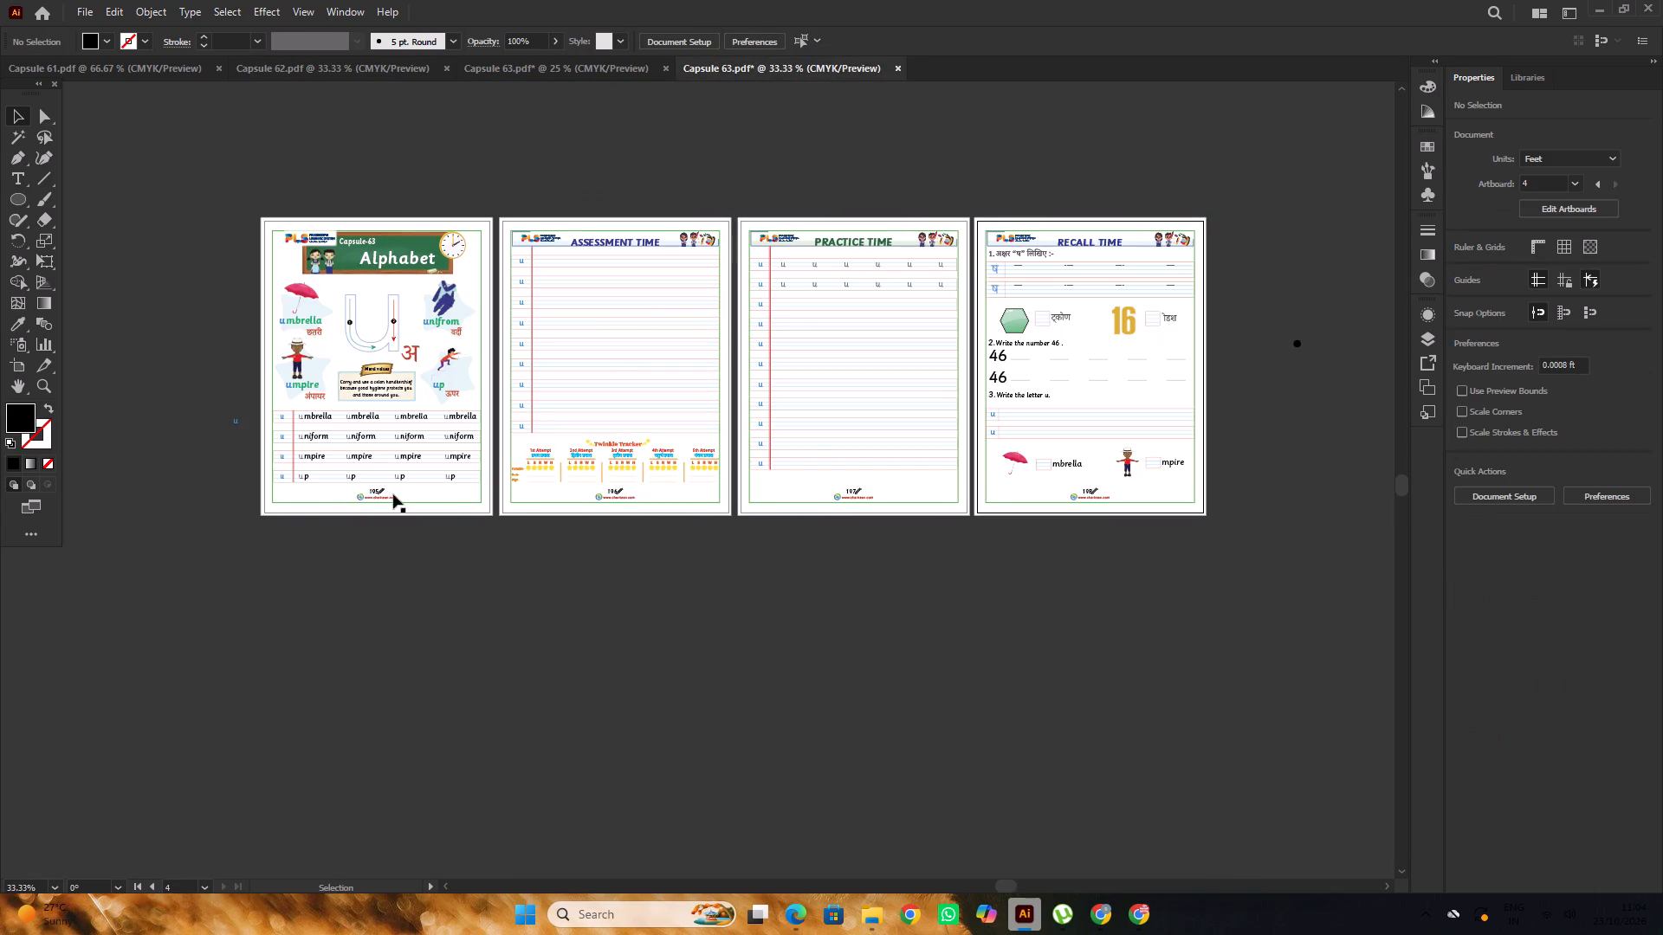
Delete the page number and website footer groups from all four pages of Capsule 63.
alt+scroll(392, 493, up, 4)
alt+scroll(361, 482, down, 1)
click(334, 501)
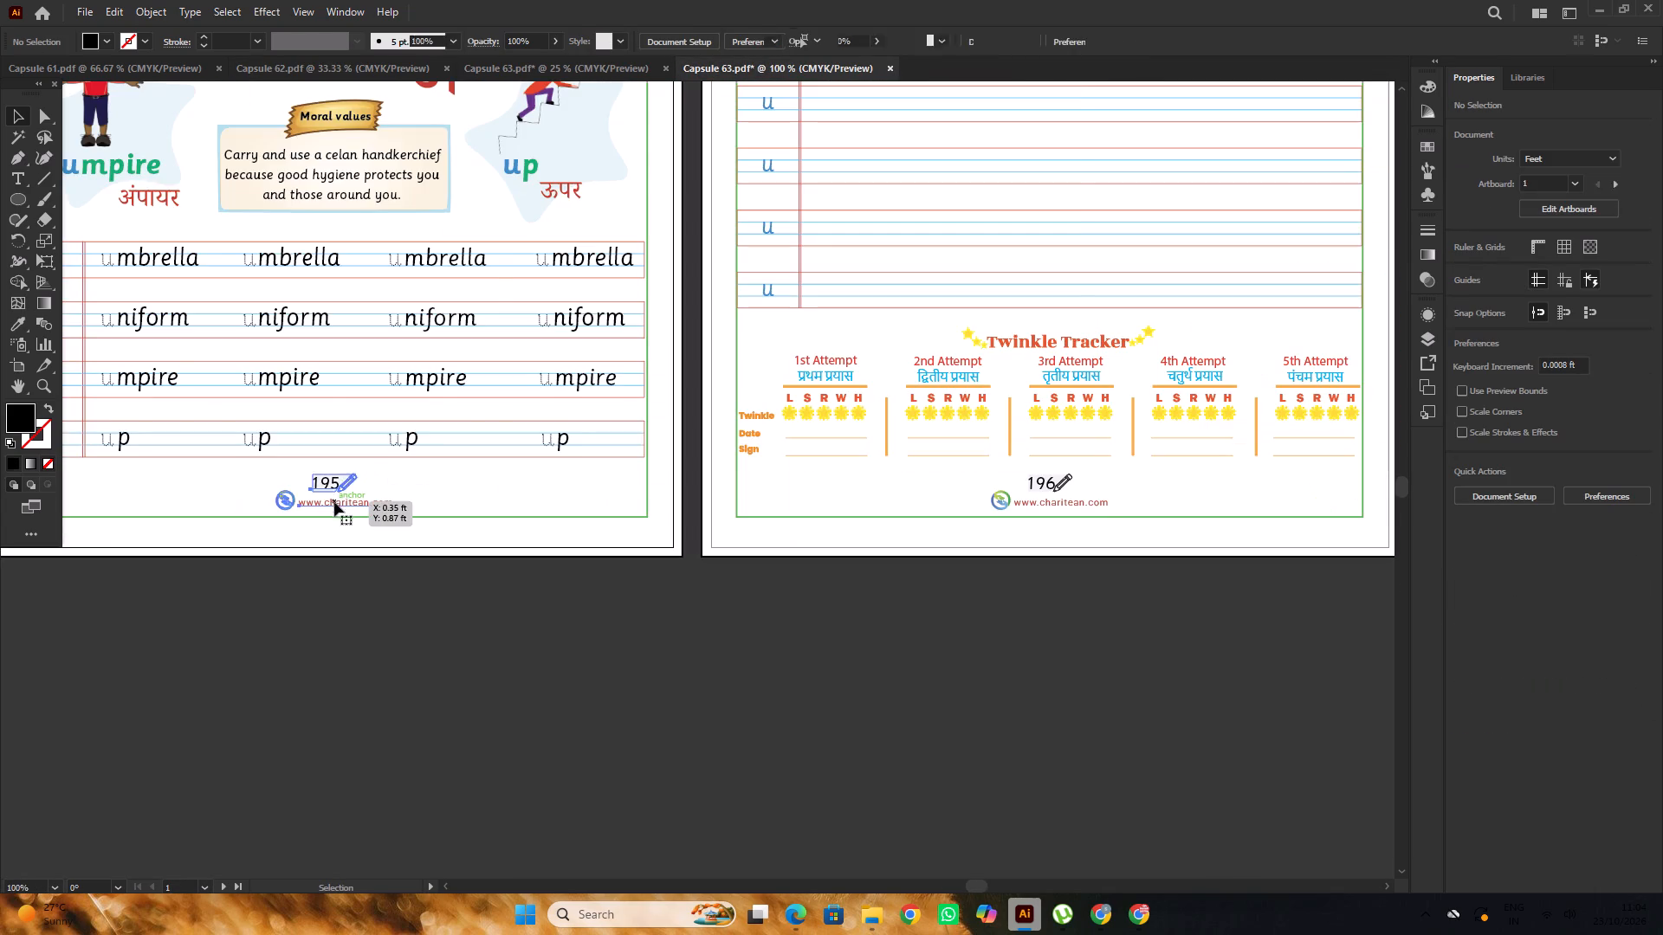
alt+scroll(334, 502, down, 2)
shift+click(678, 503)
shift+click(1064, 507)
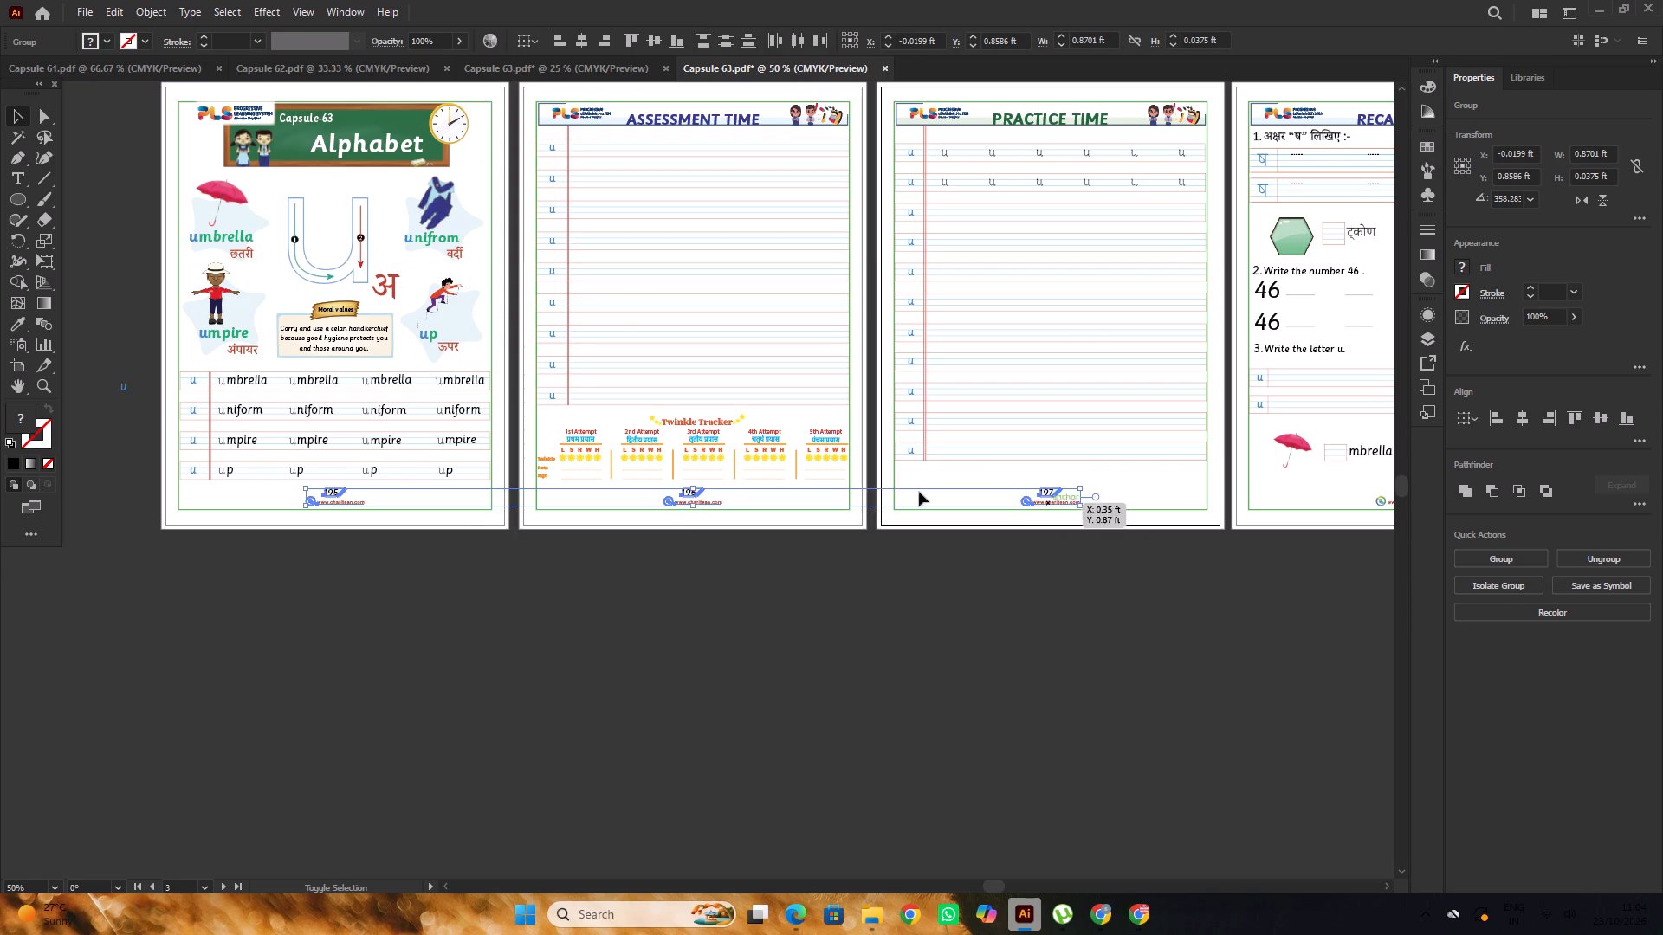
alt+scroll(729, 473, down, 3)
alt+scroll(1054, 501, up, 2)
shift+click(842, 466)
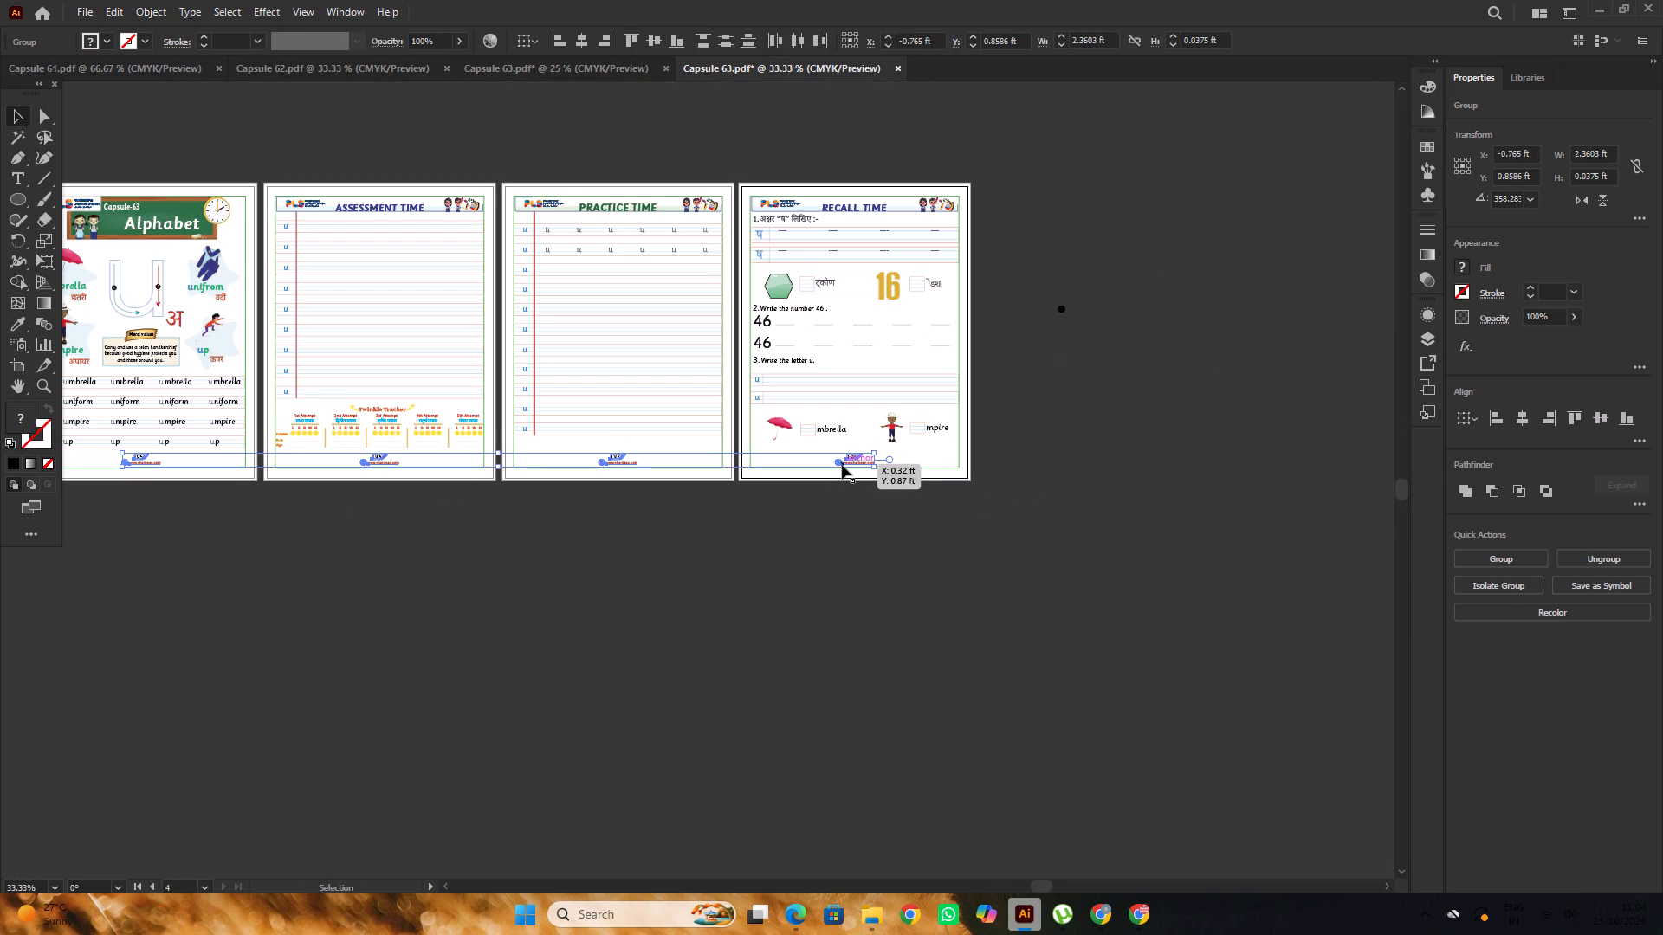
key(Delete)
Copy the three page number footers from Capsule 62 and paste them in place on the first three Capsule 63 pages.
key(space)
drag(755, 526, 793, 519)
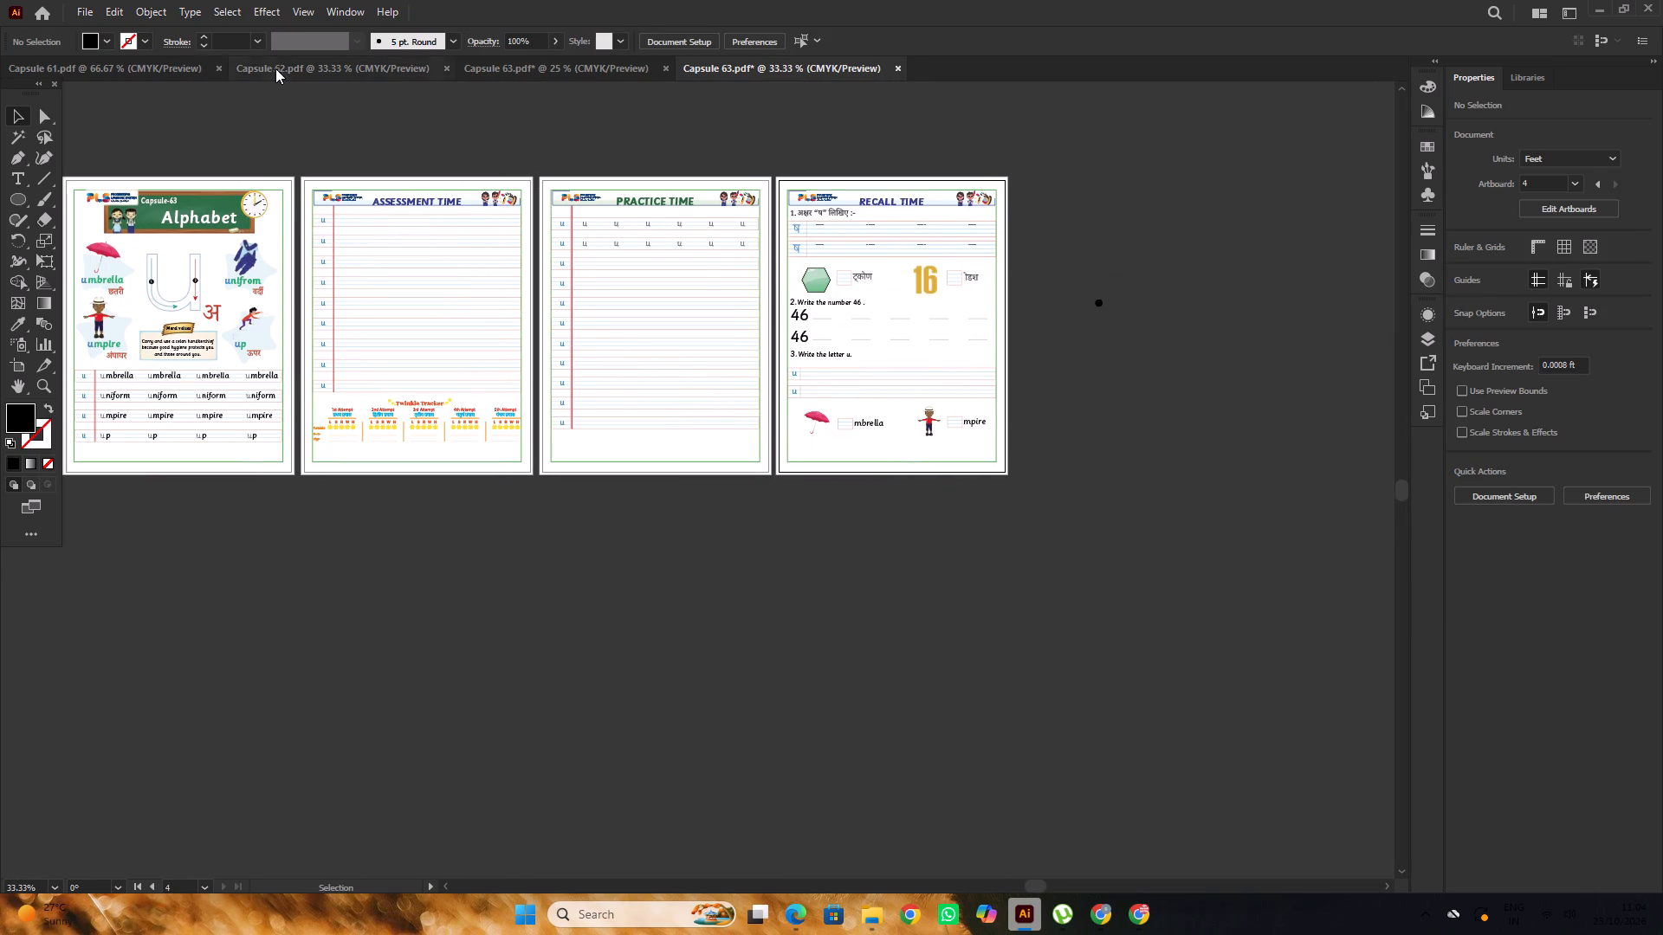
click(278, 68)
alt+scroll(644, 500, up, 2)
click(546, 474)
alt+scroll(506, 459, down, 1)
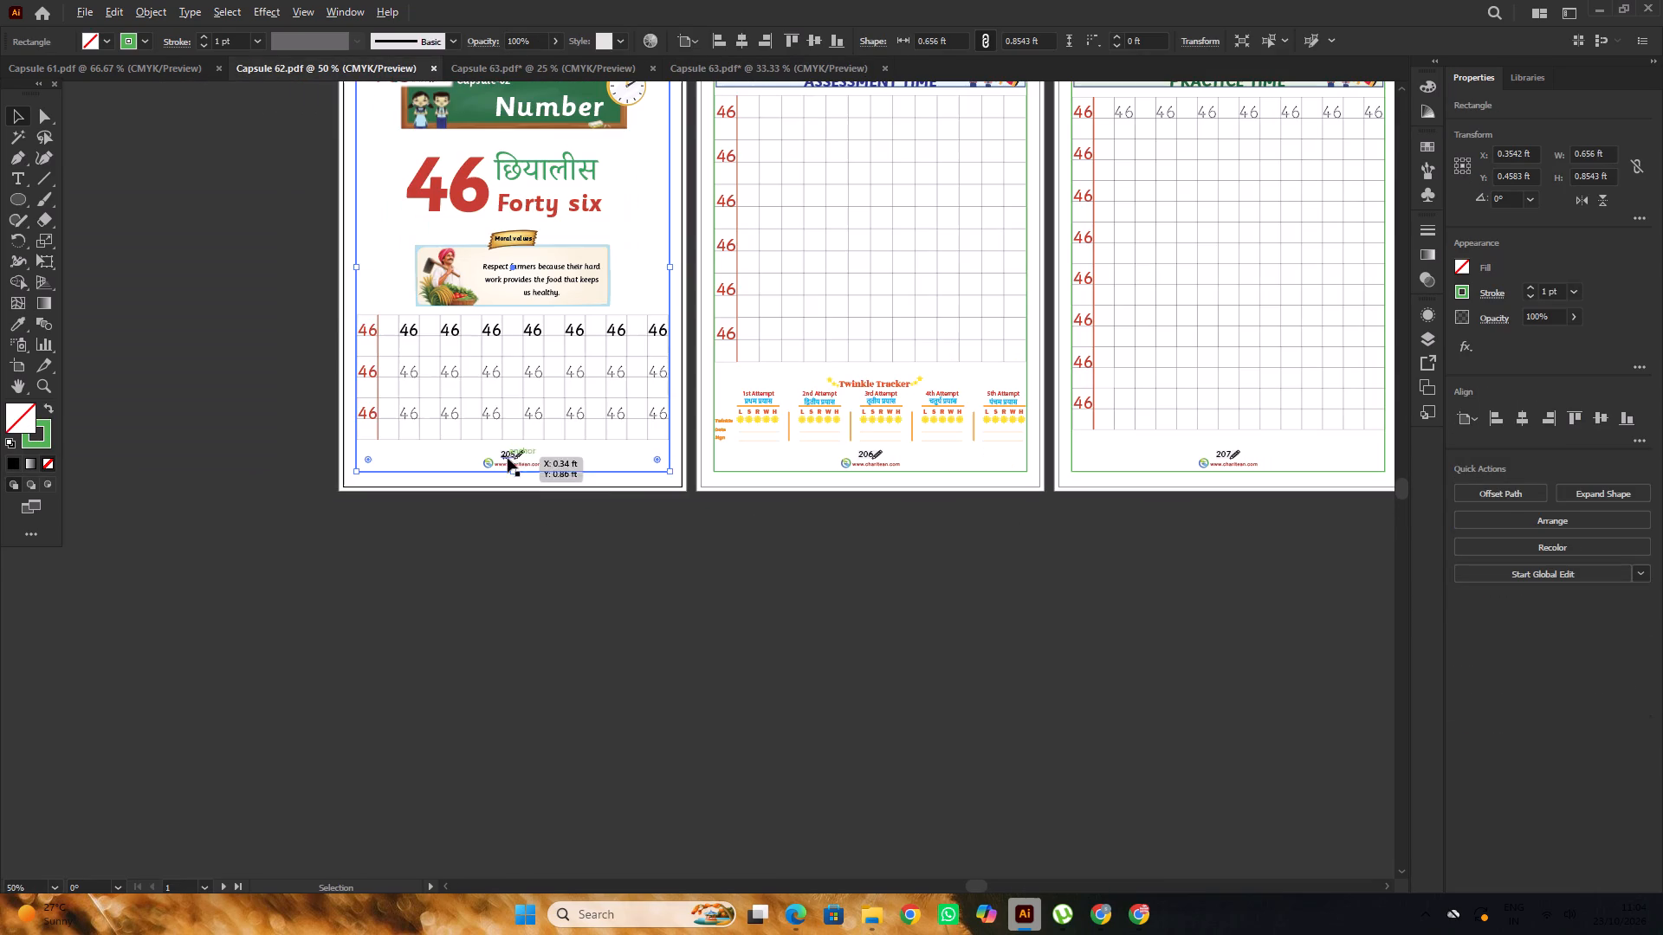
click(689, 561)
click(519, 462)
shift+click(865, 464)
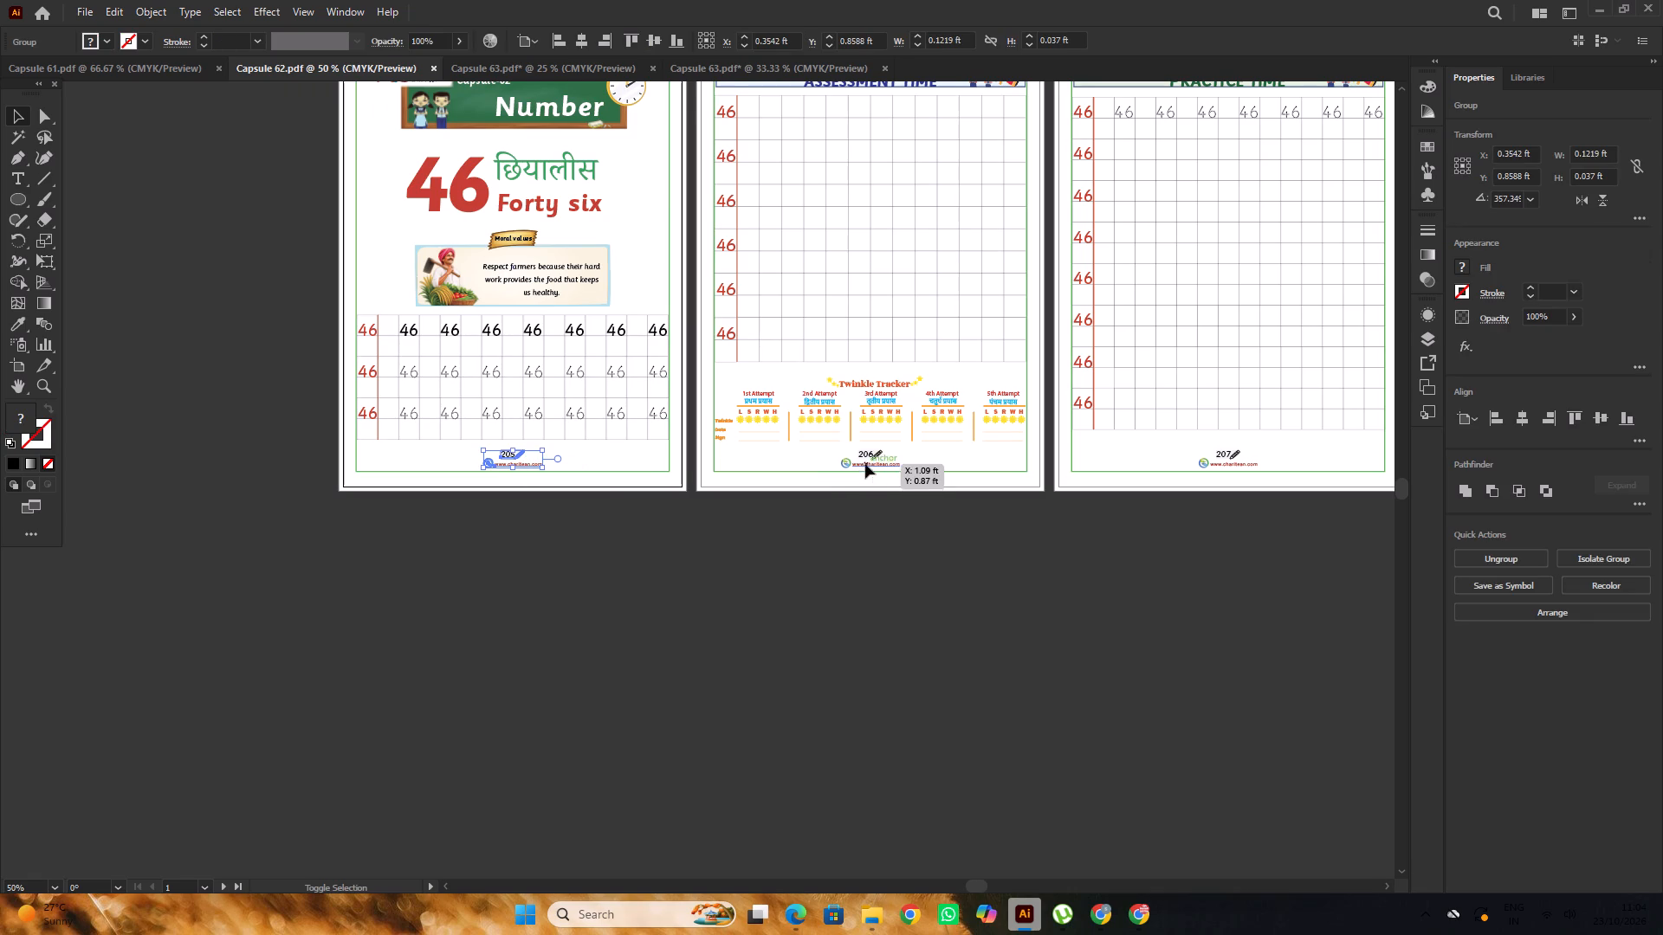
alt+scroll(600, 440, down, 2)
alt+scroll(887, 461, up, 2)
shift+click(952, 442)
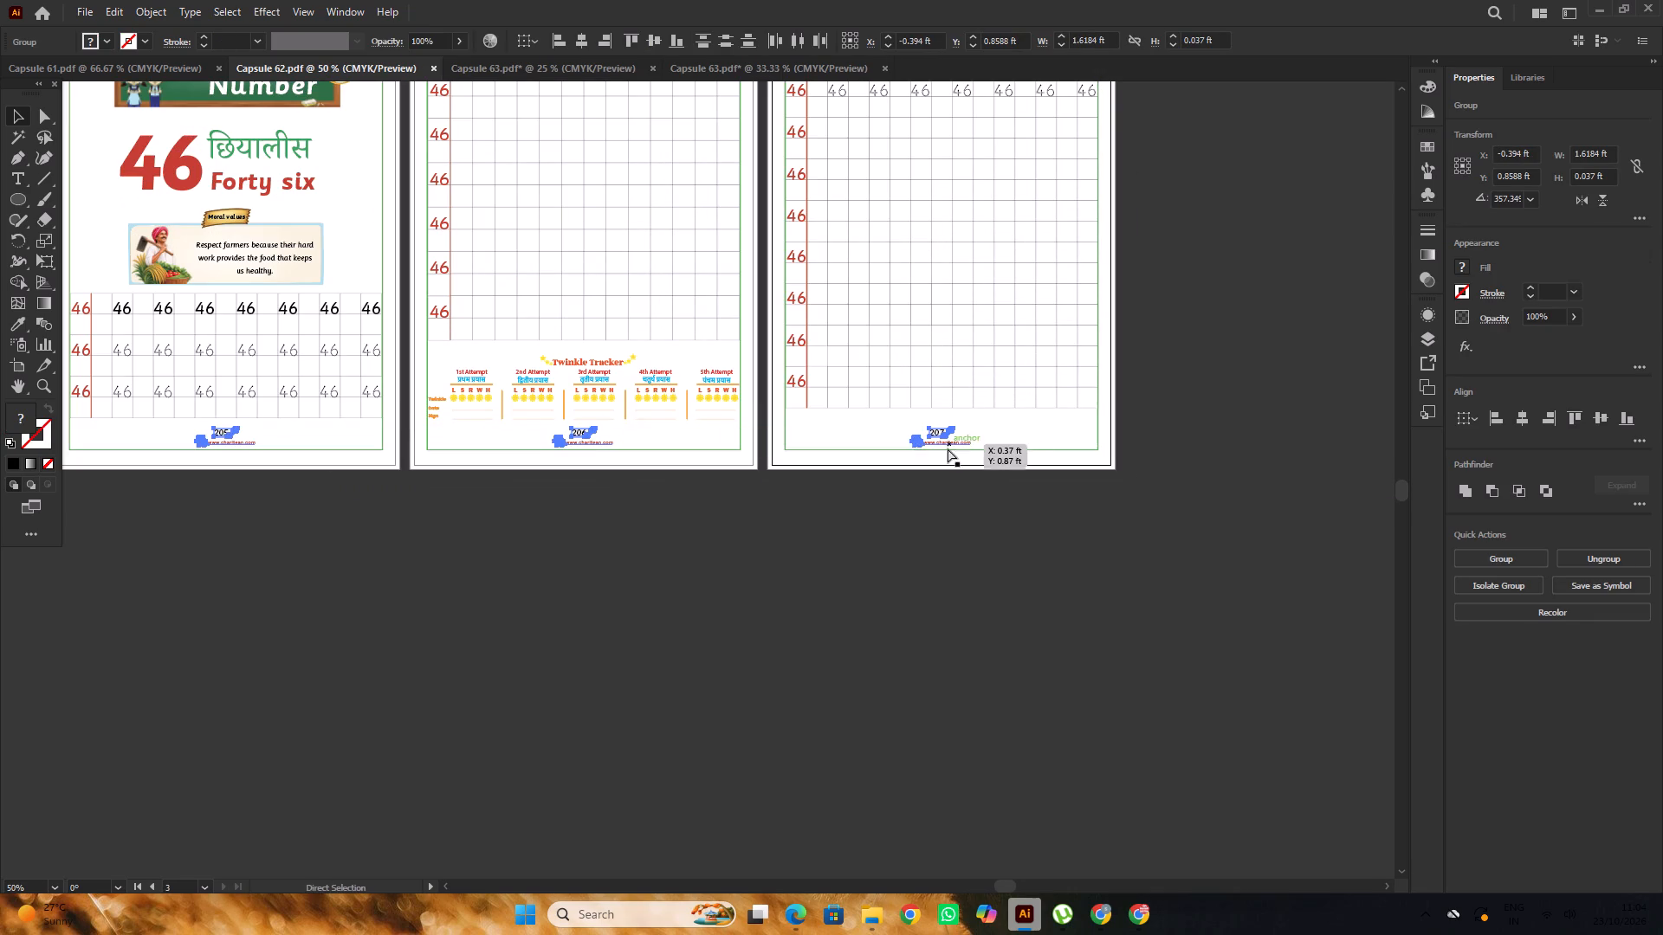
key(ctrl+c)
click(770, 64)
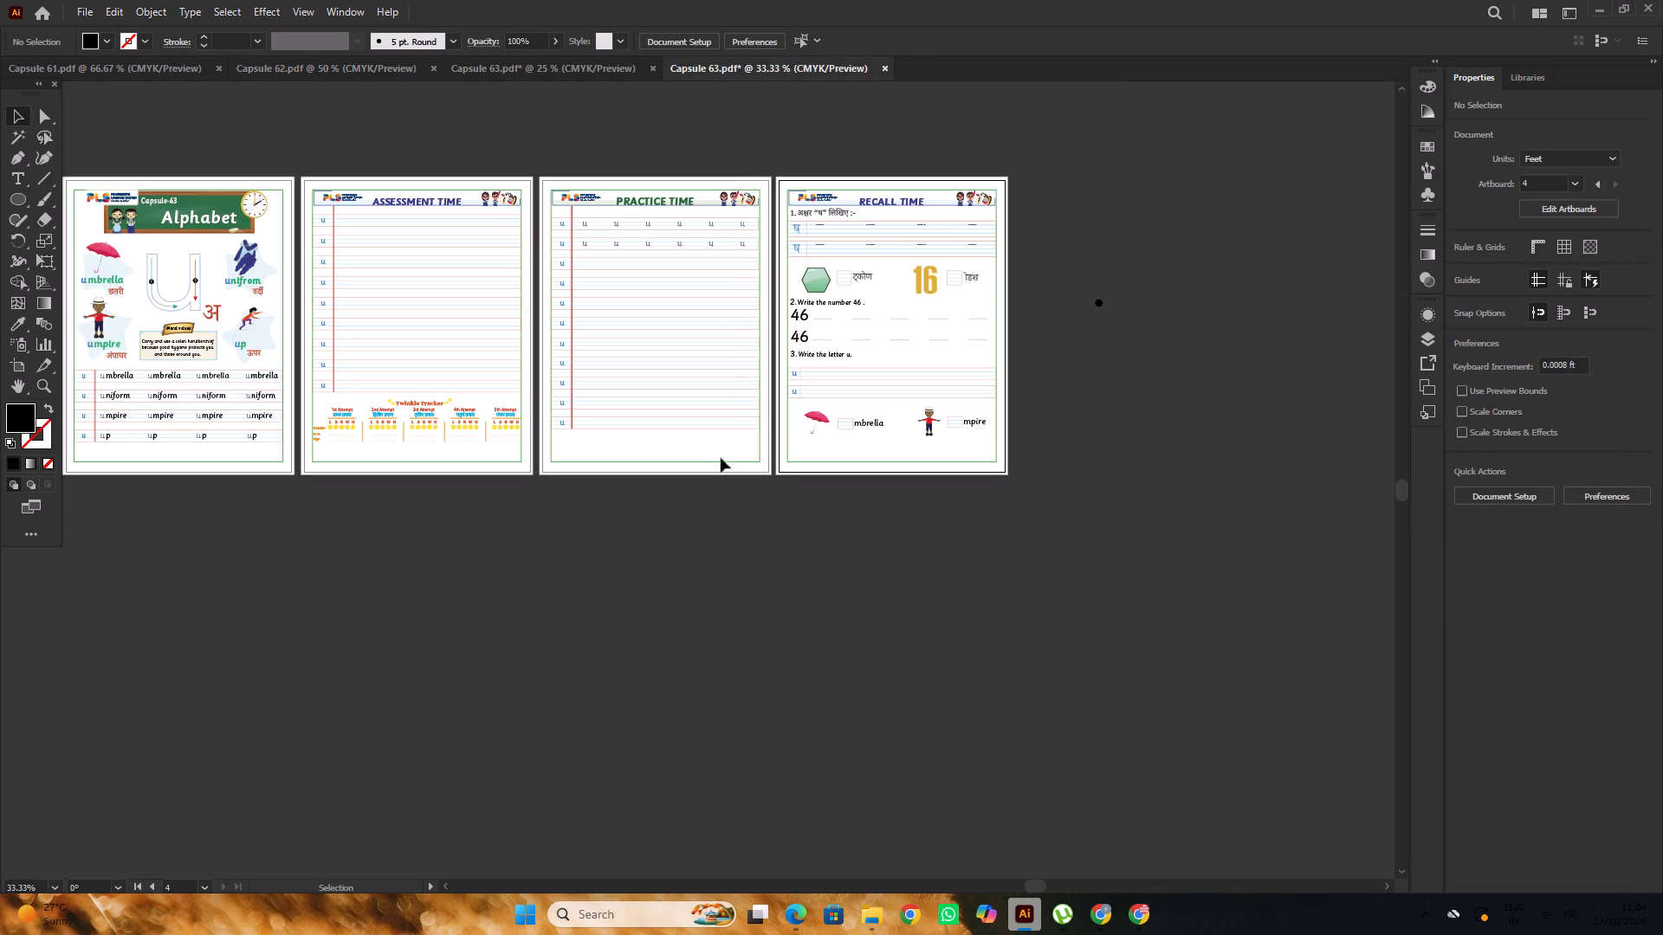
click(699, 453)
key(ctrl+f)
click(764, 530)
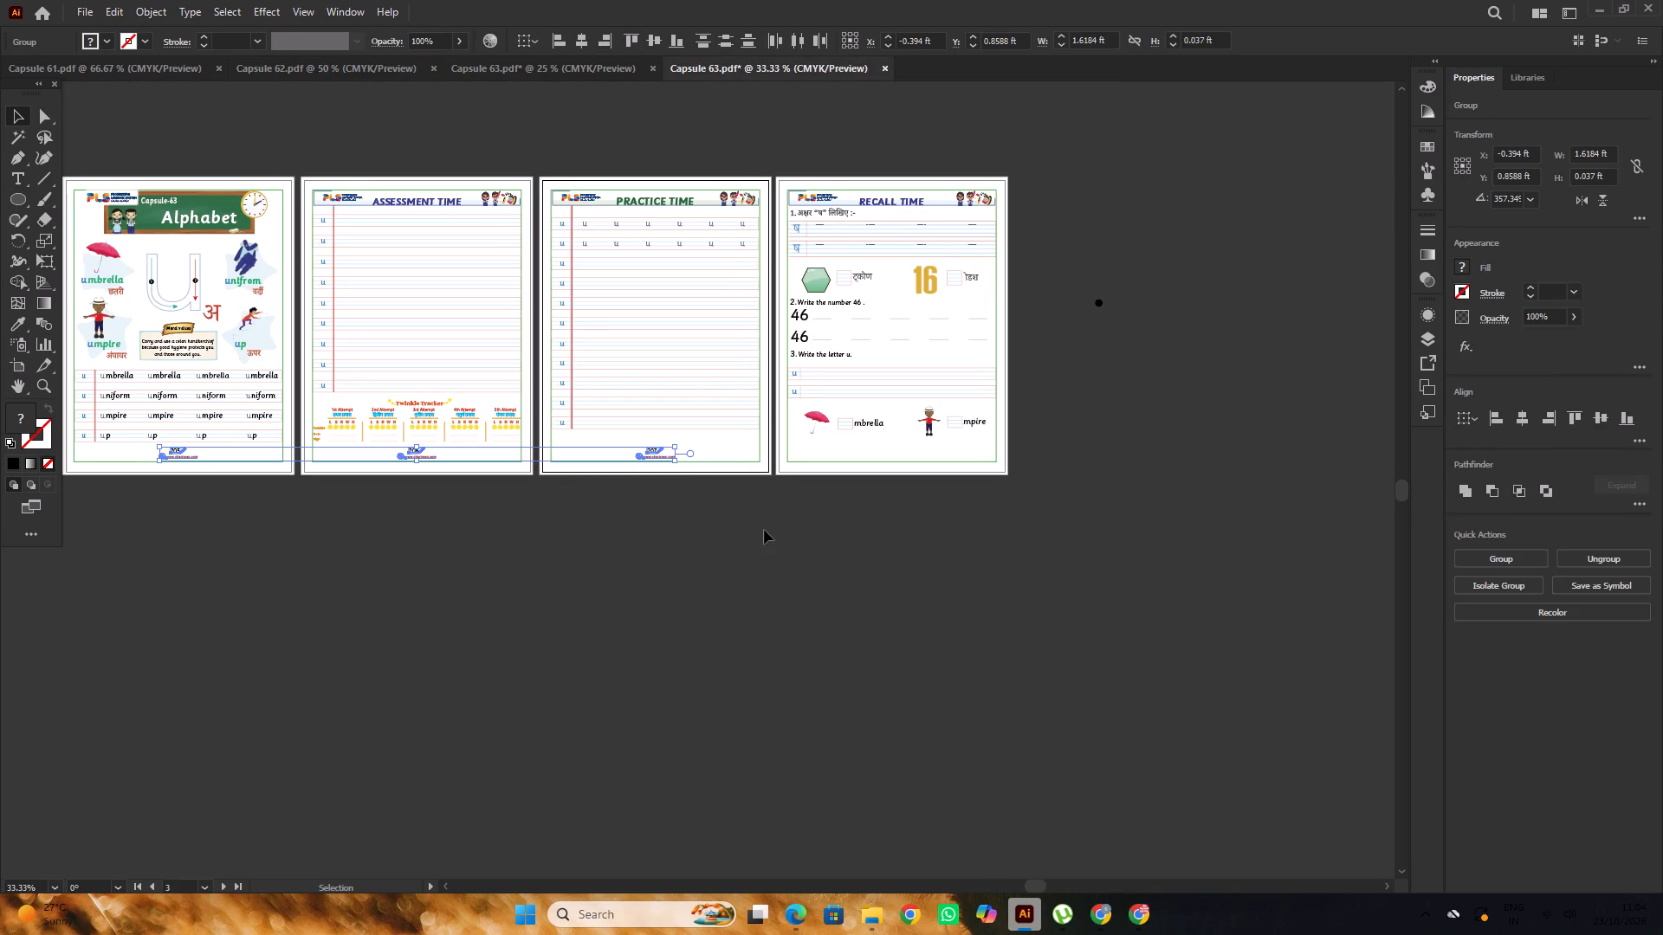
Set the page number on the Capsule 63 Alphabet page to 208.
key(space)
drag(607, 529, 779, 511)
alt+scroll(314, 435, up, 6)
alt+scroll(606, 437, down, 1)
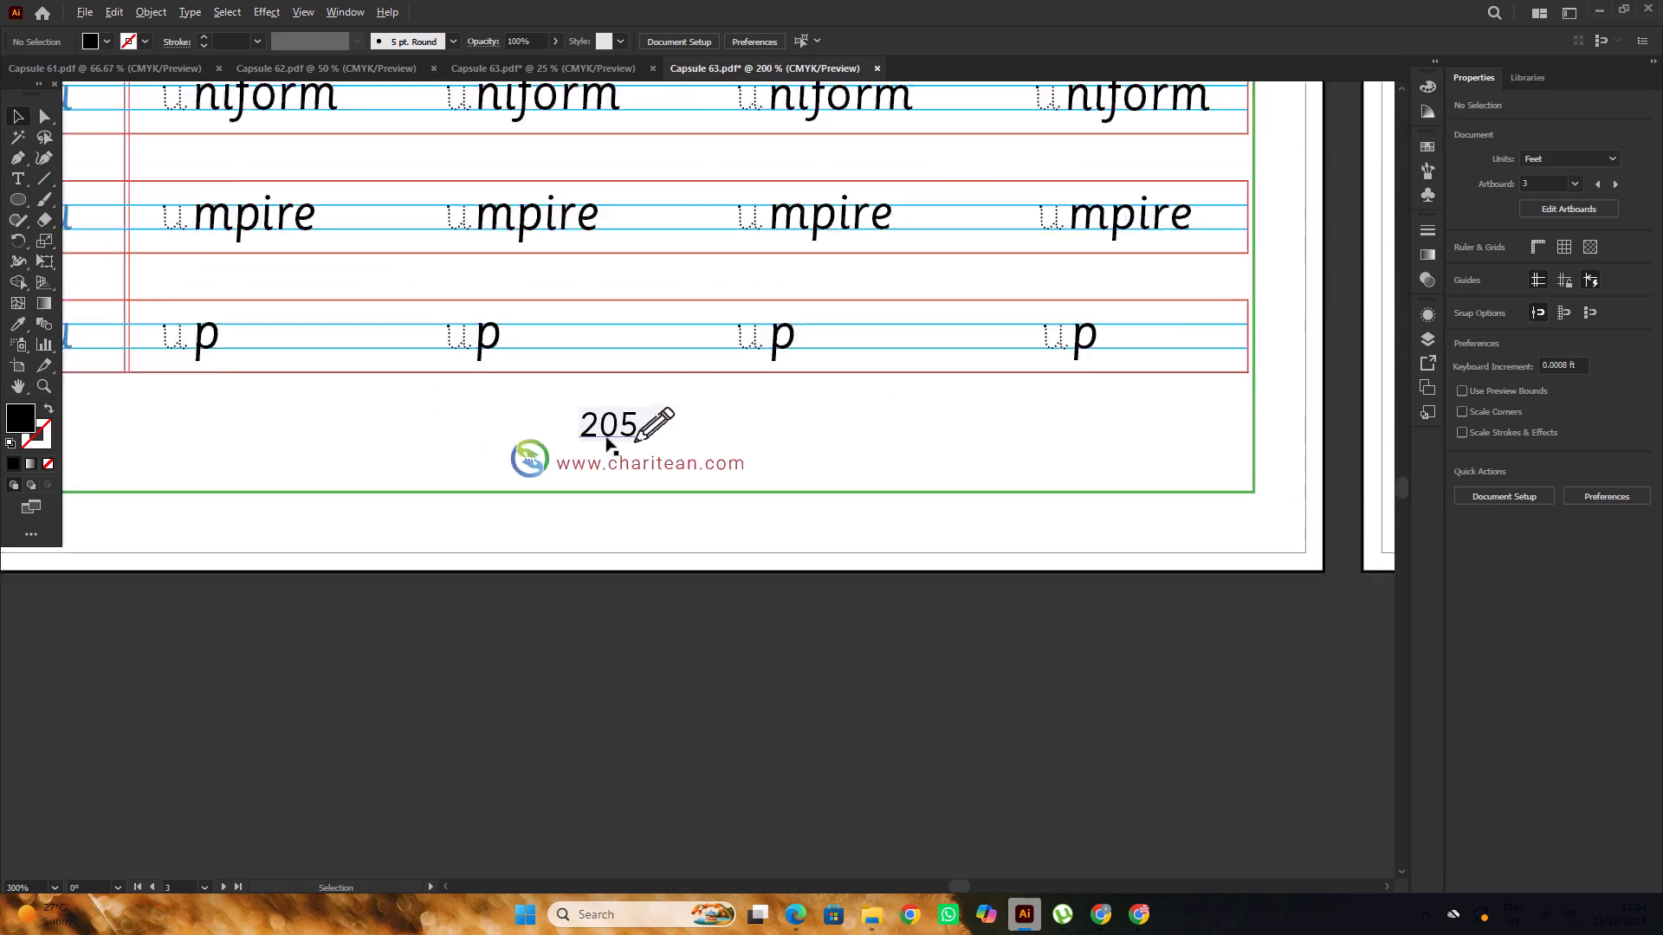
alt+scroll(606, 437, down, 1)
alt+scroll(642, 437, up, 2)
key(t)
drag(600, 416, 565, 429)
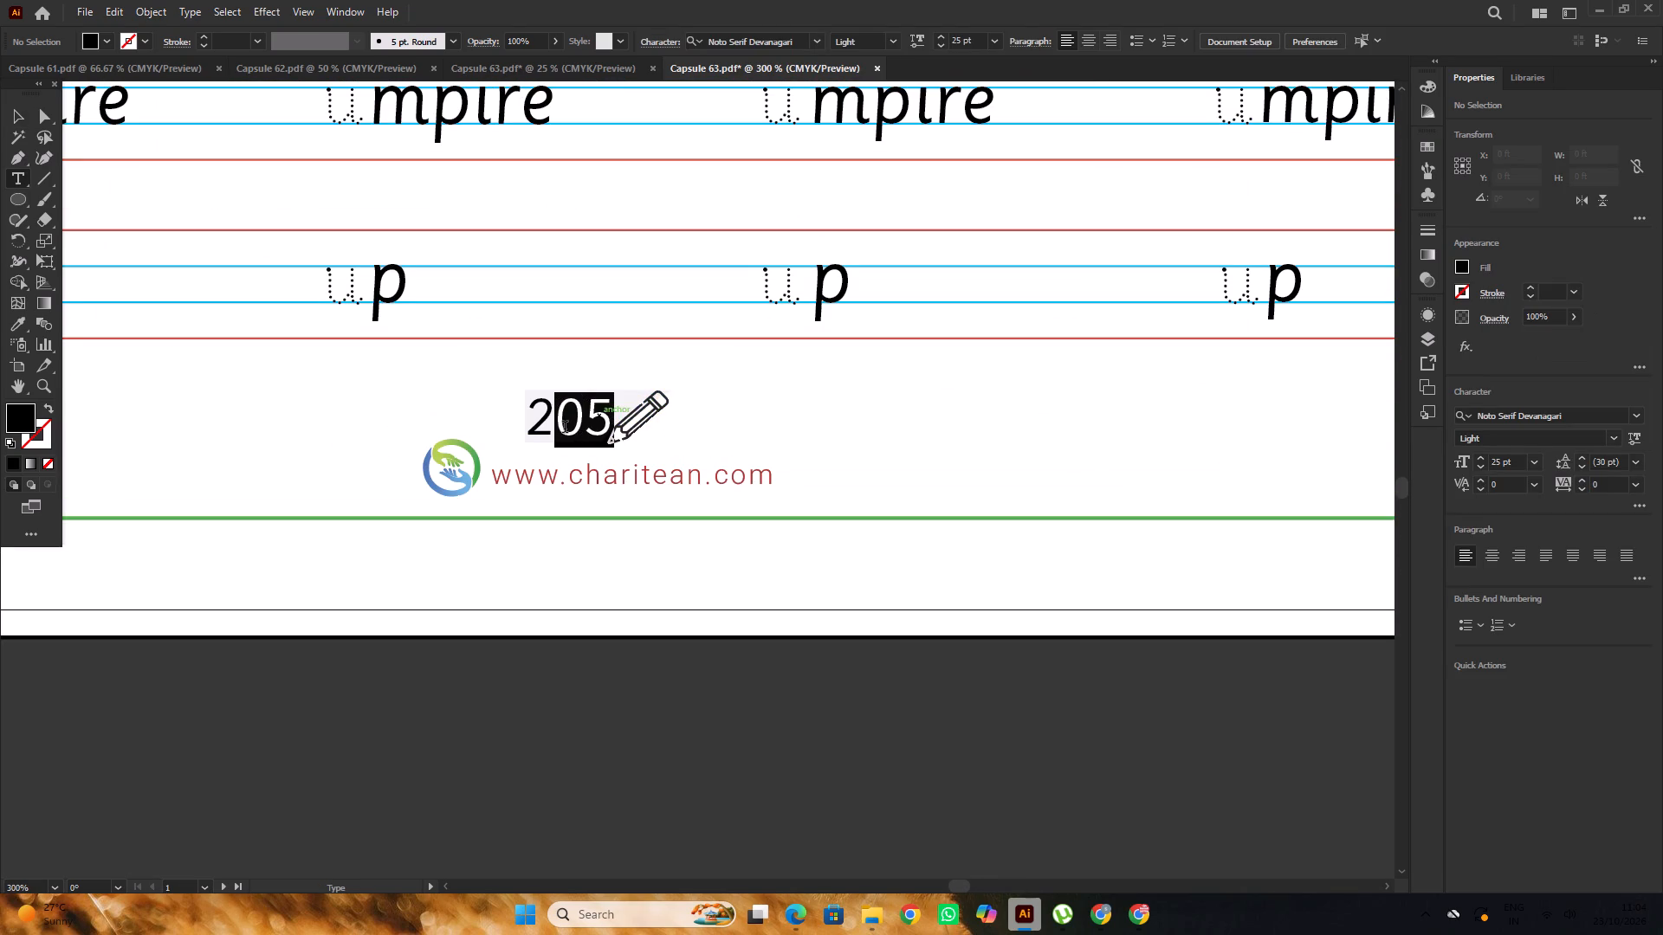
drag(565, 429, 564, 429)
click(587, 422)
drag(606, 418, 592, 428)
key(8)
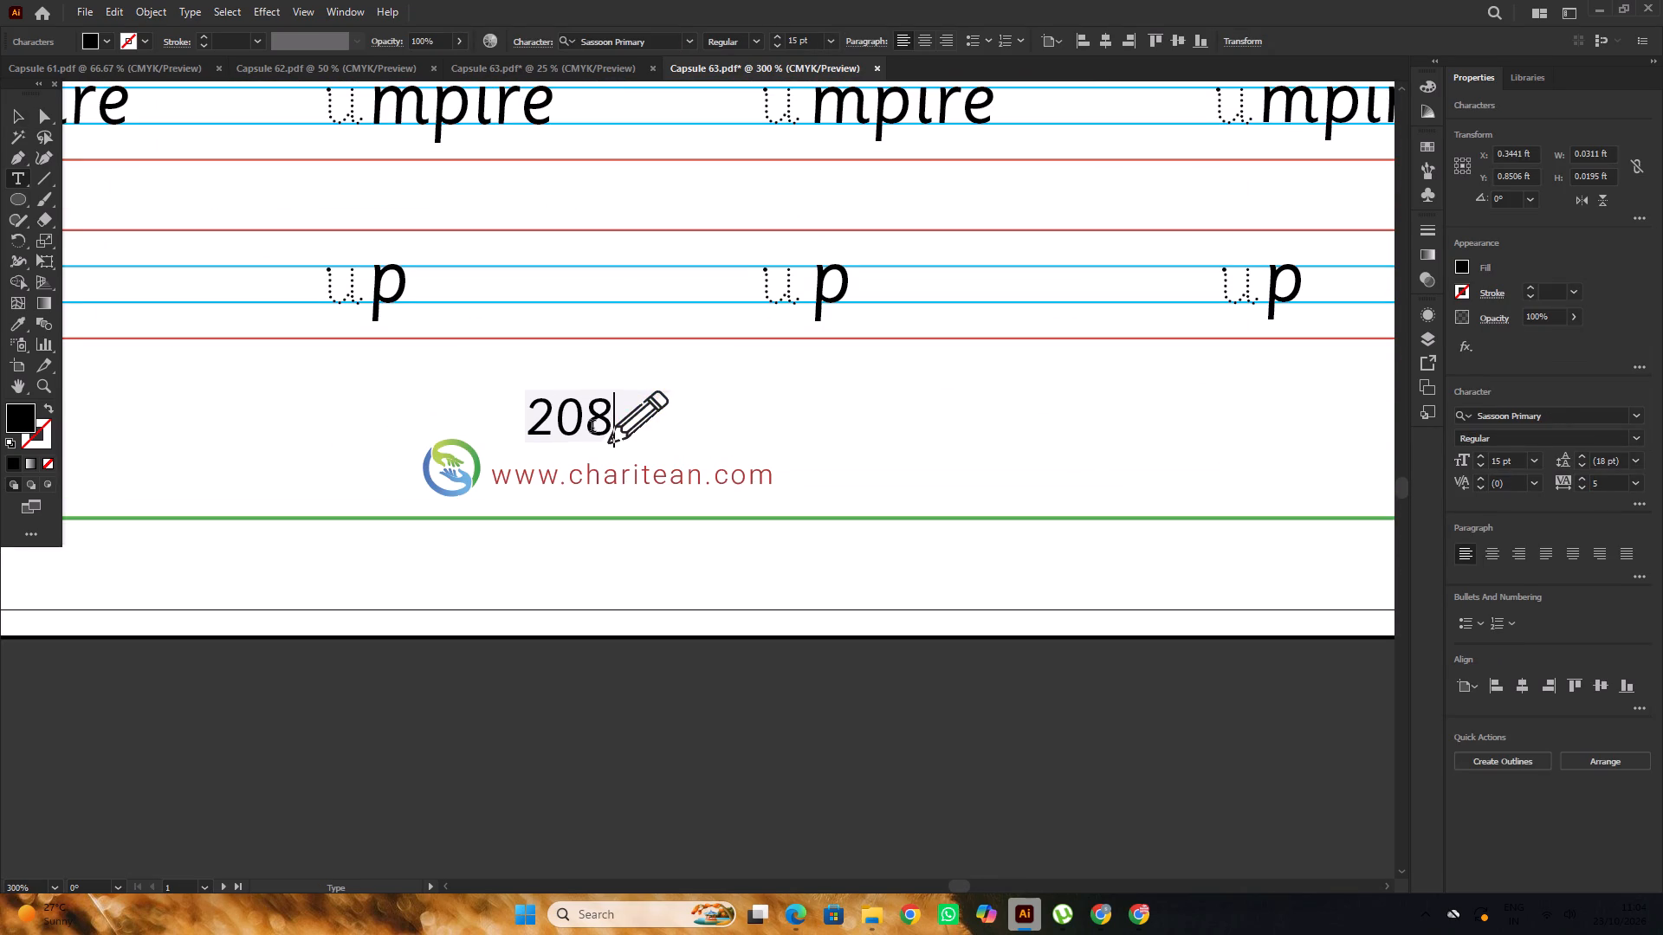
Set the page number to 209 on the Assessment Time page and 210 on the Practice Time page.
alt+scroll(362, 440, down, 6)
alt+scroll(606, 445, up, 6)
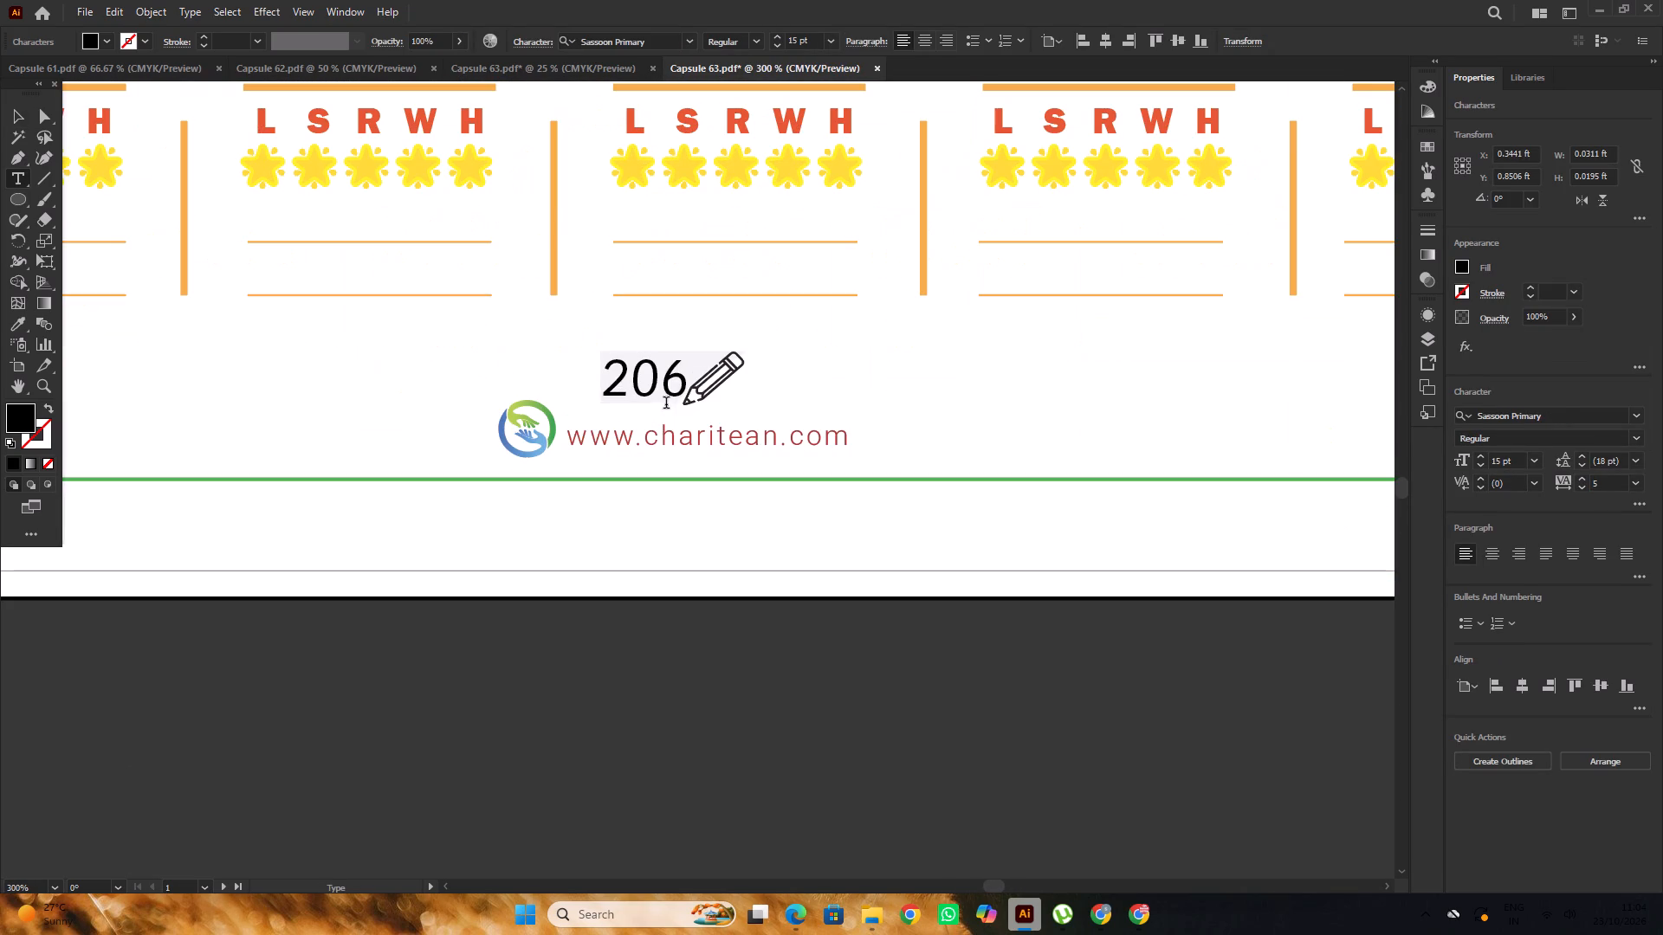
drag(676, 387, 662, 405)
key(9)
alt+scroll(385, 397, down, 4)
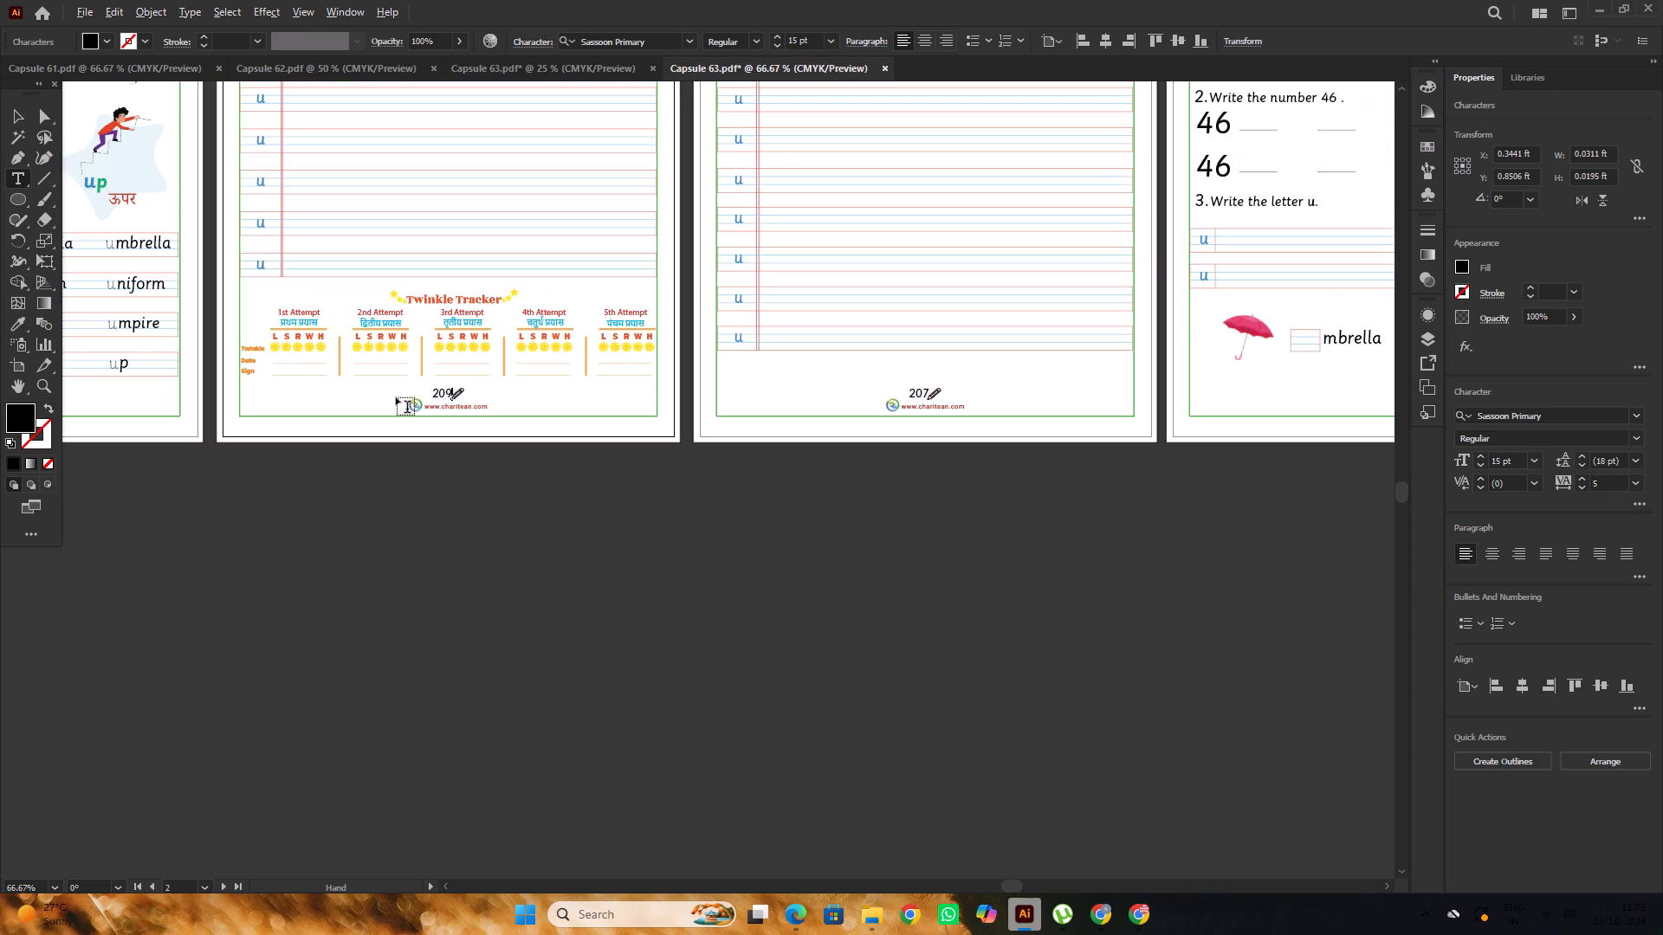
alt+scroll(974, 408, up, 3)
drag(864, 391, 851, 400)
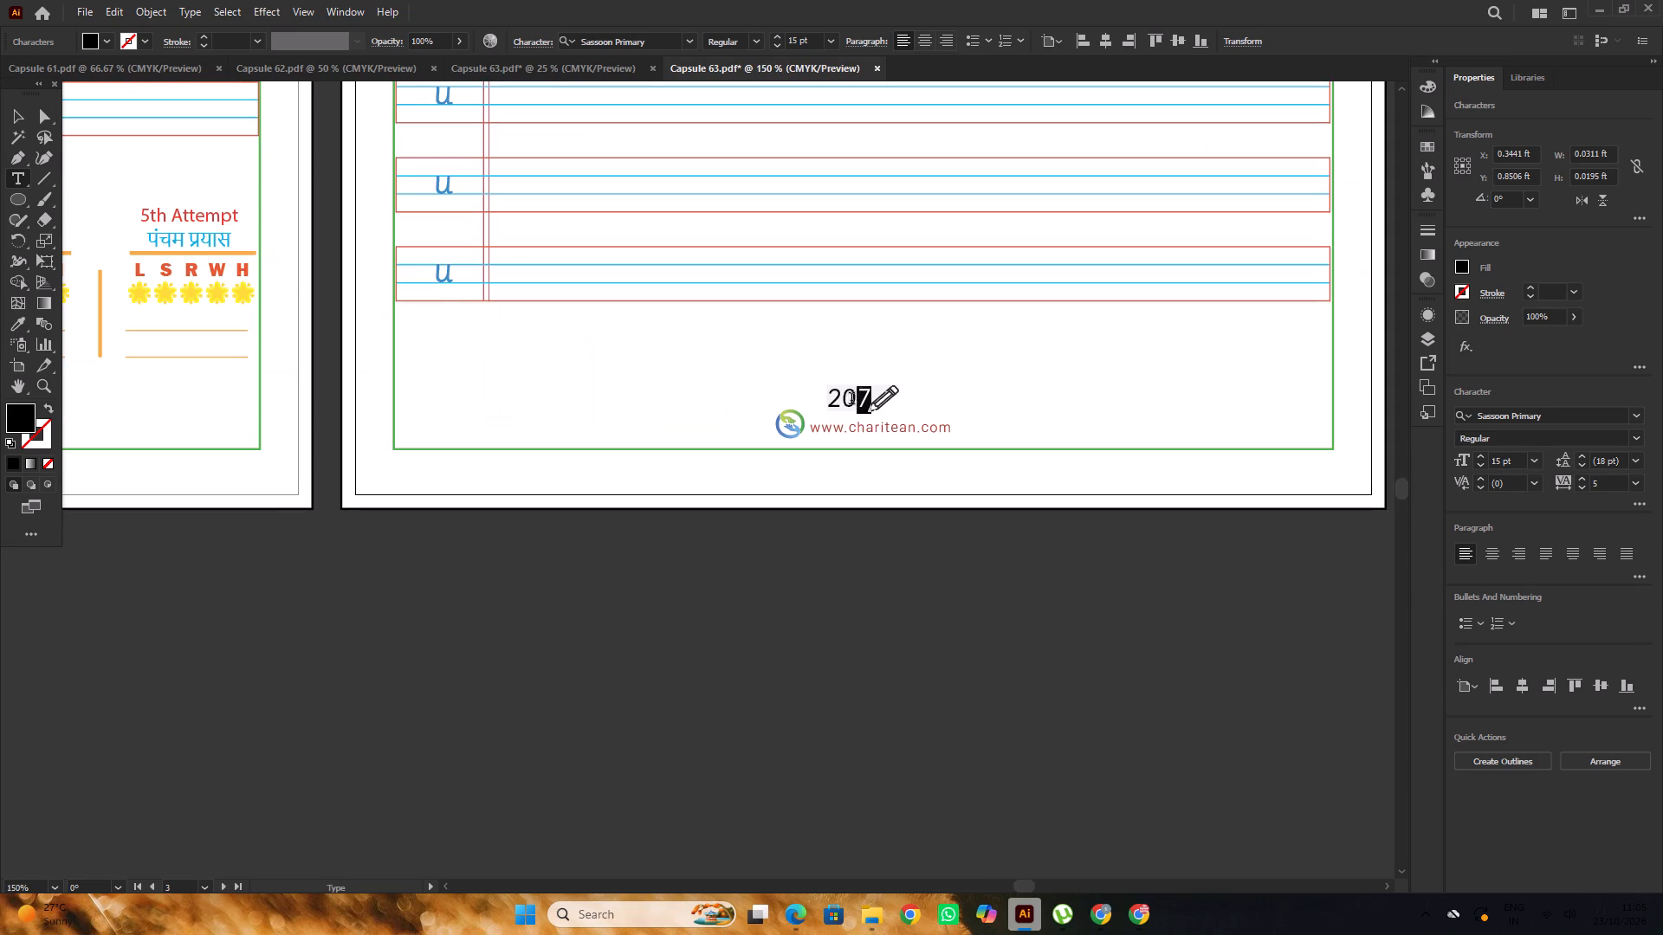
drag(851, 400, 842, 405)
text(10)
Copy the Practice Time page's footer group and paste it in place on the Recall Time page.
alt+scroll(417, 388, down, 3)
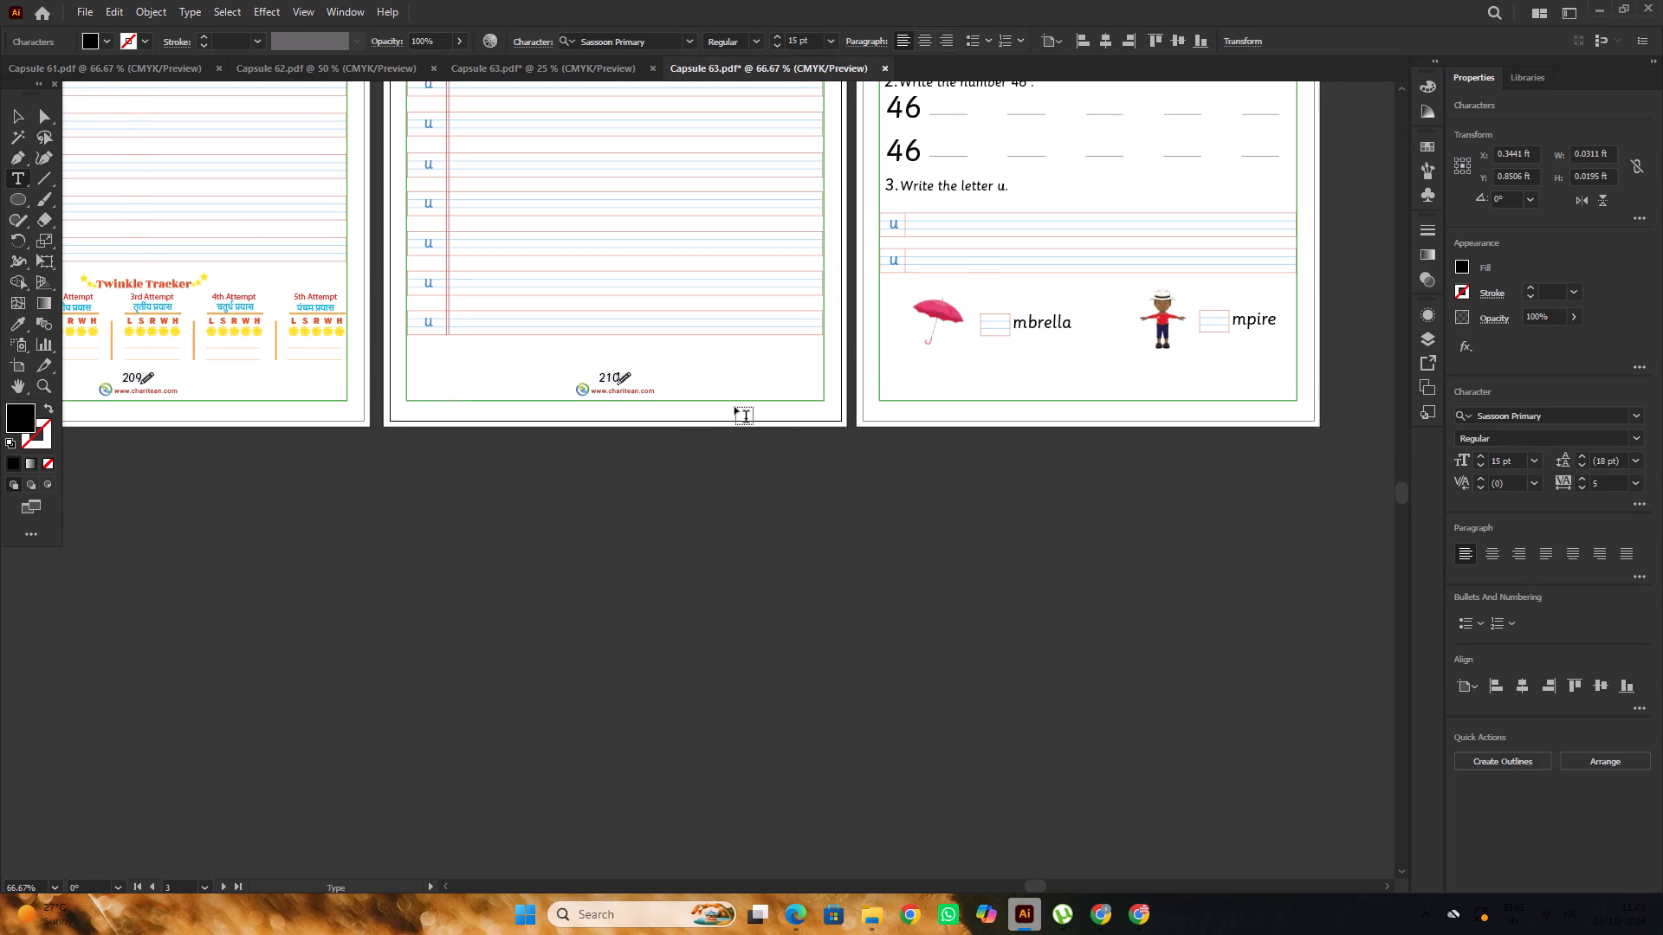
alt+scroll(631, 383, down, 1)
click(20, 114)
click(836, 476)
alt+scroll(784, 416, up, 2)
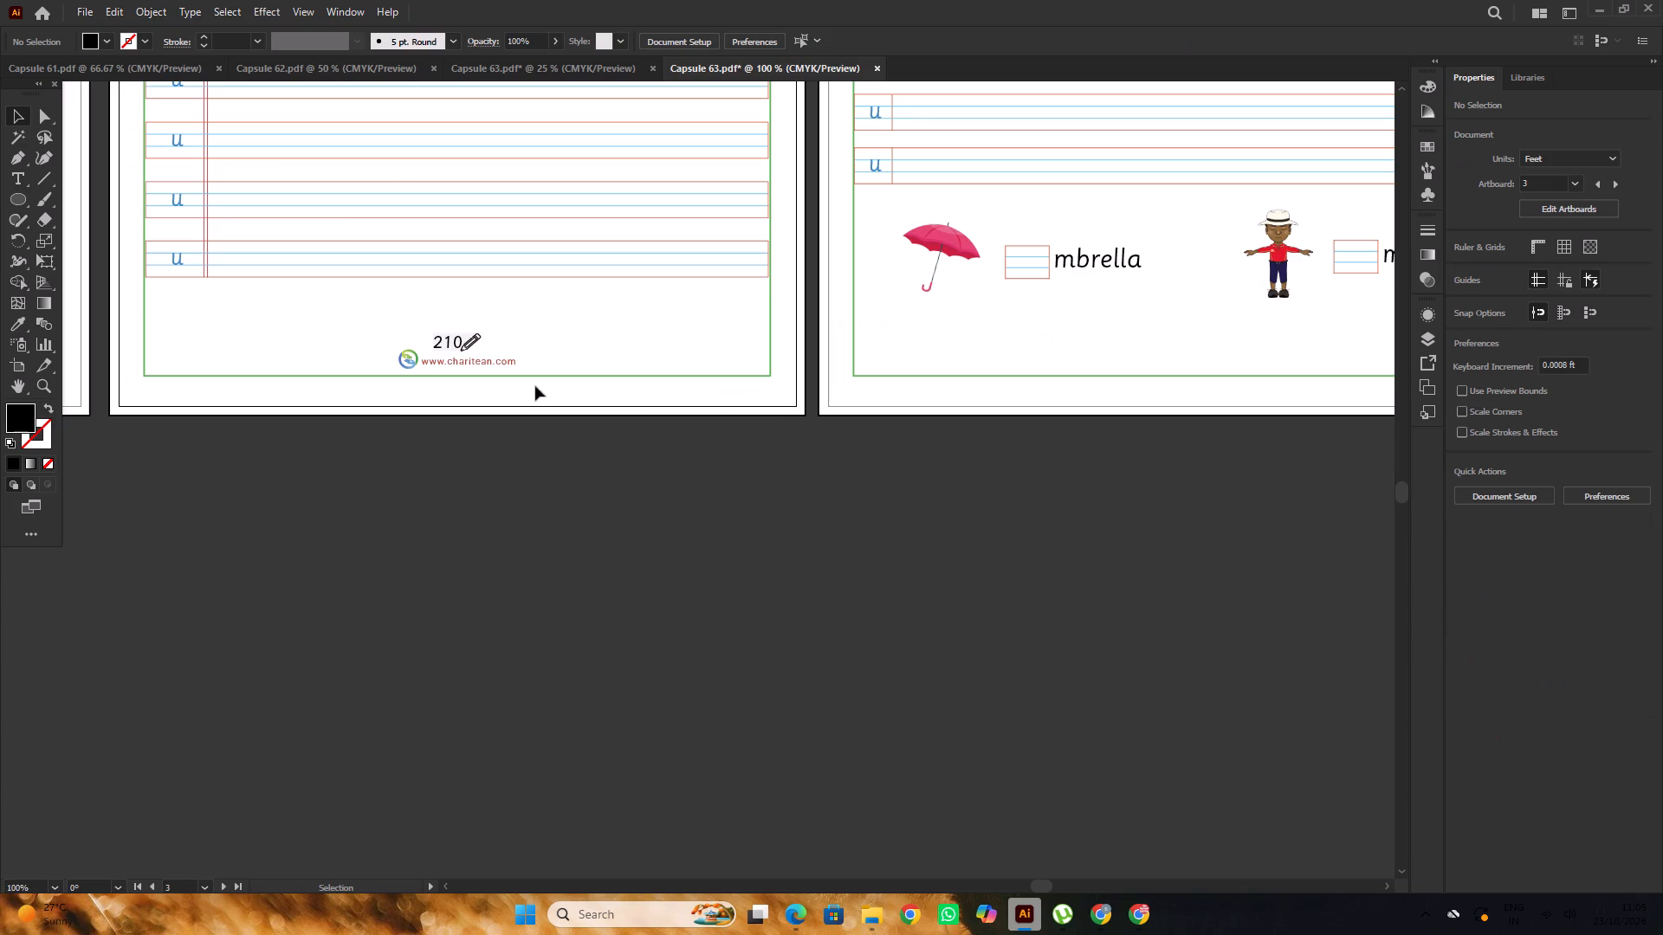
click(495, 362)
alt+scroll(395, 353, down, 1)
key(ctrl+c)
alt+scroll(939, 344, up, 1)
click(939, 344)
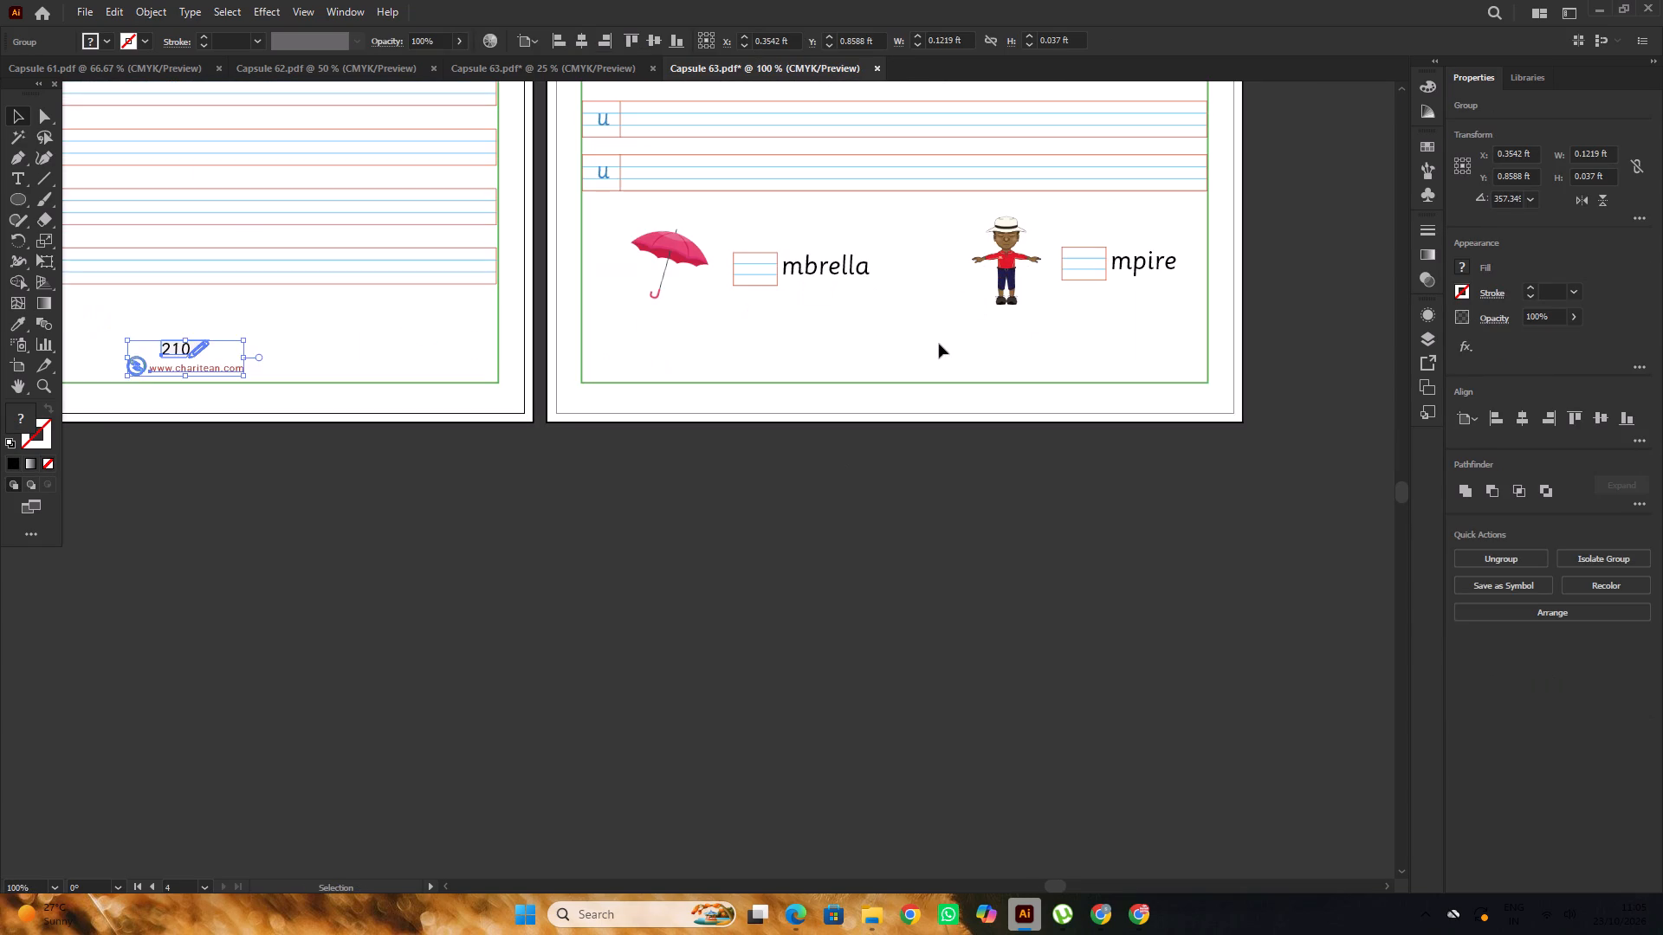
key(ctrl+f)
click(990, 485)
Set the page number on the Recall Time page to 211.
scroll(950, 386, up, 2)
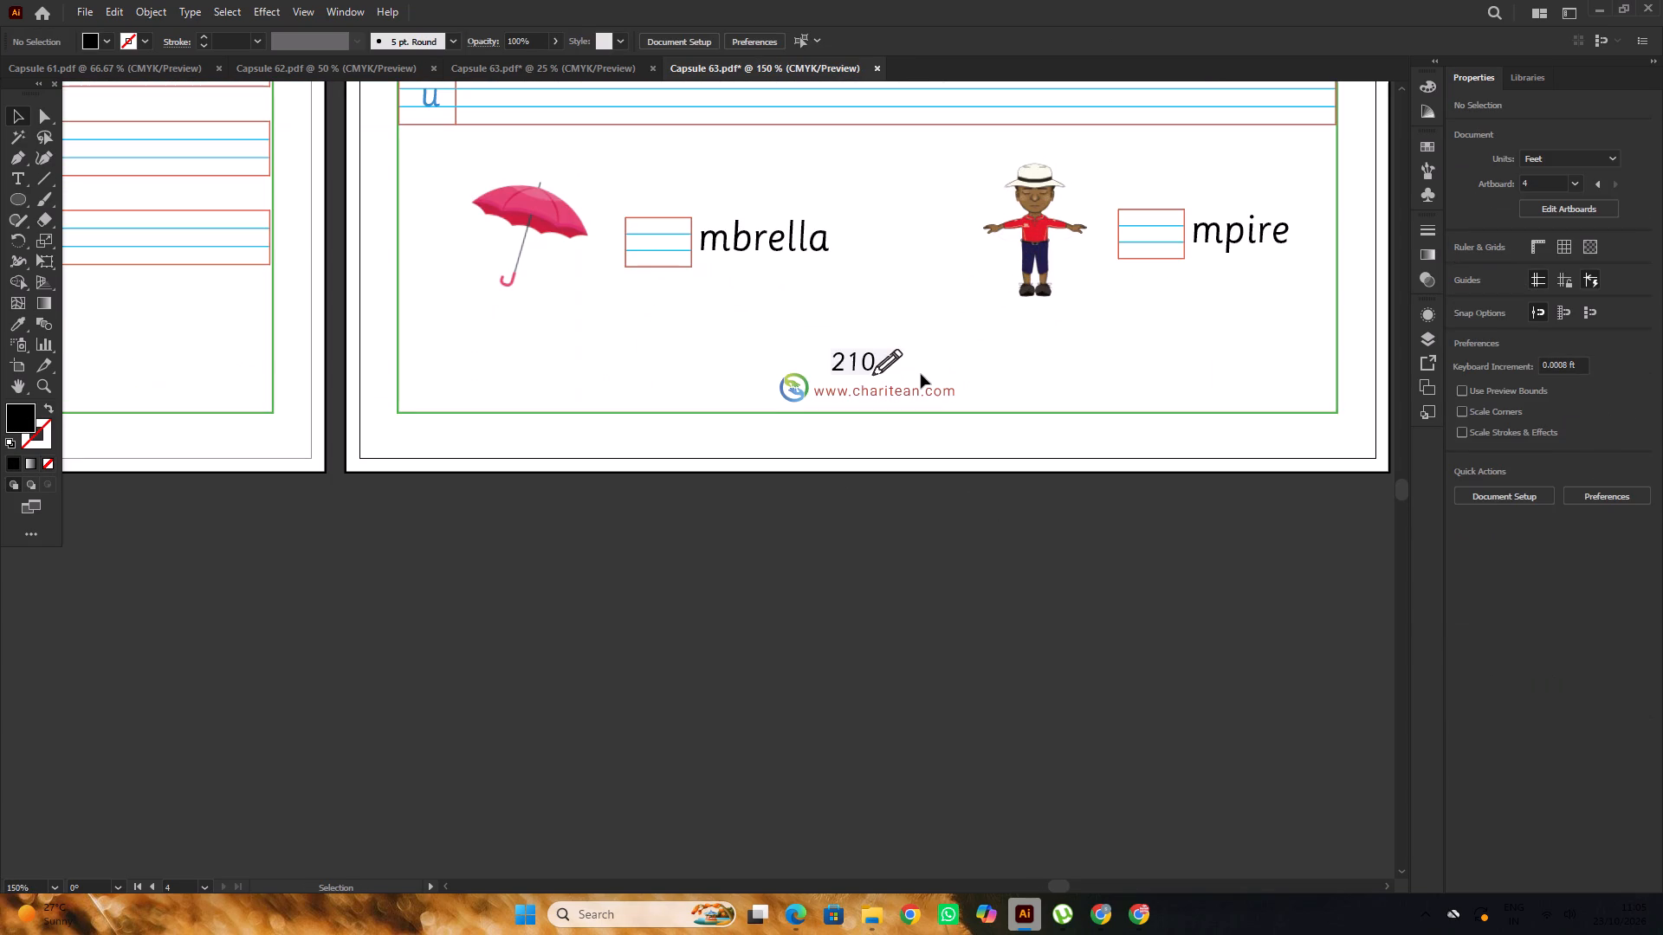
key(t)
drag(869, 358, 857, 367)
key(1)
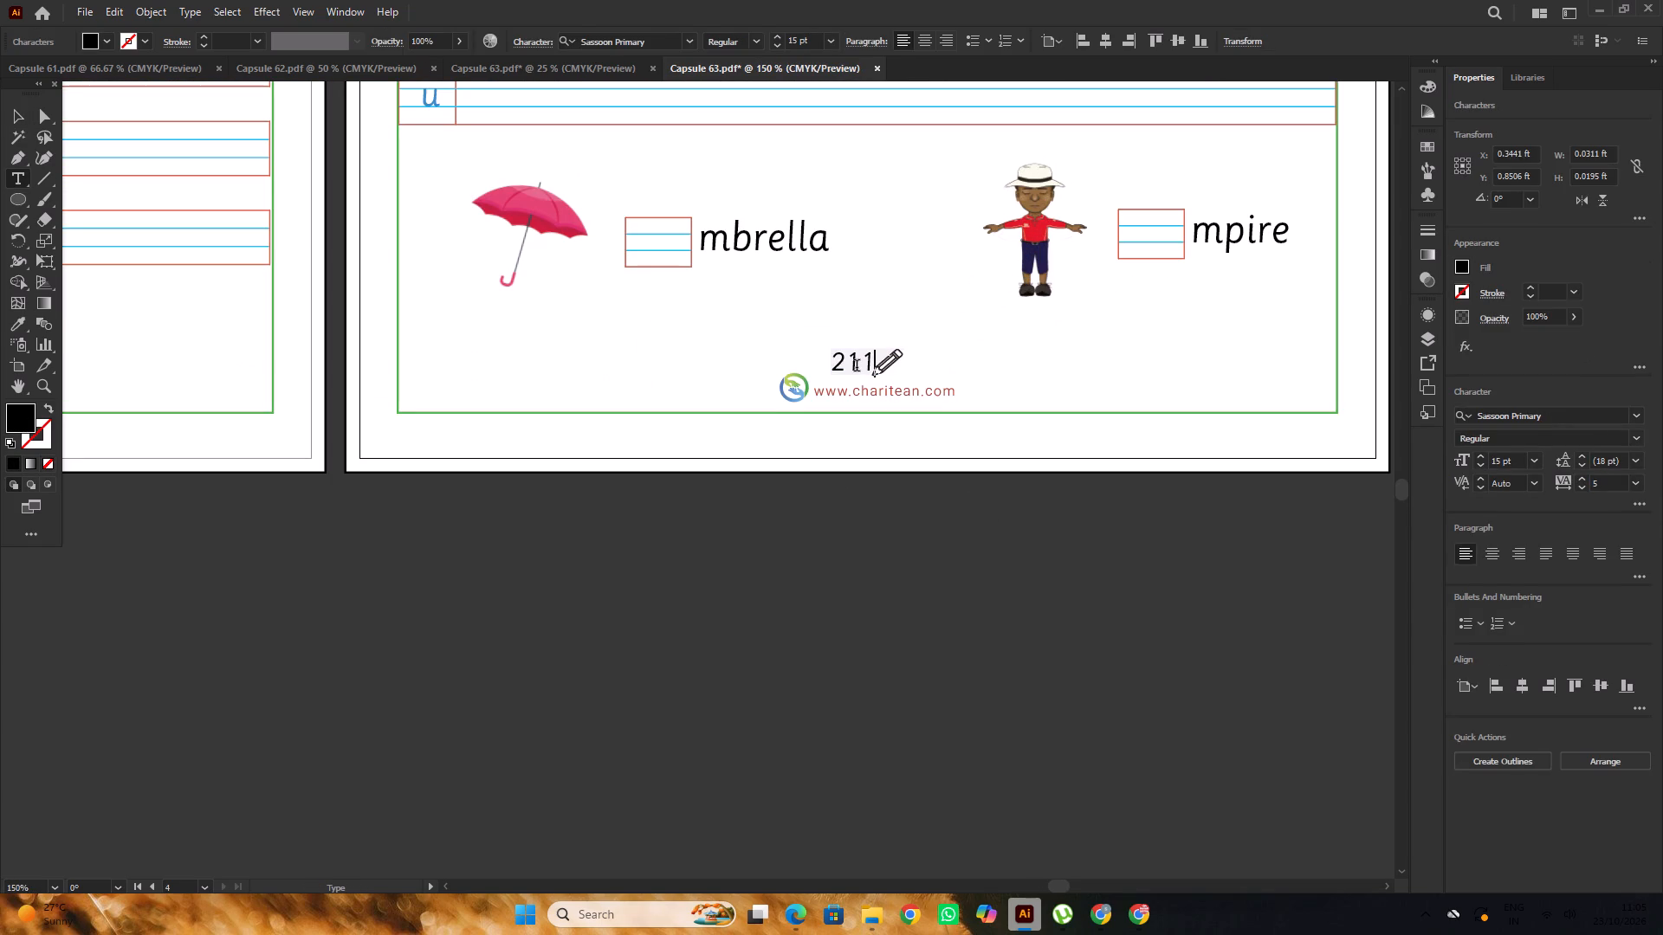
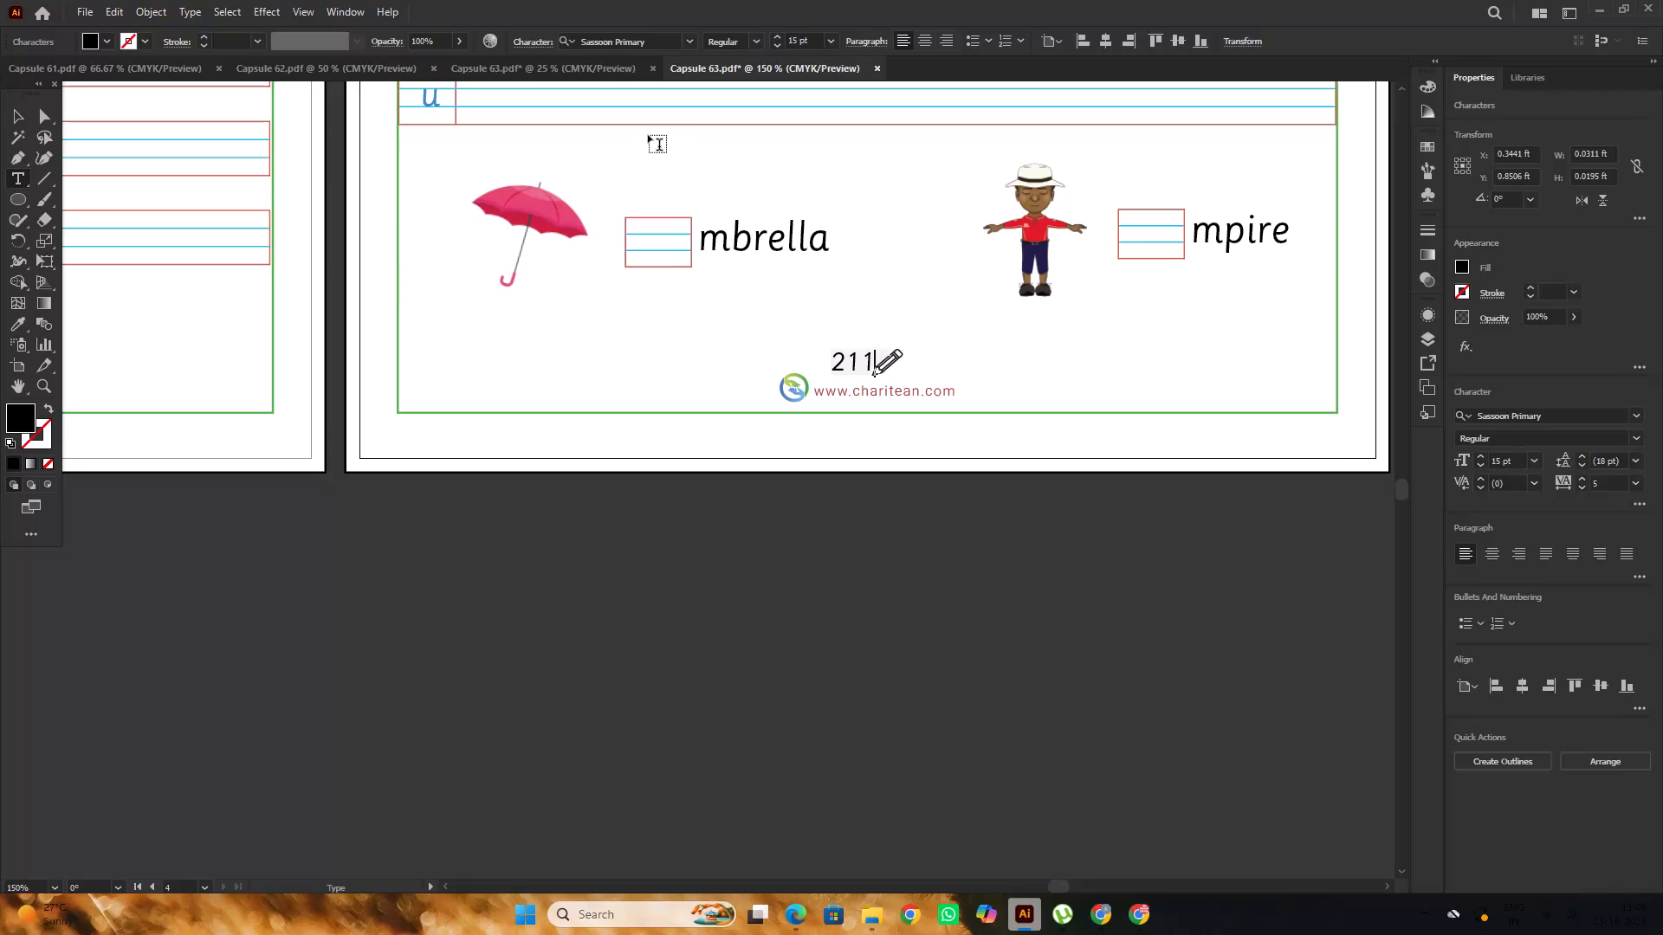
Finish the text edit and examine all four pages of the Capsule 63 worksheet, including their page numbers.
alt+scroll(851, 369, down, 2)
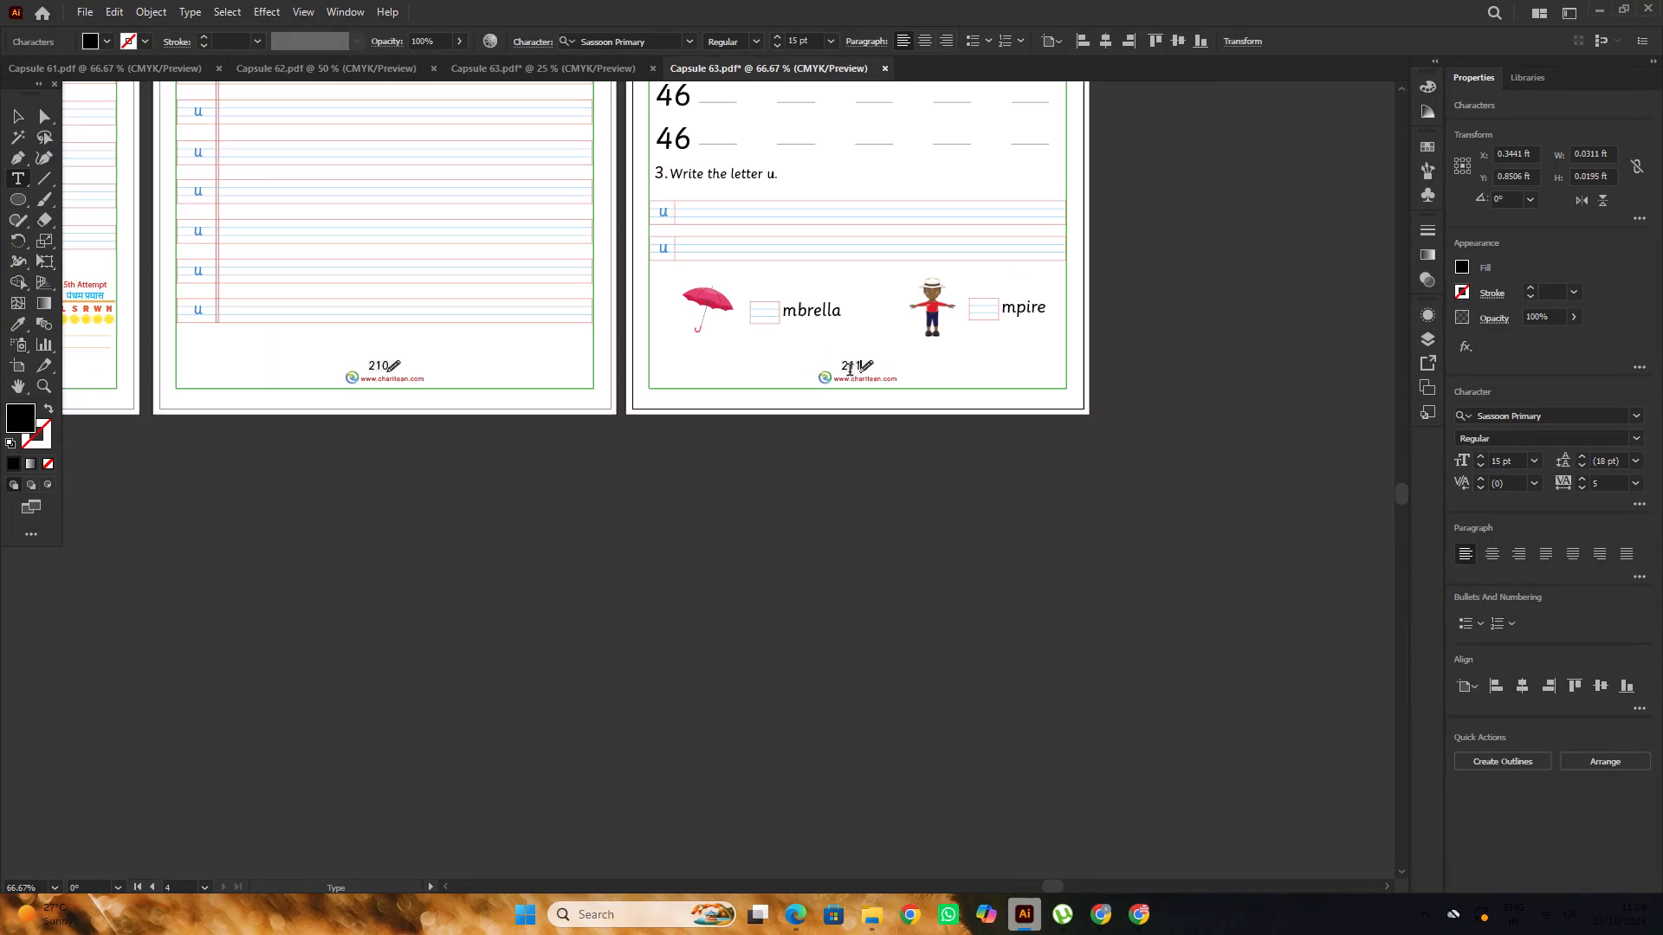
scroll(850, 371, up, 8)
alt+scroll(850, 371, down, 2)
scroll(850, 371, up, 8)
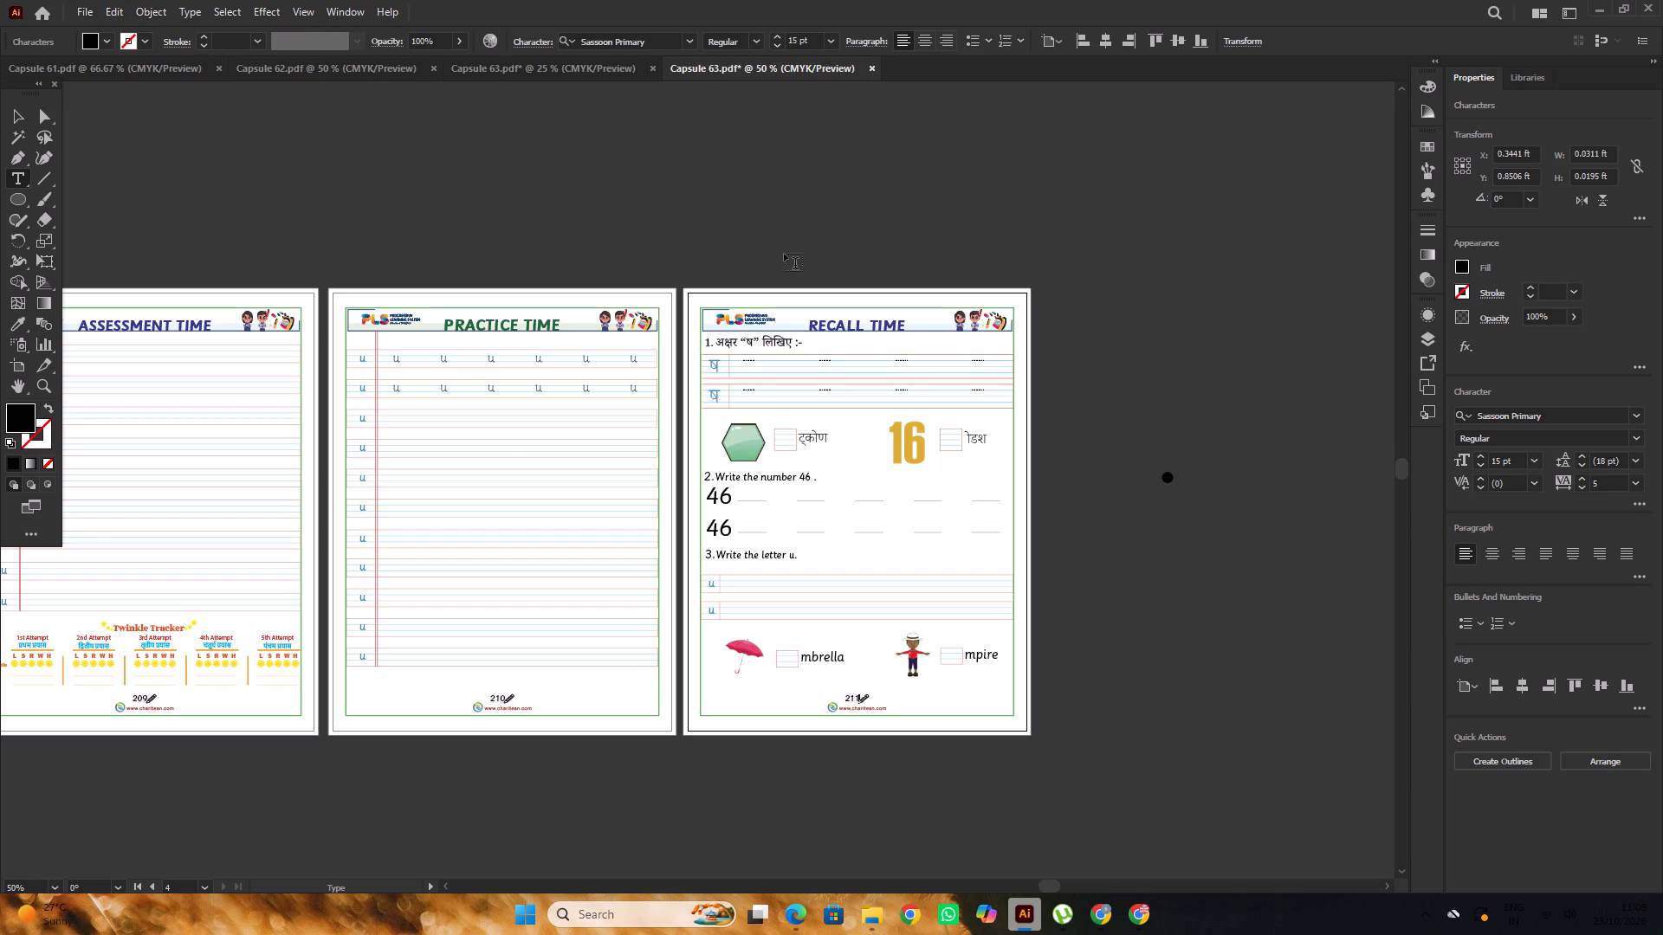
alt+scroll(780, 242, down, 2)
scroll(781, 243, up, 2)
alt+scroll(853, 241, down, 1)
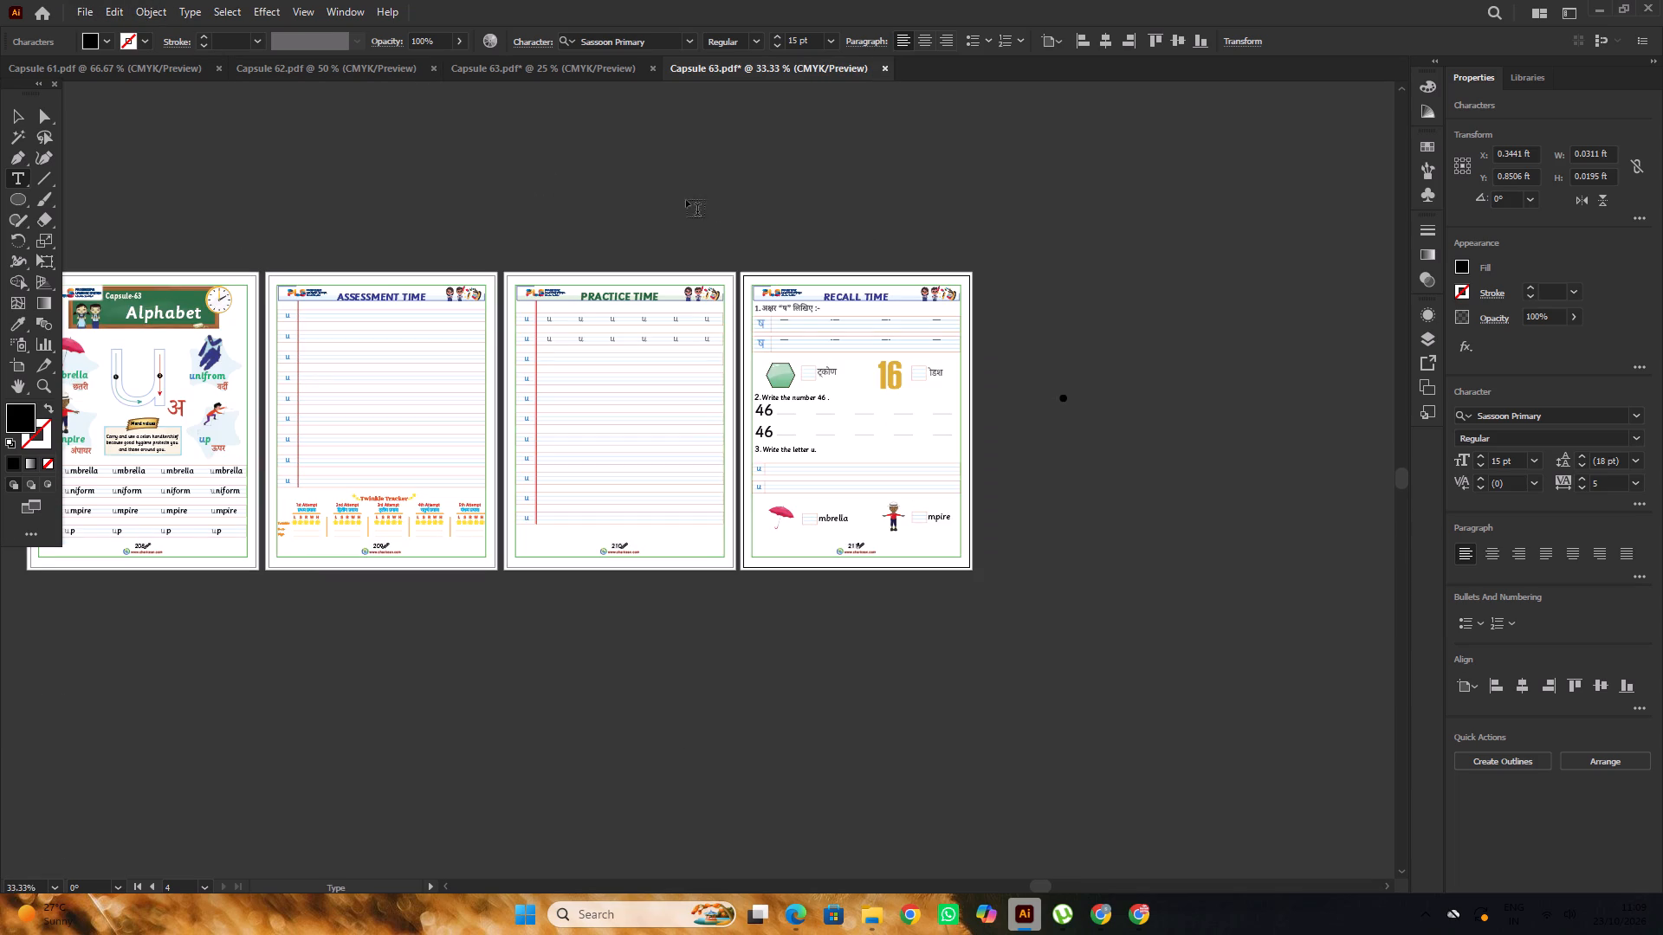
click(19, 119)
click(484, 184)
key(space)
drag(327, 182, 627, 196)
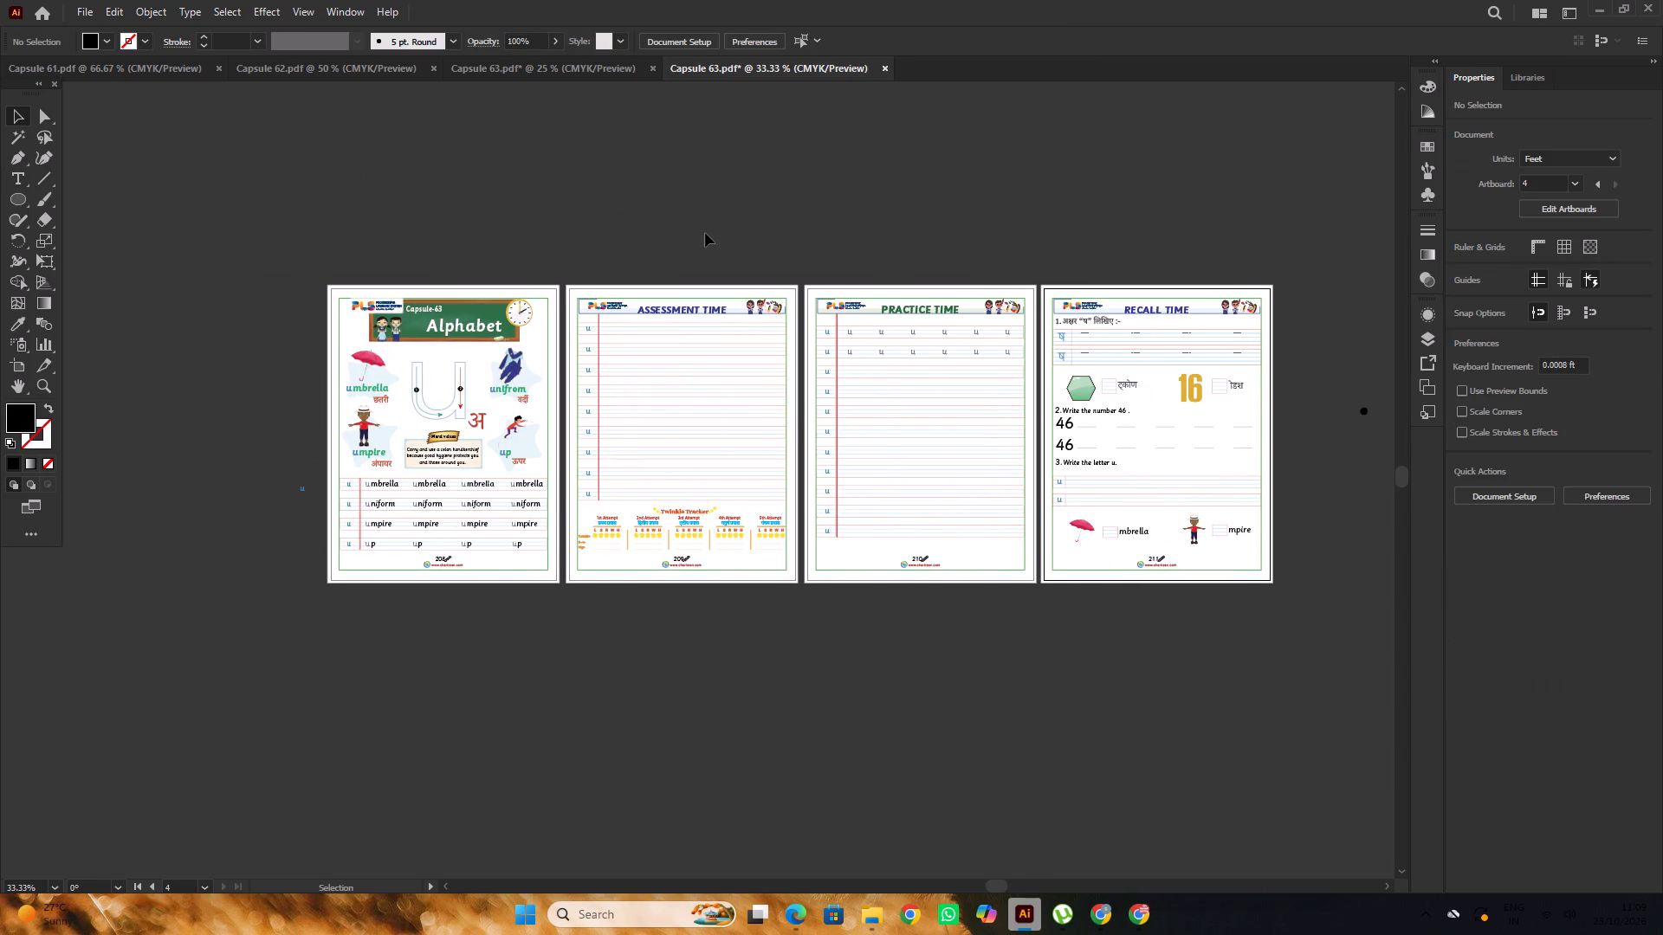
scroll(705, 233, down, 4)
alt+scroll(1211, 528, up, 3)
alt+scroll(842, 422, down, 4)
scroll(842, 422, up, 7)
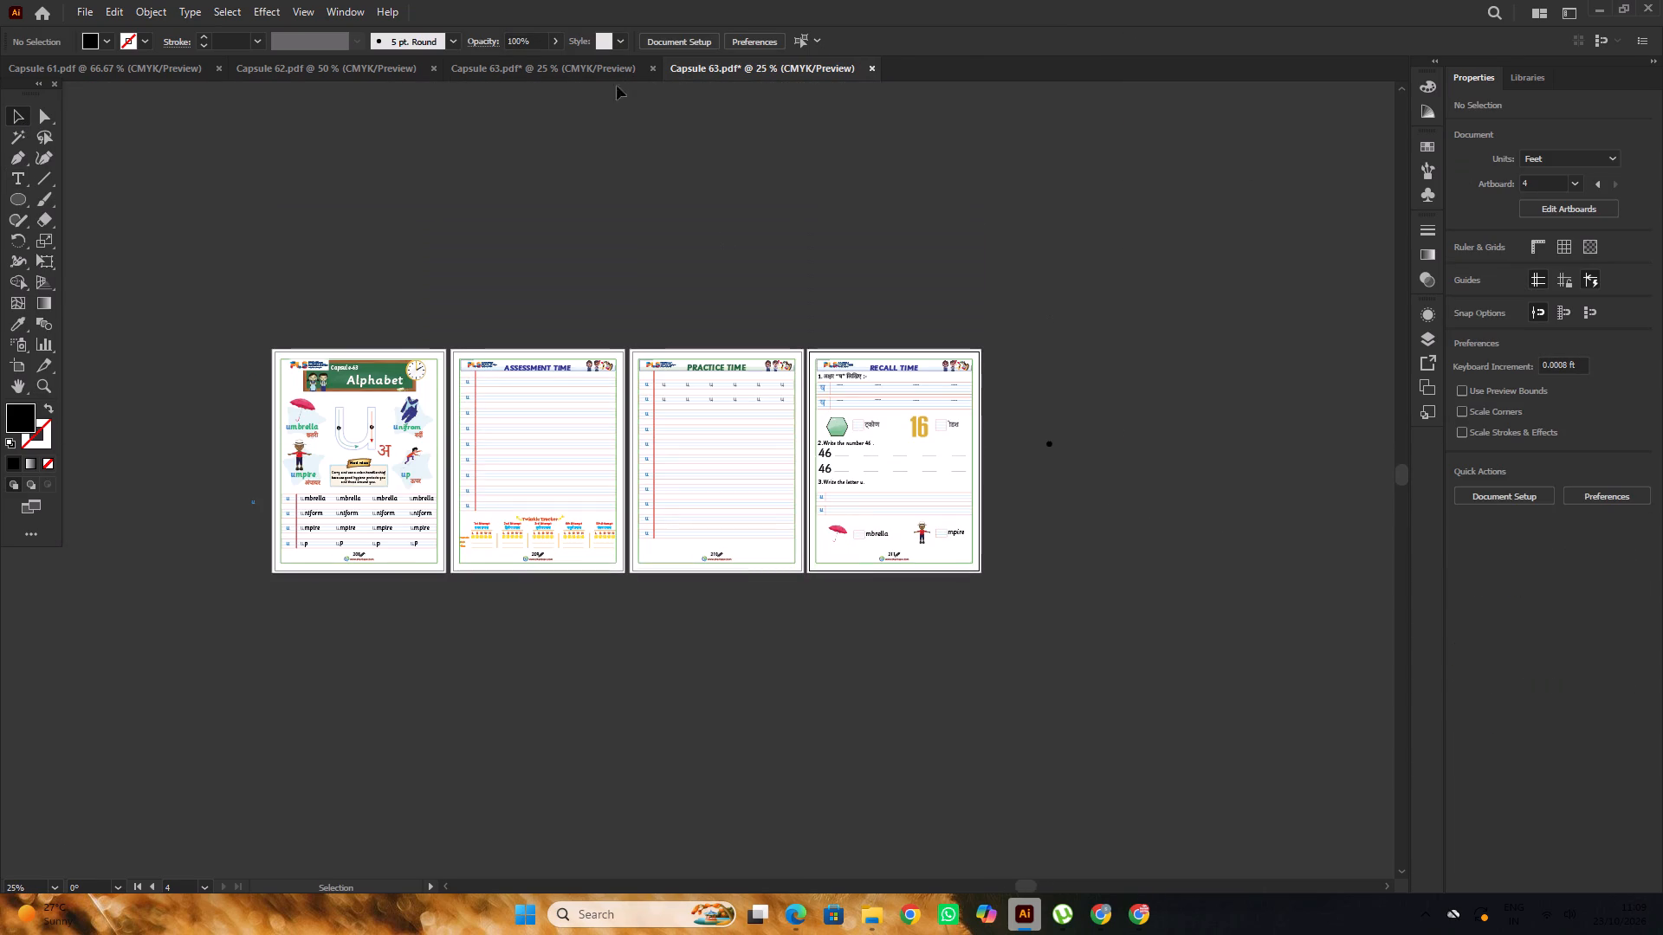
Close the other, older-layout Capsule 63 document without saving its changes.
click(583, 70)
scroll(643, 162, up, 5)
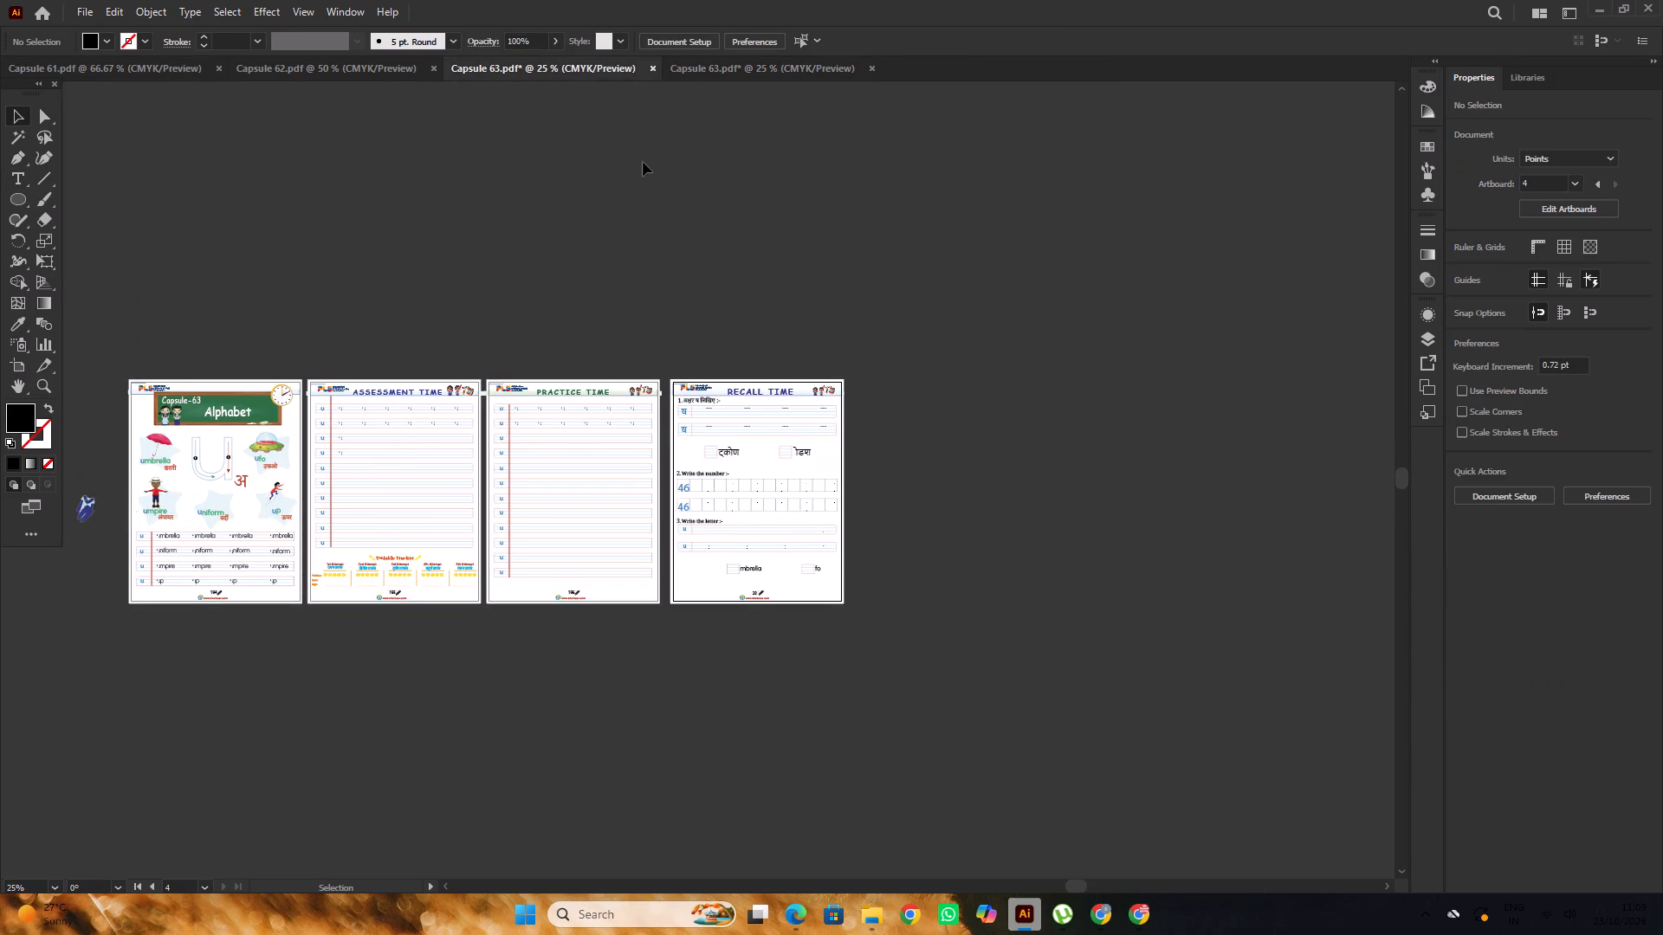
click(670, 235)
click(652, 65)
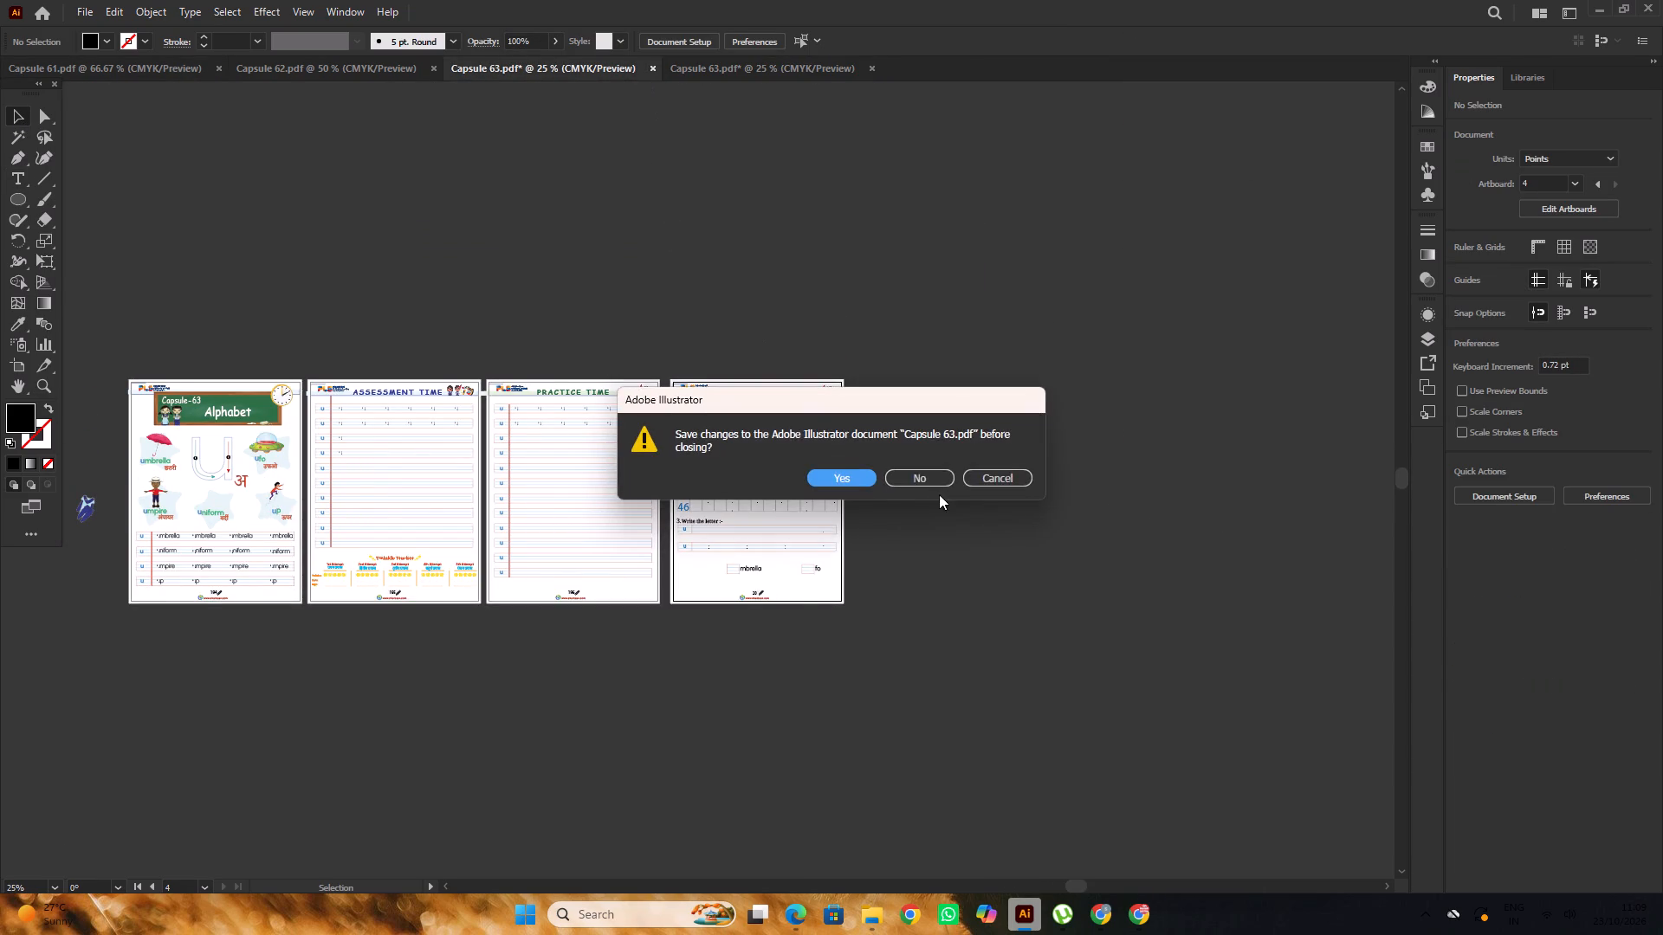
click(938, 480)
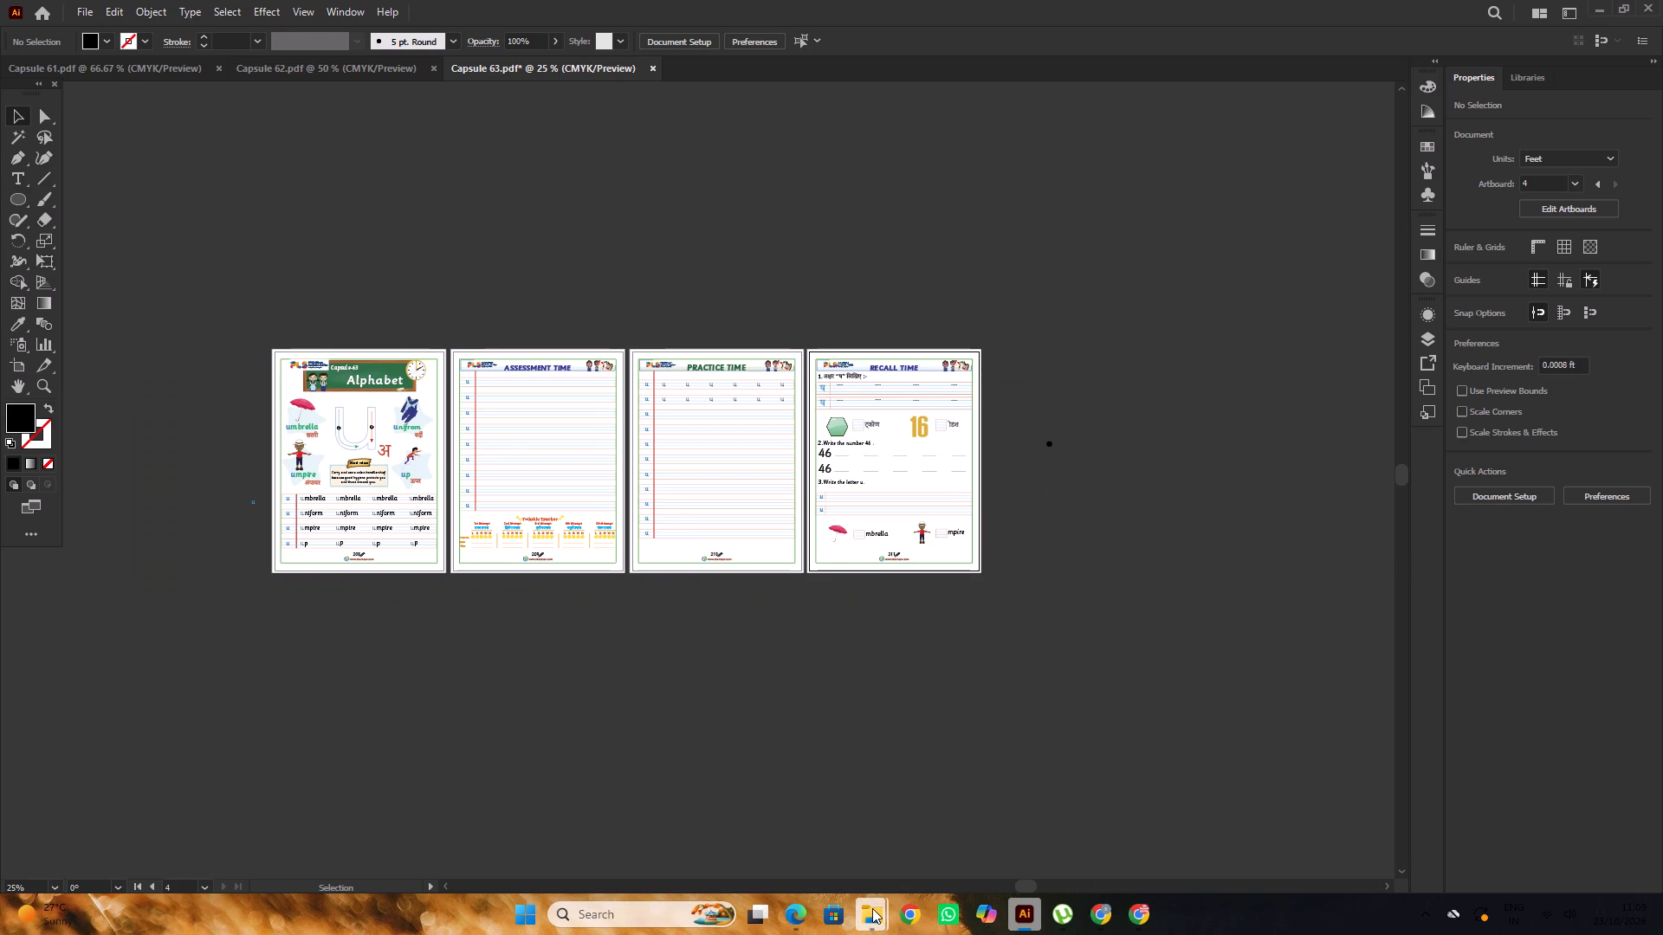
Open the Capsule 63 PDF from the Adhar part 2 new folder in Edge and check its pages through Recall Time.
click(723, 841)
scroll(725, 811, down, 10)
double_click(685, 840)
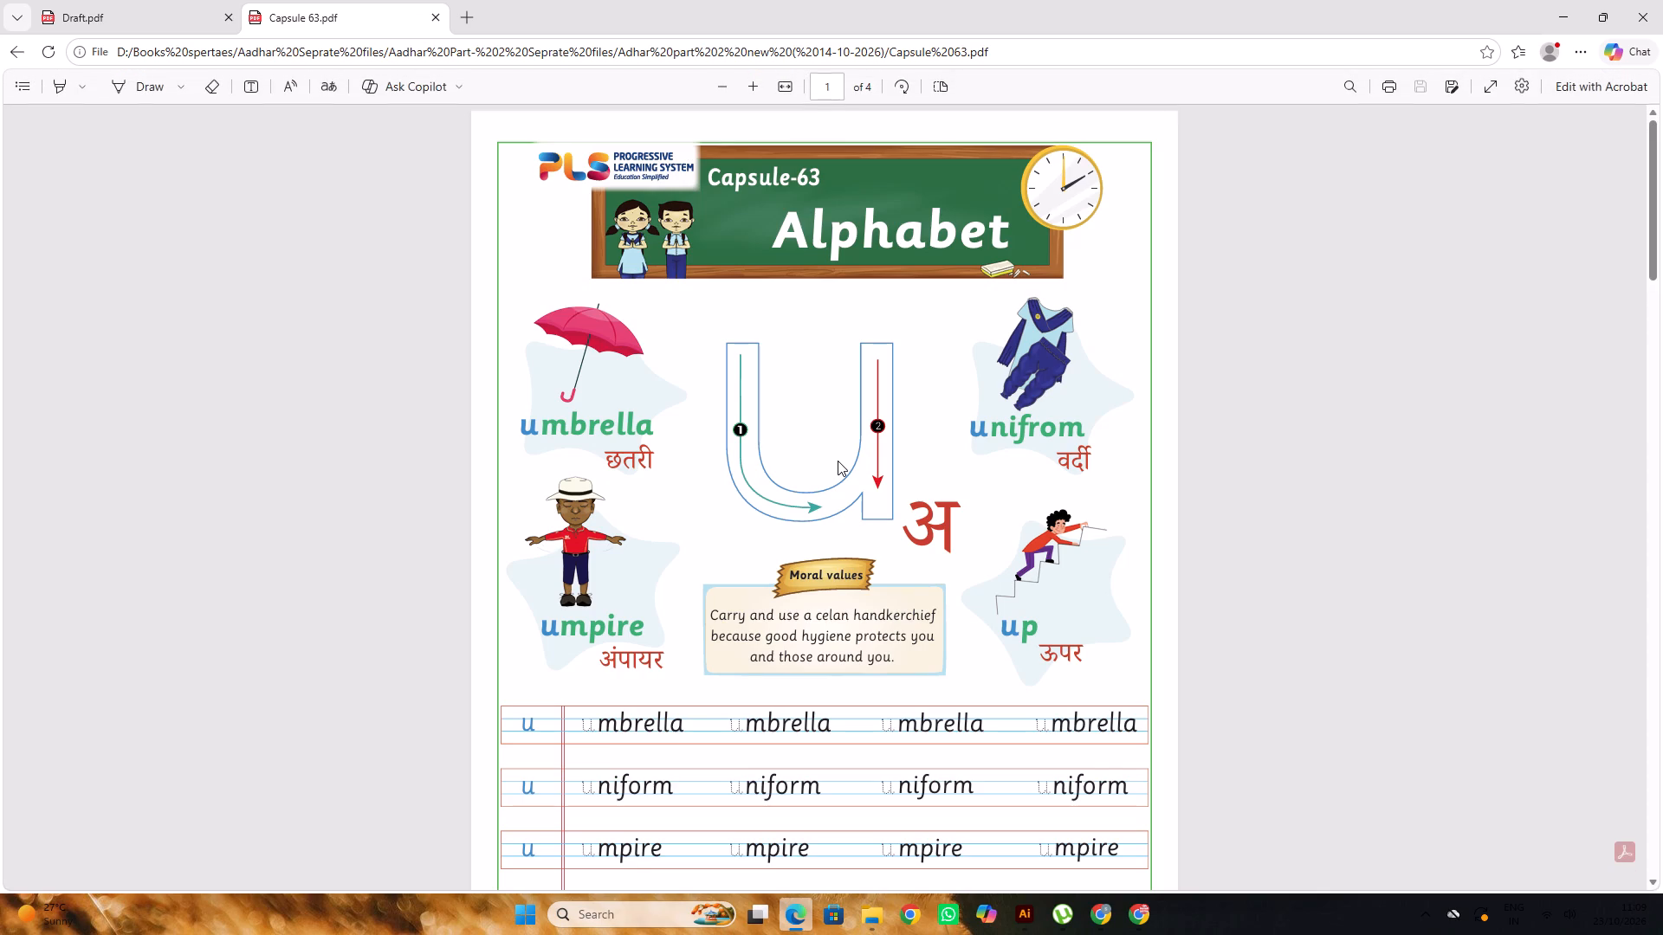
scroll(838, 461, down, 3)
scroll(838, 461, up, 3)
scroll(838, 459, down, 18)
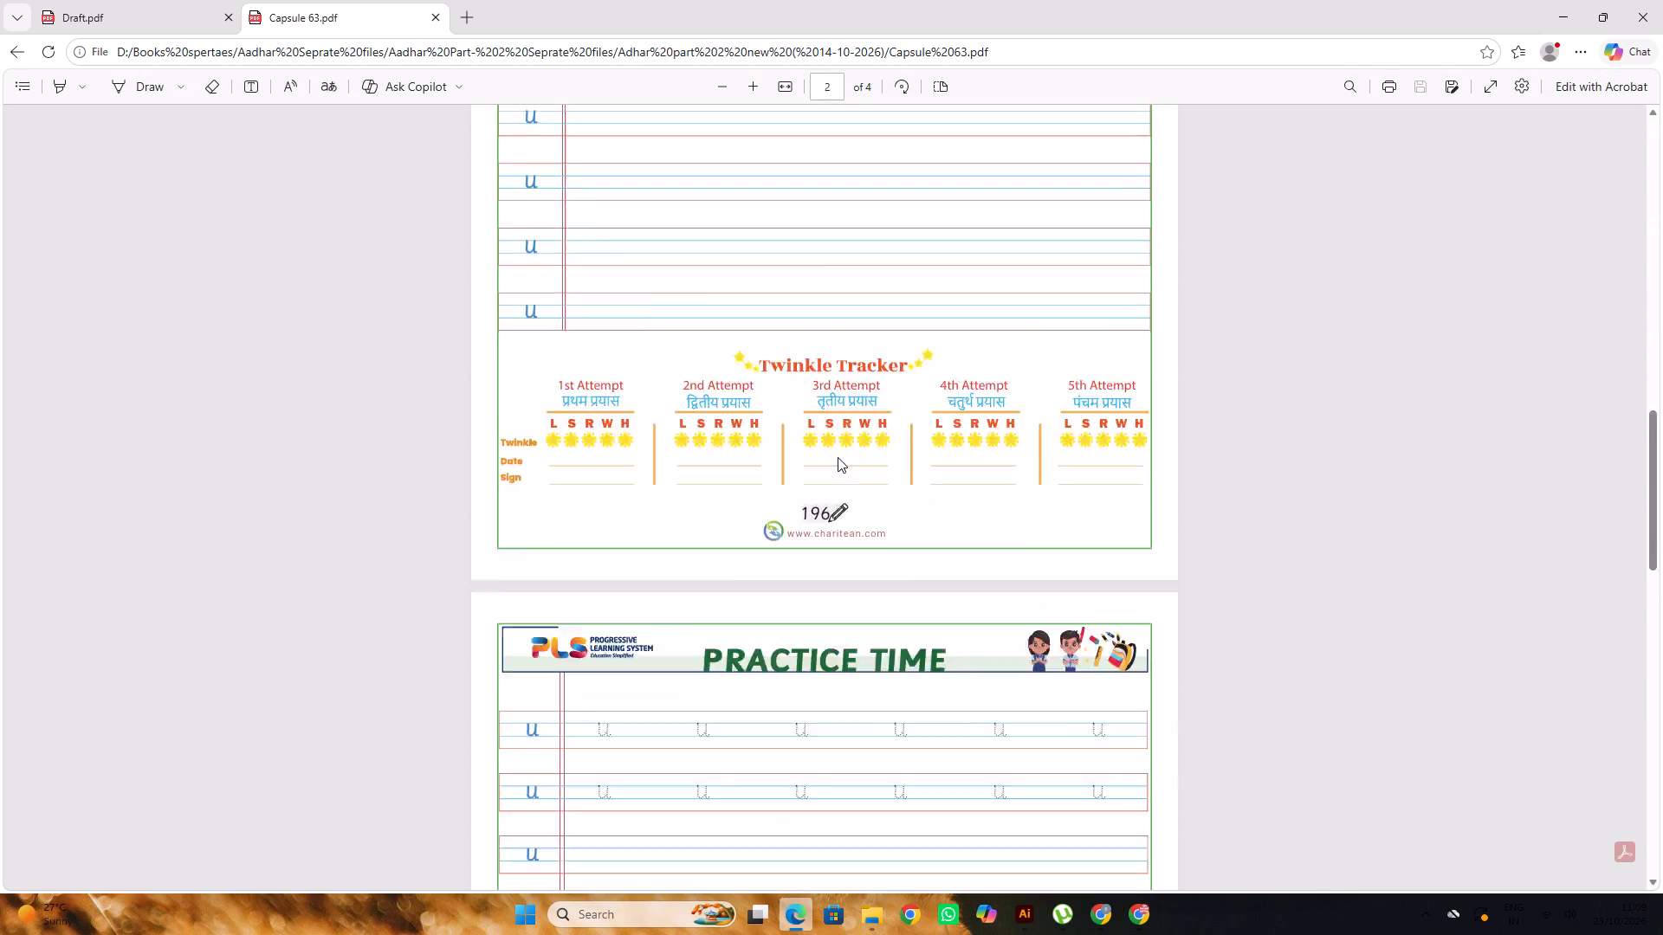
scroll(838, 457, down, 15)
scroll(838, 457, down, 7)
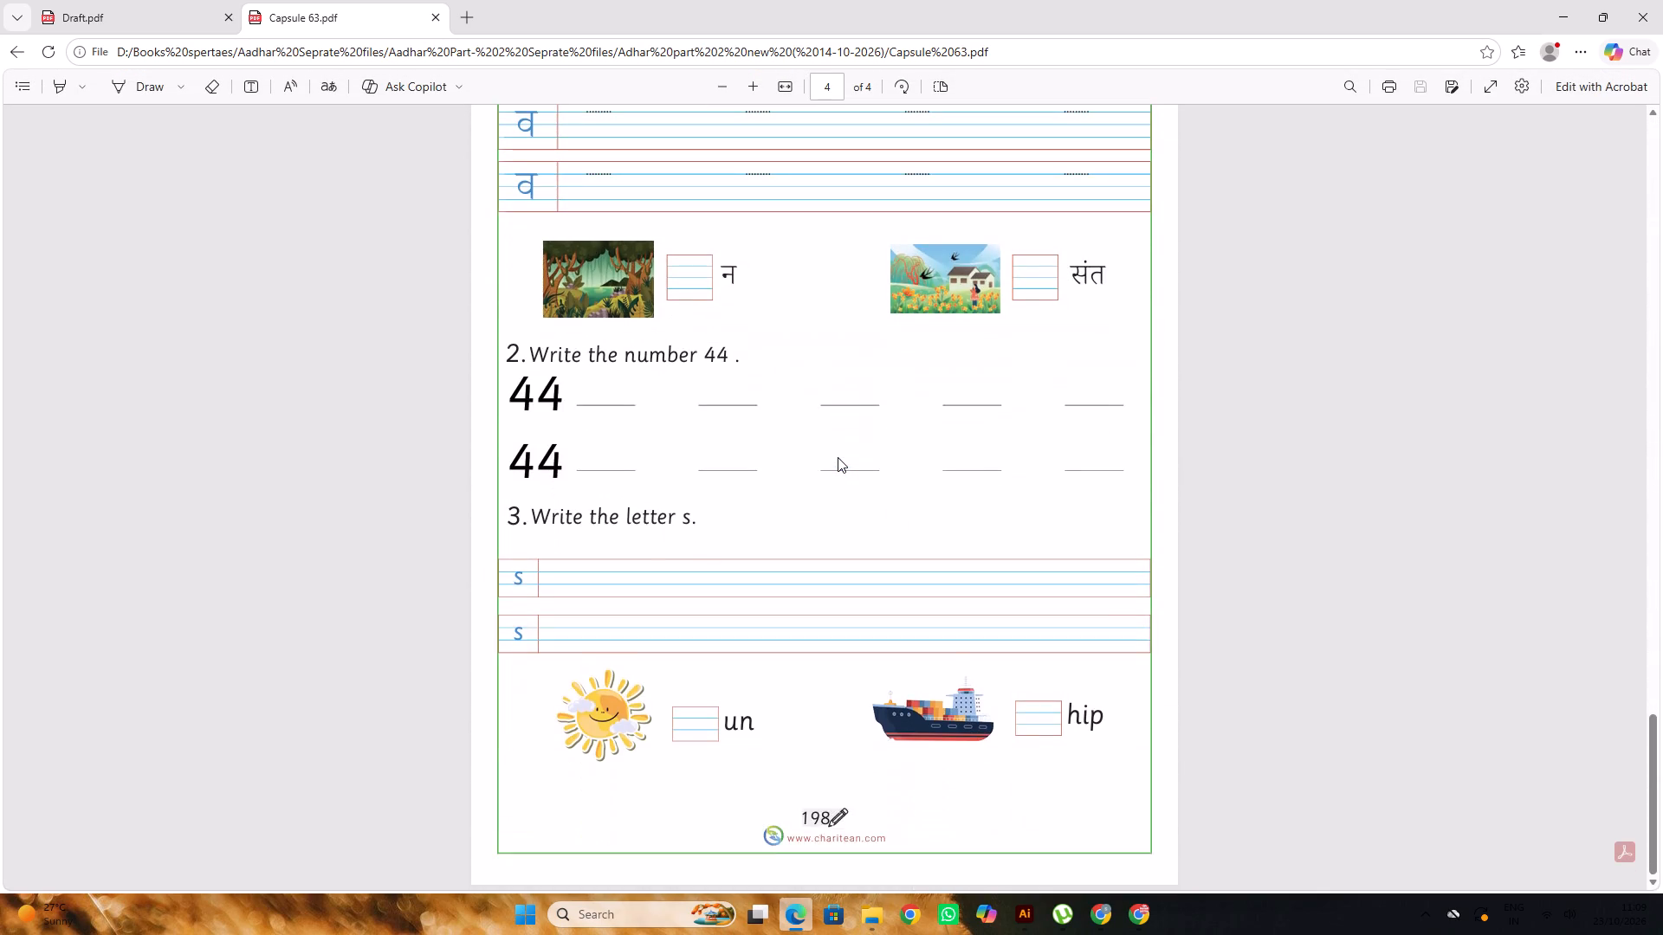
scroll(838, 457, up, 4)
scroll(838, 457, down, 5)
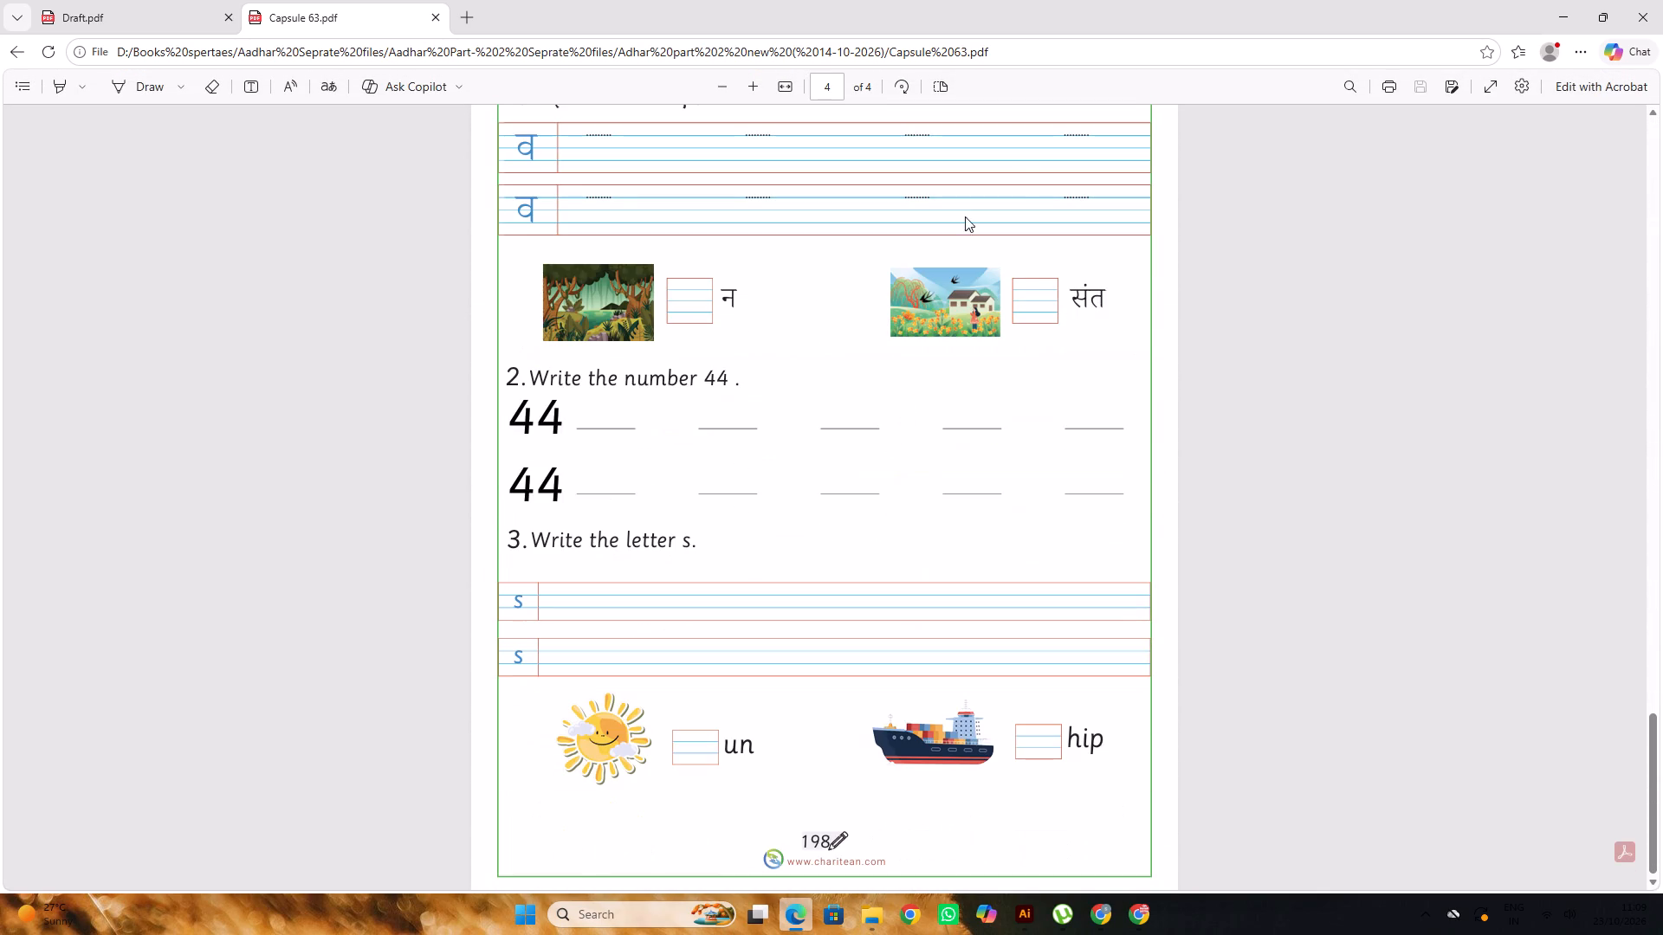
scroll(1012, 268, down, 5)
scroll(1023, 251, up, 4)
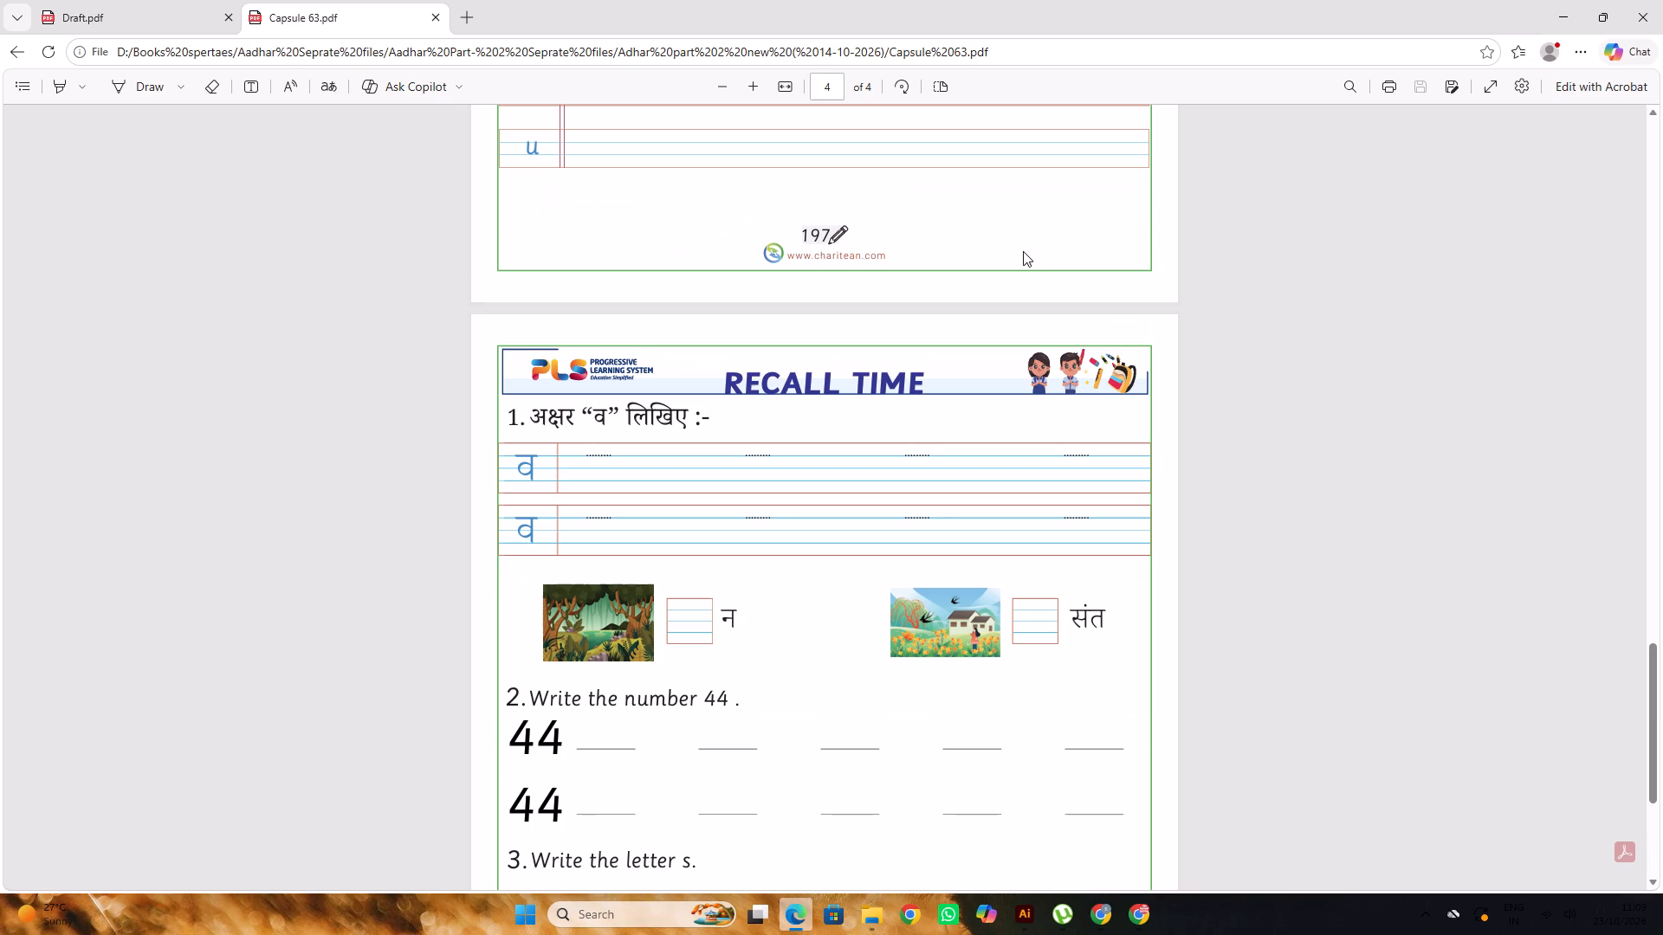
scroll(1023, 251, down, 5)
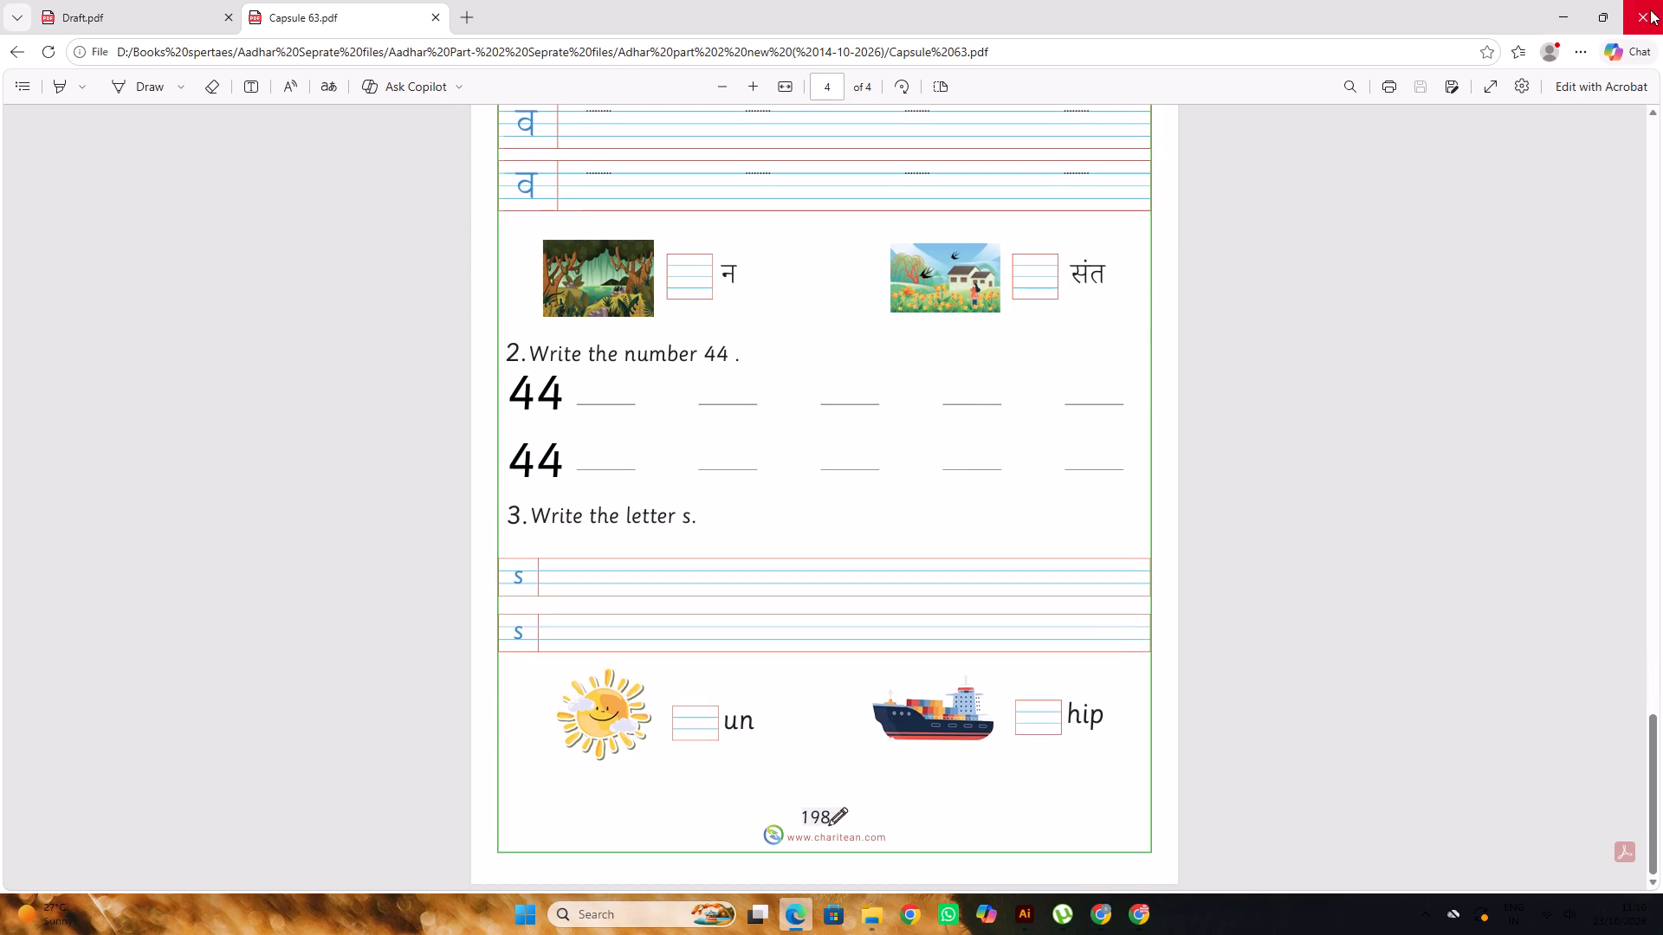
click(1563, 11)
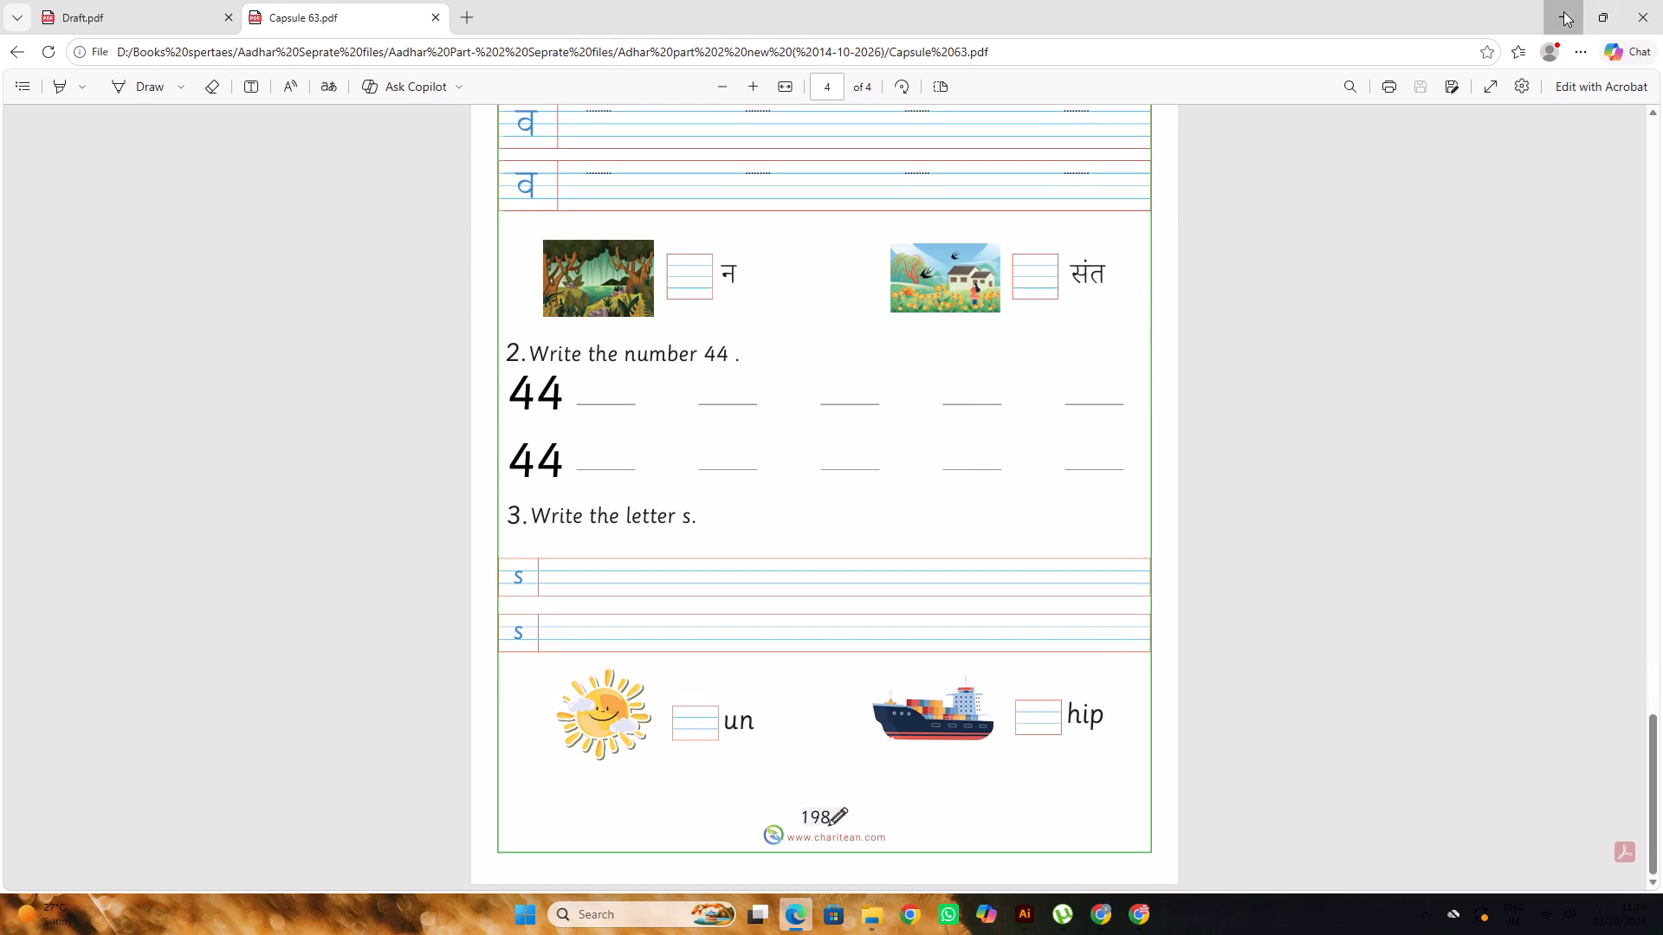
scroll(663, 504, down, 3)
scroll(663, 504, up, 4)
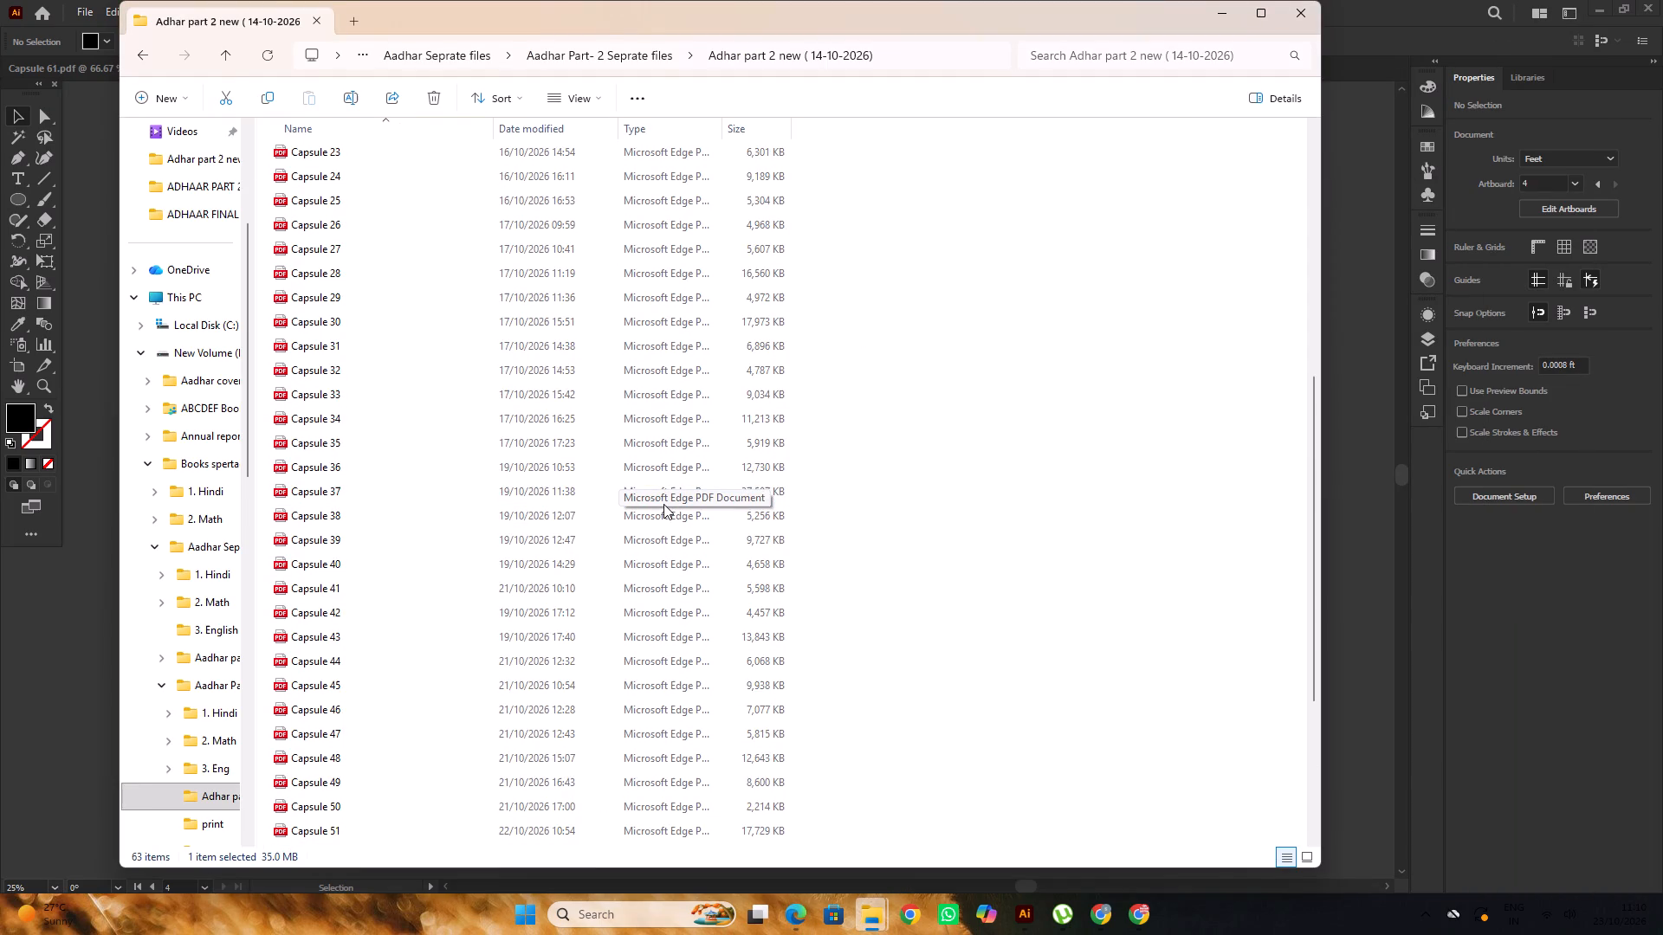
scroll(663, 504, down, 11)
Switch back to Illustrator and save the updated Capsule 63 worksheet.
click(1016, 919)
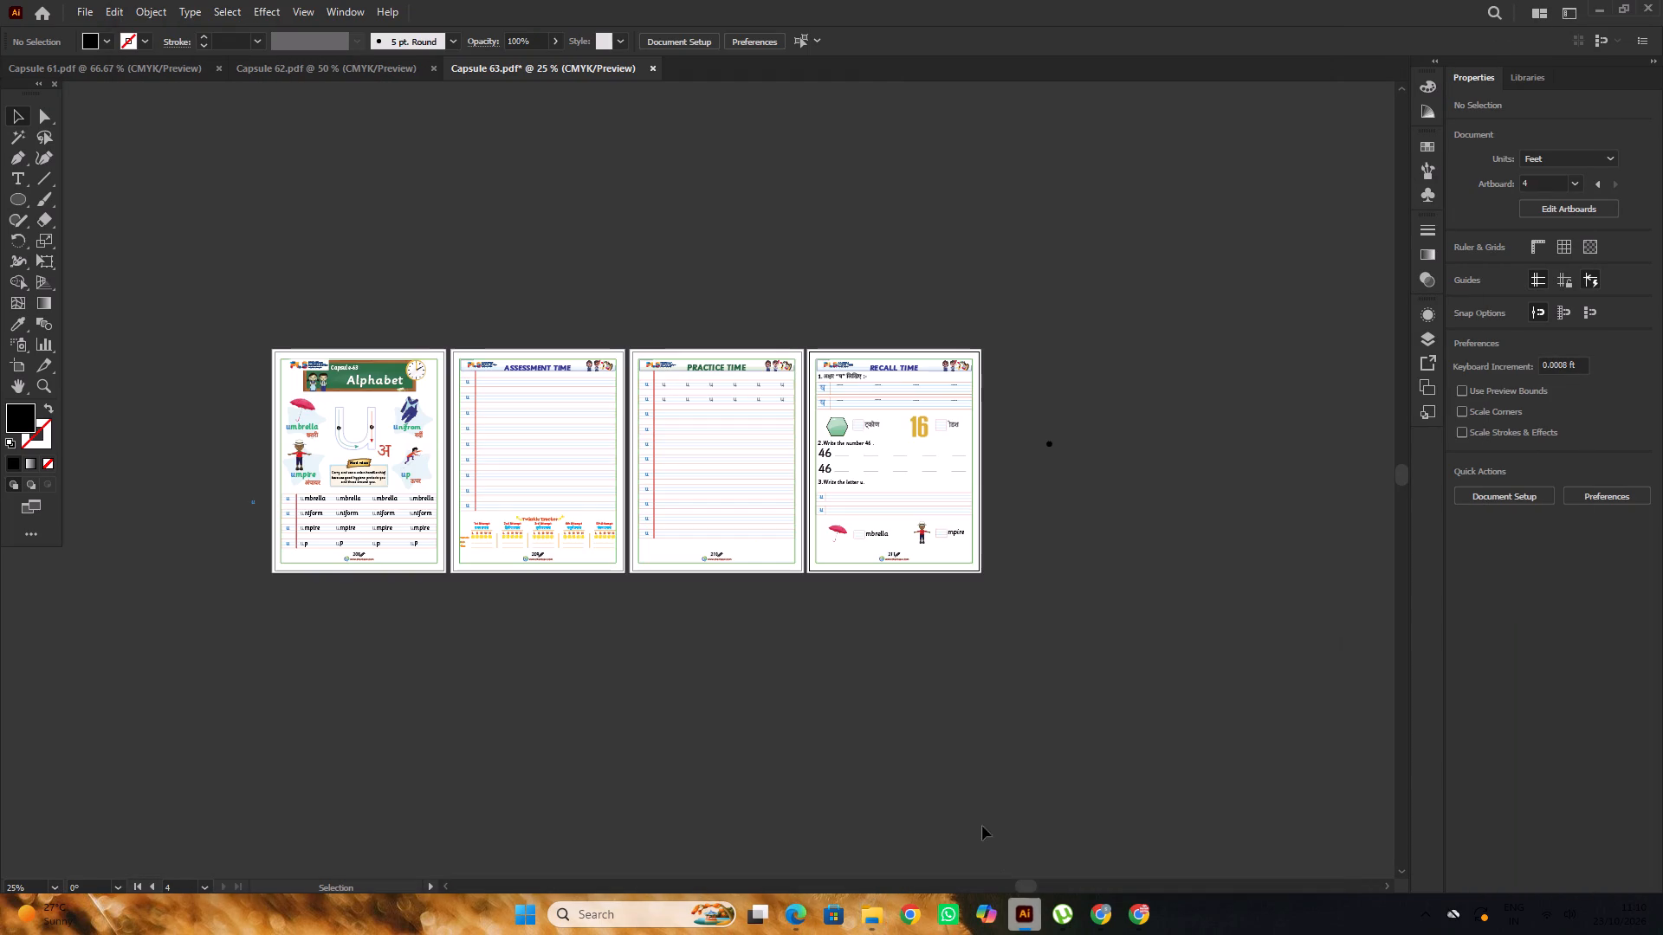
alt+scroll(894, 621, up, 2)
alt+scroll(928, 609, down, 2)
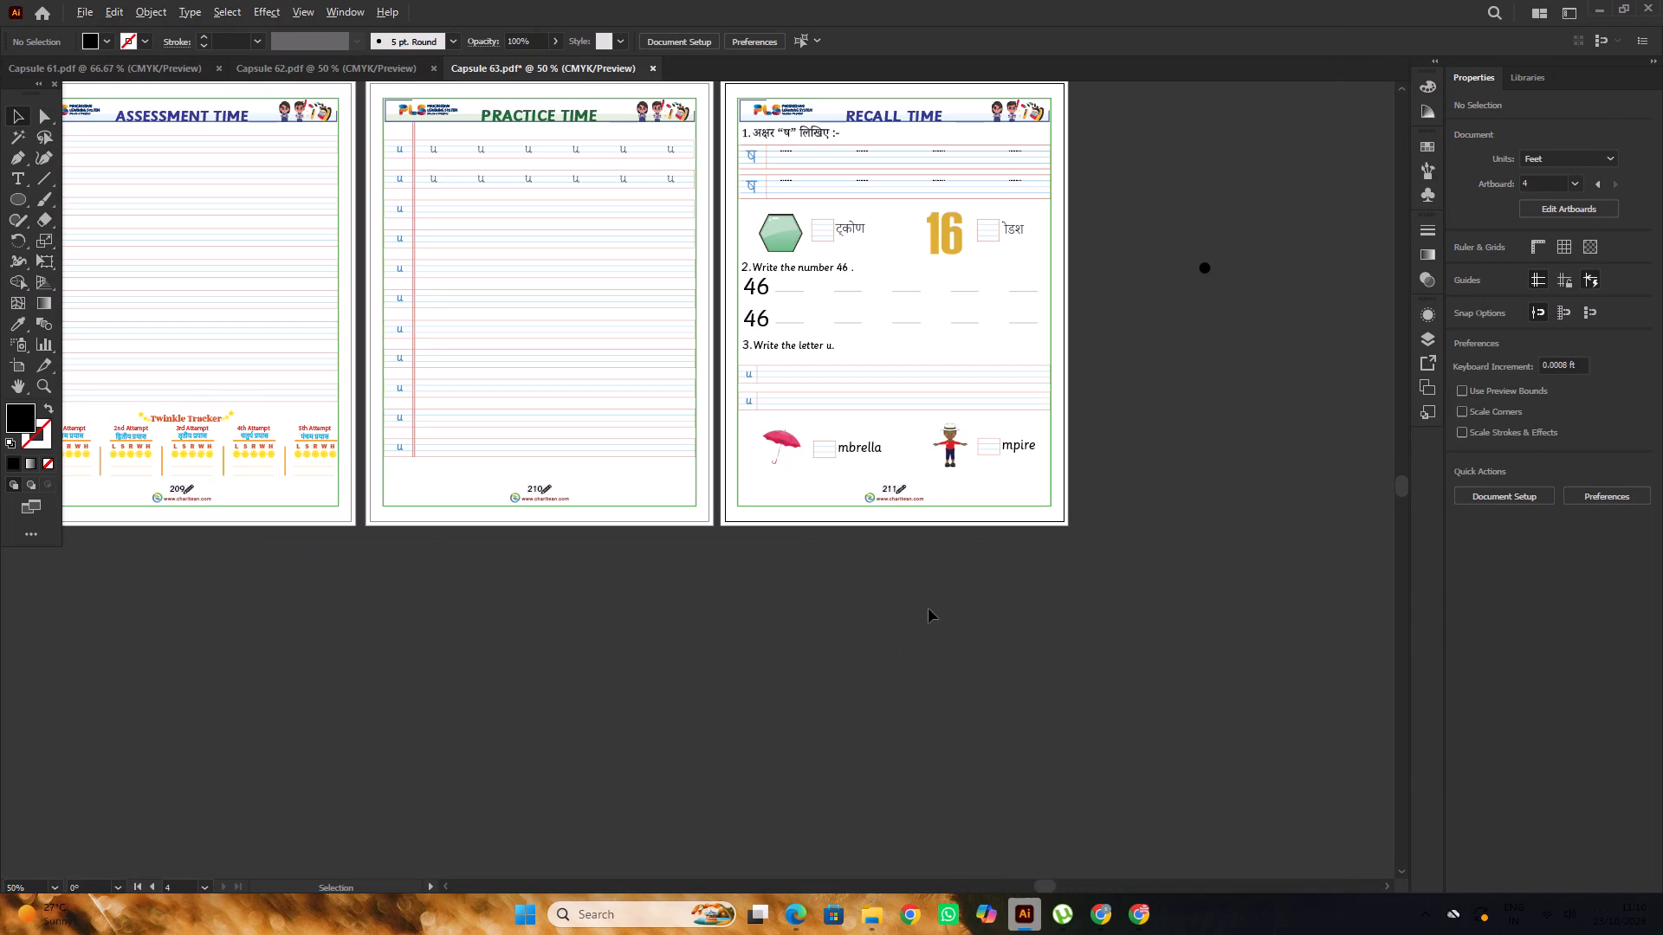
alt+scroll(929, 609, down, 1)
key(ctrl+s)
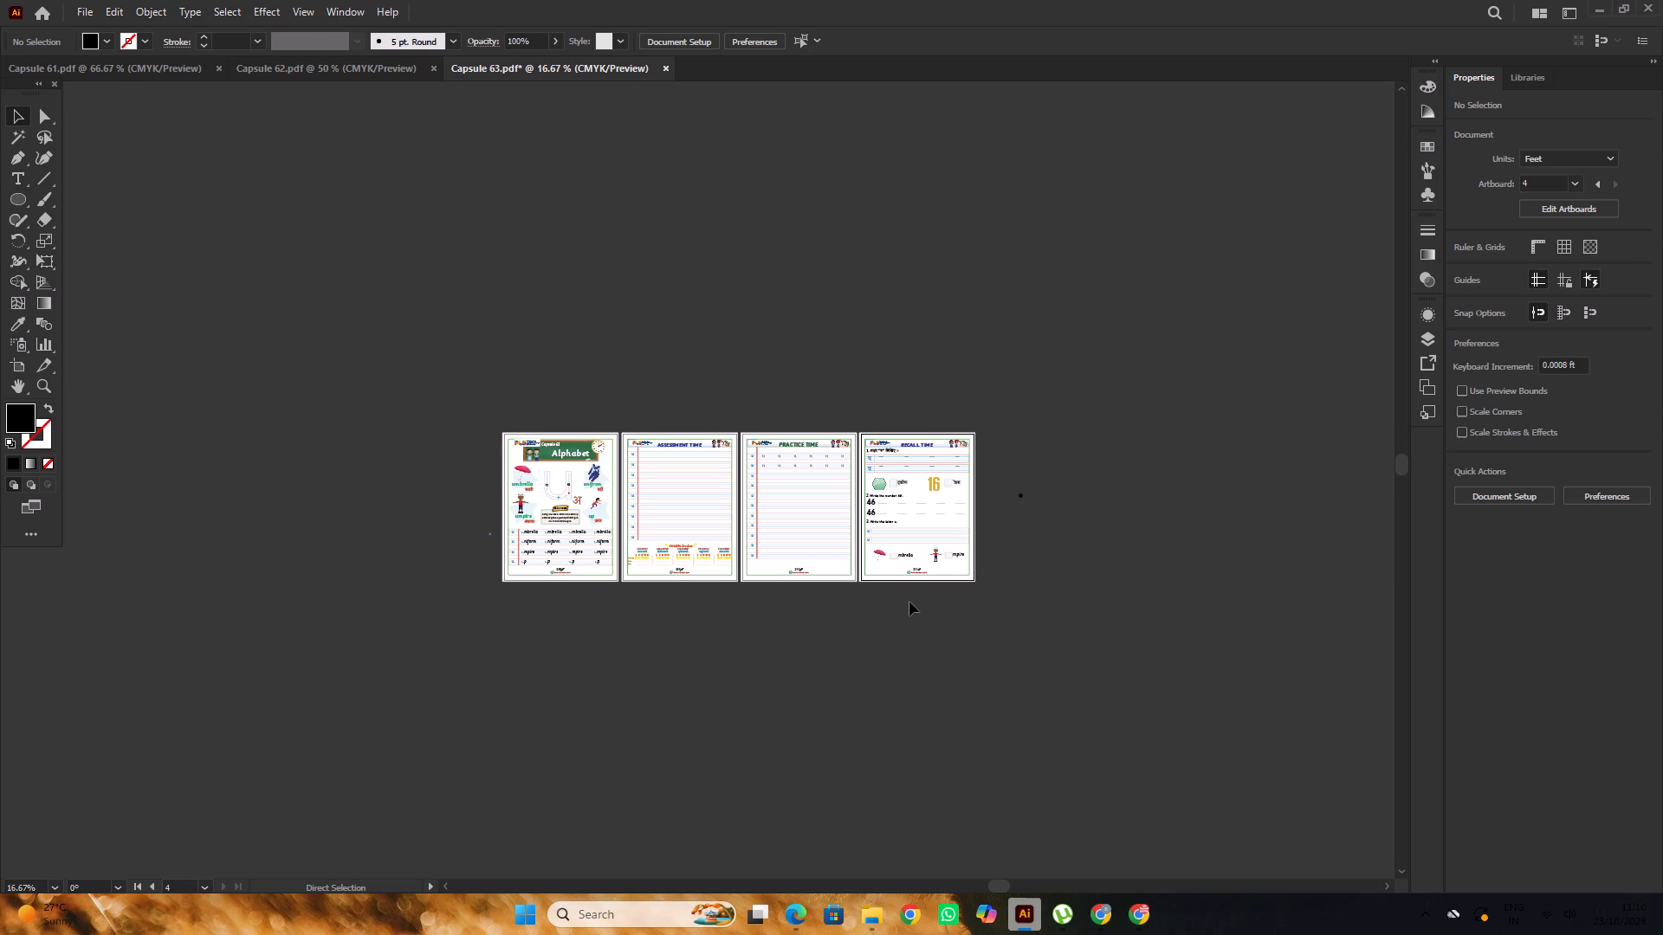
Reopen the saved Capsule 63 PDF from its folder in Edge and check its pages and page numbers.
click(641, 808)
click(682, 801)
scroll(683, 757, down, 7)
double_click(645, 835)
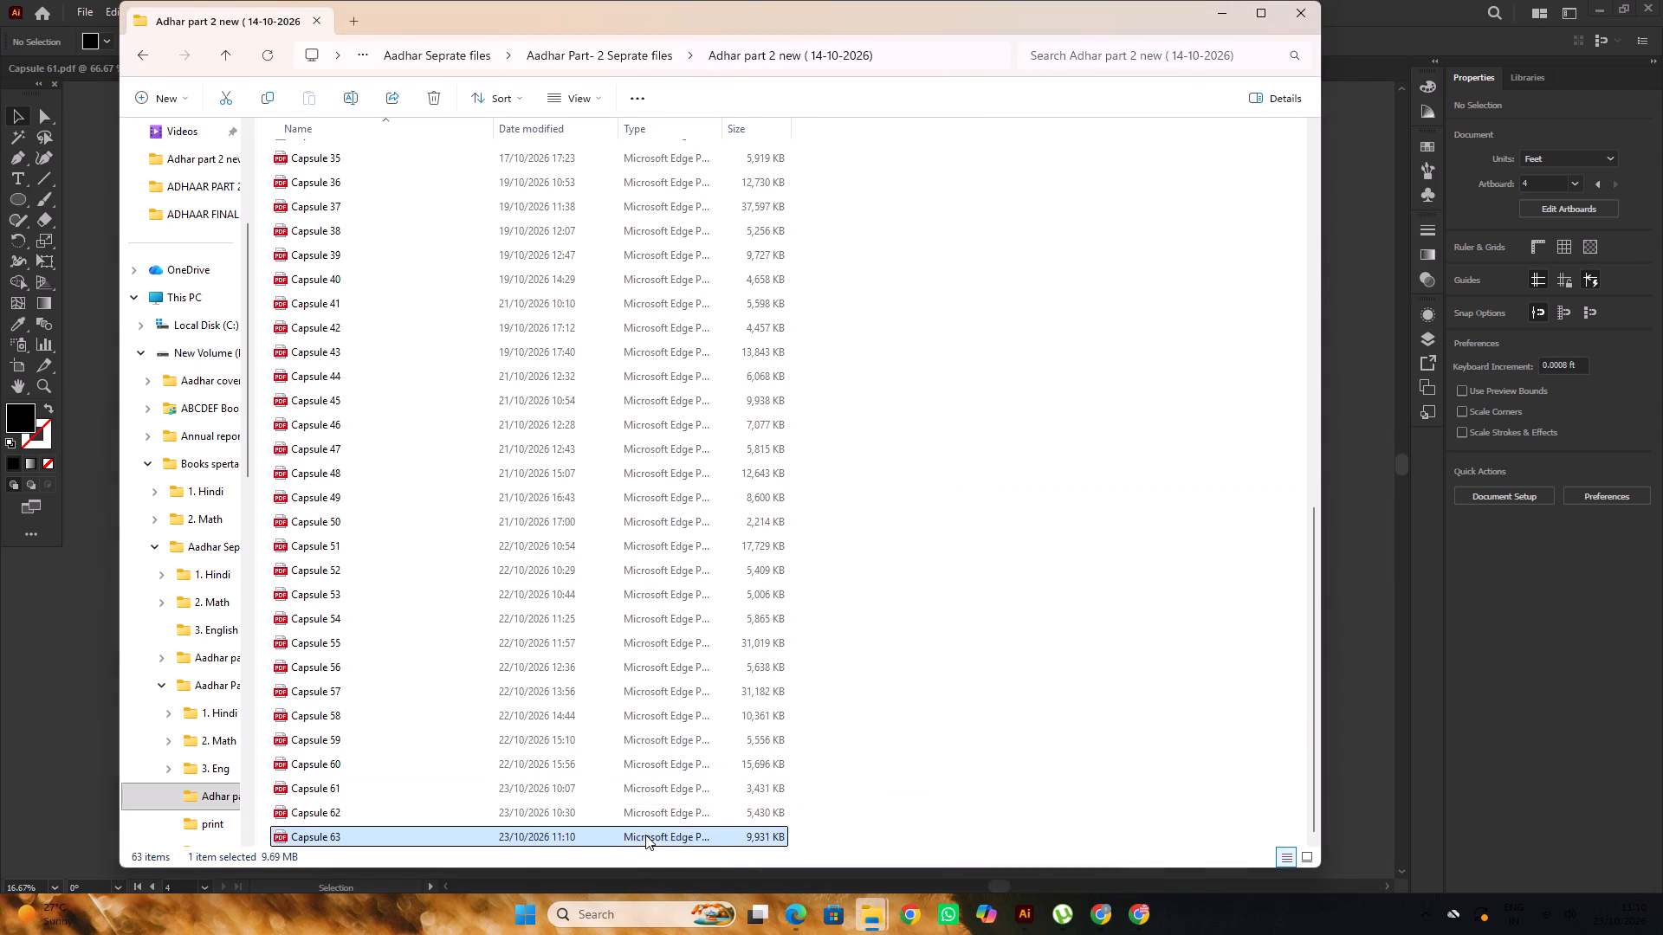
scroll(766, 530, down, 5)
scroll(766, 530, up, 6)
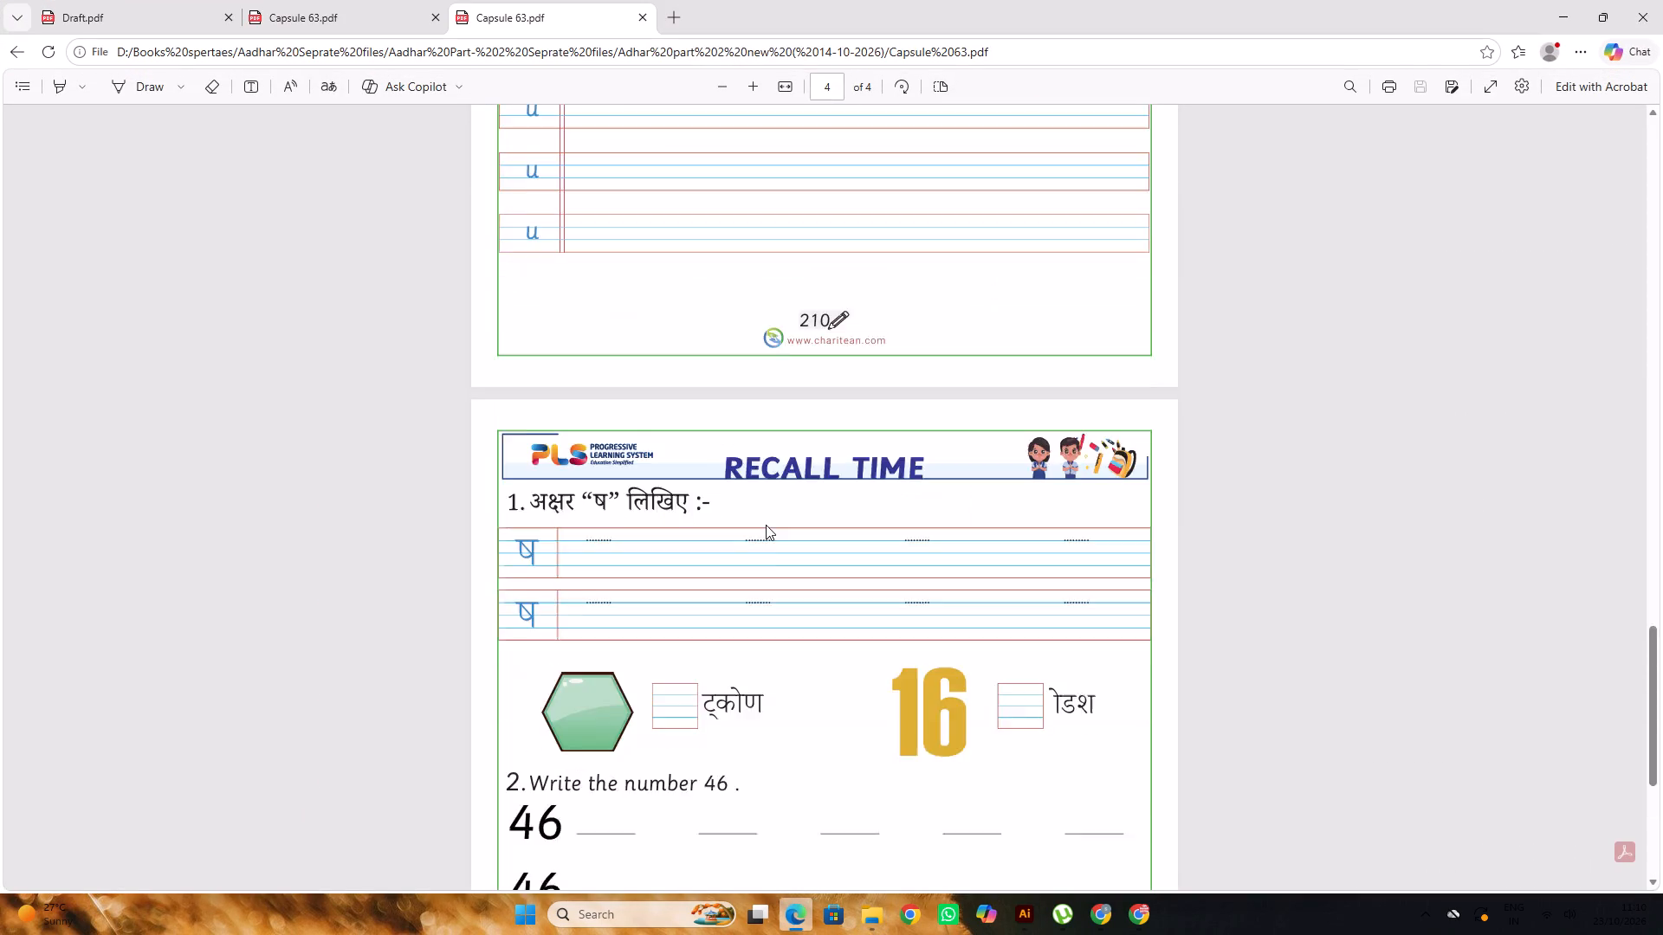
scroll(766, 525, up, 2)
scroll(766, 525, down, 10)
scroll(766, 525, up, 12)
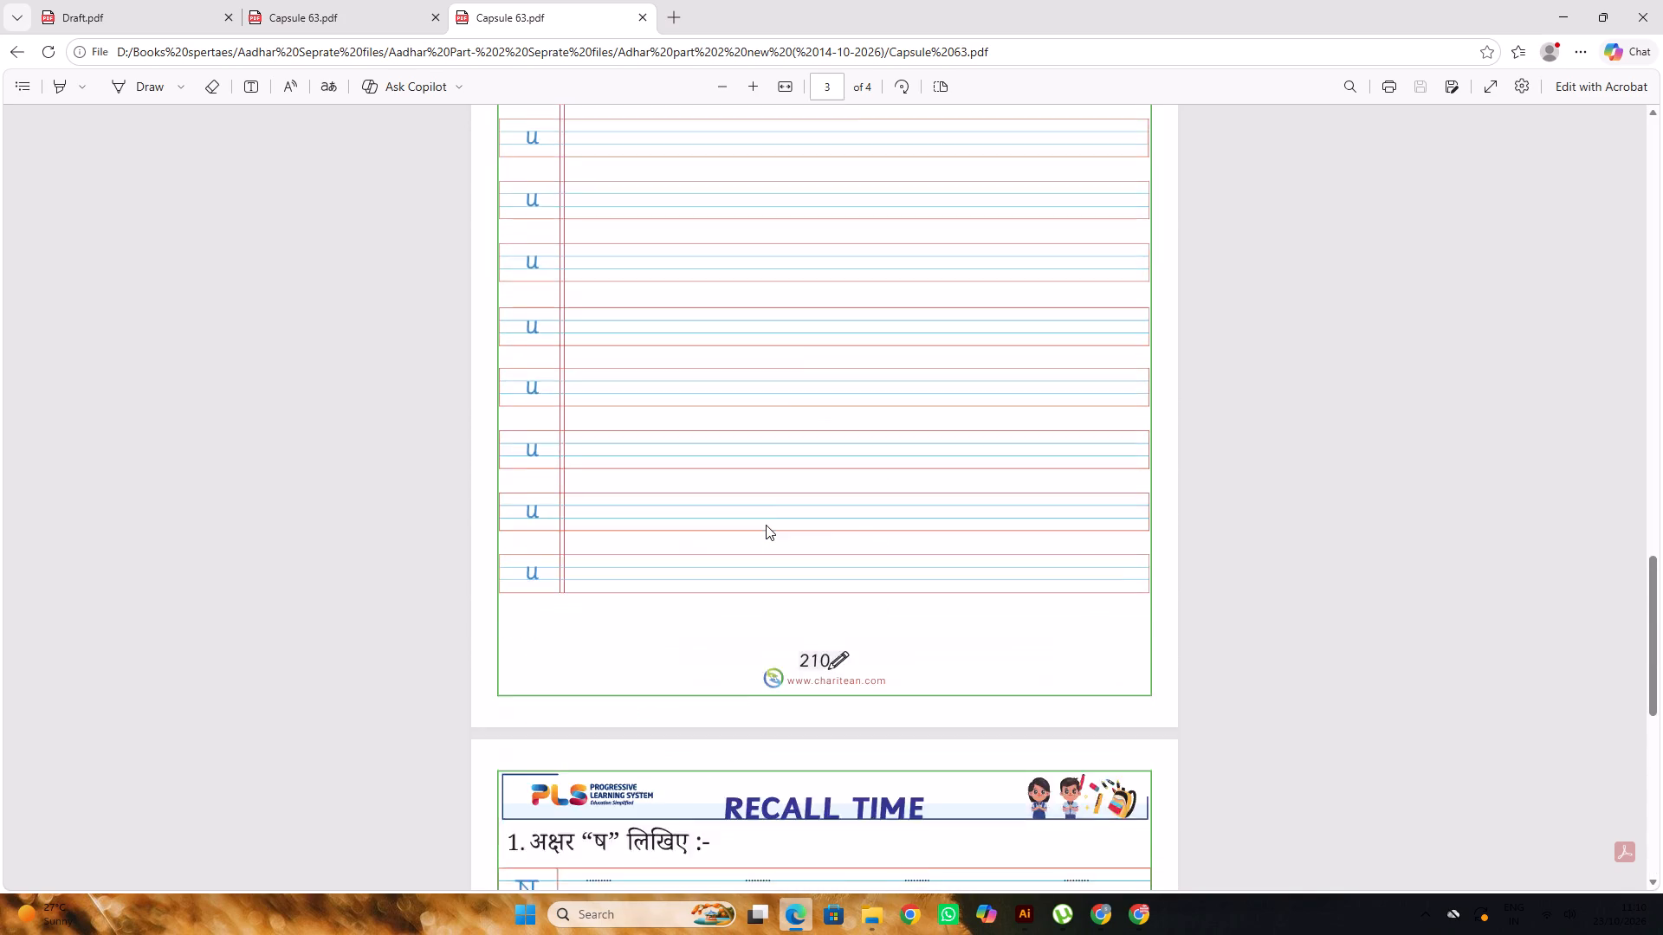
scroll(766, 525, up, 20)
scroll(766, 525, up, 5)
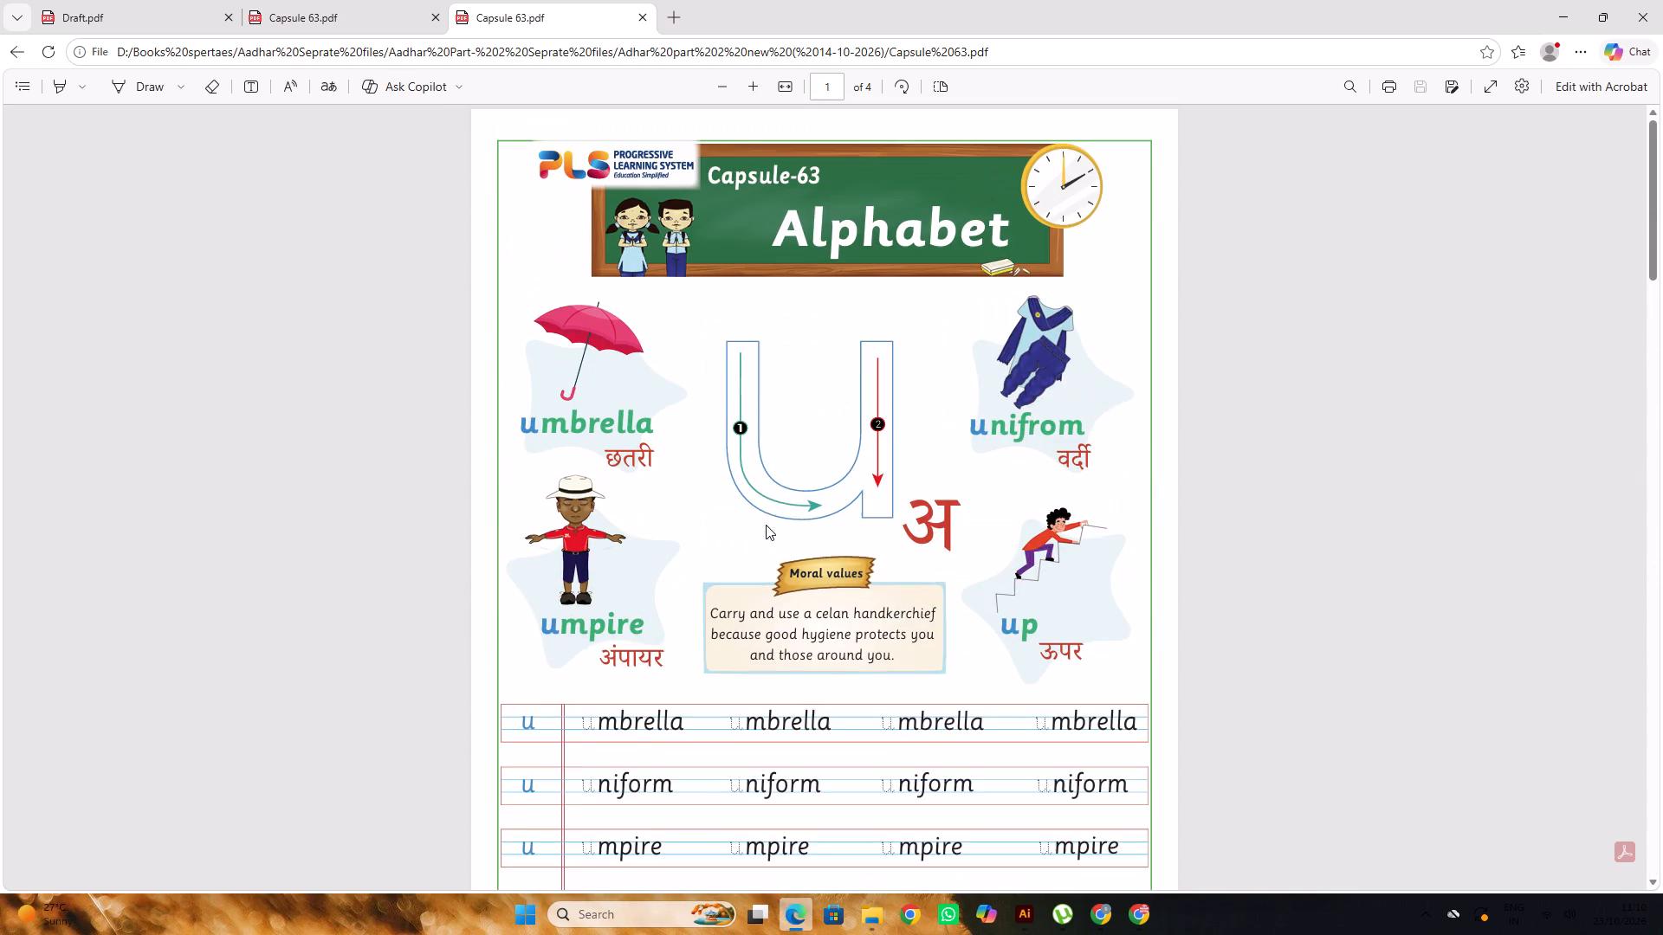
scroll(766, 525, up, 2)
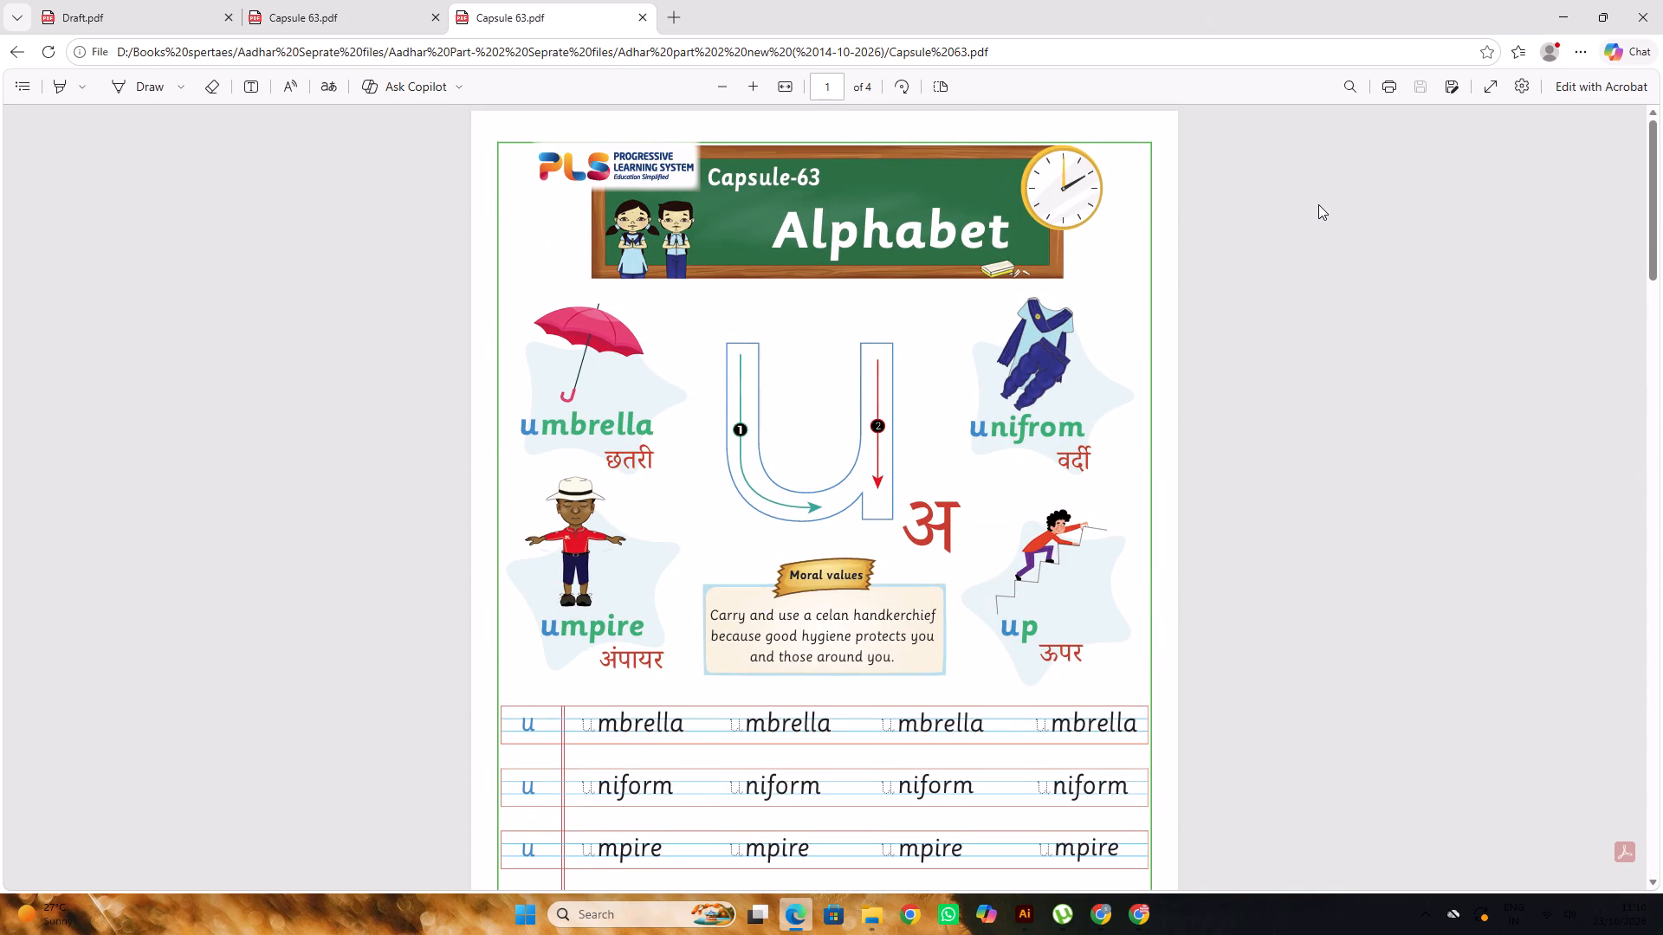